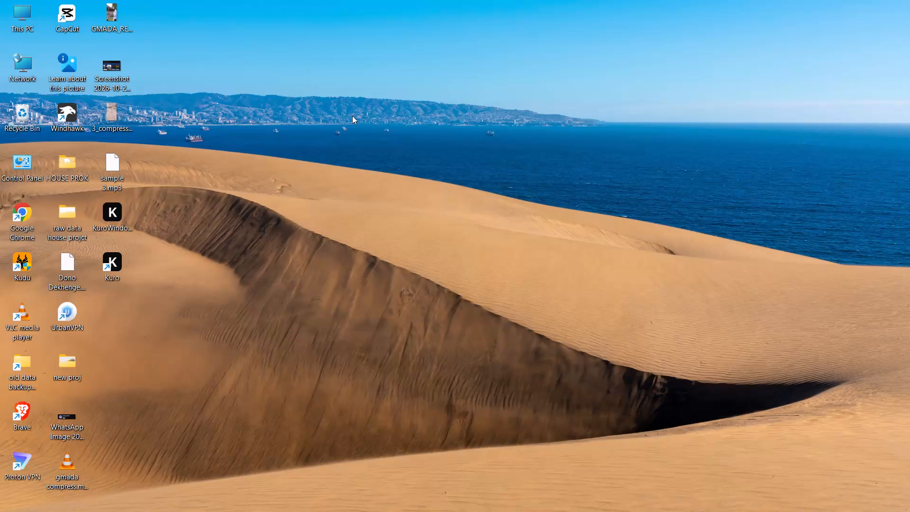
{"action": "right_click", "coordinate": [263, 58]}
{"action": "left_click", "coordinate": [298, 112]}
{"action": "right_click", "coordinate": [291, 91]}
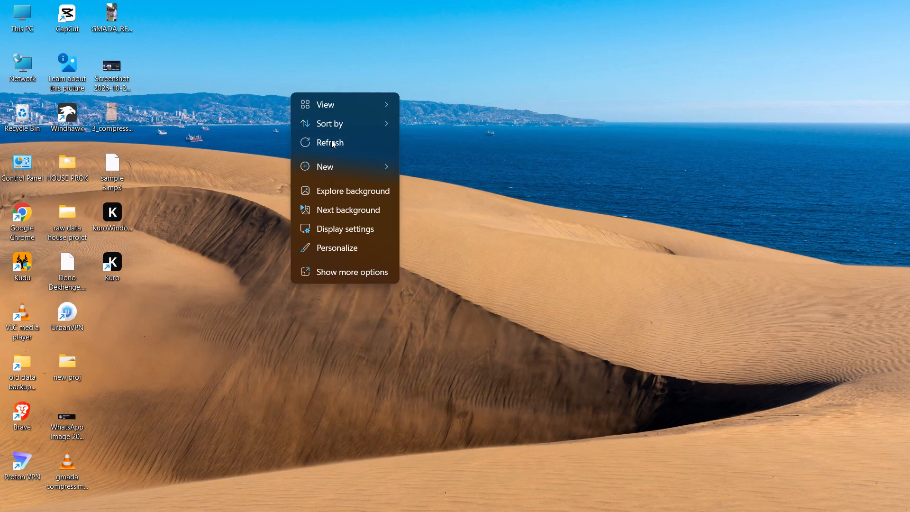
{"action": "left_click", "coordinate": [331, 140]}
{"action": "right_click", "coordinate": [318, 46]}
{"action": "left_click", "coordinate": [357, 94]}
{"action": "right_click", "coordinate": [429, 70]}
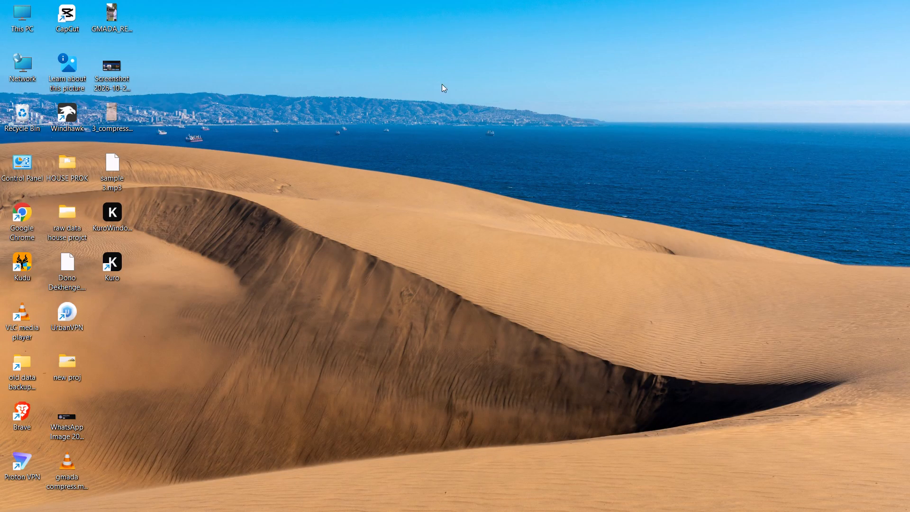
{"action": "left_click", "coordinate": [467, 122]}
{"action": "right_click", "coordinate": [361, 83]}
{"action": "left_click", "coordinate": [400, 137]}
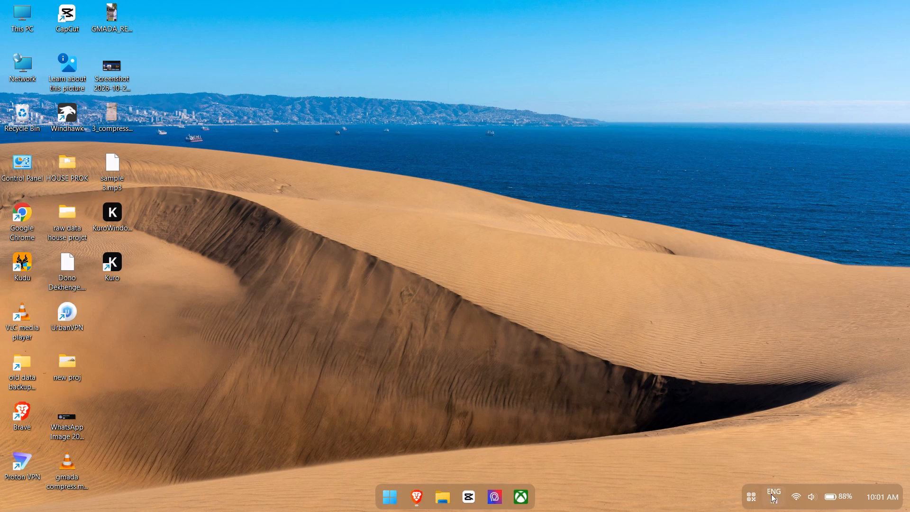
Open UrbanVPN from the system tray, dismiss its premium offer, connect to the United States server and close its window.
{"action": "left_click", "coordinate": [747, 494]}
{"action": "left_click", "coordinate": [723, 464]}
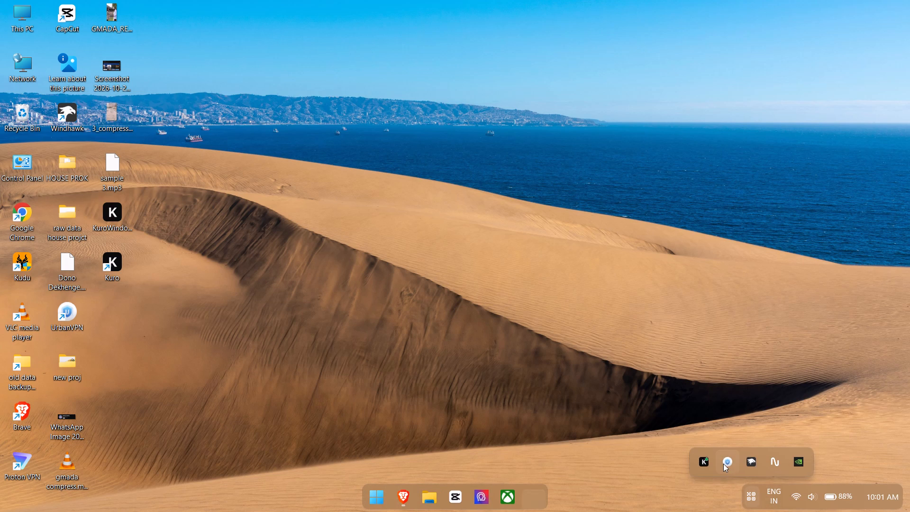
{"action": "left_click", "coordinate": [322, 331]}
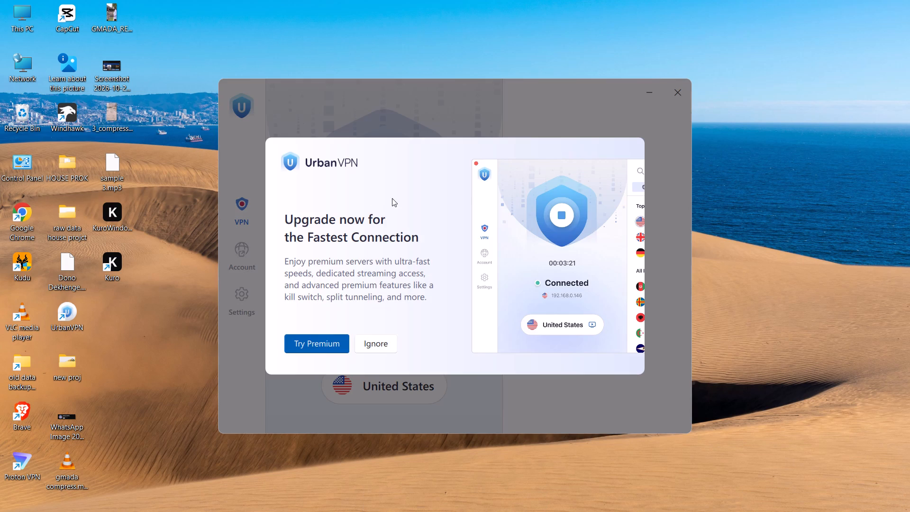
{"action": "left_click", "coordinate": [385, 342]}
{"action": "left_click", "coordinate": [426, 187]}
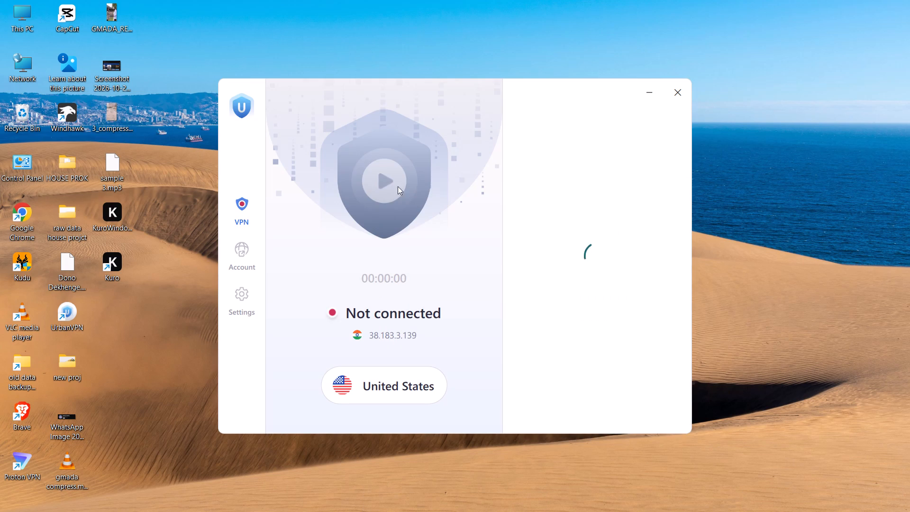
{"action": "left_click", "coordinate": [394, 203]}
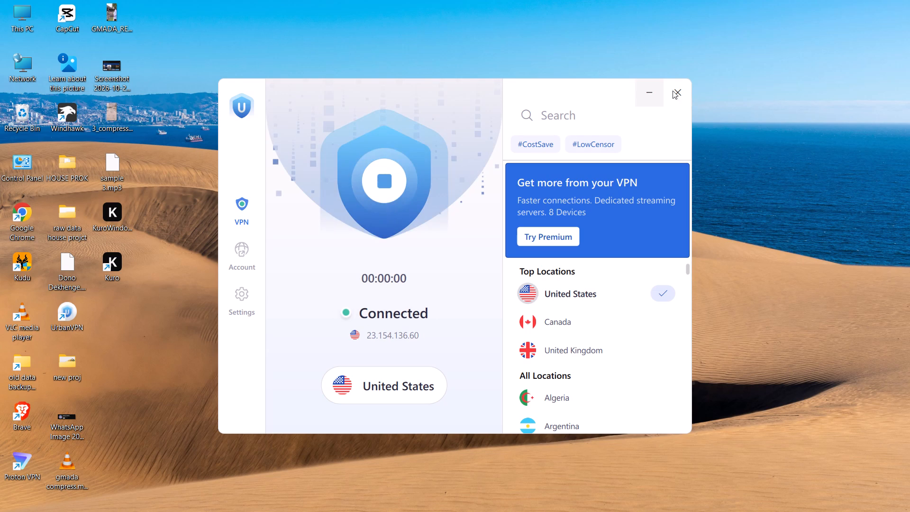
{"action": "left_click", "coordinate": [674, 91]}
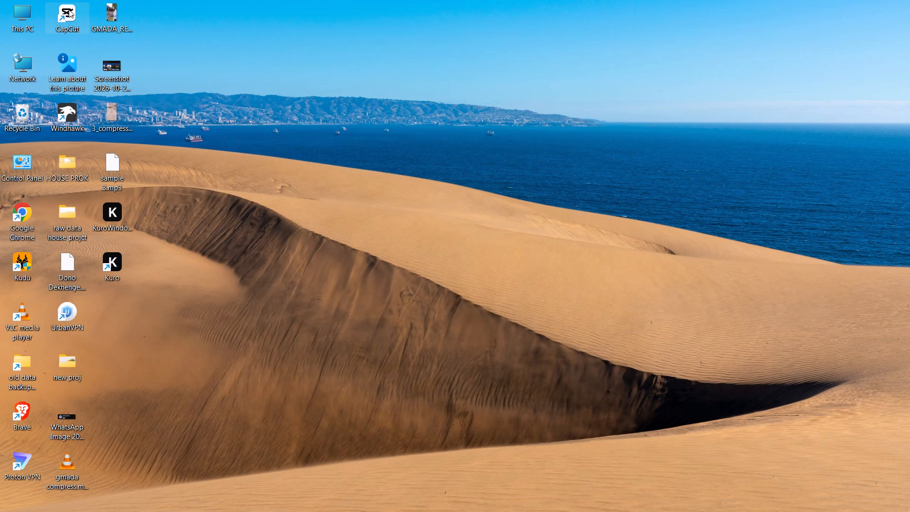
Launch CapCut, confirm the environment test and dismiss the Pro promotion.
{"action": "double_click", "coordinate": [69, 11]}
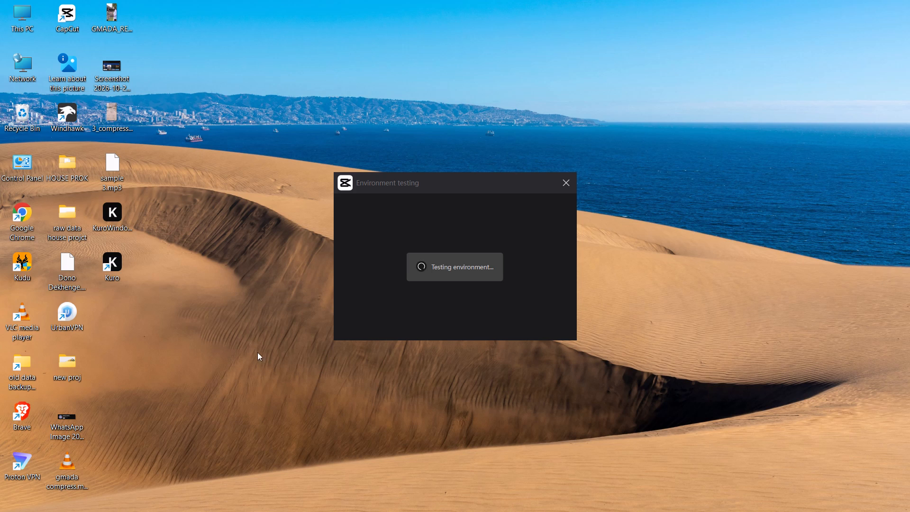
{"action": "left_click_drag", "start_coordinate": [419, 188], "coordinate": [393, 172]}
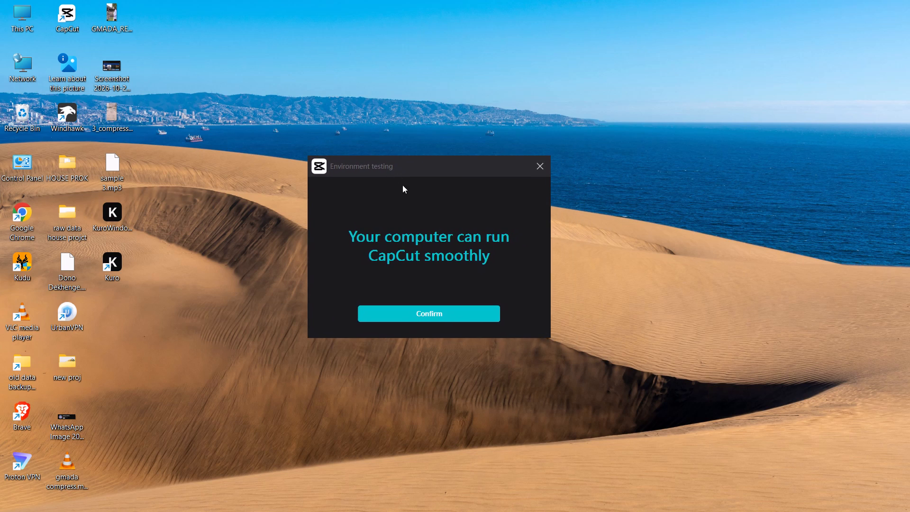
{"action": "left_click", "coordinate": [410, 310]}
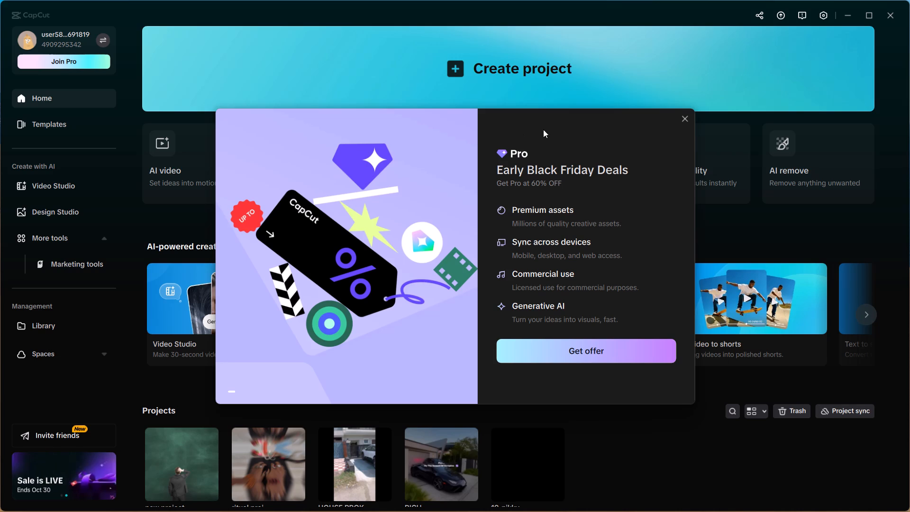
{"action": "left_click", "coordinate": [682, 119]}
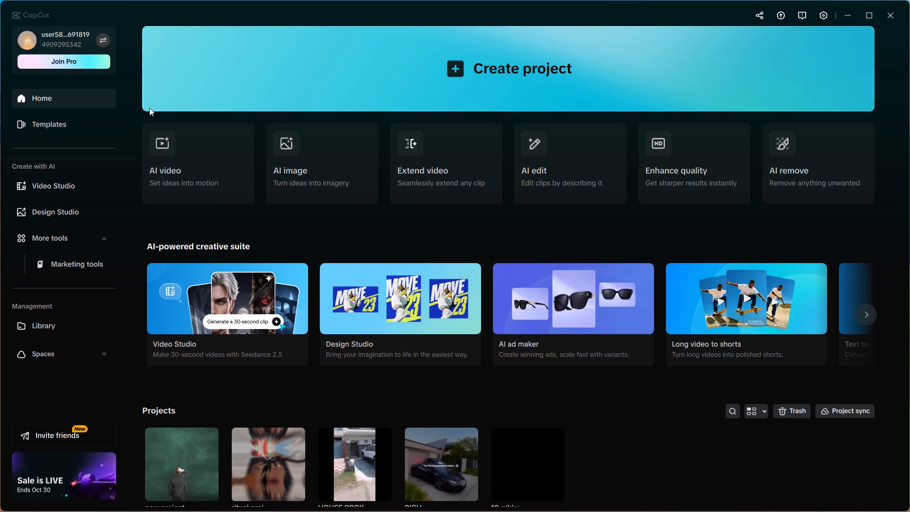
Open the existing project named "new project" from the Projects list.
{"action": "scroll", "coordinate": [199, 424], "scroll_direction": "down", "scroll_amount": 3}
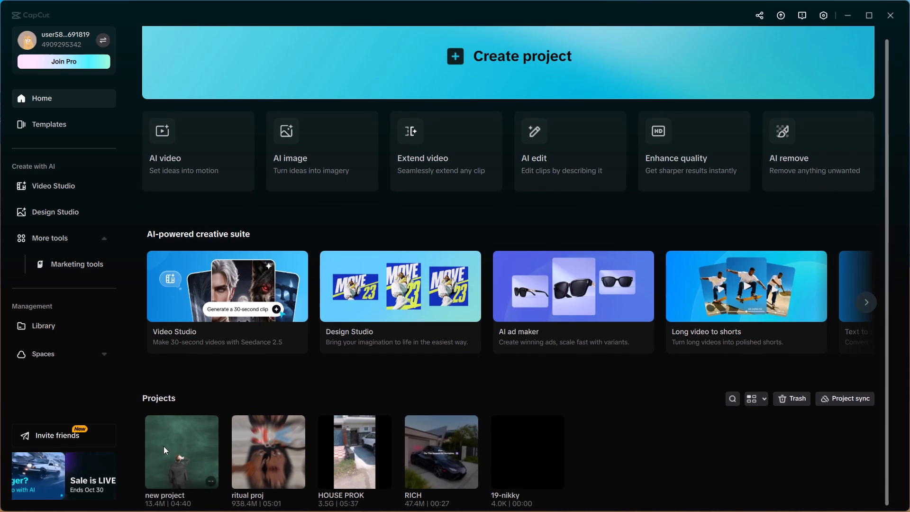
{"action": "left_click", "coordinate": [164, 446]}
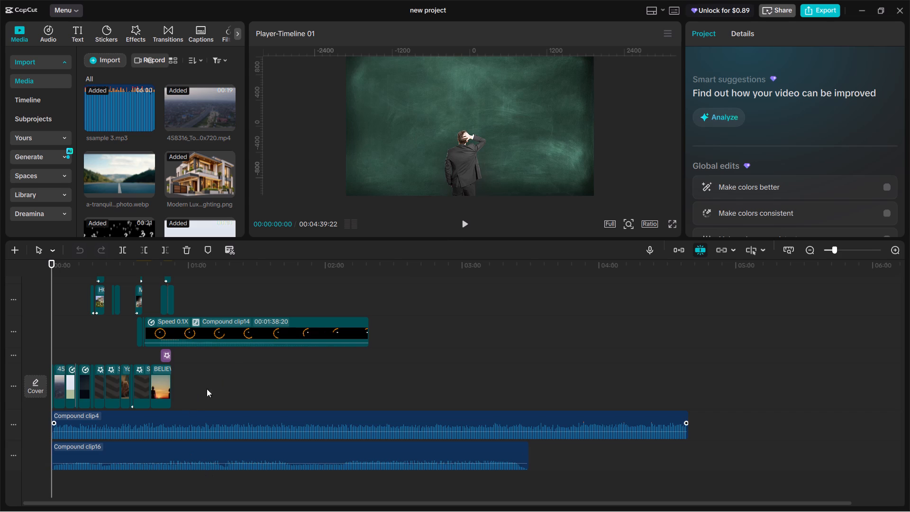
Play the timeline from its start to about 18 seconds to review the opening clips.
{"action": "key", "text": "space"}
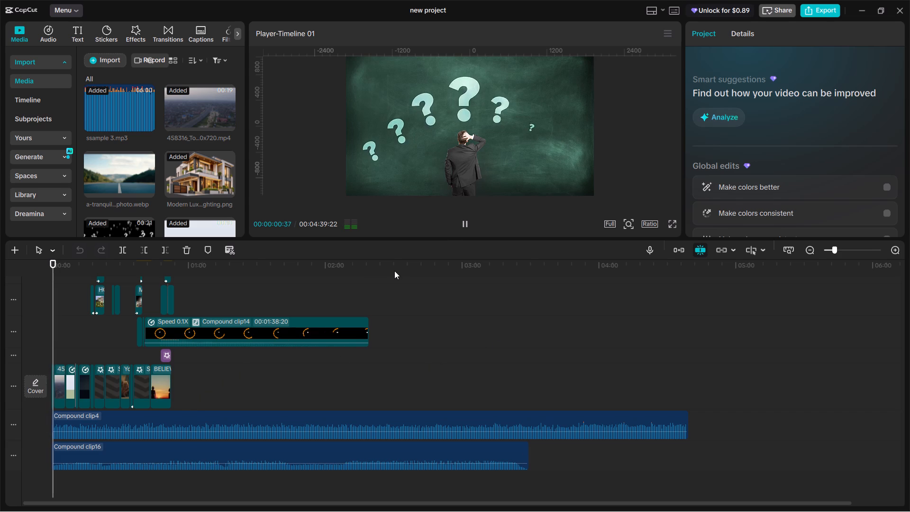
{"action": "key", "text": "space"}
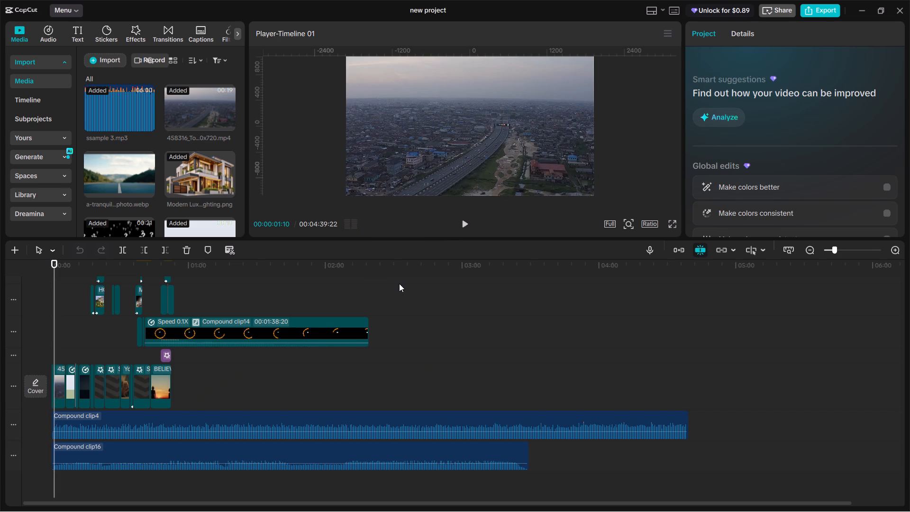
{"action": "key", "text": "space"}
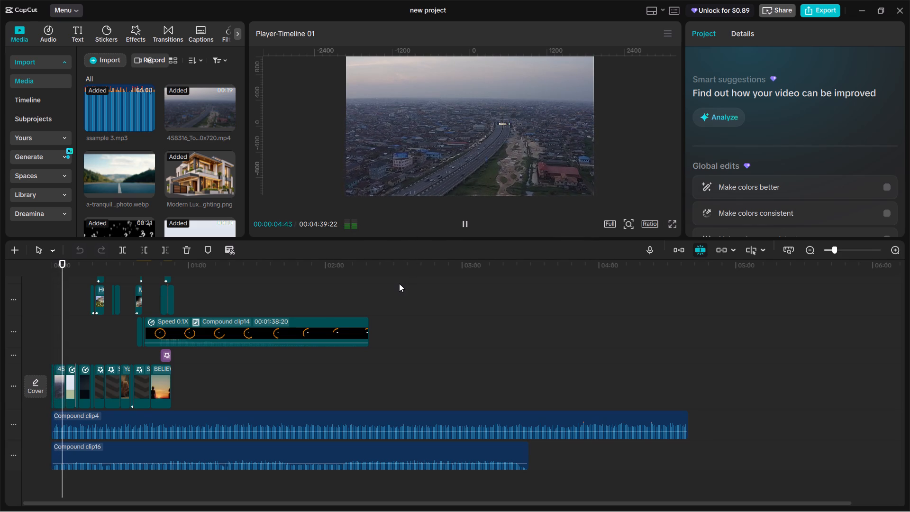
{"action": "key", "text": "space"}
{"action": "left_click", "coordinate": [466, 222]}
{"action": "left_click", "coordinate": [466, 222]}
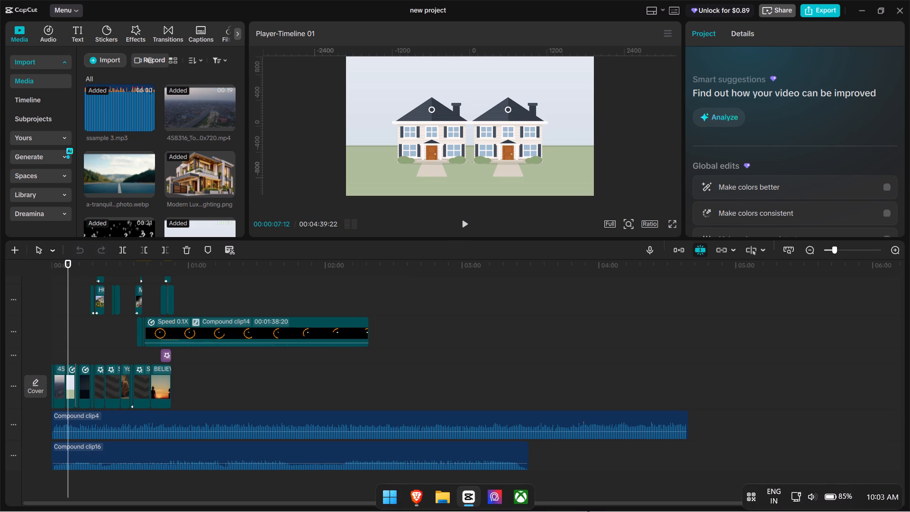
{"action": "key", "text": "ctrl+shift+Escape"}
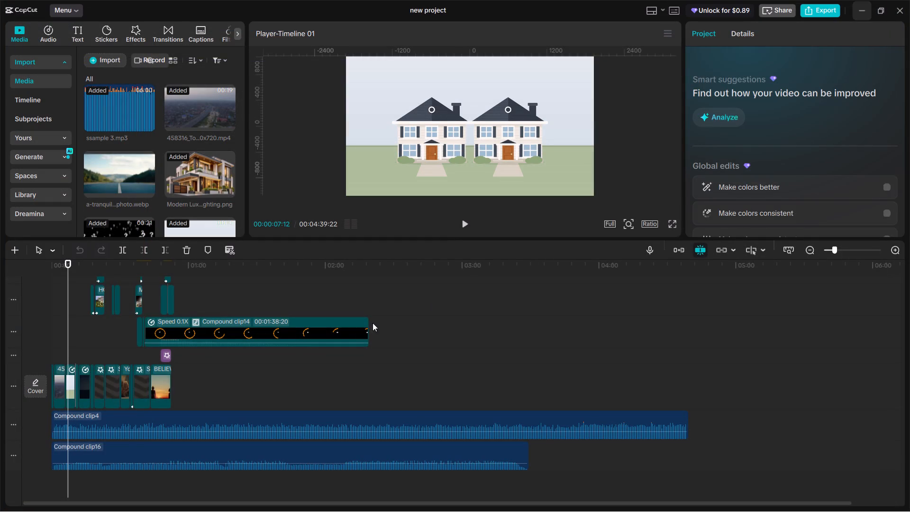
{"action": "key", "text": "space"}
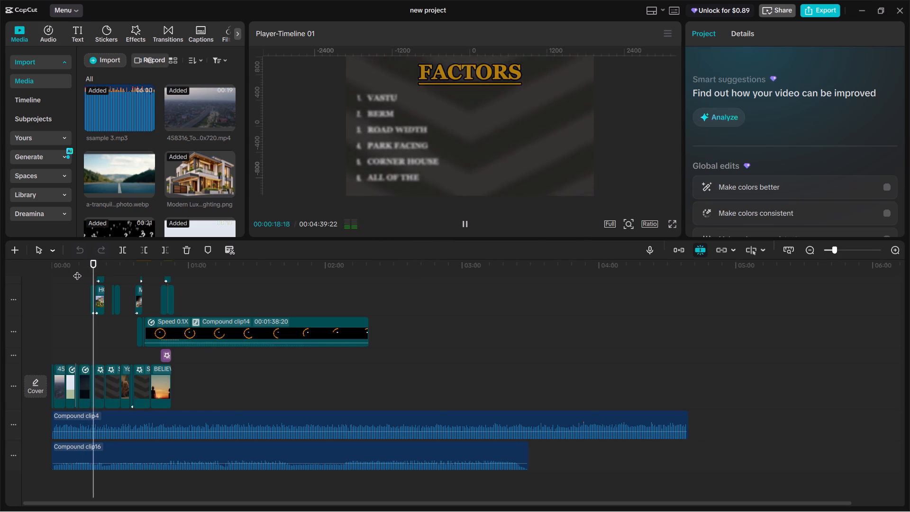
{"action": "key", "text": "space"}
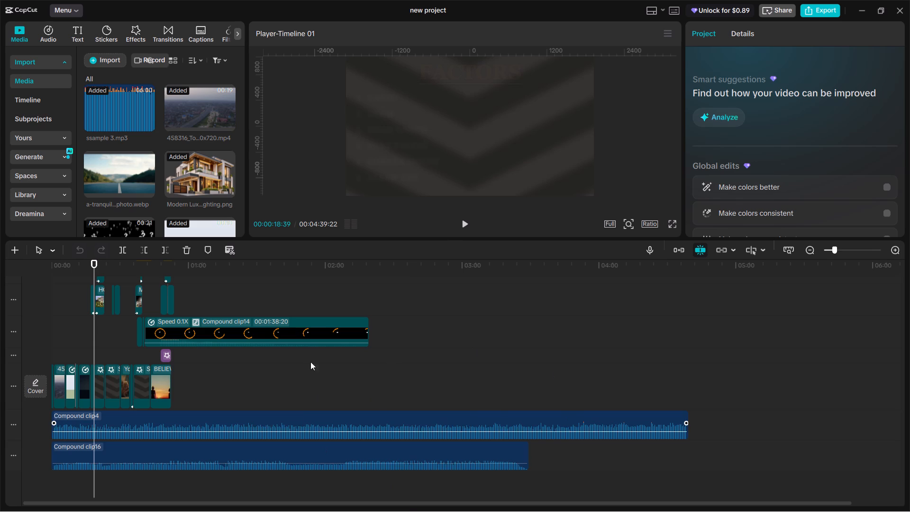
Move the playhead back to about 17 seconds and replay the FACTORS list section to about 25 seconds.
{"action": "left_click_drag", "start_coordinate": [95, 336], "coordinate": [86, 341]}
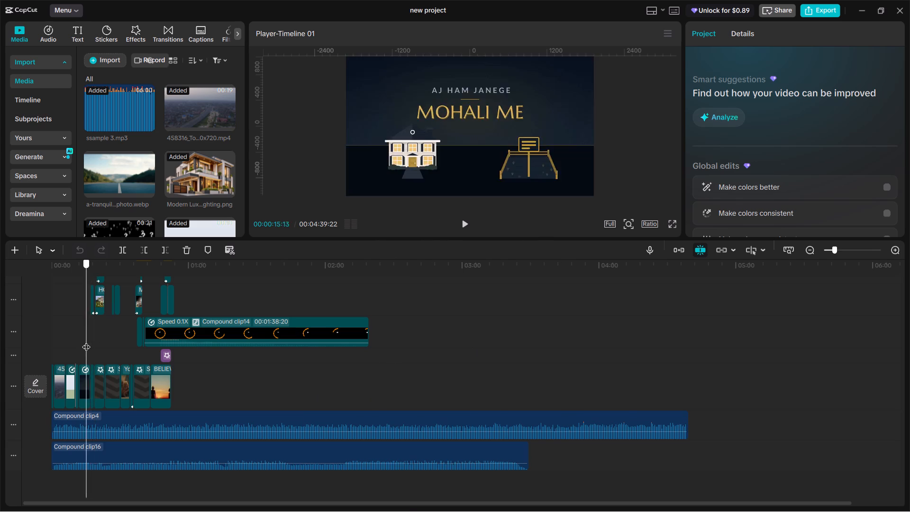
{"action": "left_click_drag", "start_coordinate": [86, 341], "coordinate": [90, 340]}
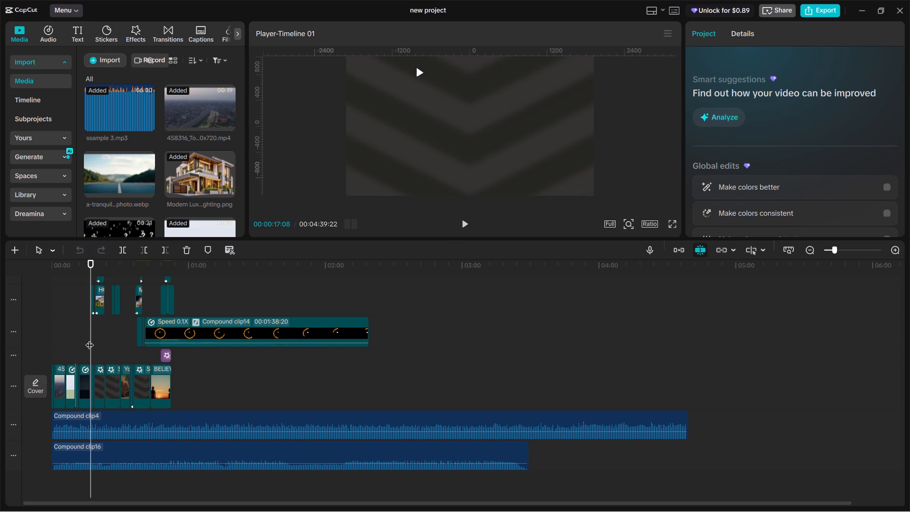
{"action": "key", "text": "space"}
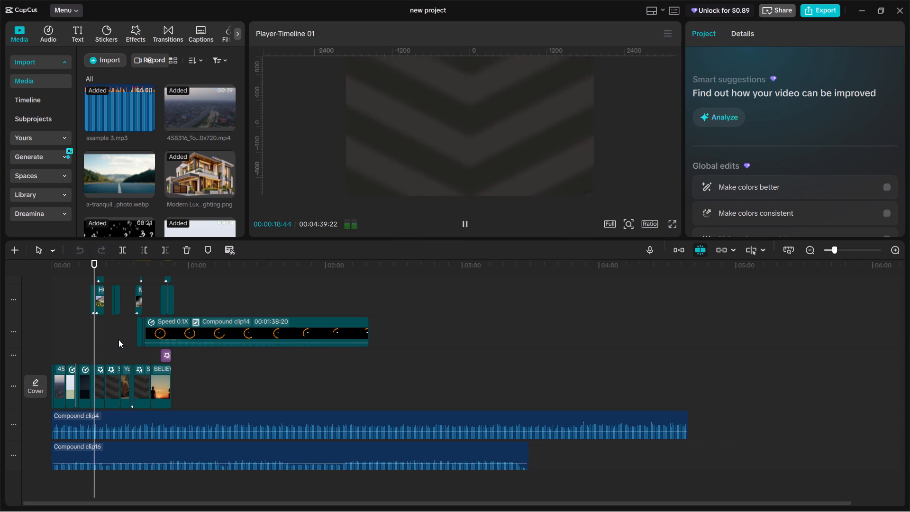
{"action": "key", "text": "space"}
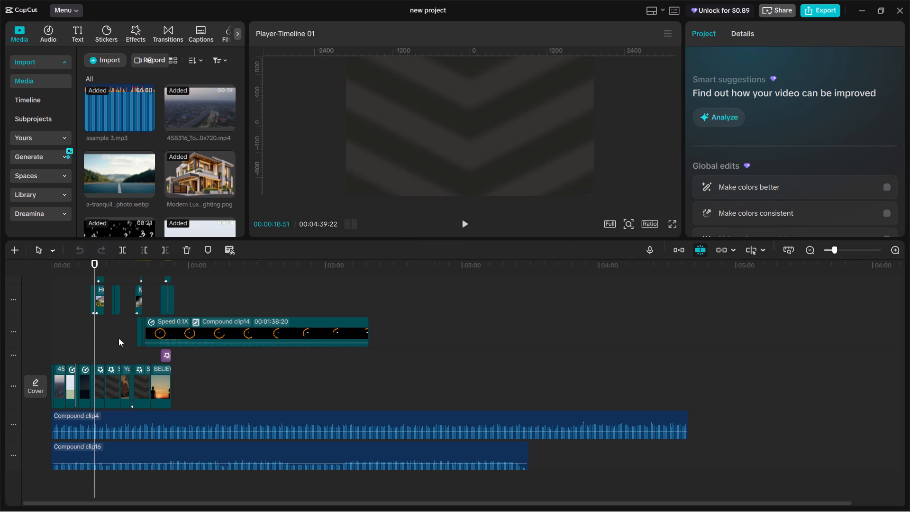
{"action": "key", "text": "space"}
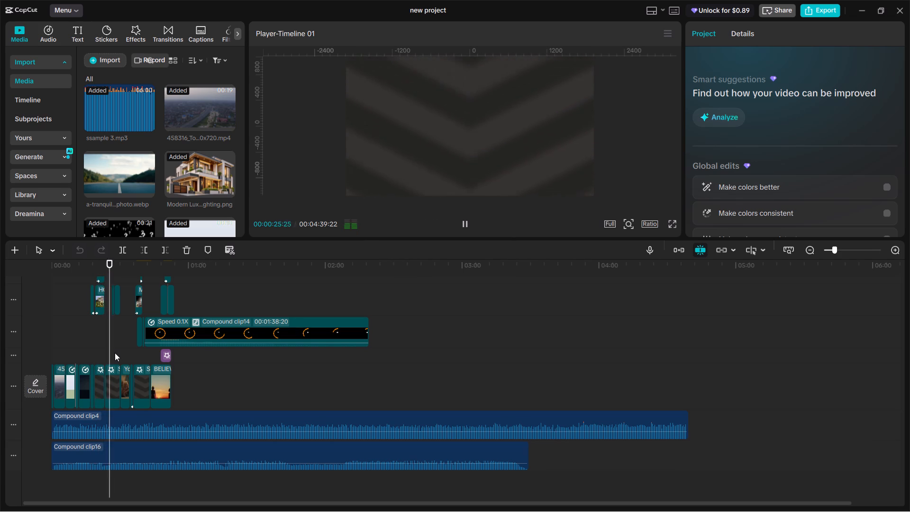
{"action": "key", "text": "space"}
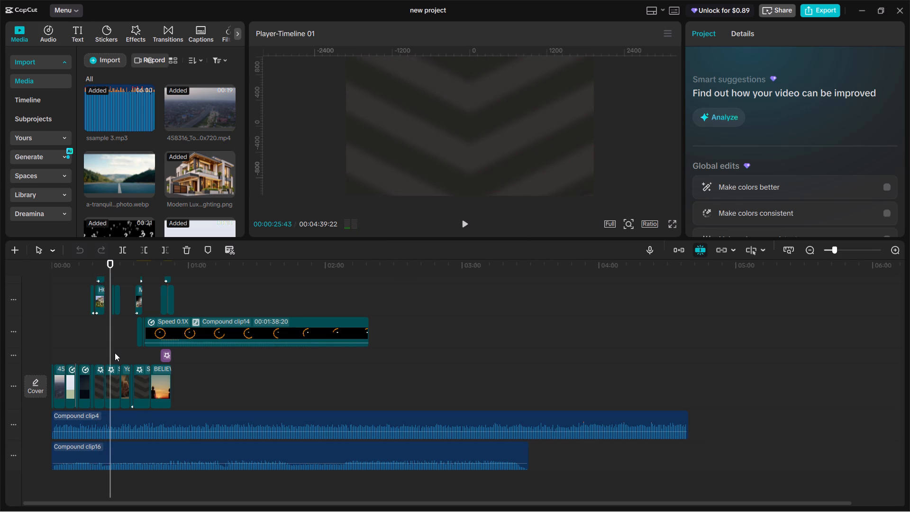
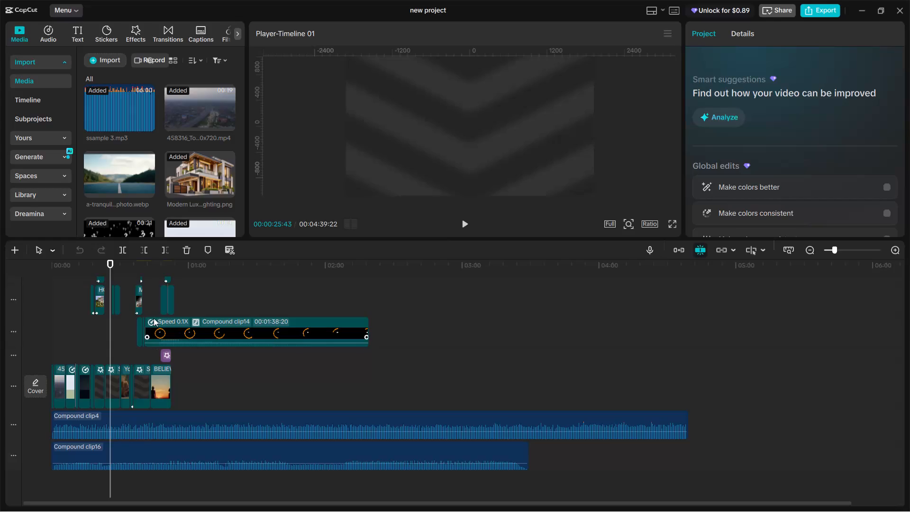
Play a moment past 25 seconds, move the playhead back to about 23 seconds and replay to about 26 seconds.
{"action": "key", "text": "space"}
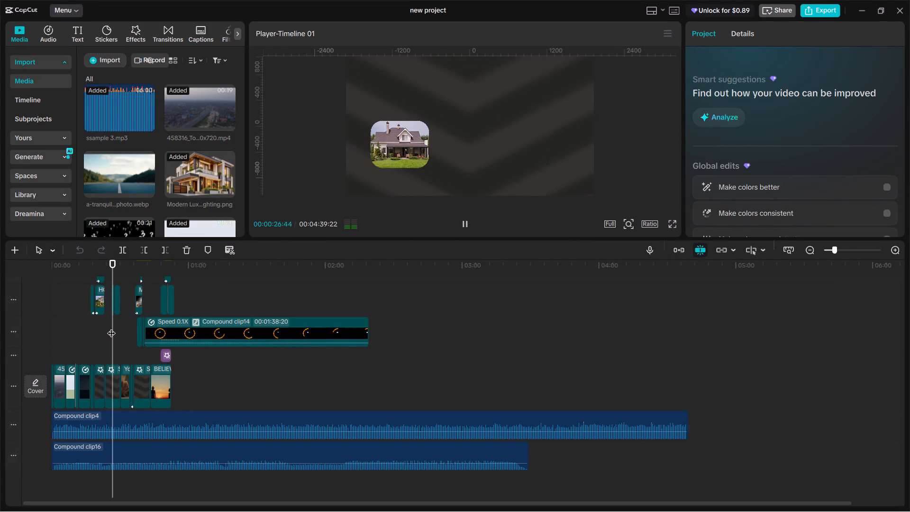
{"action": "key", "text": "space"}
{"action": "double_click", "coordinate": [102, 329]}
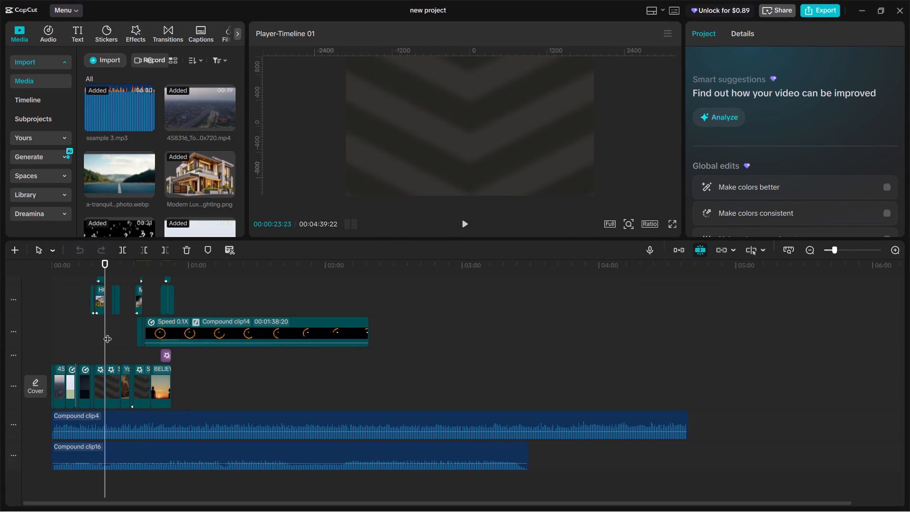
{"action": "key", "text": "space"}
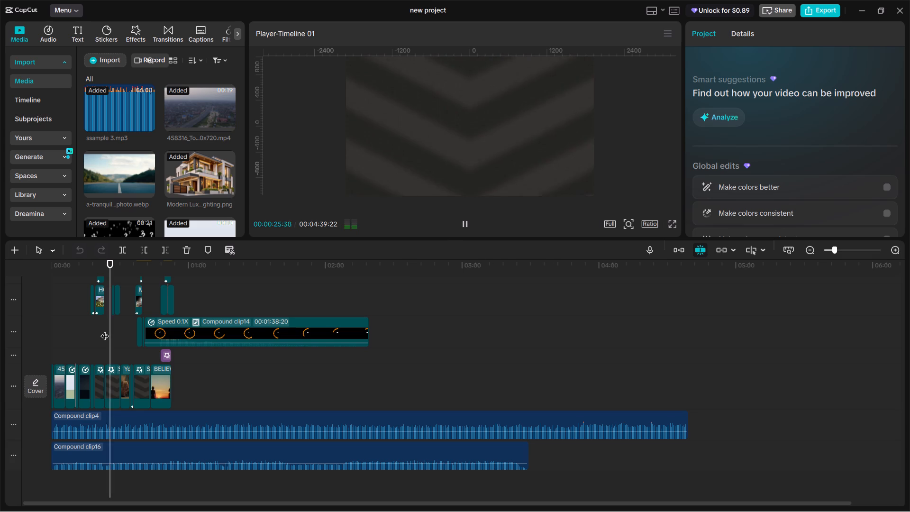
{"action": "key", "text": "space"}
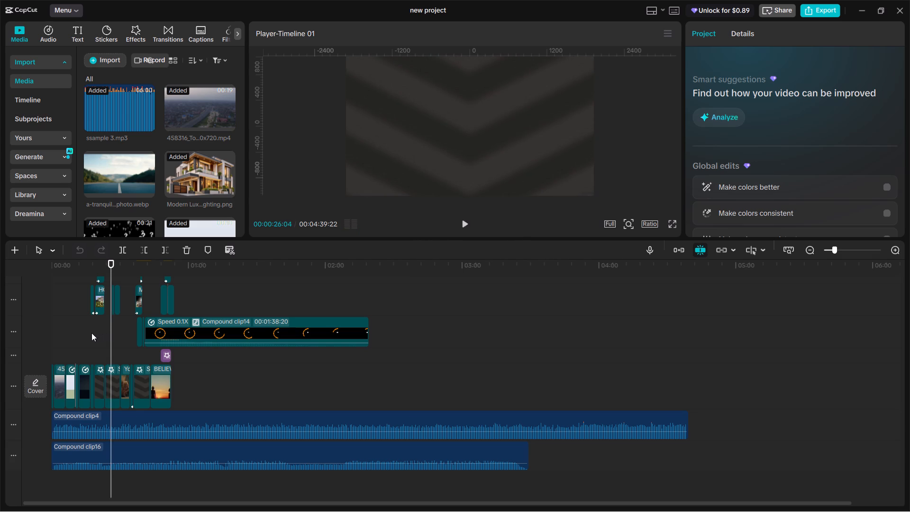
Move the playhead back to about 17 seconds and play the timeline through to about 39 seconds.
{"action": "double_click", "coordinate": [92, 334]}
{"action": "scroll", "coordinate": [92, 336], "scroll_direction": "up", "scroll_amount": 15}
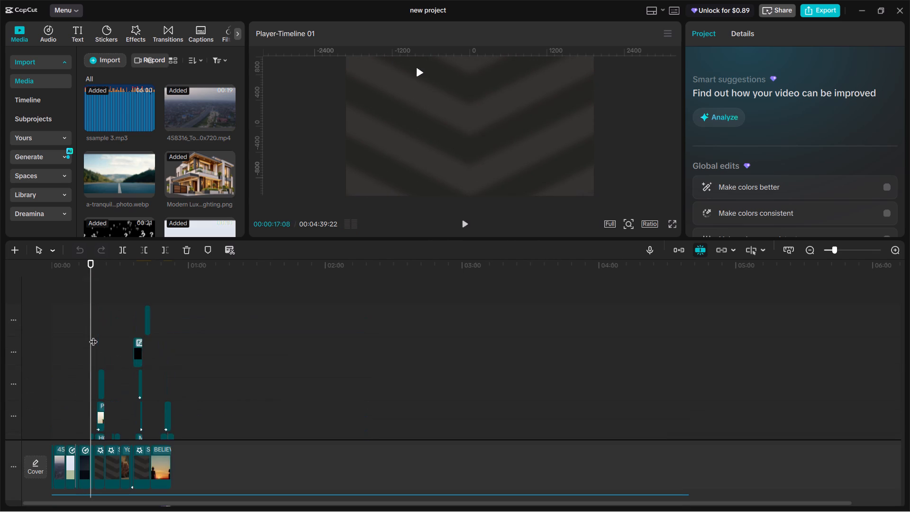
{"action": "scroll", "coordinate": [93, 336], "scroll_direction": "up", "scroll_amount": 7}
{"action": "scroll", "coordinate": [93, 336], "scroll_direction": "down", "scroll_amount": 9}
{"action": "key", "text": "space"}
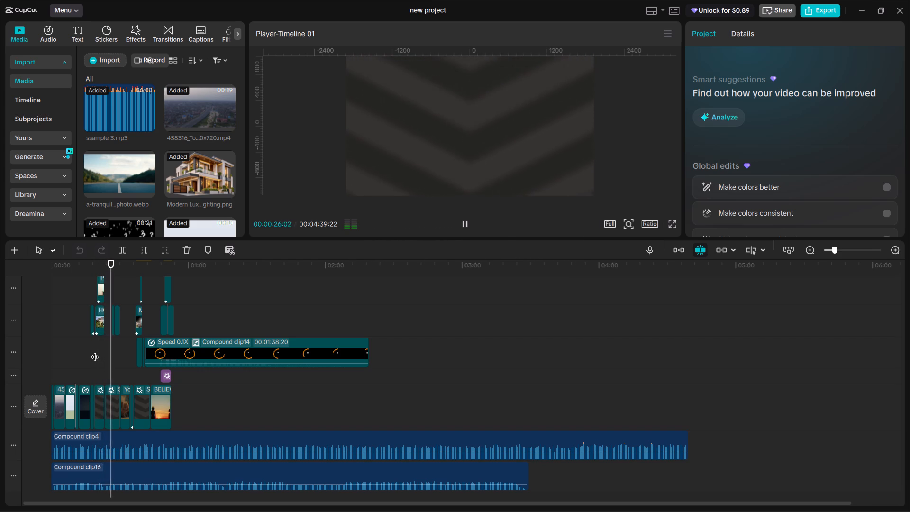
{"action": "key", "text": "space"}
{"action": "key", "text": "space"}
{"action": "key", "text": "space"}
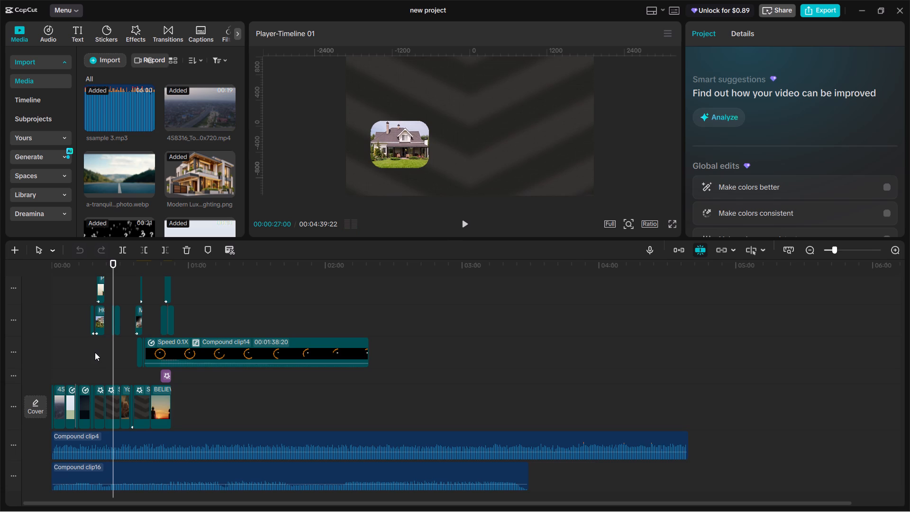
{"action": "key", "text": "space"}
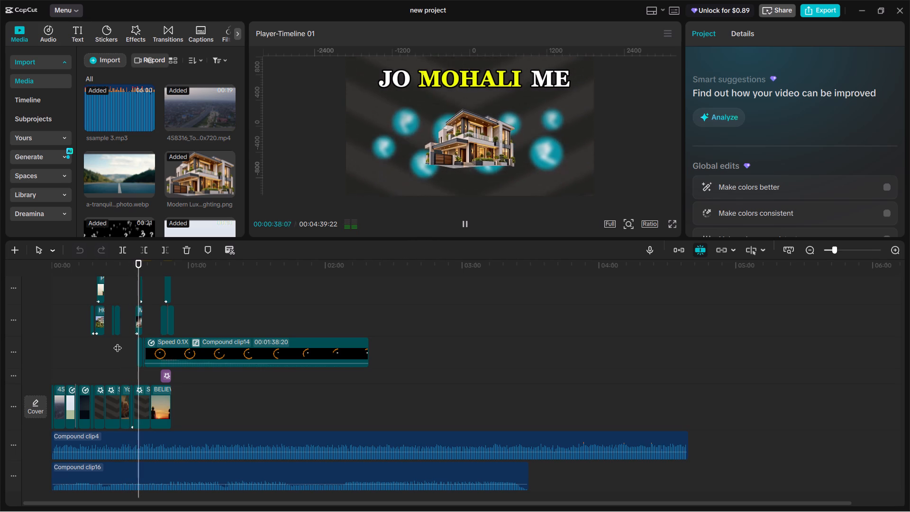
{"action": "key", "text": "space"}
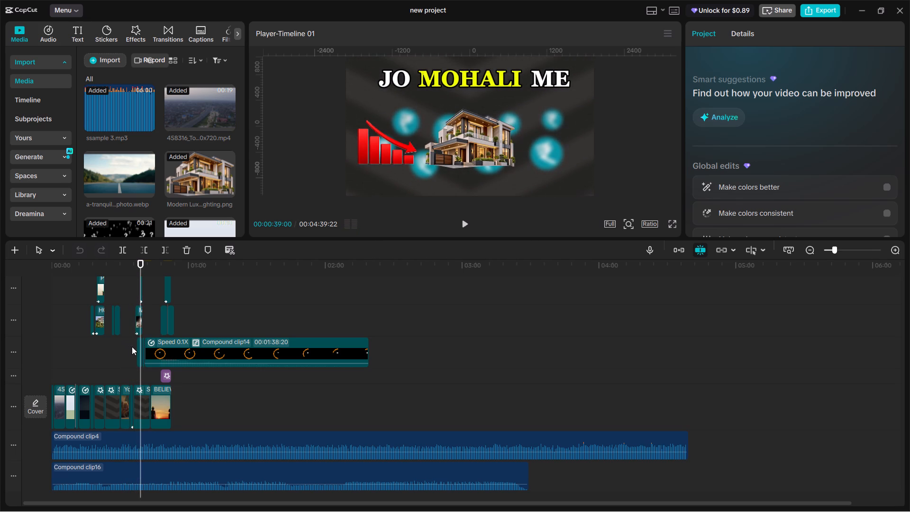
Move the playhead back to about 35 seconds and play to just past the end of the sunset crowd clip.
{"action": "double_click", "coordinate": [132, 348]}
{"action": "key", "text": "space"}
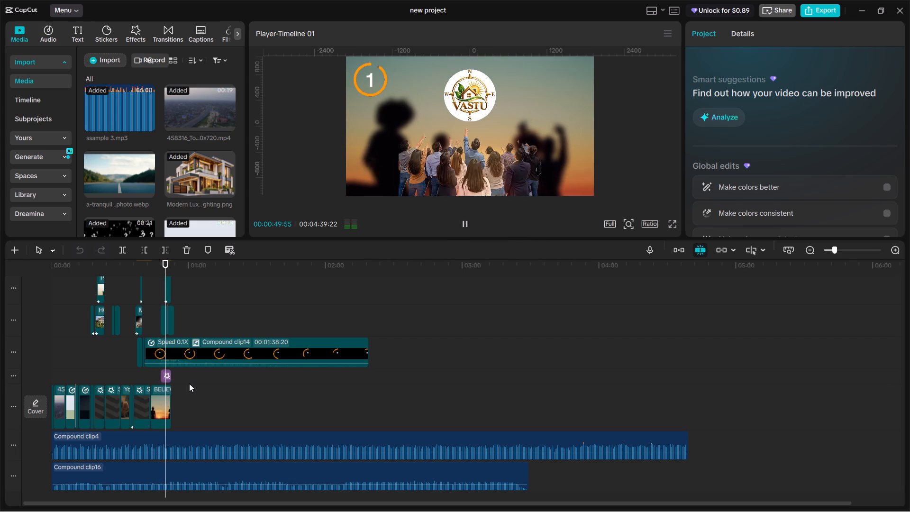
{"action": "key", "text": "space"}
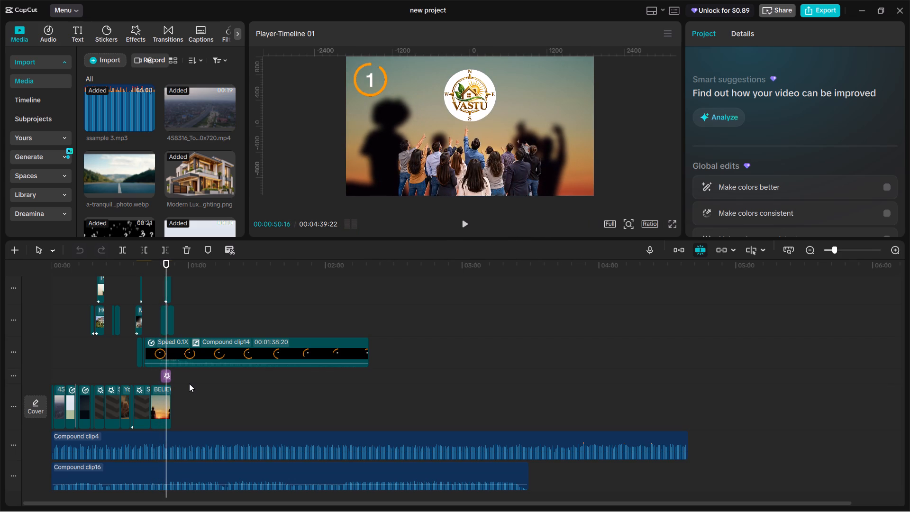
{"action": "key", "text": "space"}
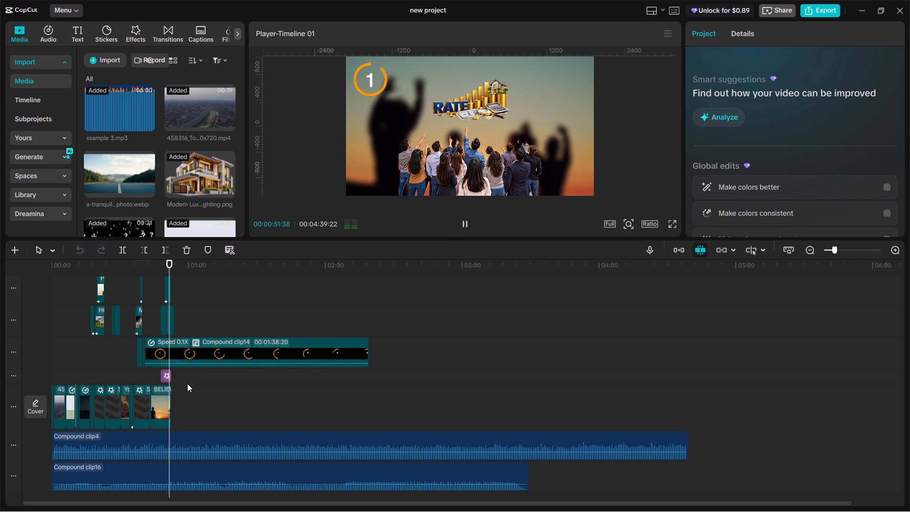
{"action": "key", "text": "space"}
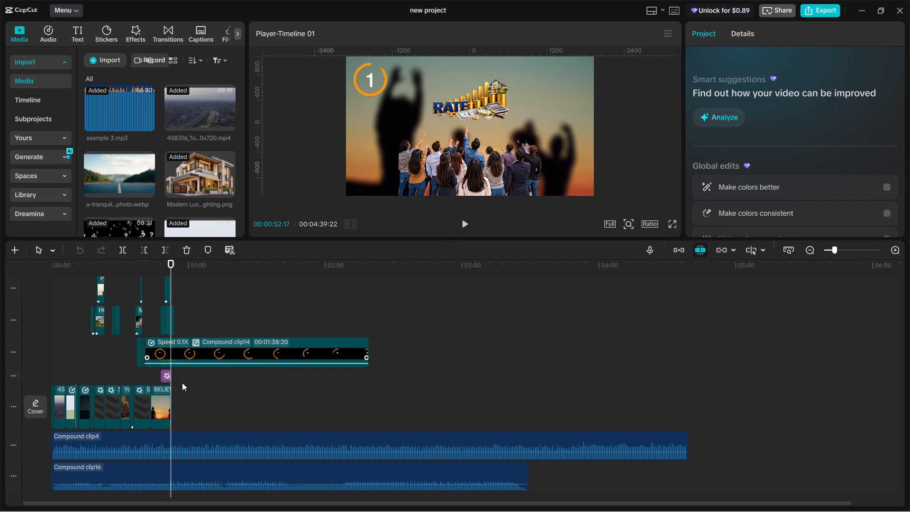
{"action": "key", "text": "space"}
{"action": "key", "text": "space"}
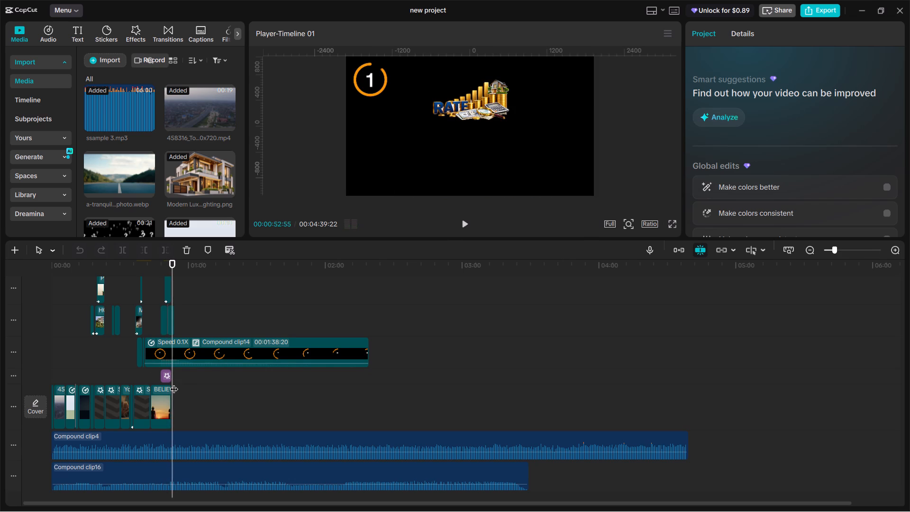
Replay short stretches of the rate.png clip around 51 to 52 seconds and park the playhead at about 00:00:51:40.
{"action": "scroll", "coordinate": [174, 383], "scroll_direction": "up", "scroll_amount": 20, "text": "ctrl"}
{"action": "scroll", "coordinate": [174, 383], "scroll_direction": "up", "scroll_amount": 2, "text": "ctrl"}
{"action": "left_click_drag", "start_coordinate": [173, 281], "coordinate": [168, 281]}
{"action": "key", "text": "space"}
{"action": "key", "text": "space"}
{"action": "left_click_drag", "start_coordinate": [182, 289], "coordinate": [155, 290]}
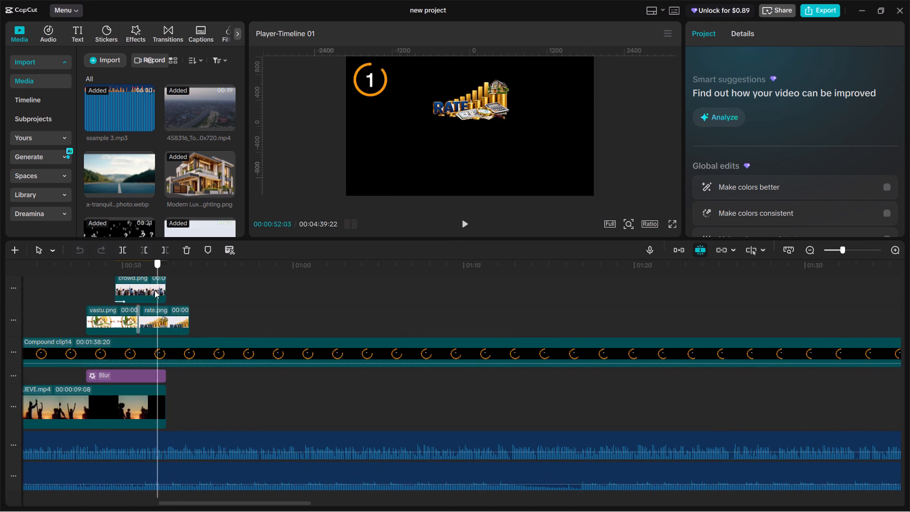
{"action": "left_click_drag", "start_coordinate": [155, 290], "coordinate": [138, 295]}
{"action": "key", "text": "space"}
{"action": "key", "text": "space"}
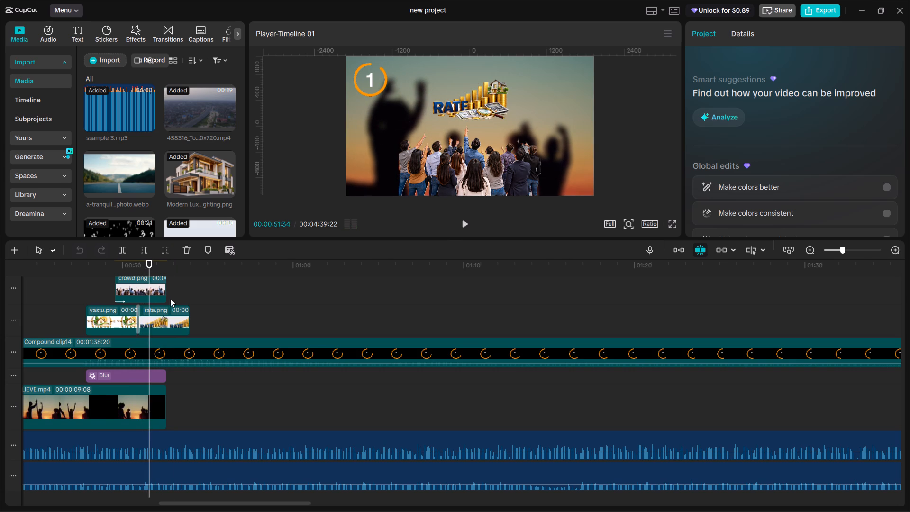
{"action": "scroll", "coordinate": [187, 359], "scroll_direction": "up", "scroll_amount": 18, "text": "ctrl"}
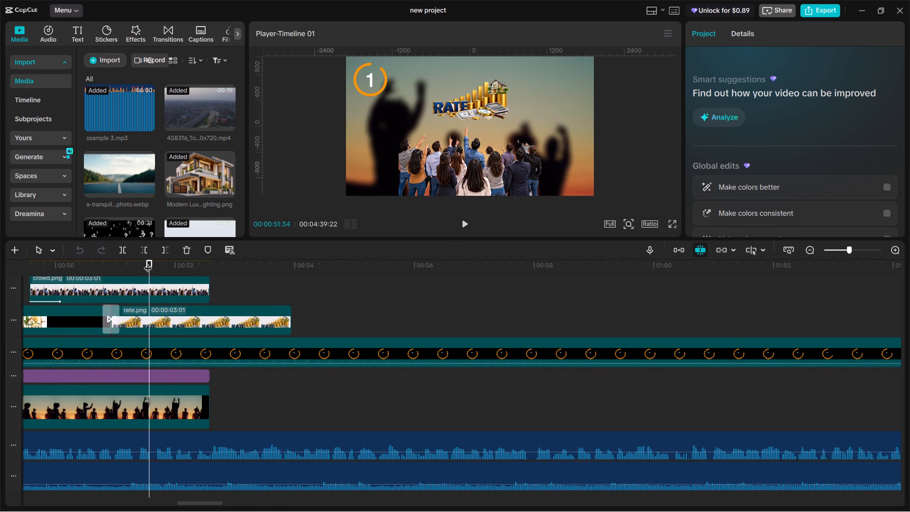
{"action": "left_click_drag", "start_coordinate": [147, 261], "coordinate": [139, 260]}
{"action": "key", "text": "space"}
{"action": "key", "text": "space"}
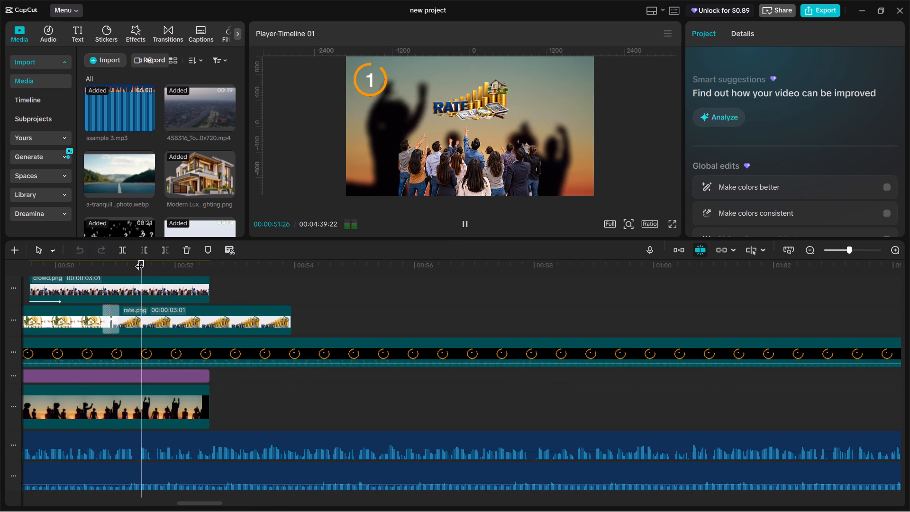
{"action": "left_click", "coordinate": [139, 260]}
{"action": "left_click", "coordinate": [139, 260]}
{"action": "key", "text": "space"}
{"action": "key", "text": "space"}
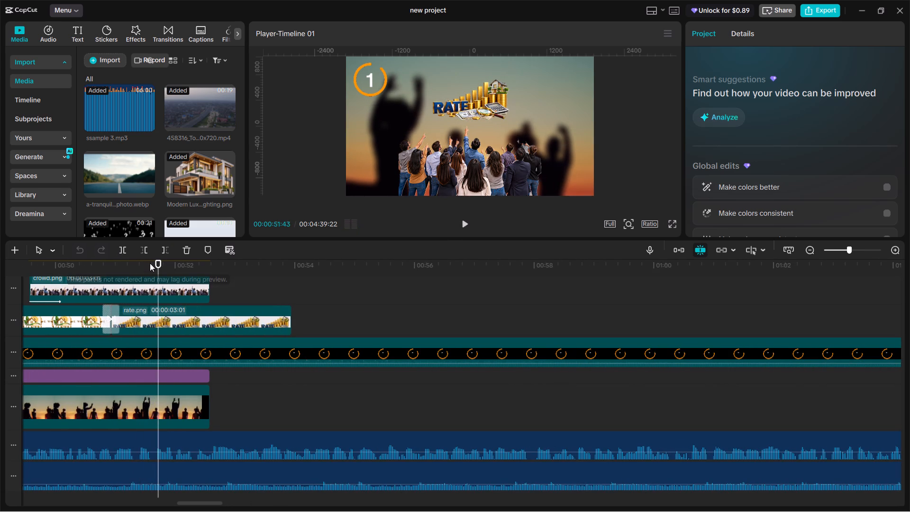
{"action": "left_click", "coordinate": [156, 267]}
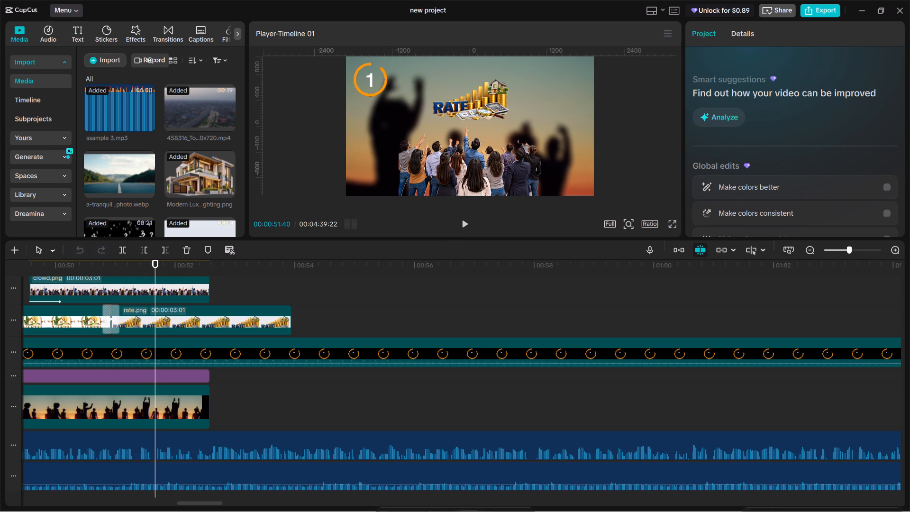
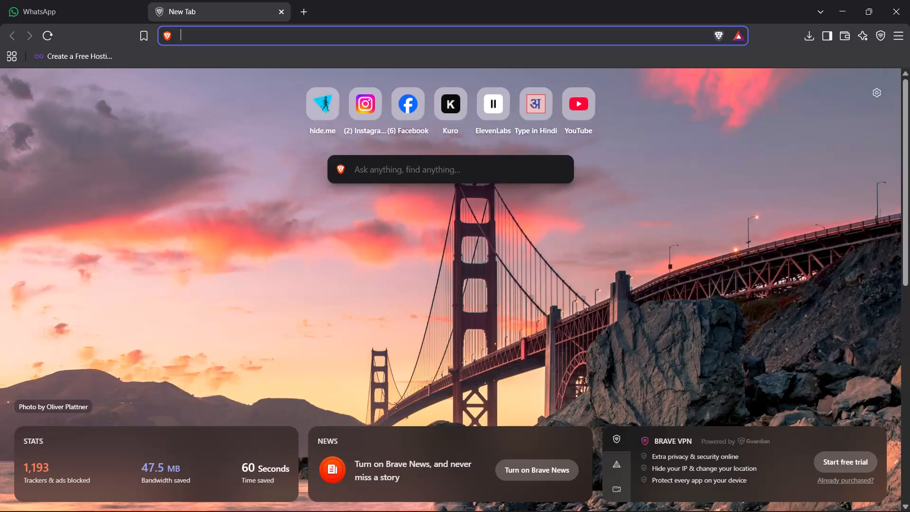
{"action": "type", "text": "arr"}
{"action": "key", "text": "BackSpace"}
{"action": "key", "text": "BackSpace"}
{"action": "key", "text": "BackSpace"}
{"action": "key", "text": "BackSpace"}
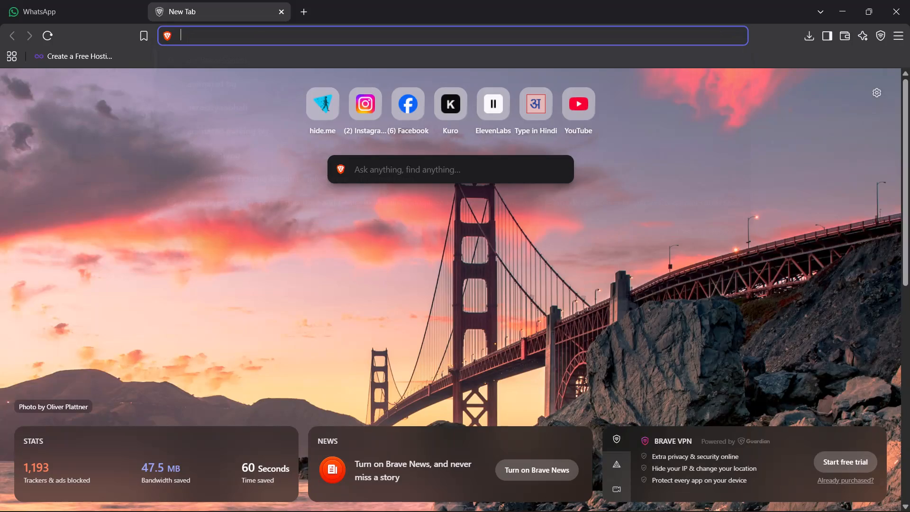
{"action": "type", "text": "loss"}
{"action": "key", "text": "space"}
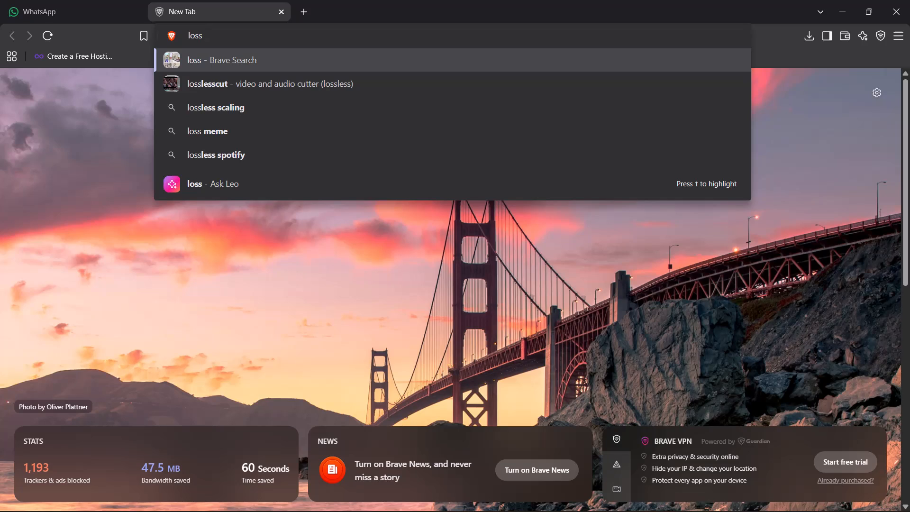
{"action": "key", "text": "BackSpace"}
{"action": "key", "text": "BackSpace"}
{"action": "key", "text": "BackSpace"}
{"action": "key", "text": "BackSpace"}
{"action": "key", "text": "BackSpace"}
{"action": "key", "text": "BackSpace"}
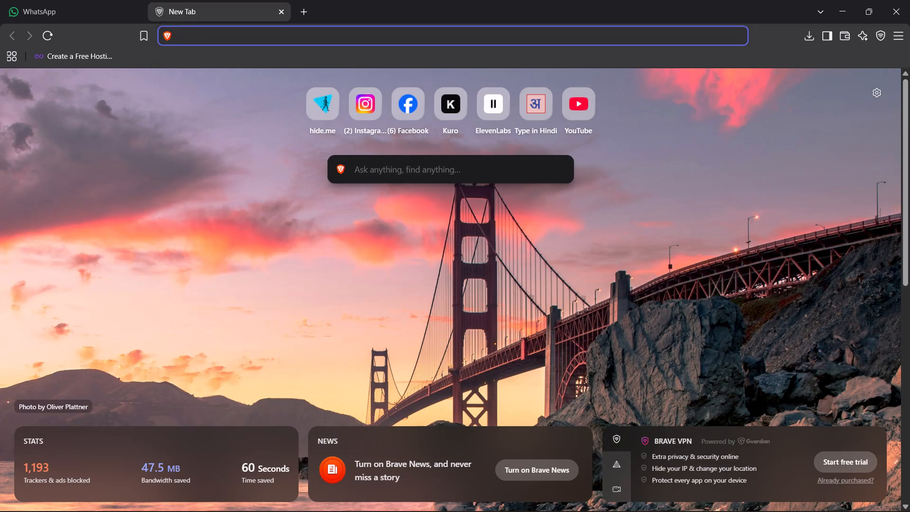
Enter a web search query beginning with "loss" in the new Brave browser tab.
{"action": "type", "text": "los"}
{"action": "key", "text": "BackSpace"}
{"action": "type", "text": "s"}
{"action": "key", "text": "space"}
{"action": "key", "text": "BackSpace"}
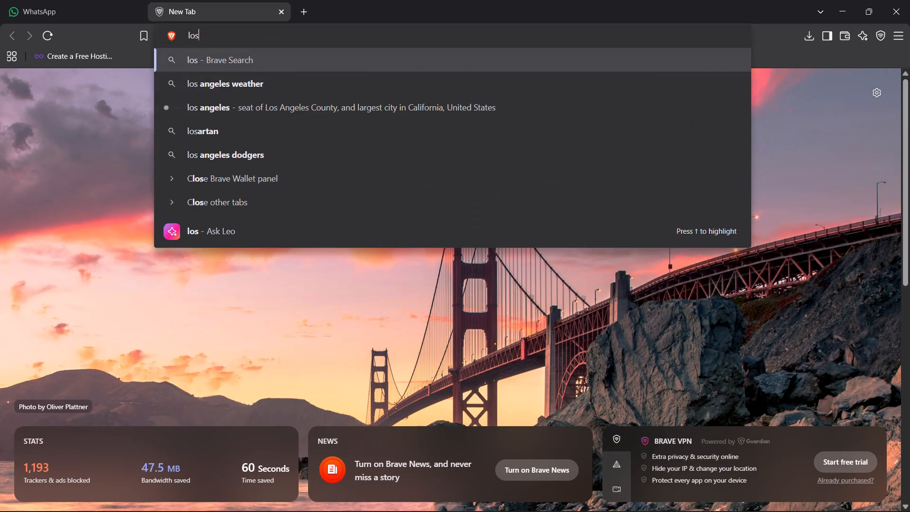
{"action": "type", "text": "s"}
{"action": "key", "text": "space"}
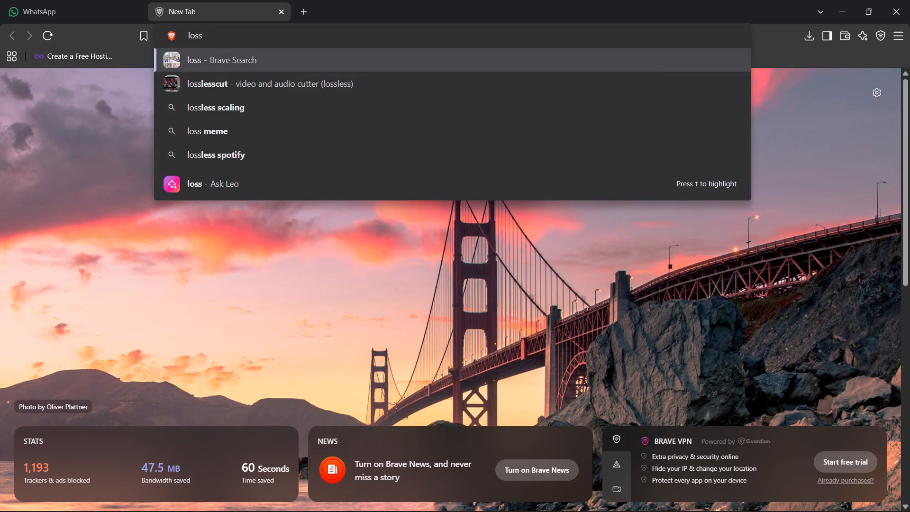
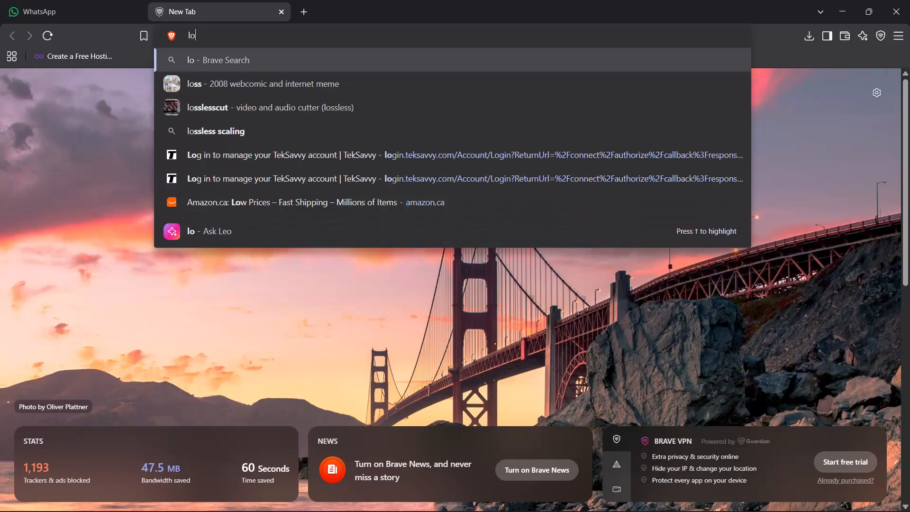
Replace the draft query and search the web for "stocks loss stock video".
{"action": "key", "text": "BackSpace"}
{"action": "key", "text": "BackSpace"}
{"action": "key", "text": "BackSpace"}
{"action": "type", "text": "arrow"}
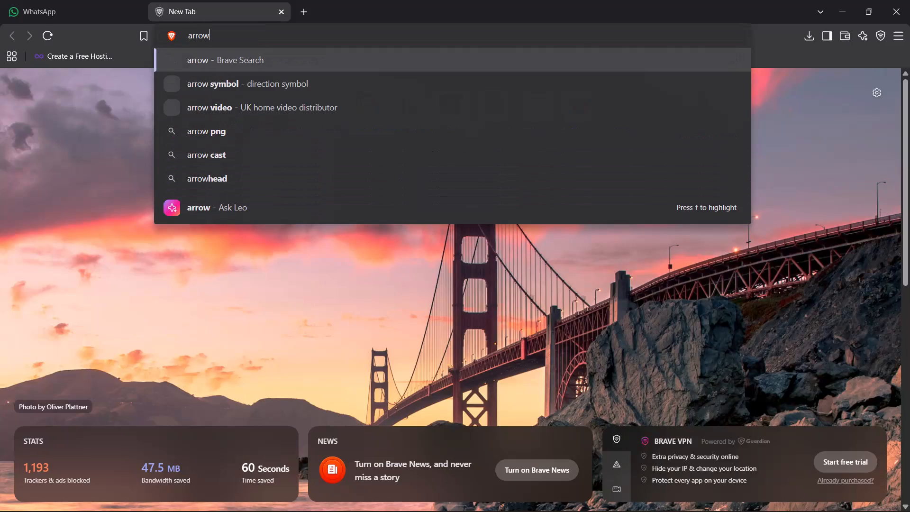
{"action": "key", "text": "BackSpace"}
{"action": "key", "text": "BackSpace"}
{"action": "key", "text": "BackSpace"}
{"action": "key", "text": "BackSpace"}
{"action": "key", "text": "BackSpace"}
{"action": "key", "text": "BackSpace"}
{"action": "type", "text": "stocks"}
{"action": "key", "text": "space"}
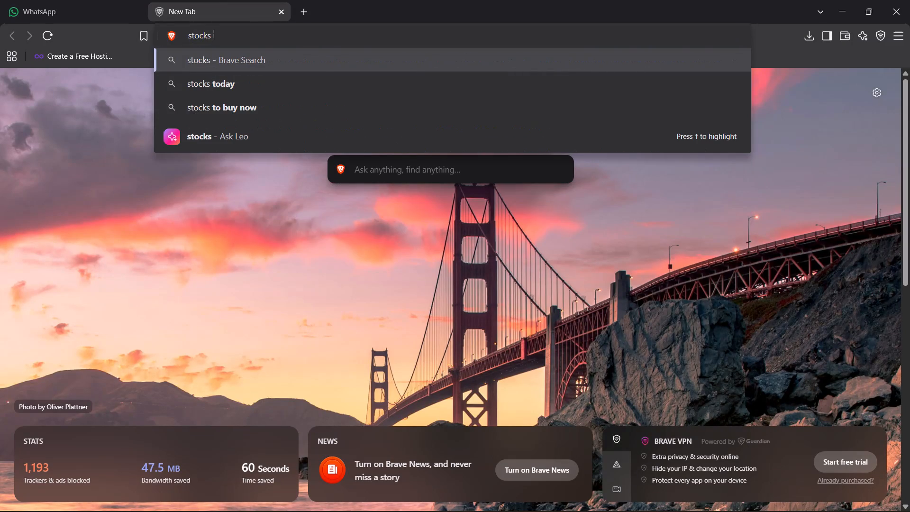
{"action": "type", "text": "loss"}
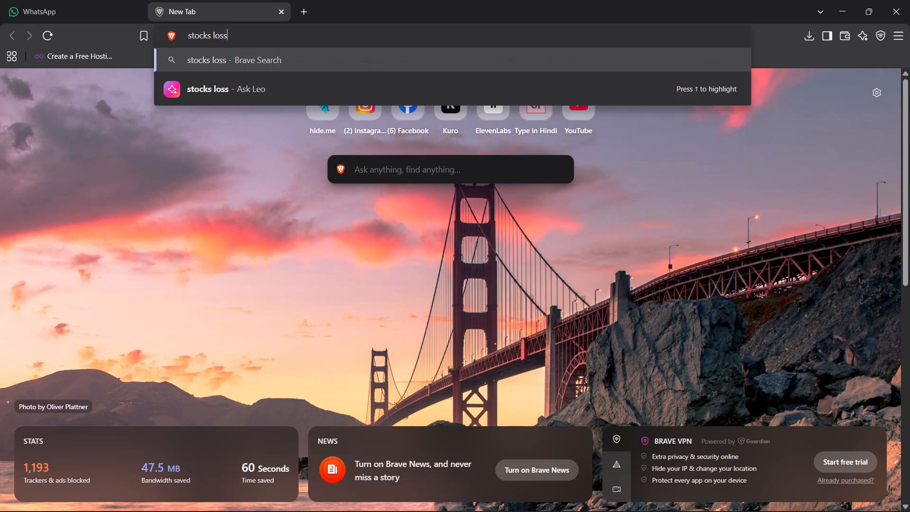
{"action": "key", "text": "space"}
{"action": "type", "text": "stock video"}
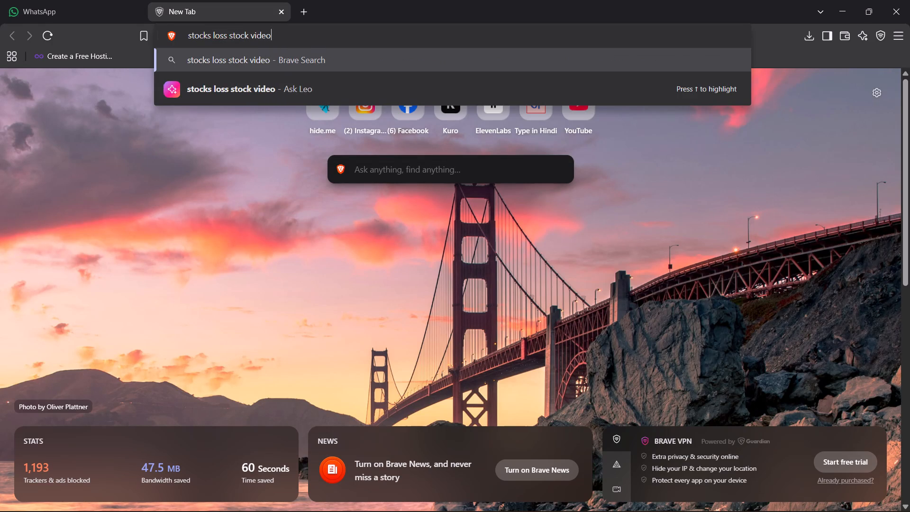
{"action": "key", "text": "Return"}
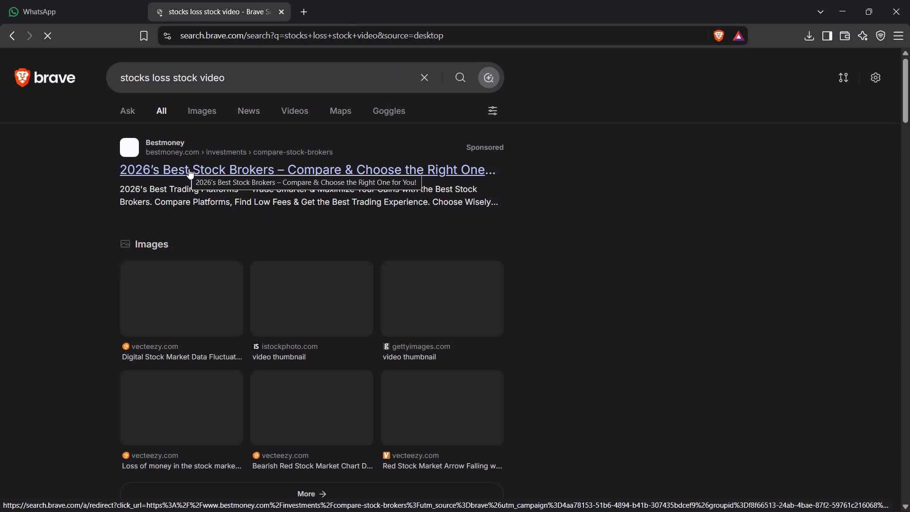
{"action": "scroll", "coordinate": [193, 179], "scroll_direction": "down", "scroll_amount": 1}
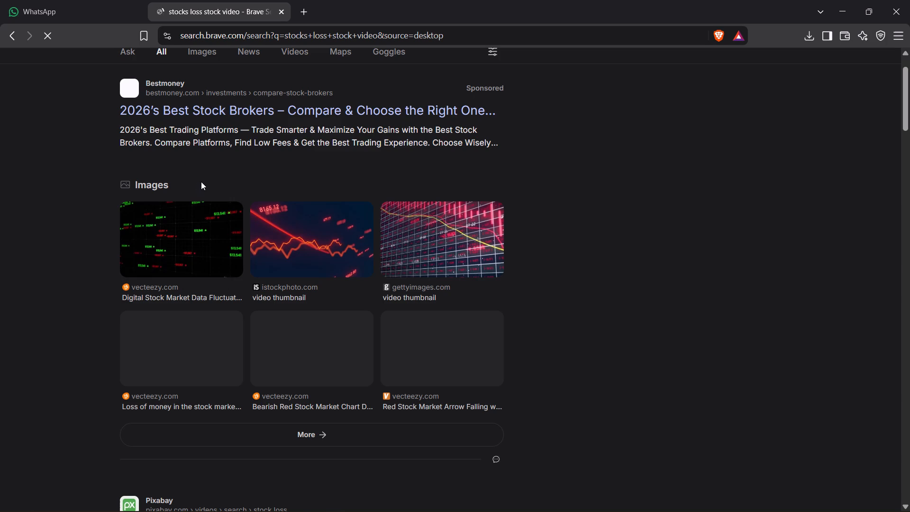
{"action": "scroll", "coordinate": [201, 182], "scroll_direction": "up", "scroll_amount": 3}
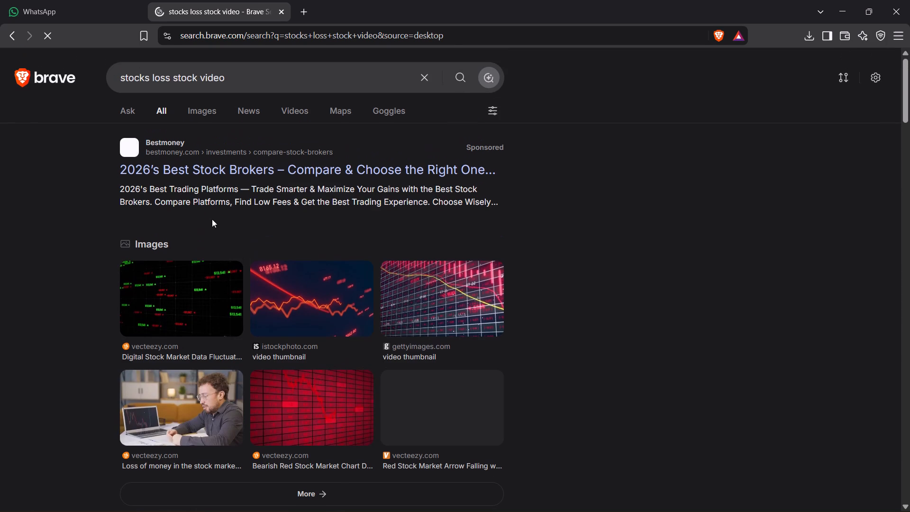
{"action": "scroll", "coordinate": [239, 217], "scroll_direction": "down", "scroll_amount": 1}
{"action": "scroll", "coordinate": [239, 217], "scroll_direction": "up", "scroll_amount": 3}
{"action": "left_click", "coordinate": [182, 169]}
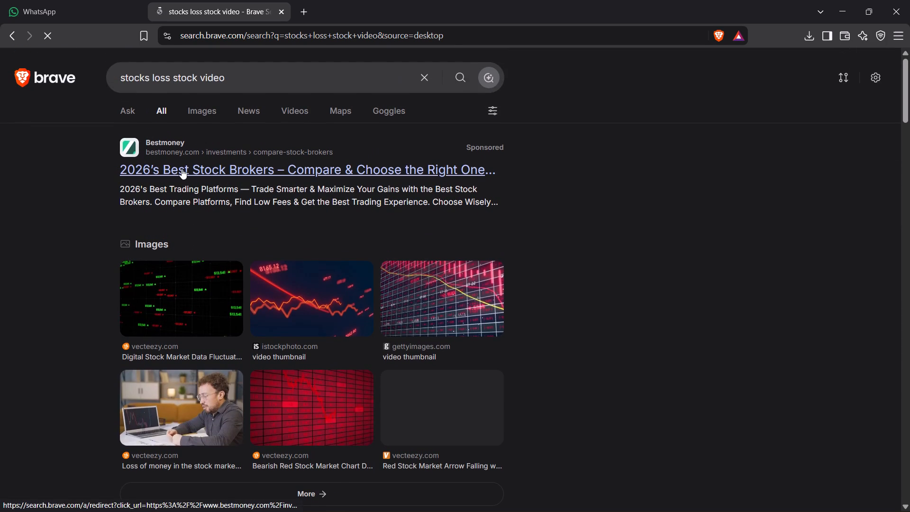
{"action": "left_click", "coordinate": [182, 169]}
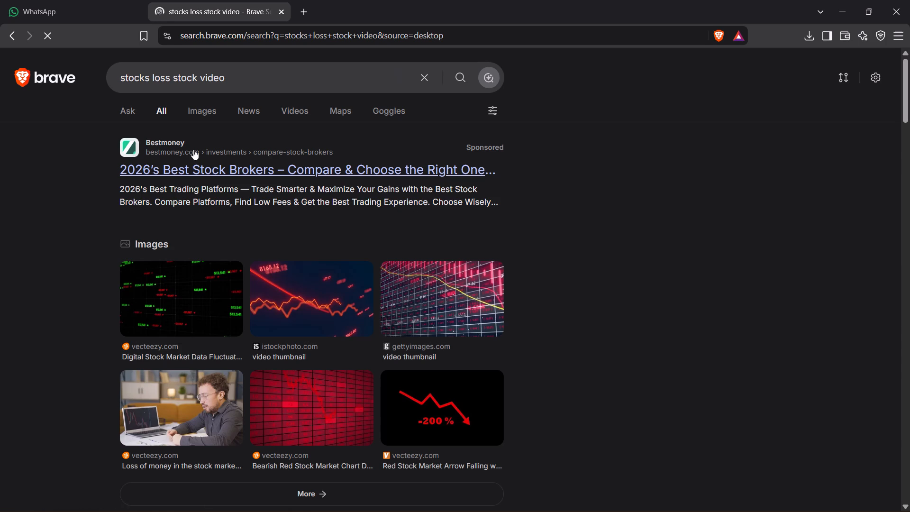
{"action": "left_click", "coordinate": [181, 170]}
{"action": "scroll", "coordinate": [199, 166], "scroll_direction": "down", "scroll_amount": 4}
{"action": "scroll", "coordinate": [236, 177], "scroll_direction": "down", "scroll_amount": 1}
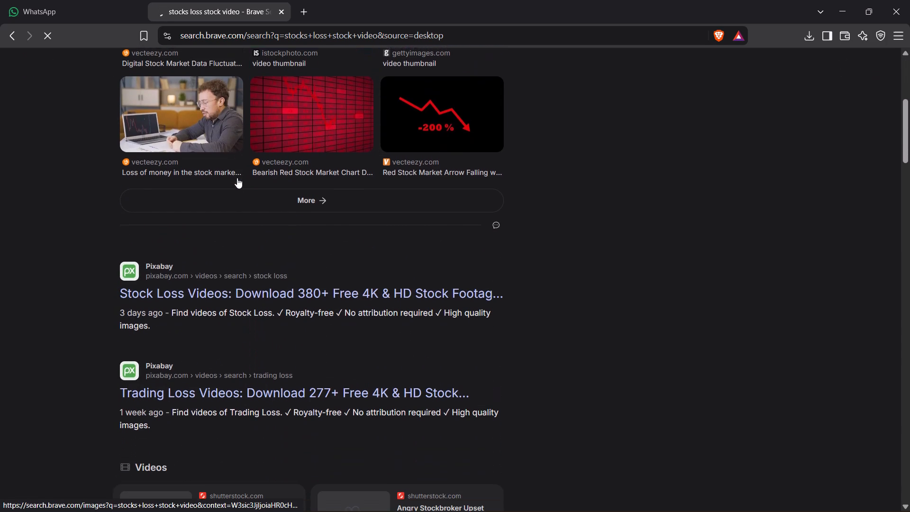
{"action": "left_click", "coordinate": [224, 295]}
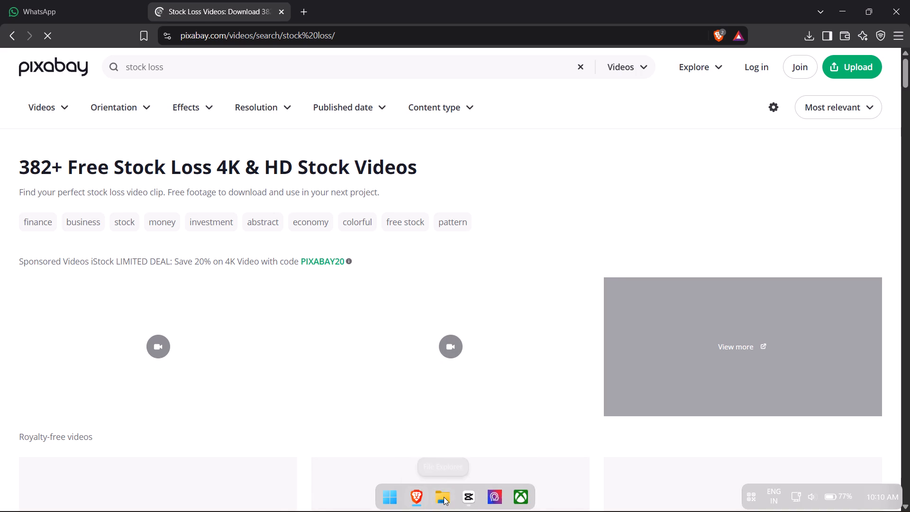
{"action": "scroll", "coordinate": [623, 169], "scroll_direction": "down", "scroll_amount": 3}
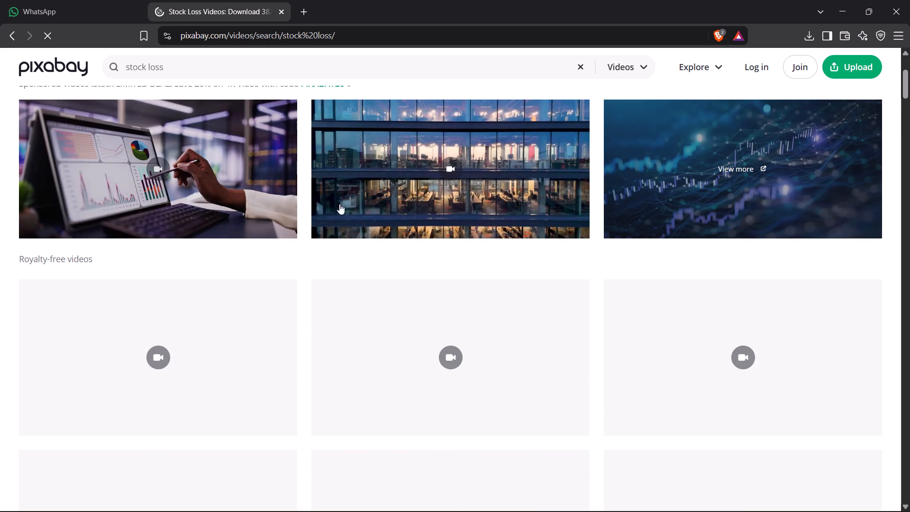
{"action": "scroll", "coordinate": [399, 211], "scroll_direction": "down", "scroll_amount": 2}
{"action": "scroll", "coordinate": [804, 241], "scroll_direction": "down", "scroll_amount": 1}
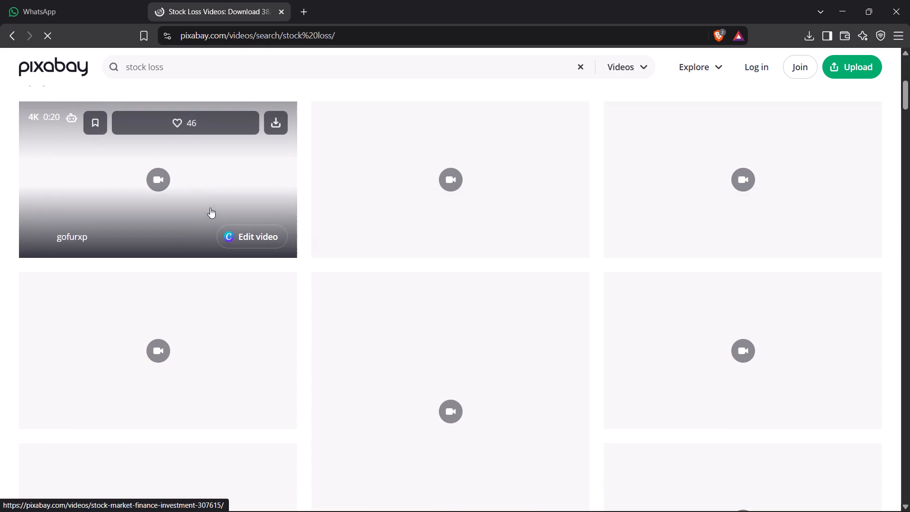
{"action": "scroll", "coordinate": [210, 208], "scroll_direction": "up", "scroll_amount": 1}
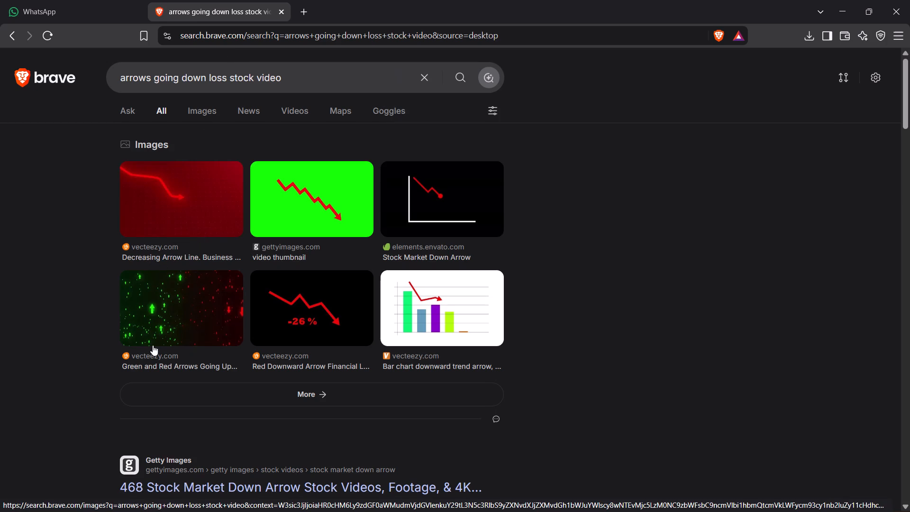
Open the Pexels search result "Waves on Graph and Arrows Falling Down".
{"action": "scroll", "coordinate": [361, 244], "scroll_direction": "down", "scroll_amount": 2}
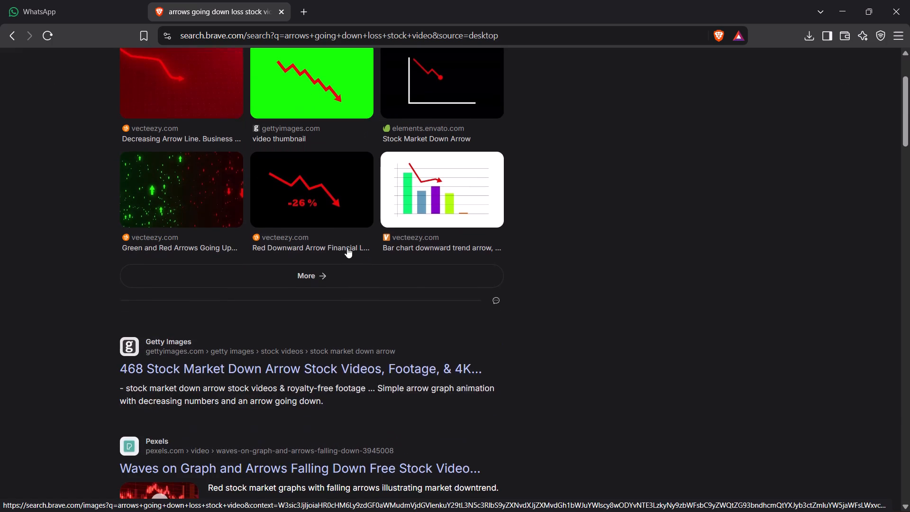
{"action": "scroll", "coordinate": [254, 356], "scroll_direction": "up", "scroll_amount": 5}
{"action": "scroll", "coordinate": [249, 342], "scroll_direction": "down", "scroll_amount": 4}
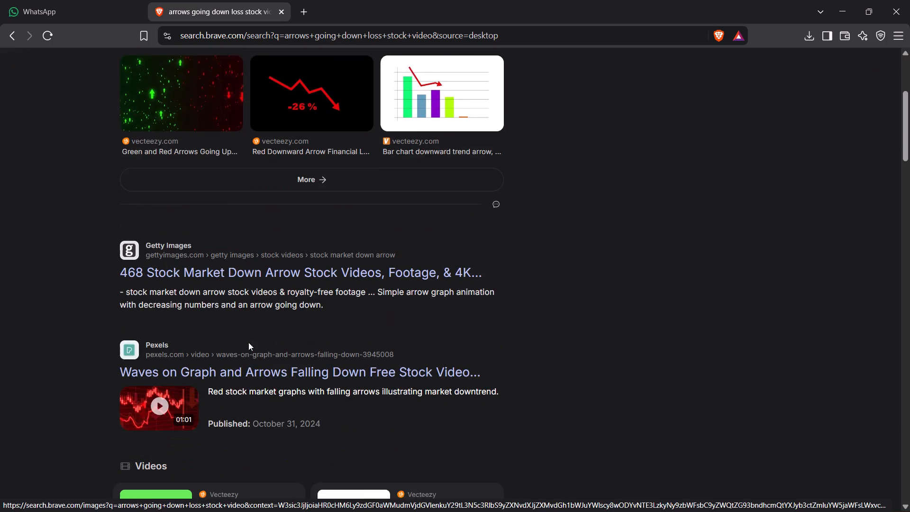
{"action": "left_click", "coordinate": [195, 354]}
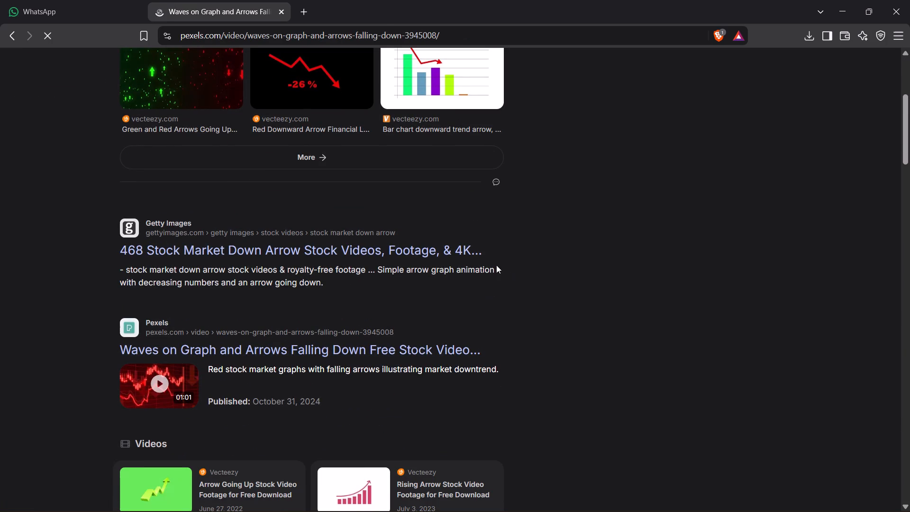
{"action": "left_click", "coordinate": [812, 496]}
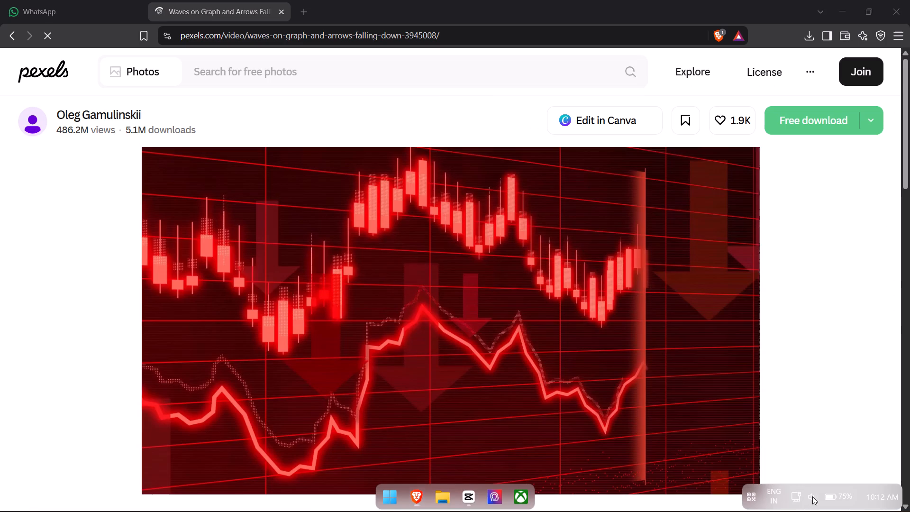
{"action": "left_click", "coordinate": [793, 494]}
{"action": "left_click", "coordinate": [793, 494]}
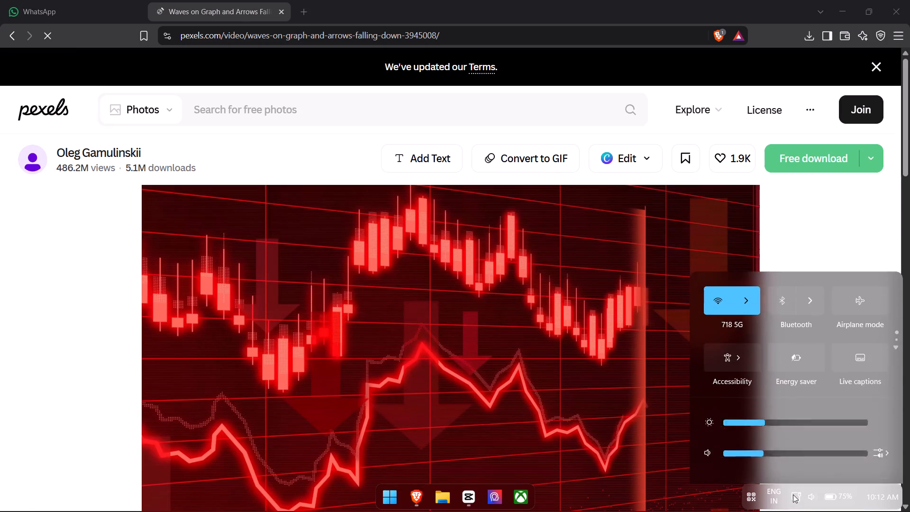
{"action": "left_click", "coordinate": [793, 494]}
Preview the falling-arrows clip on its Pexels page and look through the related videos under More like this.
{"action": "scroll", "coordinate": [558, 286], "scroll_direction": "down", "scroll_amount": 2}
{"action": "scroll", "coordinate": [558, 281], "scroll_direction": "up", "scroll_amount": 1}
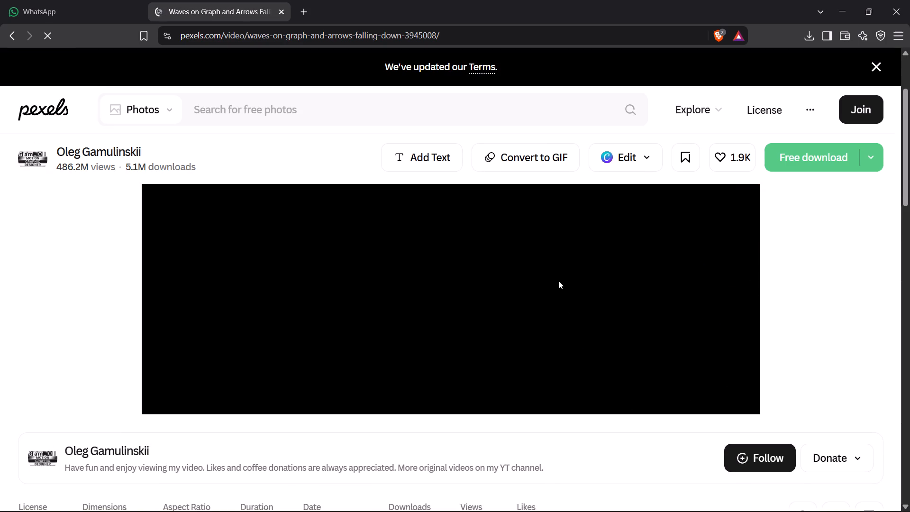
{"action": "scroll", "coordinate": [558, 281], "scroll_direction": "up", "scroll_amount": 2}
{"action": "scroll", "coordinate": [861, 280], "scroll_direction": "down", "scroll_amount": 3}
{"action": "scroll", "coordinate": [862, 281], "scroll_direction": "up", "scroll_amount": 4}
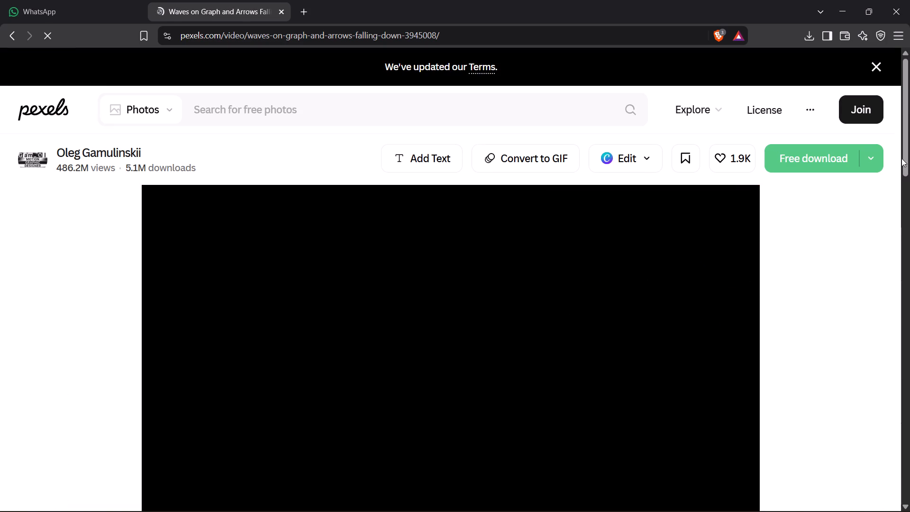
{"action": "left_click_drag", "start_coordinate": [906, 153], "coordinate": [909, 86]}
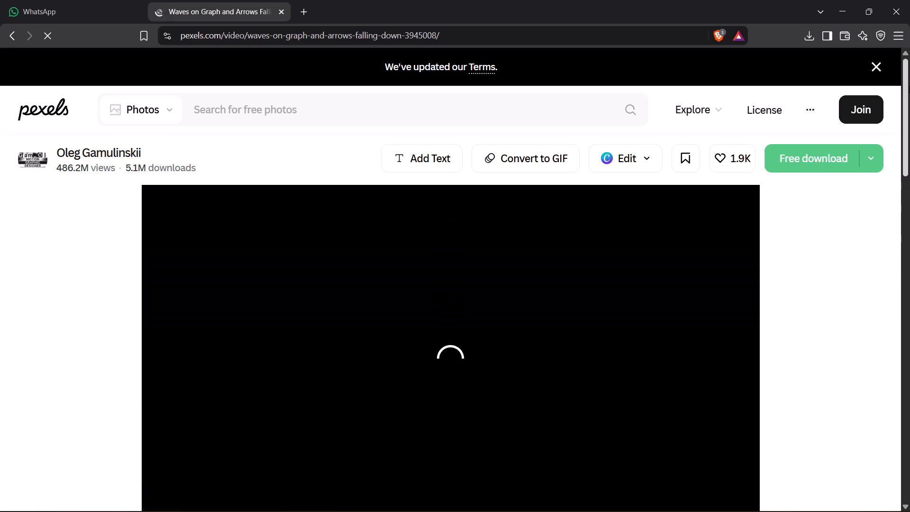
{"action": "left_click_drag", "start_coordinate": [909, 86], "coordinate": [909, 100]}
{"action": "scroll", "coordinate": [909, 99], "scroll_direction": "up", "scroll_amount": 1}
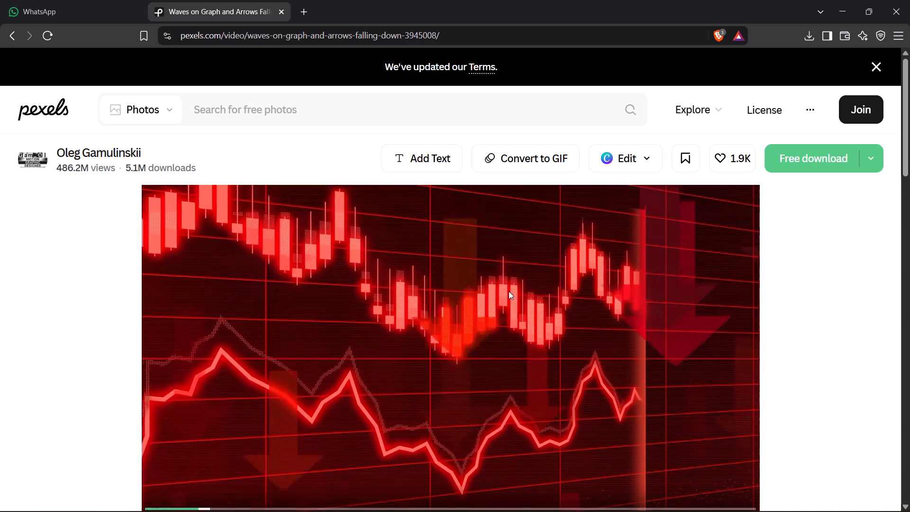
{"action": "left_click_drag", "start_coordinate": [908, 137], "coordinate": [909, 272]}
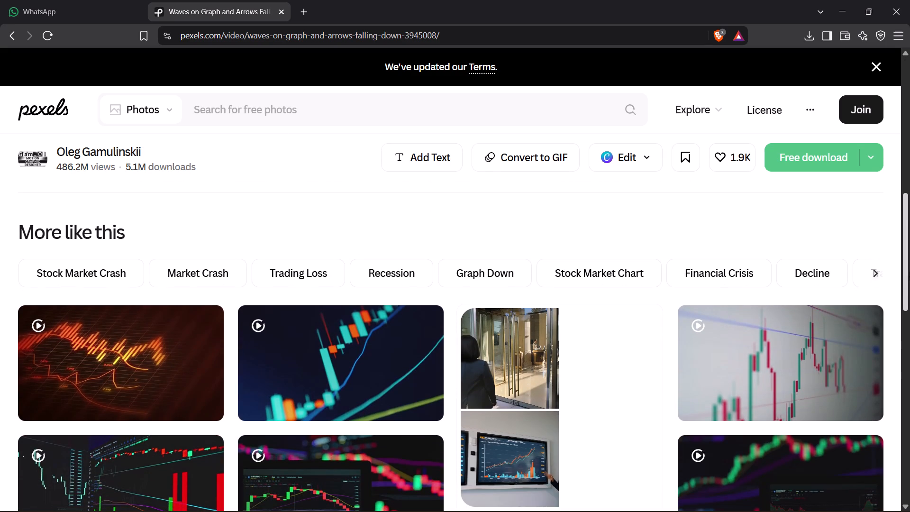
{"action": "left_click_drag", "start_coordinate": [909, 272], "coordinate": [909, 320]}
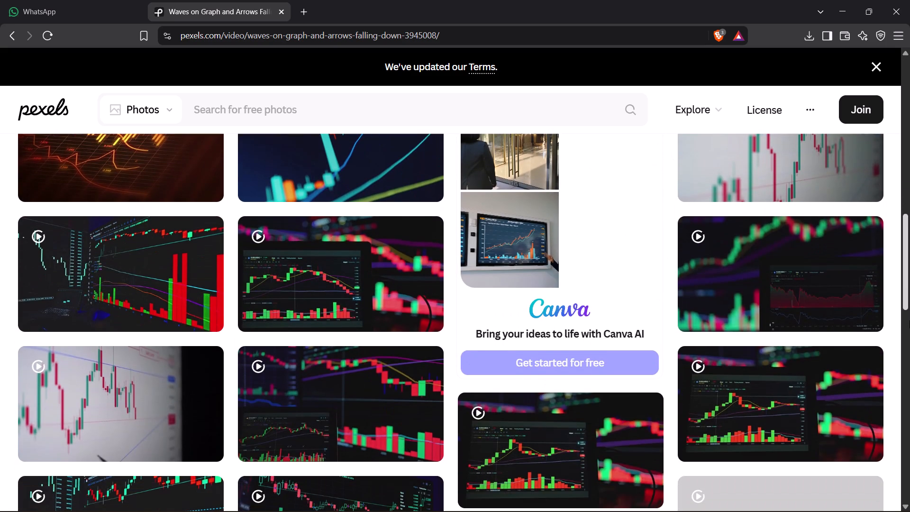
{"action": "left_click_drag", "start_coordinate": [909, 320], "coordinate": [909, 199]}
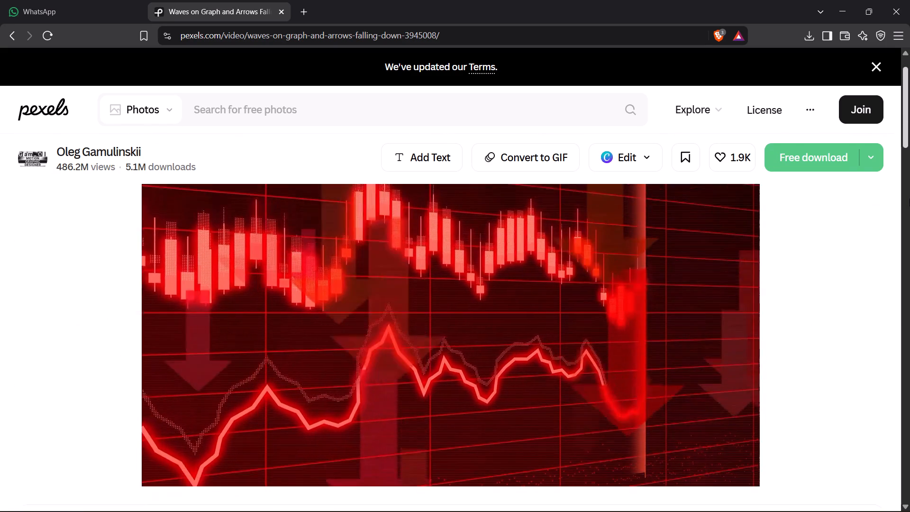
{"action": "left_click_drag", "start_coordinate": [909, 199], "coordinate": [909, 187]}
{"action": "left_click", "coordinate": [680, 345]}
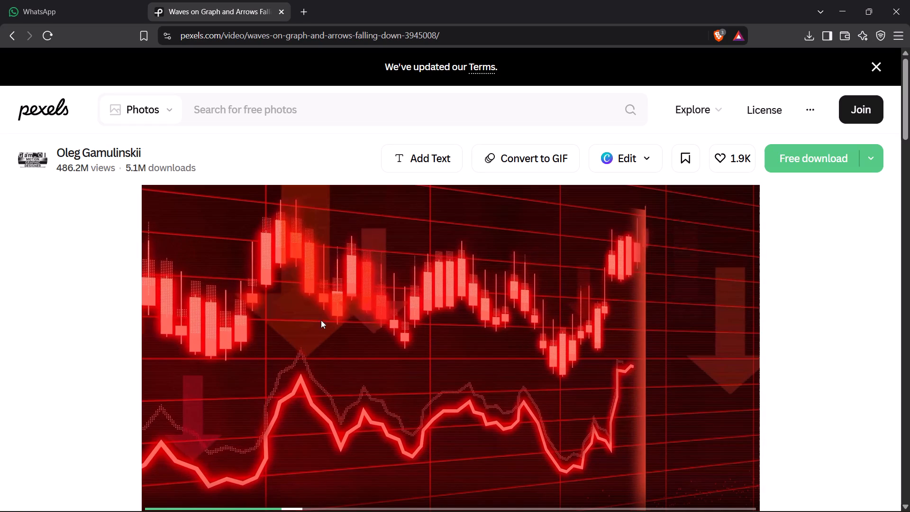
Download the falling-arrows video and save it in the Desktop folder "new proj" as "loss arrow".
{"action": "right_click", "coordinate": [528, 308]}
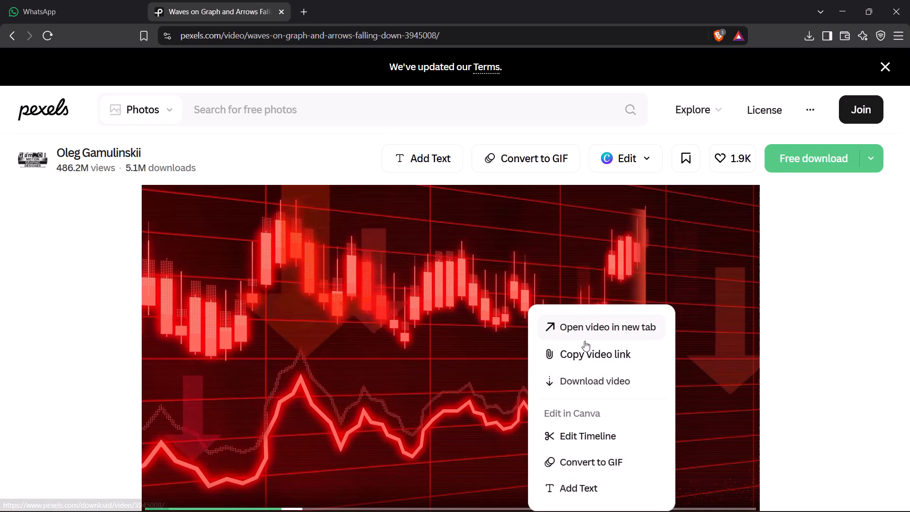
{"action": "left_click", "coordinate": [601, 373]}
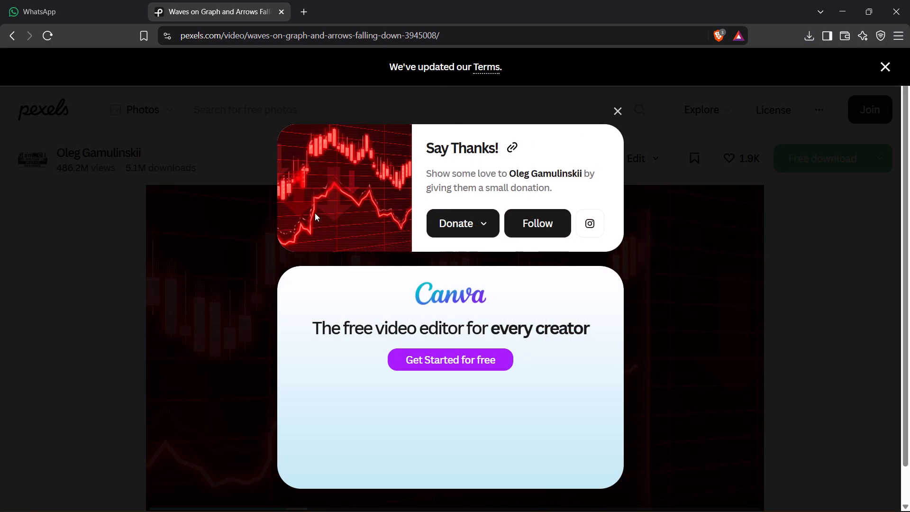
{"action": "left_click", "coordinate": [36, 161]}
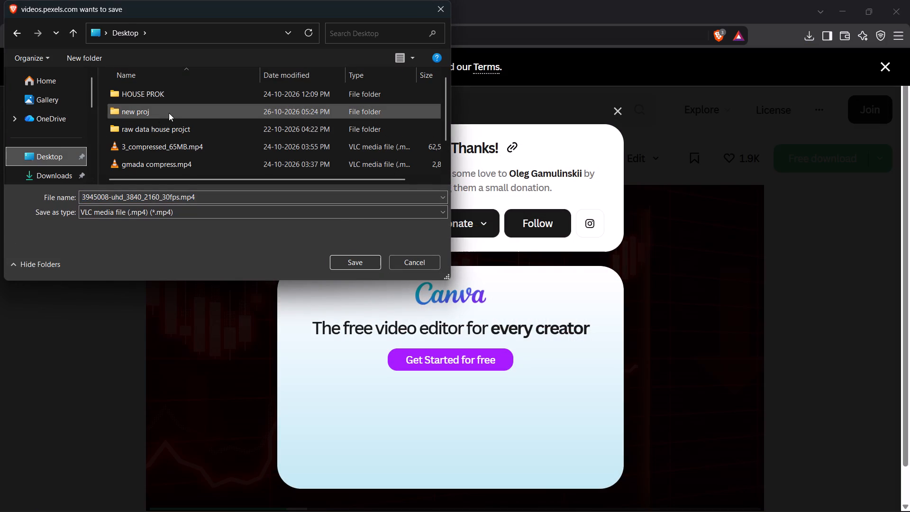
{"action": "double_click", "coordinate": [181, 110]}
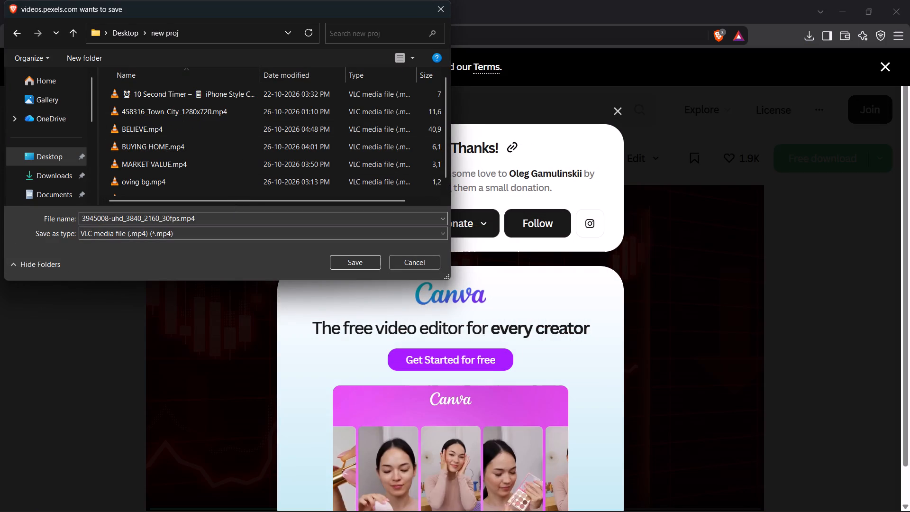
{"action": "left_click", "coordinate": [227, 216]}
{"action": "type", "text": "loss arrow"}
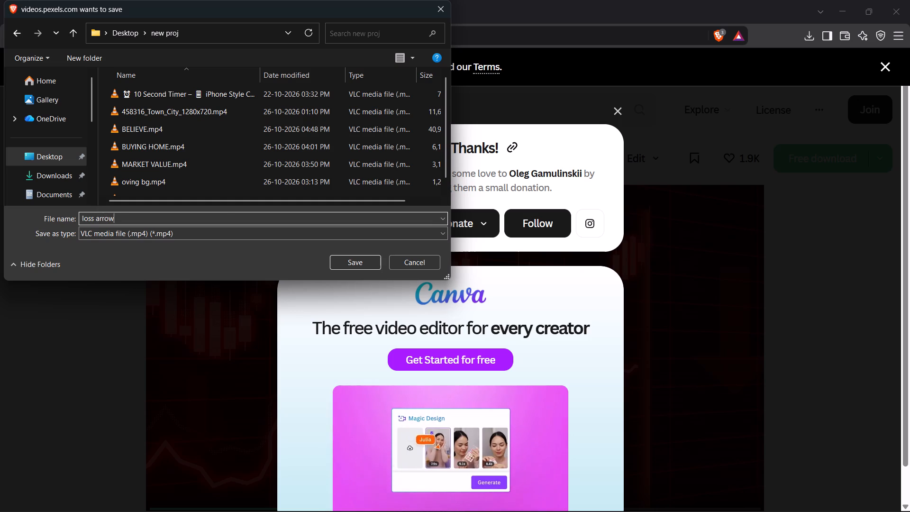
{"action": "key", "text": "Return"}
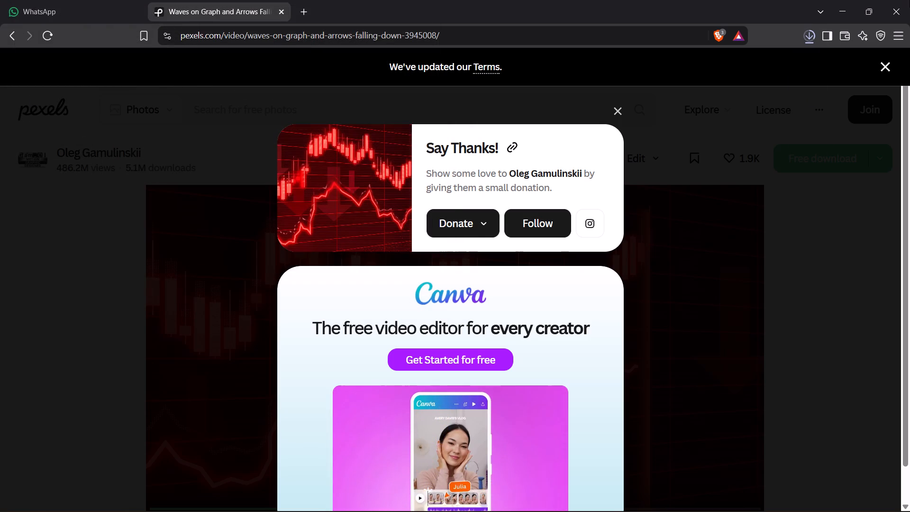
Check the download progress of loss arrow.mp4, then return to the CapCut project.
{"action": "left_click", "coordinate": [848, 0]}
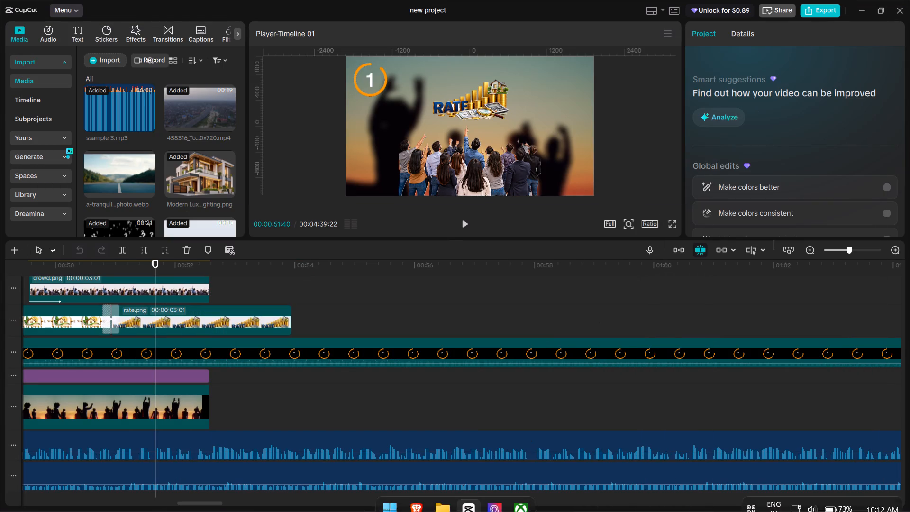
{"action": "left_click", "coordinate": [443, 497]}
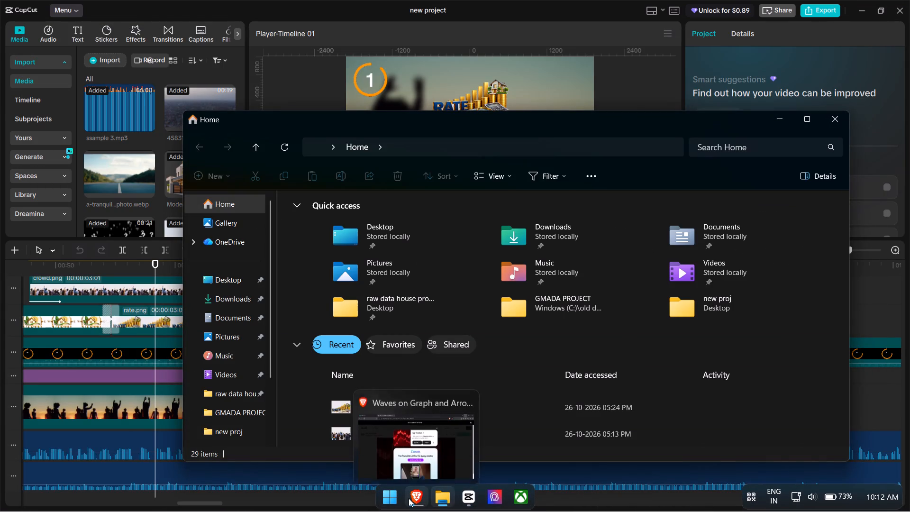
{"action": "left_click", "coordinate": [409, 498]}
{"action": "left_click", "coordinate": [807, 36]}
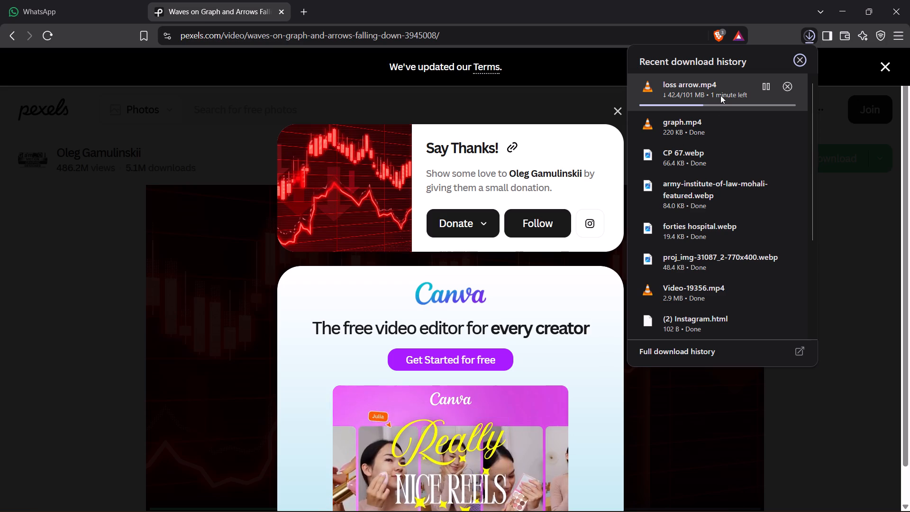
{"action": "left_click", "coordinate": [720, 95]}
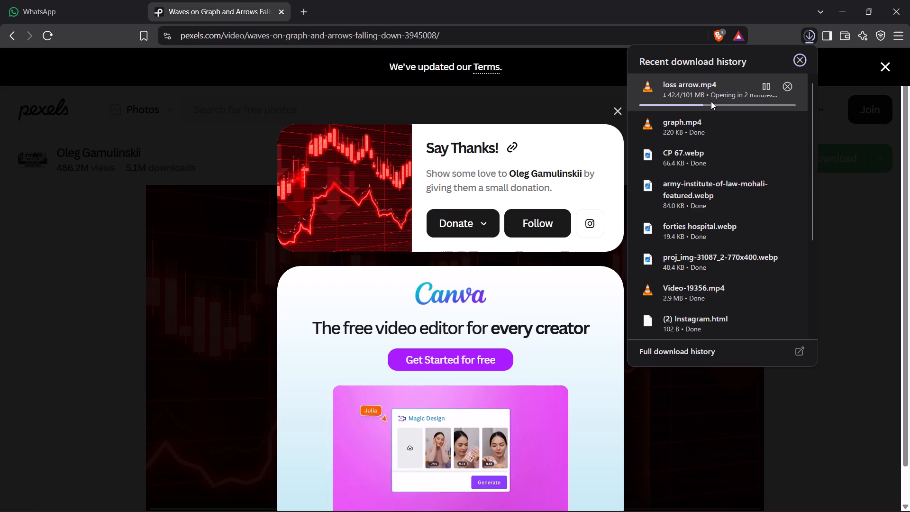
{"action": "left_click", "coordinate": [711, 101]}
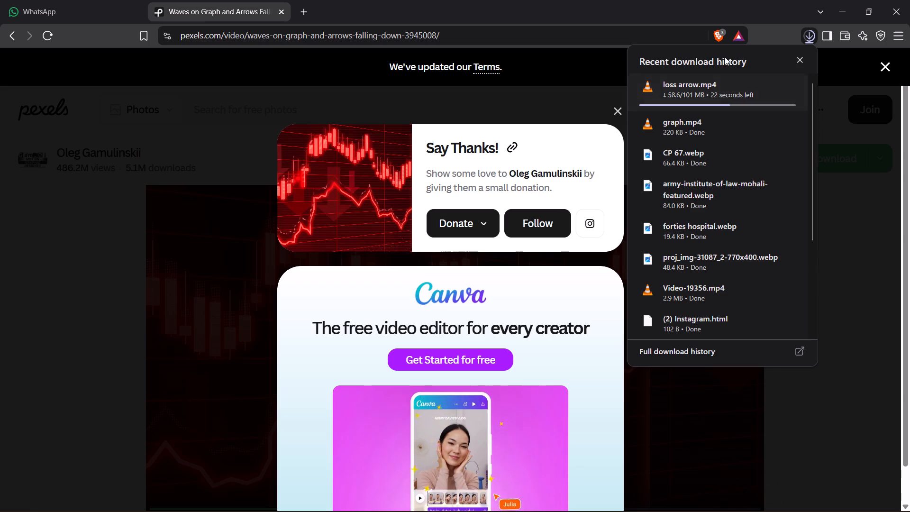
{"action": "left_click", "coordinate": [811, 31]}
{"action": "left_click", "coordinate": [837, 8]}
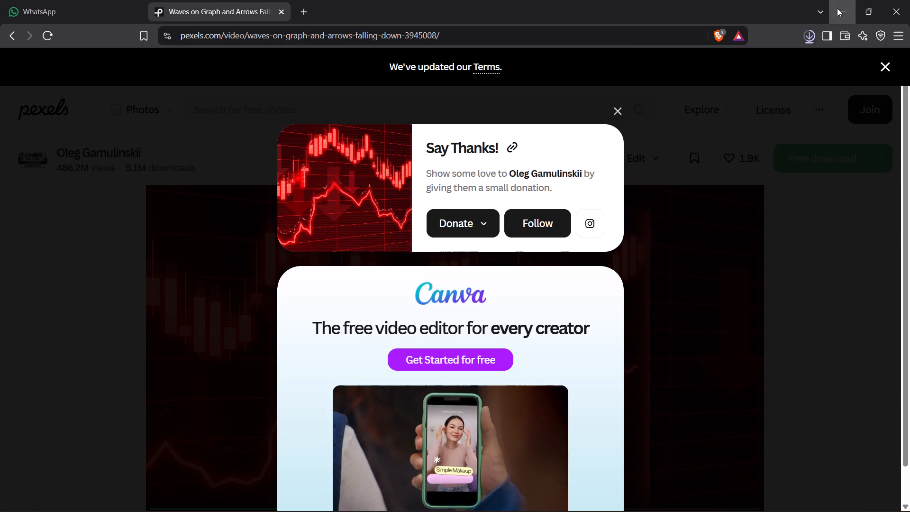
{"action": "left_click", "coordinate": [775, 119]}
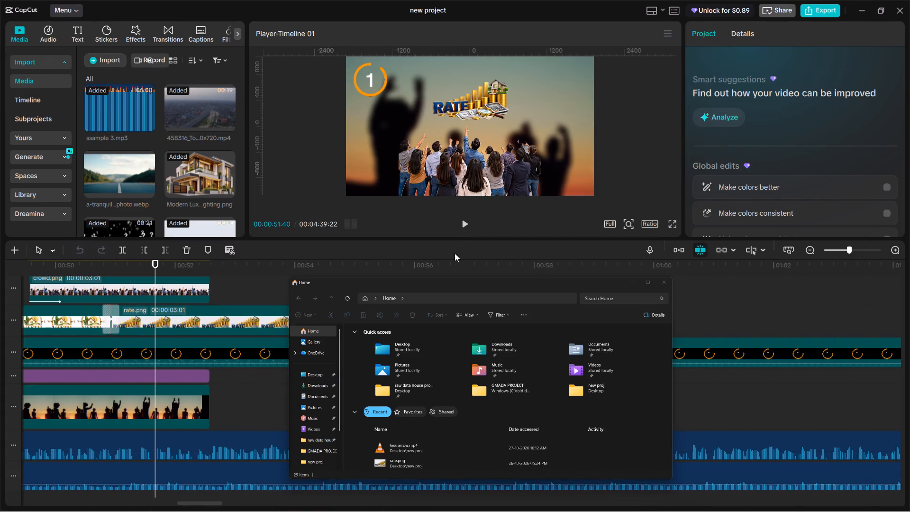
Play back the earlier part of the timeline and review the section with the dark chevron background and house images.
{"action": "key", "text": "space"}
{"action": "scroll", "coordinate": [165, 291], "scroll_direction": "down", "scroll_amount": 8, "text": "ctrl"}
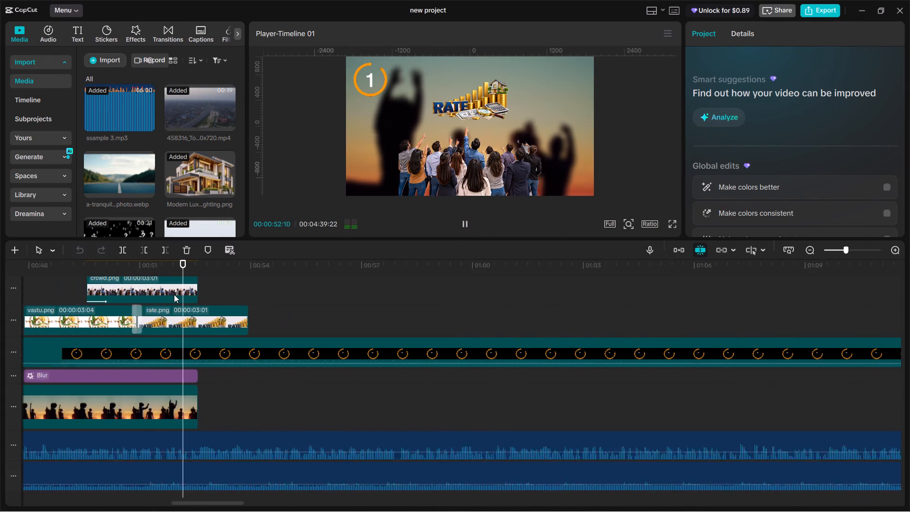
{"action": "scroll", "coordinate": [174, 294], "scroll_direction": "down", "scroll_amount": 20, "text": "ctrl"}
{"action": "scroll", "coordinate": [174, 294], "scroll_direction": "down", "scroll_amount": 2, "text": "ctrl"}
{"action": "left_click", "coordinate": [144, 285]}
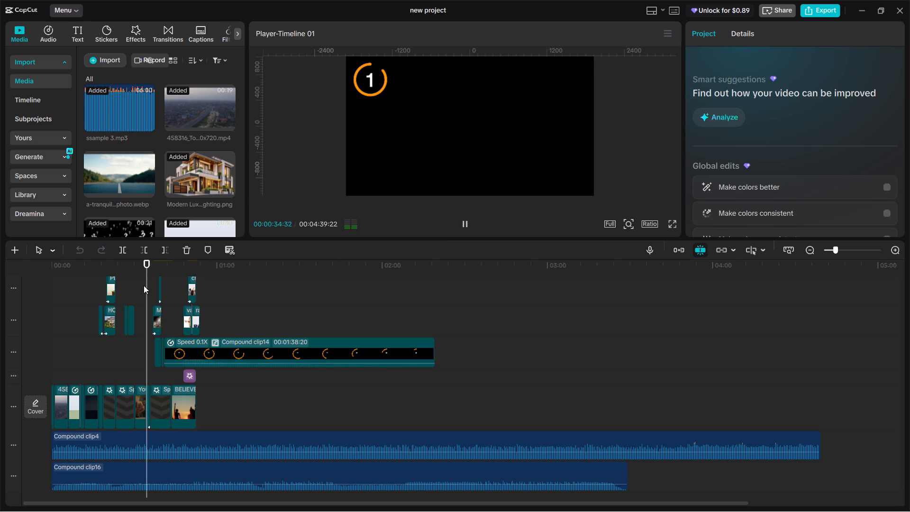
{"action": "left_click_drag", "start_coordinate": [144, 285], "coordinate": [96, 300]}
{"action": "key", "text": "space"}
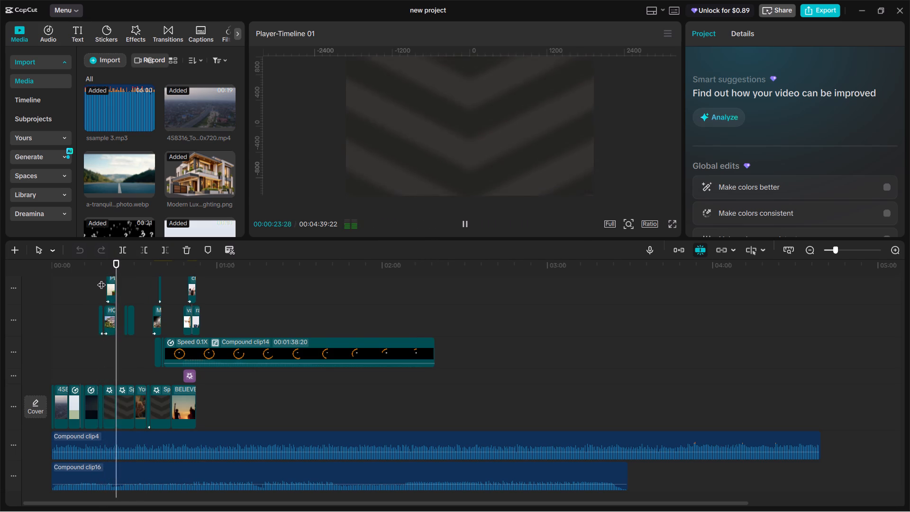
{"action": "key", "text": "space"}
{"action": "left_click", "coordinate": [118, 262]}
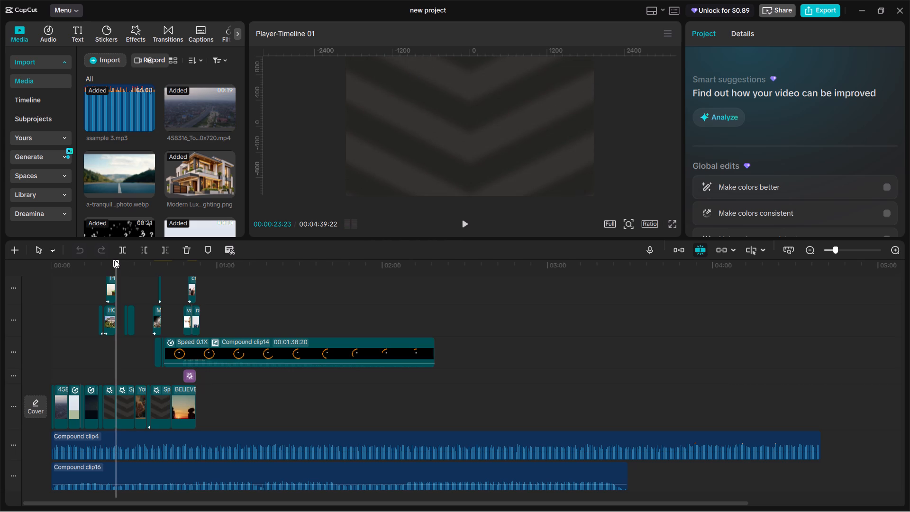
{"action": "key", "text": "space"}
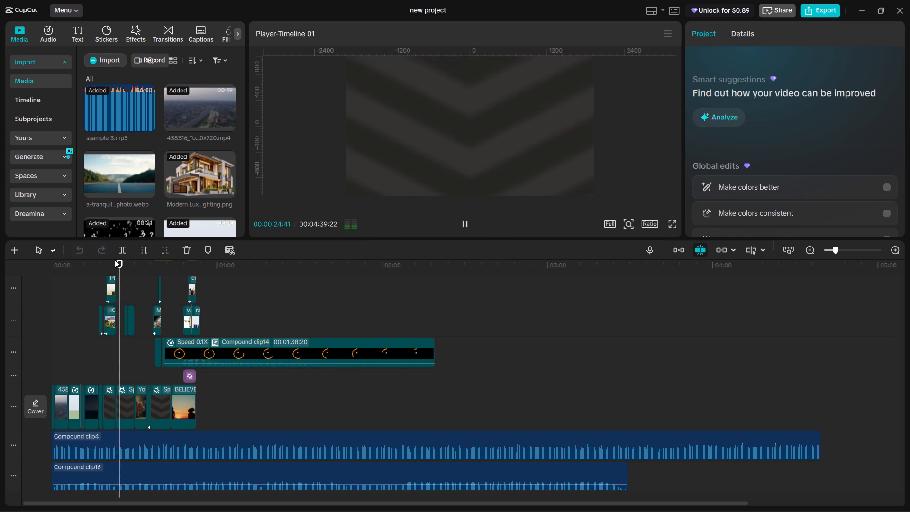
{"action": "key", "text": "space"}
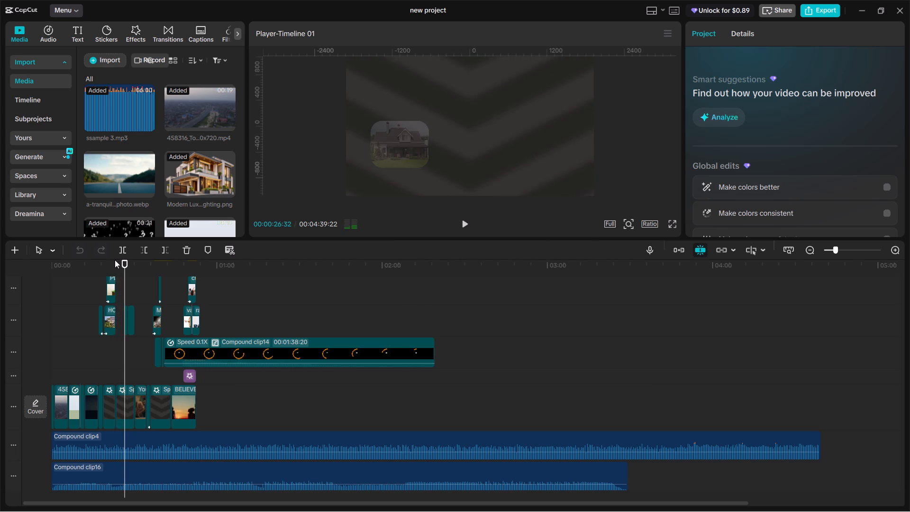
{"action": "key", "text": "space"}
{"action": "key", "text": "space"}
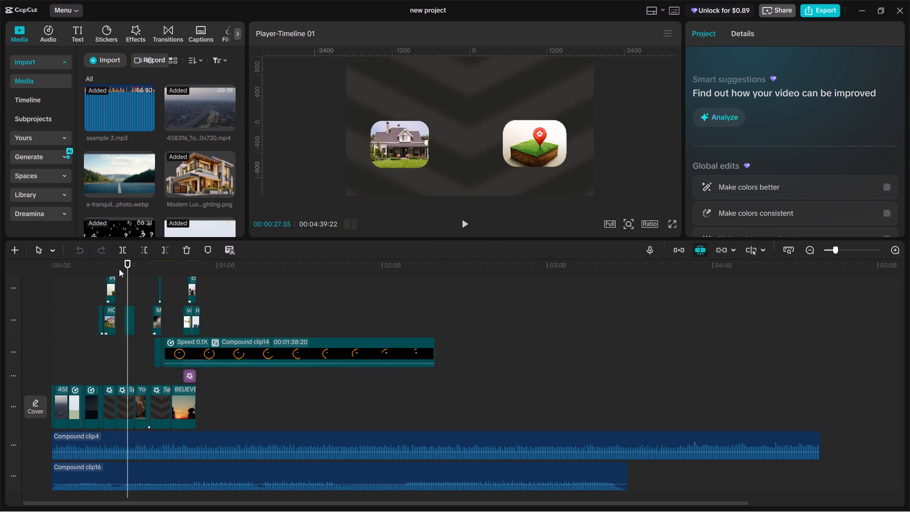
{"action": "double_click", "coordinate": [119, 269]}
{"action": "key", "text": "space"}
Add a default text clip to the timeline at 00:00:23:23, over the dark chevron background.
{"action": "double_click", "coordinate": [118, 261]}
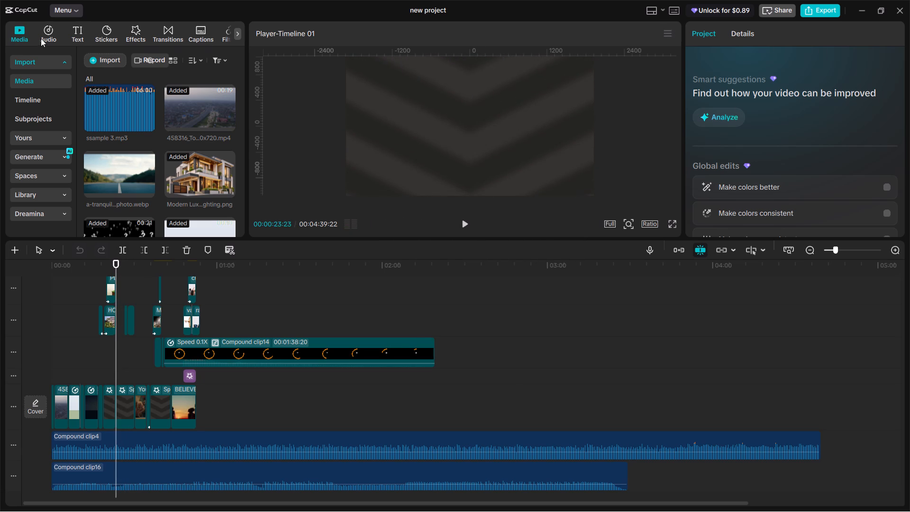
{"action": "left_click", "coordinate": [75, 35]}
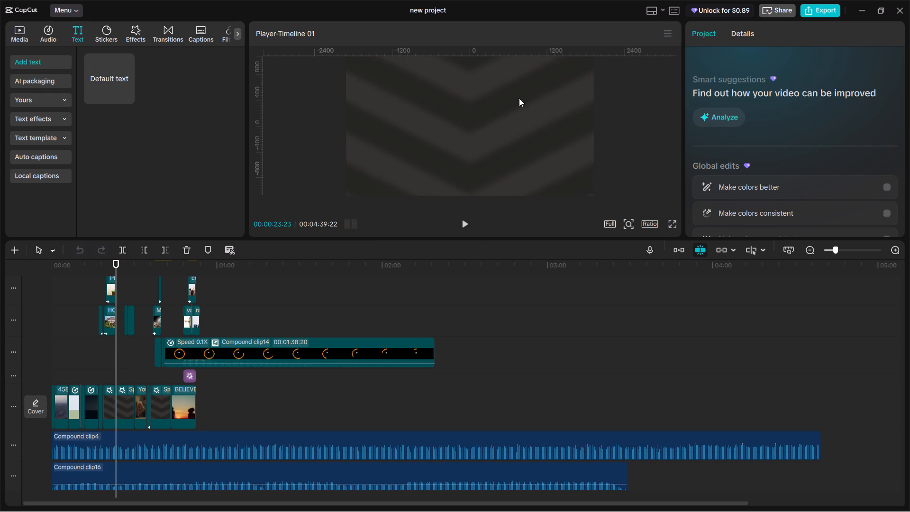
{"action": "left_click", "coordinate": [130, 95]}
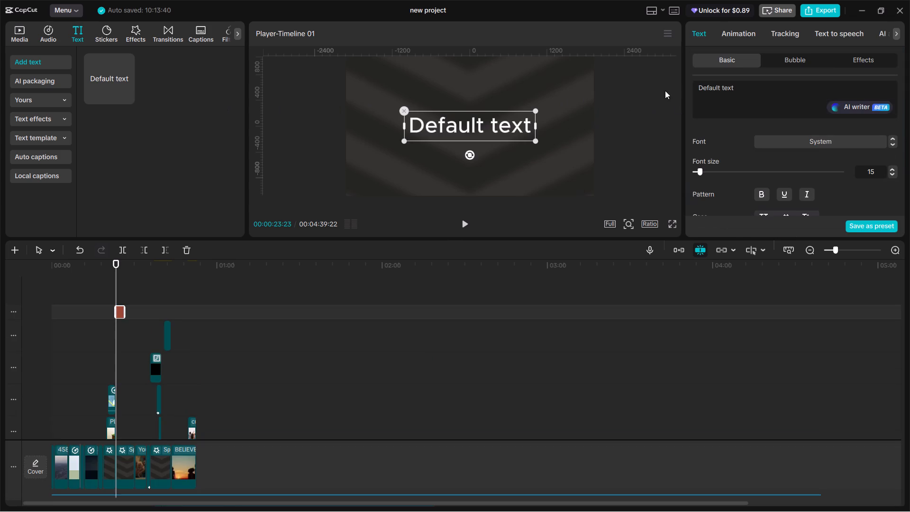
Replace the default text in the clip over the chevron background with "agar ap".
{"action": "double_click", "coordinate": [753, 87]}
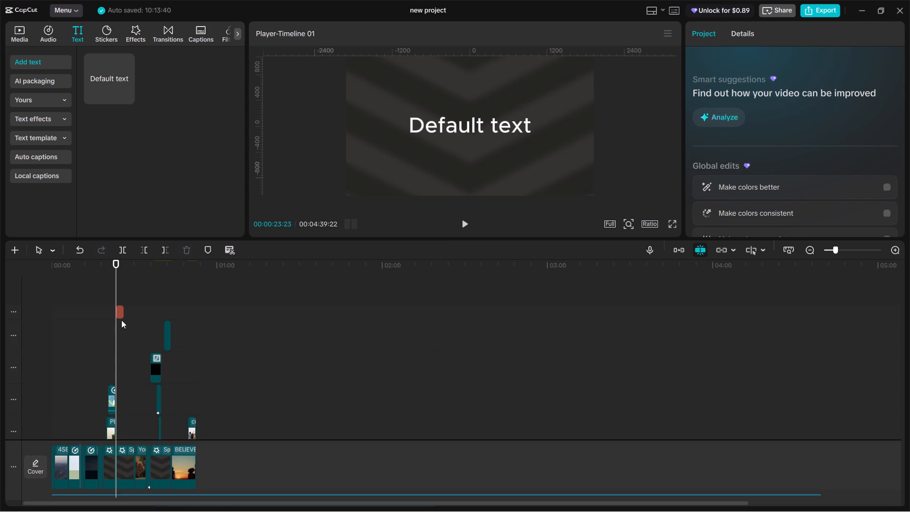
{"action": "left_click", "coordinate": [119, 311]}
{"action": "left_click", "coordinate": [752, 83]}
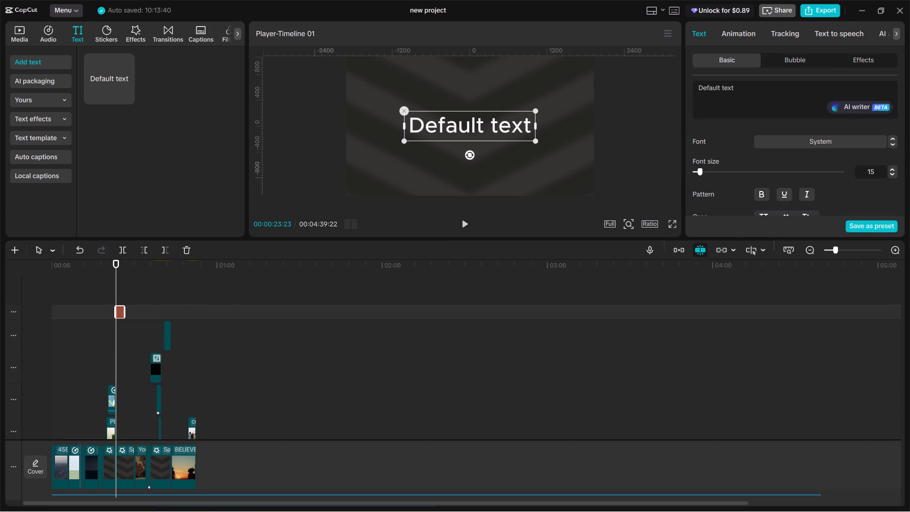
{"action": "key", "text": "ctrl+a"}
{"action": "type", "text": "agr"}
{"action": "key", "text": "space"}
{"action": "key", "text": "BackSpace"}
{"action": "type", "text": "ar"}
{"action": "key", "text": "BackSpace"}
{"action": "key", "text": "BackSpace"}
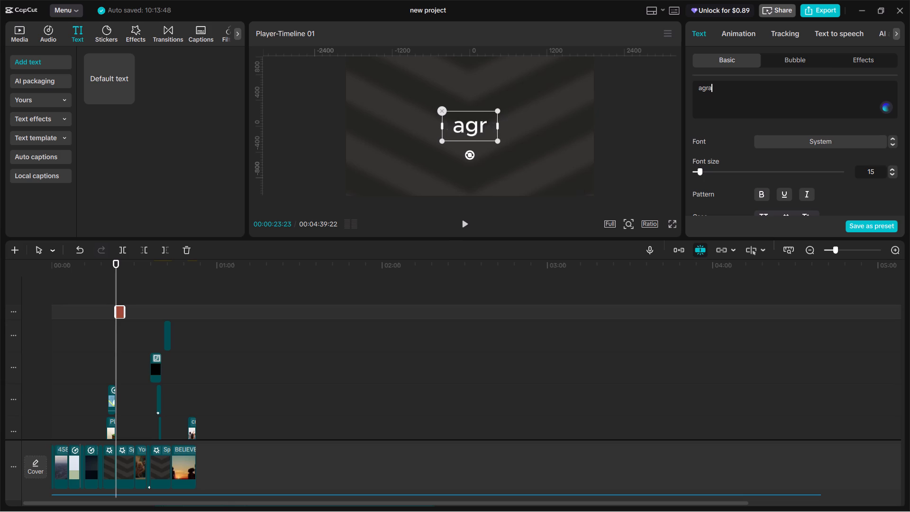
{"action": "key", "text": "BackSpace"}
{"action": "type", "text": "ar"}
{"action": "key", "text": "space"}
{"action": "type", "text": "ap"}
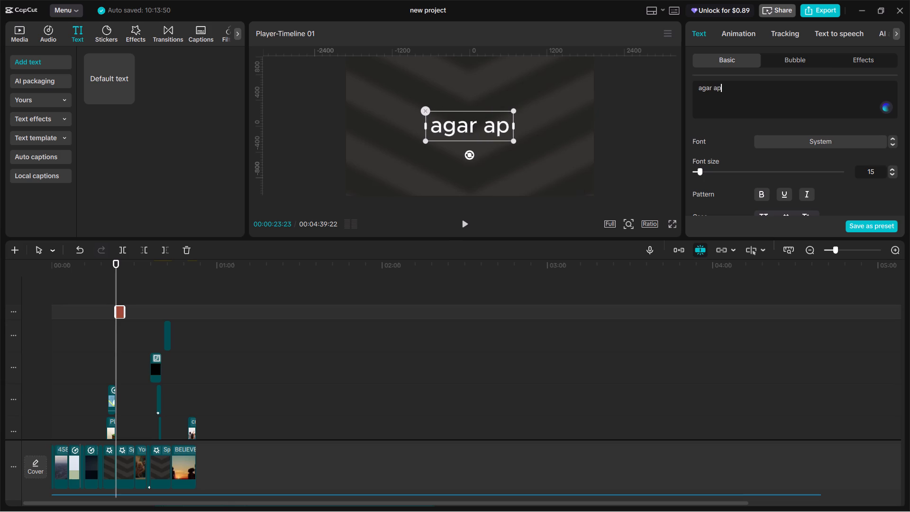
Make the "agar ap" text bold and uppercase.
{"action": "left_click", "coordinate": [754, 196]}
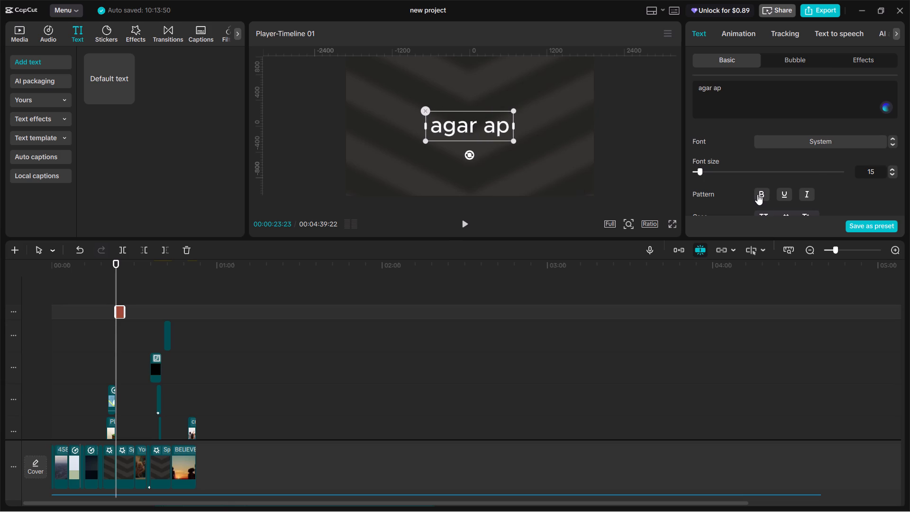
{"action": "left_click", "coordinate": [757, 194]}
{"action": "left_click", "coordinate": [762, 214]}
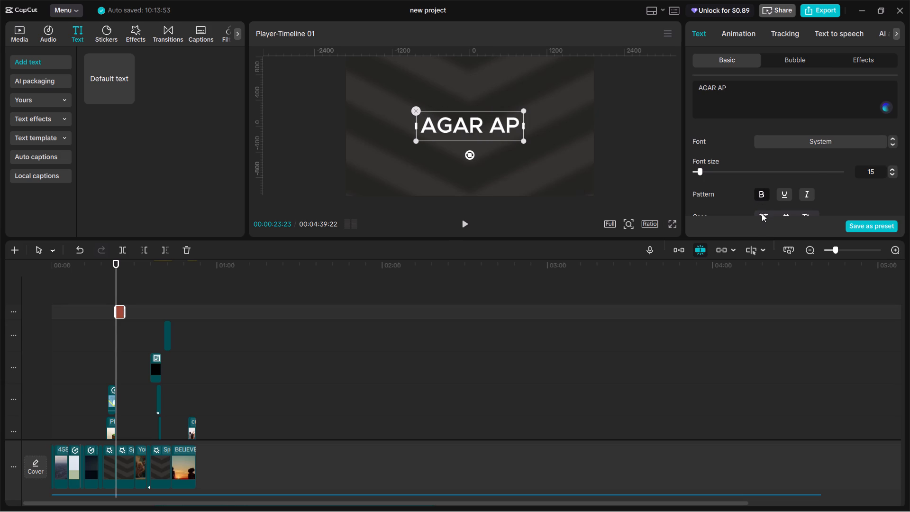
Append the word "phase" to the text, followed by a line break.
{"action": "left_click", "coordinate": [736, 87]}
{"action": "key", "text": "space"}
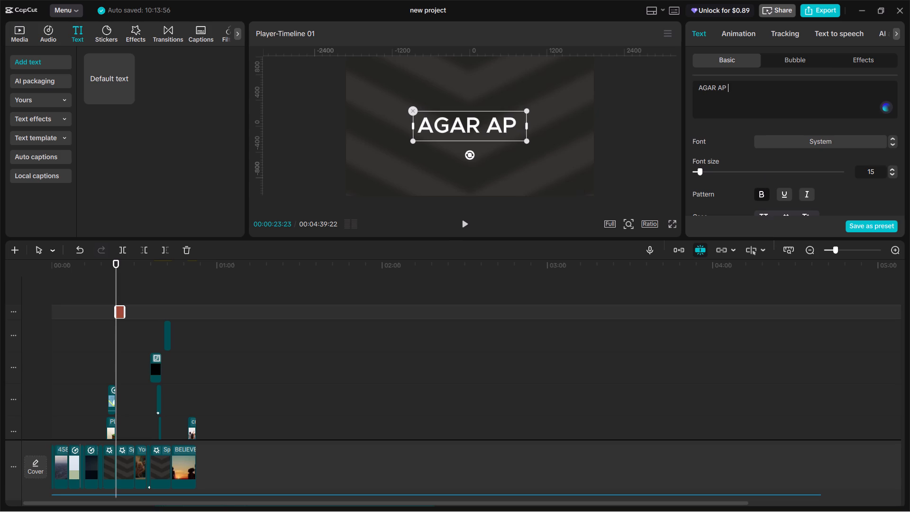
{"action": "type", "text": "phase"}
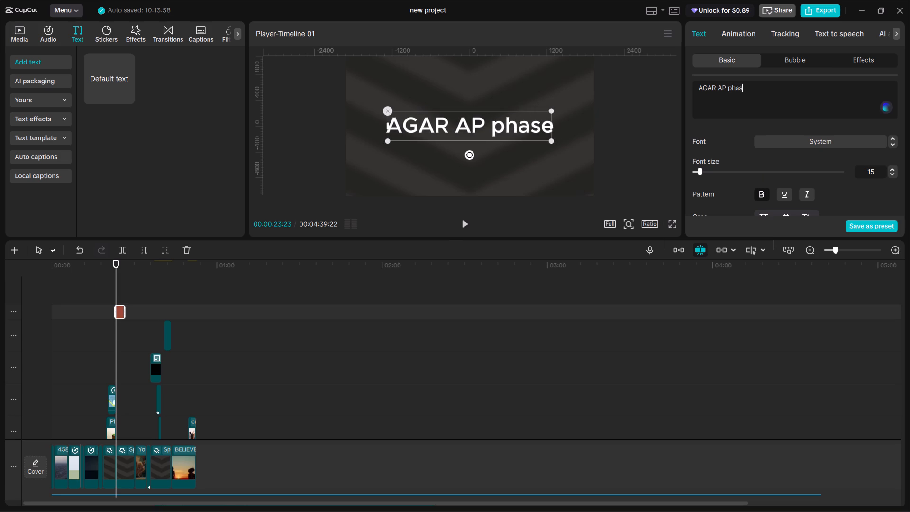
{"action": "key", "text": "space"}
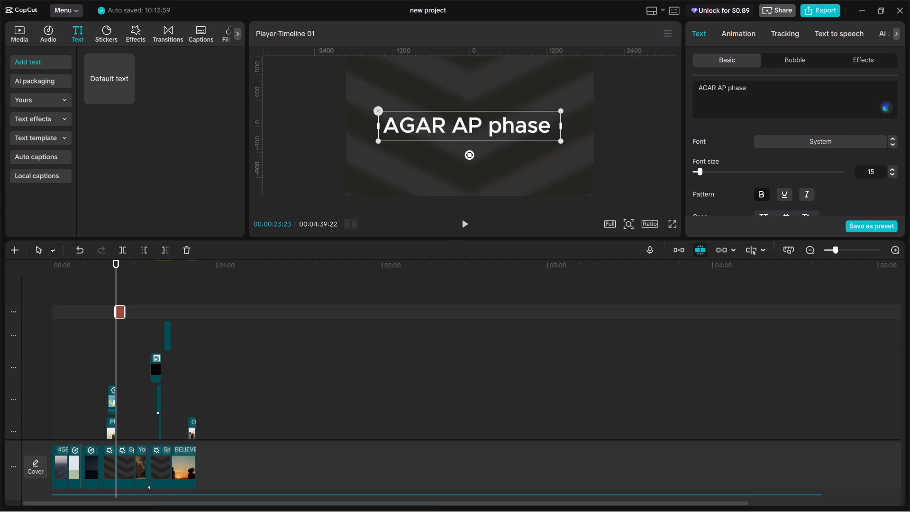
{"action": "key", "text": "BackSpace"}
{"action": "key", "text": "BackSpace"}
{"action": "key", "text": "BackSpace"}
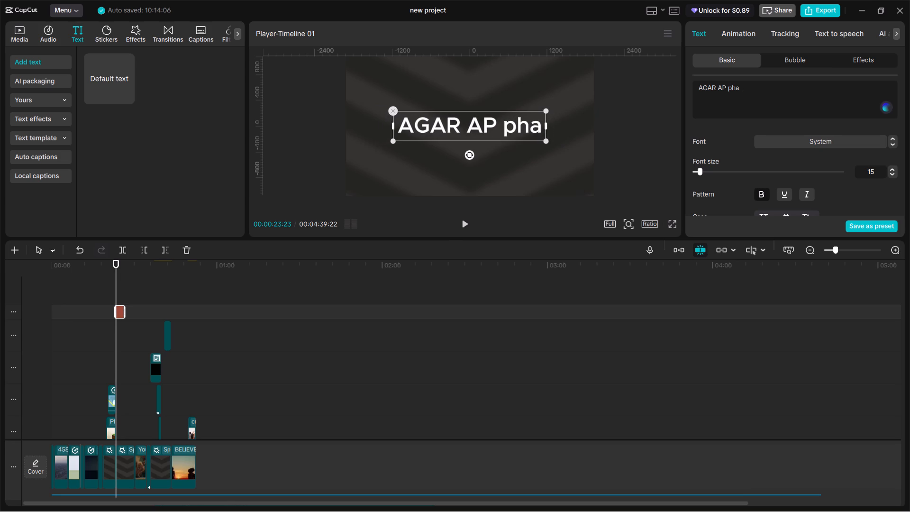
{"action": "key", "text": "BackSpace"}
{"action": "key", "text": "BackSpace"}
{"action": "key", "text": "BackSpace"}
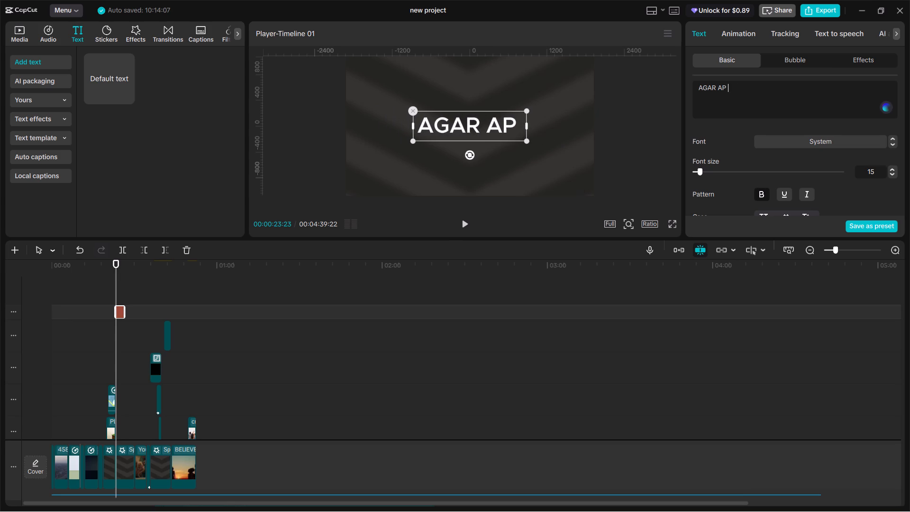
{"action": "type", "text": "phase"}
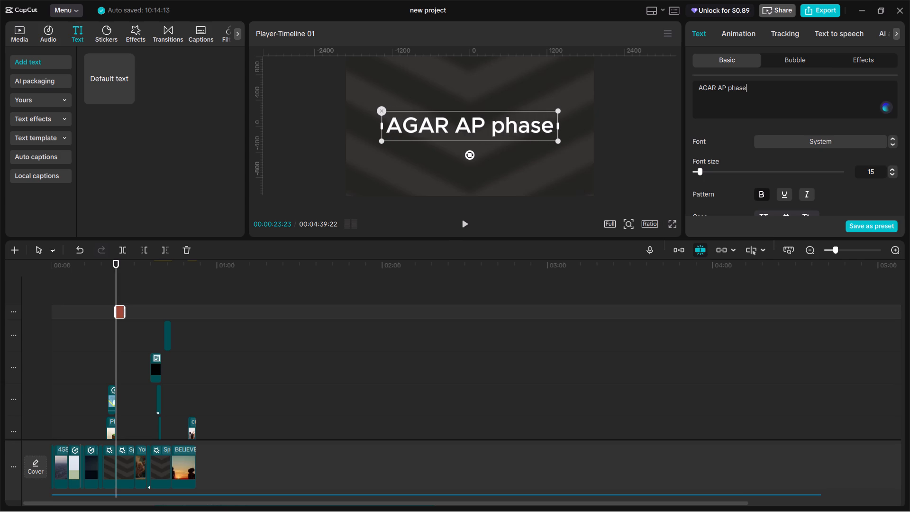
{"action": "key", "text": "Return"}
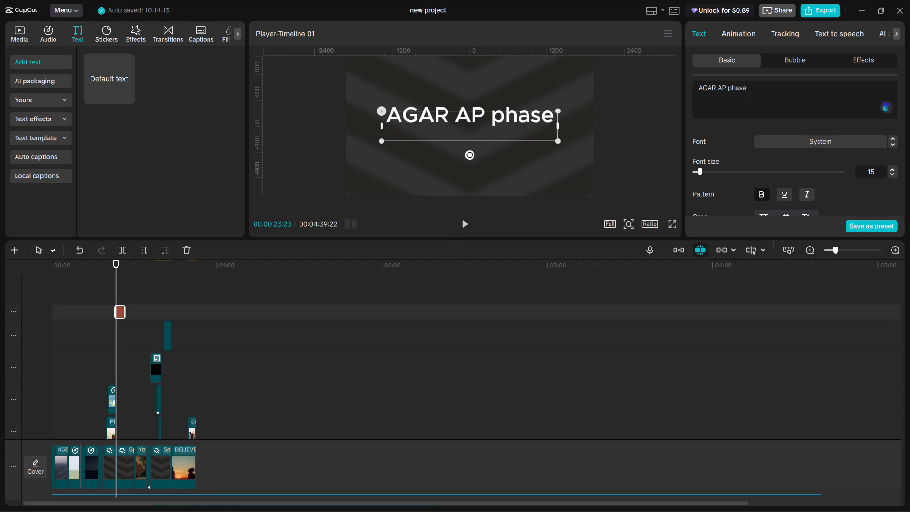
{"action": "key", "text": "1"}
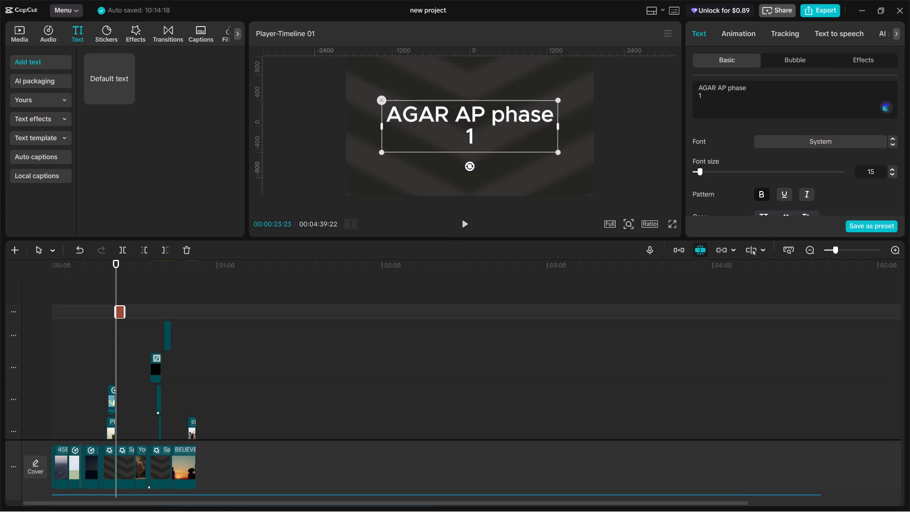
{"action": "key", "text": "BackSpace"}
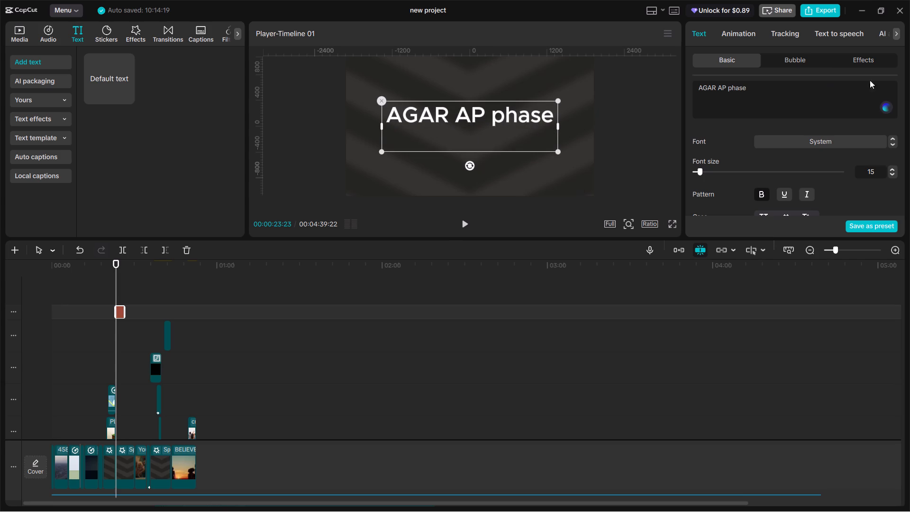
Convert the whole "AGAR AP phase" text to uppercase.
{"action": "scroll", "coordinate": [739, 164], "scroll_direction": "down", "scroll_amount": 2}
{"action": "left_click", "coordinate": [764, 110]}
{"action": "scroll", "coordinate": [765, 152], "scroll_direction": "up", "scroll_amount": 3}
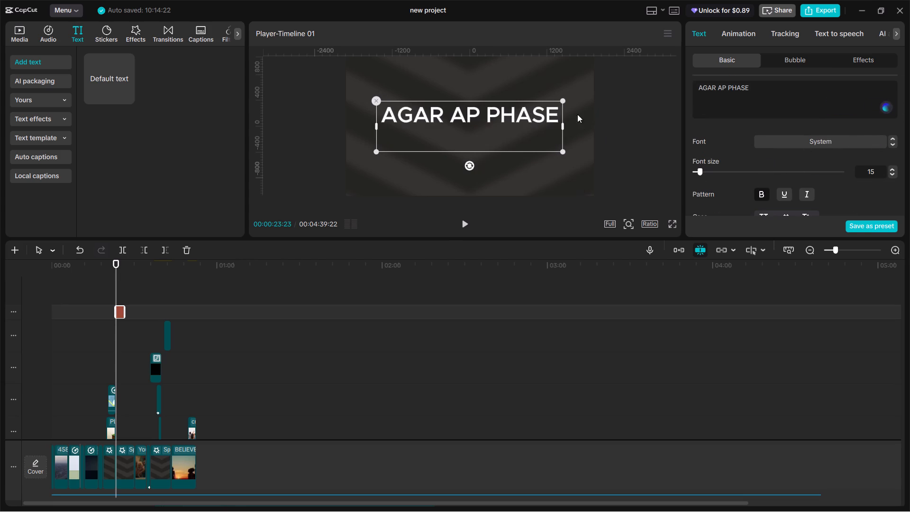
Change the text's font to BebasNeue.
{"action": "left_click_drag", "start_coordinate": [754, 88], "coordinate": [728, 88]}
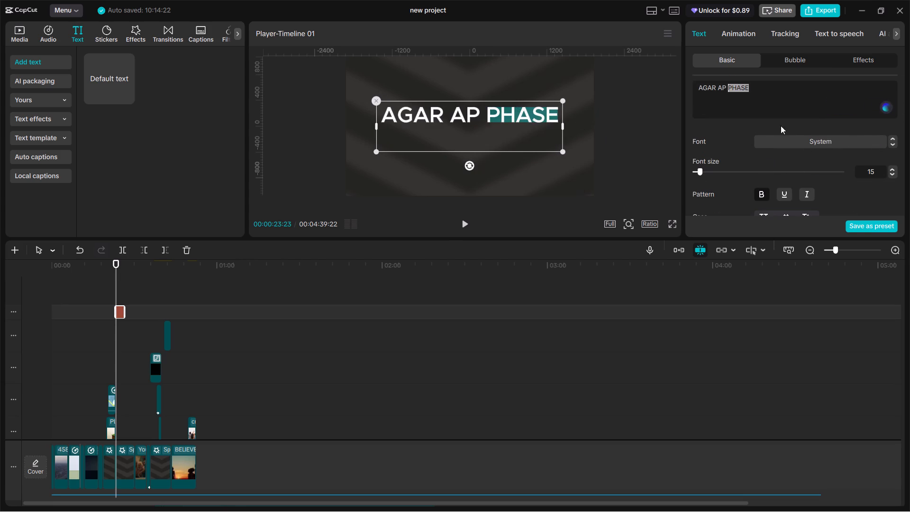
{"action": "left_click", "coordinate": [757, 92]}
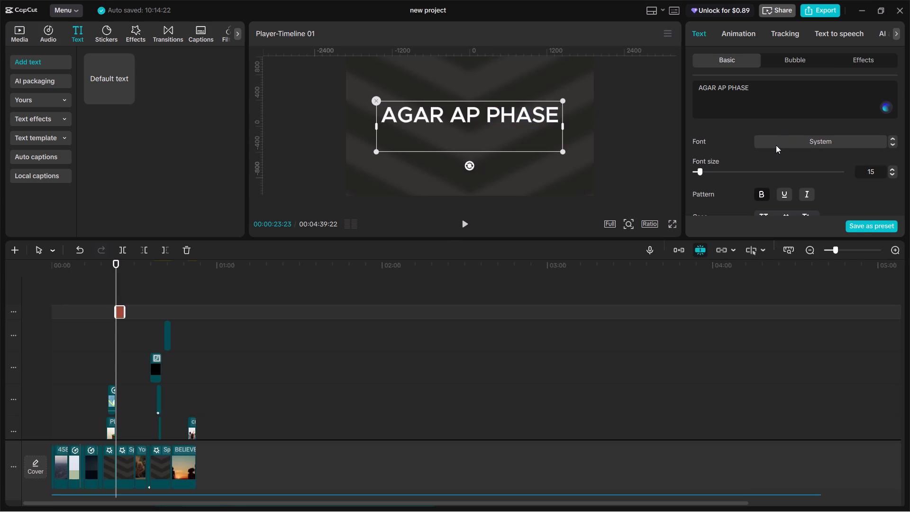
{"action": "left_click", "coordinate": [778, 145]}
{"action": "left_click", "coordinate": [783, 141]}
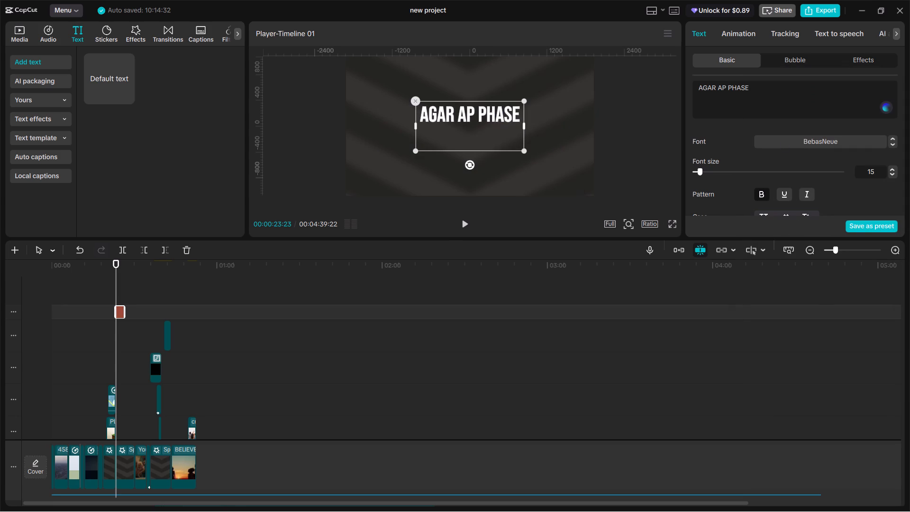
Search the fonts for "serif" and apply the Serif font to the text.
{"action": "left_click", "coordinate": [767, 141]}
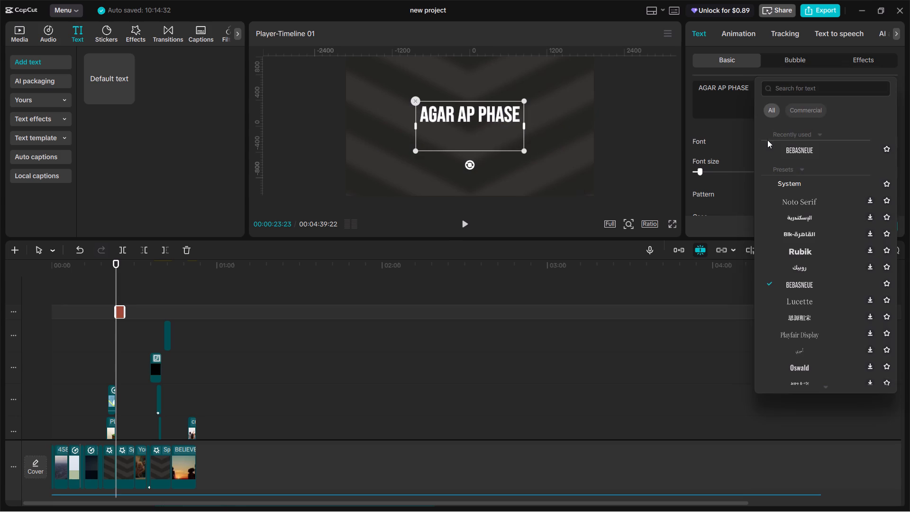
{"action": "scroll", "coordinate": [780, 183], "scroll_direction": "down", "scroll_amount": 3}
{"action": "scroll", "coordinate": [803, 211], "scroll_direction": "up", "scroll_amount": 7}
{"action": "scroll", "coordinate": [801, 157], "scroll_direction": "up", "scroll_amount": 14}
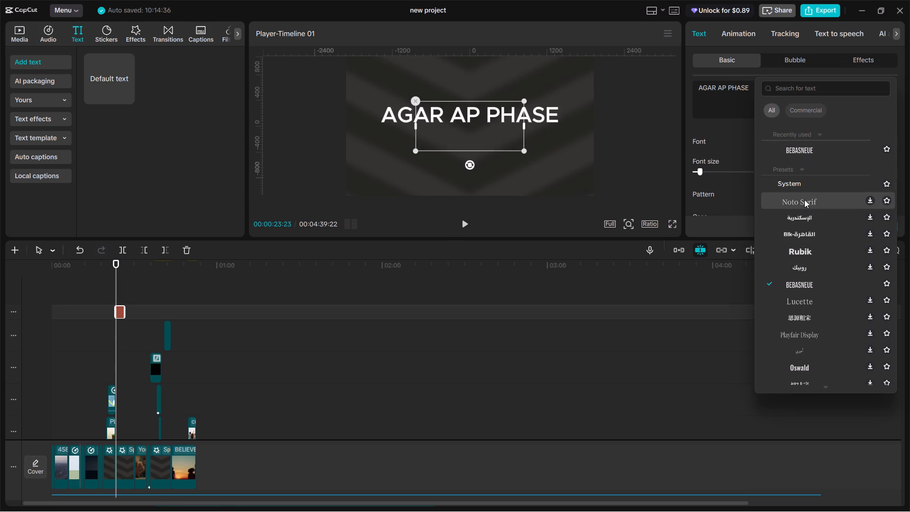
{"action": "left_click", "coordinate": [787, 89]}
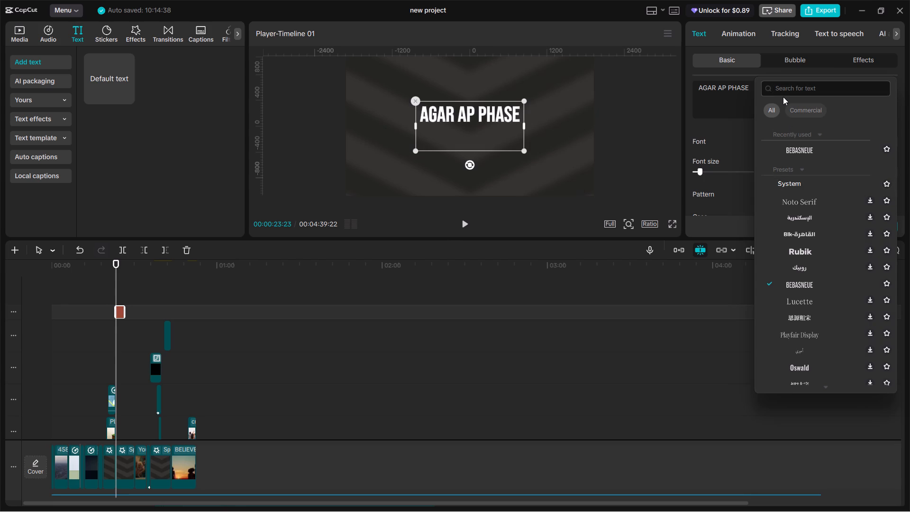
{"action": "key", "text": "s"}
{"action": "type", "text": "erif"}
{"action": "key", "text": "Return"}
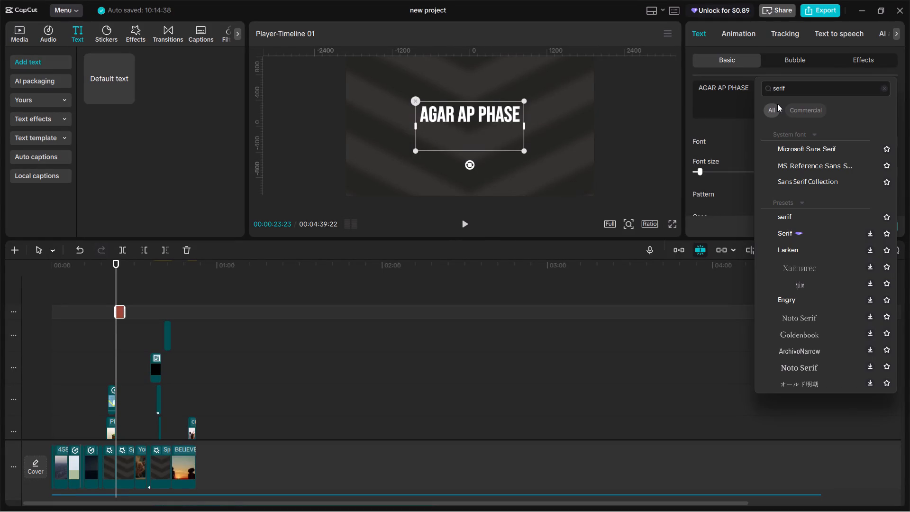
{"action": "scroll", "coordinate": [777, 104], "scroll_direction": "up", "scroll_amount": 1}
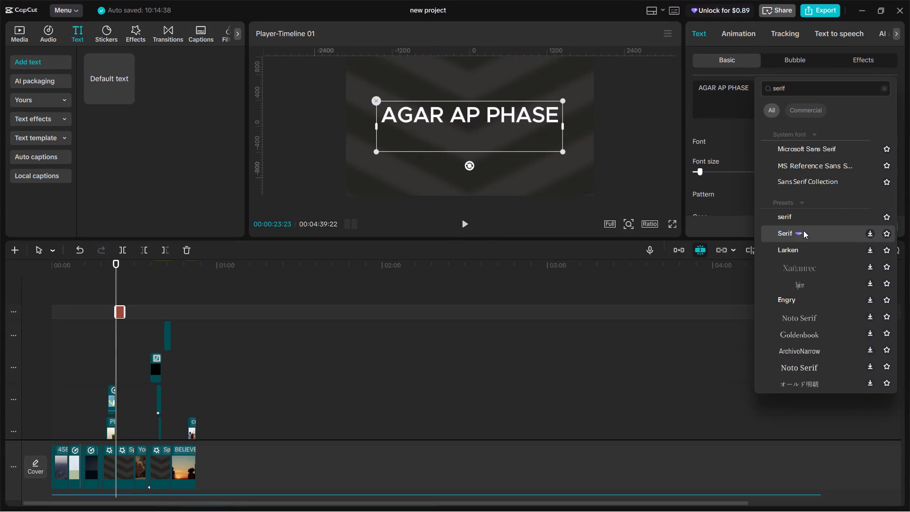
{"action": "left_click", "coordinate": [803, 230]}
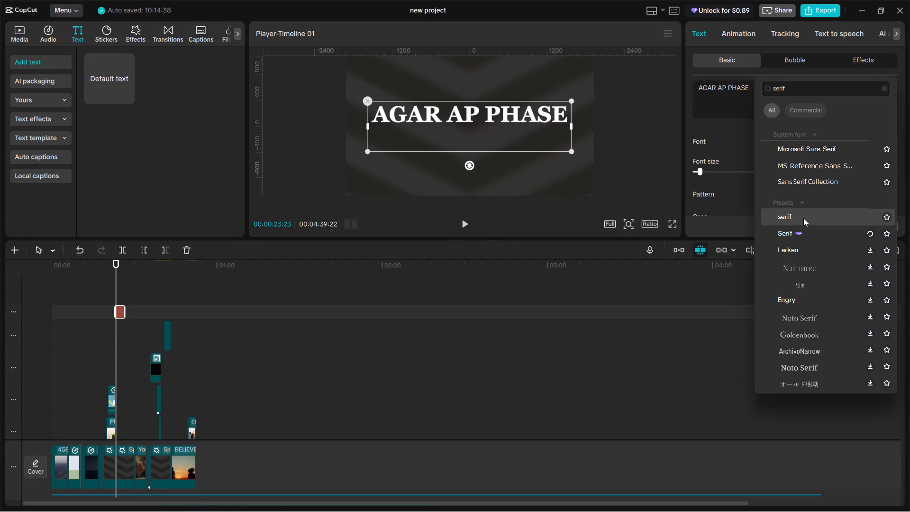
{"action": "left_click", "coordinate": [803, 218]}
Browse the font list for other typefaces for the "AGAR AP PHASE" text.
{"action": "left_click", "coordinate": [839, 144]}
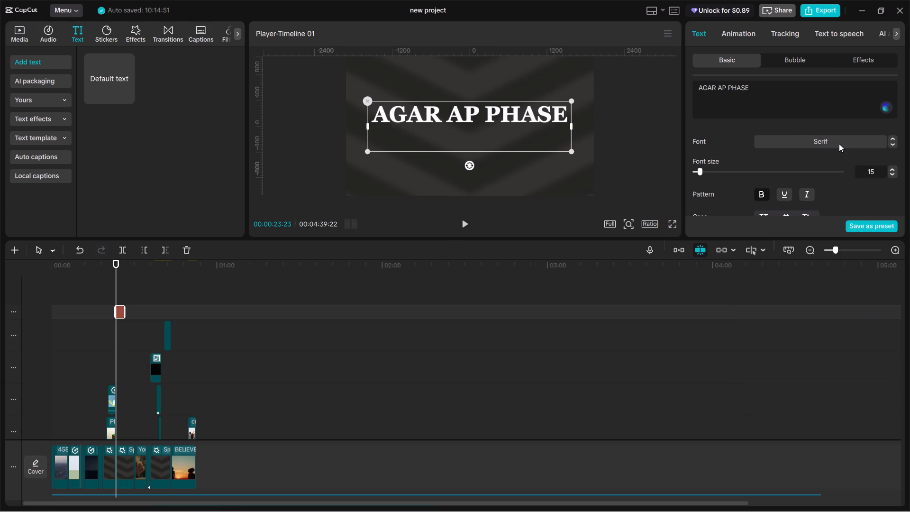
{"action": "scroll", "coordinate": [801, 178], "scroll_direction": "up", "scroll_amount": 20}
{"action": "scroll", "coordinate": [801, 178], "scroll_direction": "up", "scroll_amount": 4}
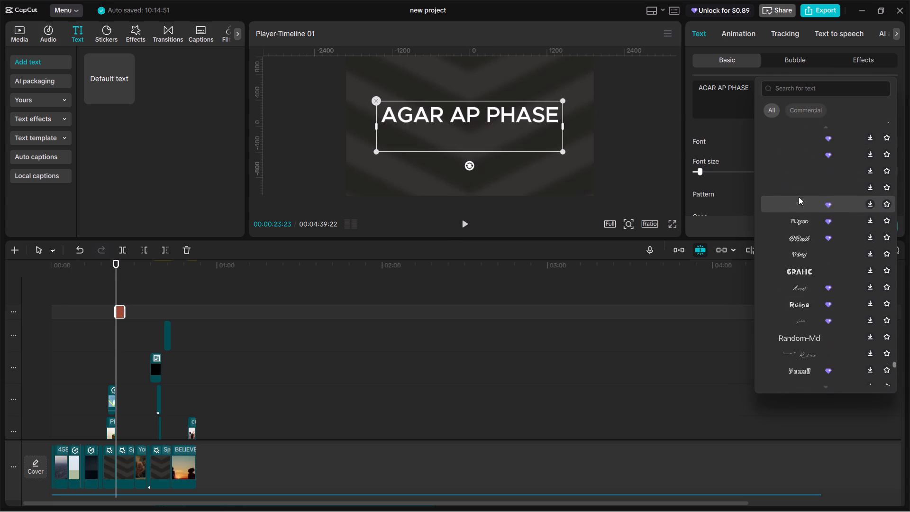
{"action": "scroll", "coordinate": [799, 197], "scroll_direction": "up", "scroll_amount": 9}
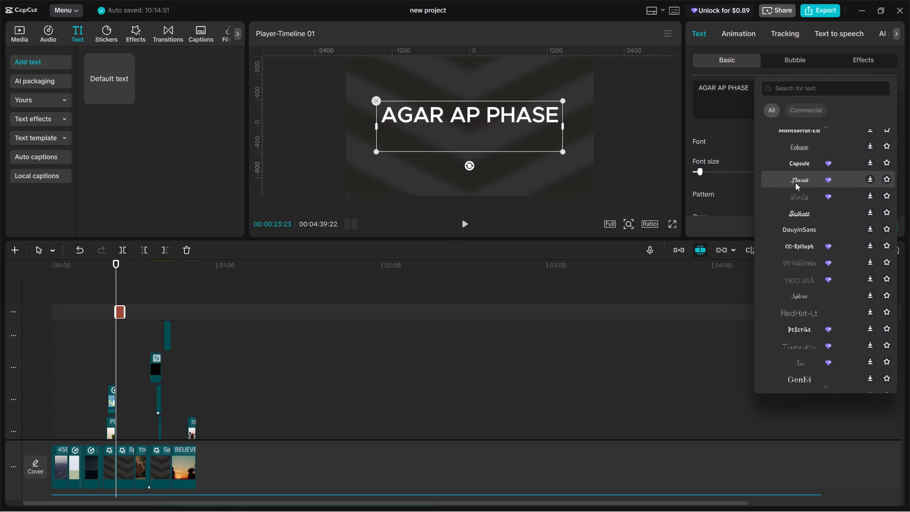
{"action": "scroll", "coordinate": [795, 183], "scroll_direction": "up", "scroll_amount": 20}
{"action": "scroll", "coordinate": [795, 183], "scroll_direction": "up", "scroll_amount": 20}
{"action": "scroll", "coordinate": [795, 183], "scroll_direction": "up", "scroll_amount": 18}
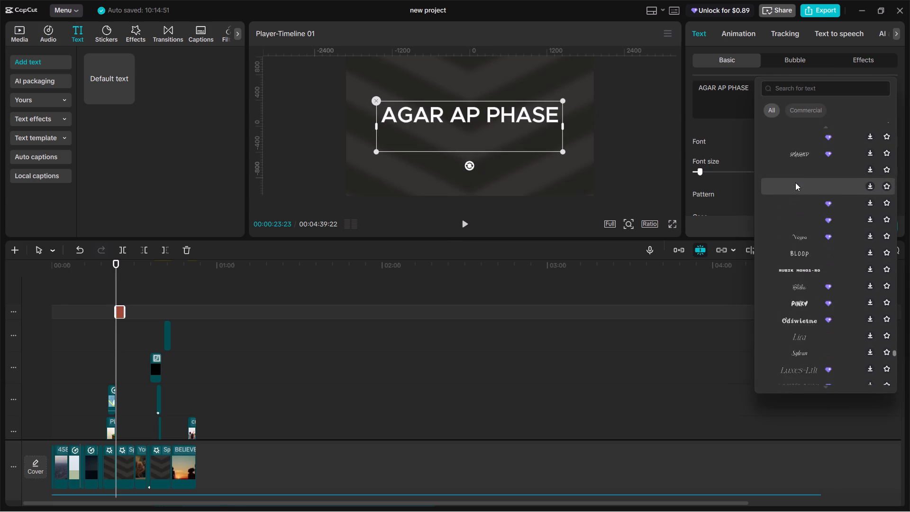
{"action": "scroll", "coordinate": [795, 183], "scroll_direction": "up", "scroll_amount": 18}
{"action": "scroll", "coordinate": [796, 183], "scroll_direction": "up", "scroll_amount": 20}
{"action": "scroll", "coordinate": [796, 183], "scroll_direction": "up", "scroll_amount": 20}
{"action": "scroll", "coordinate": [796, 183], "scroll_direction": "up", "scroll_amount": 11}
{"action": "scroll", "coordinate": [808, 193], "scroll_direction": "down", "scroll_amount": 1}
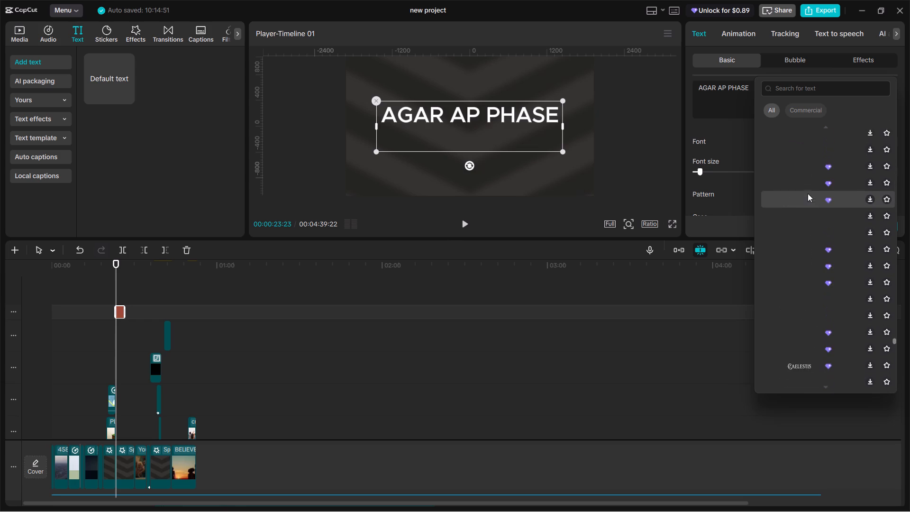
{"action": "scroll", "coordinate": [808, 193], "scroll_direction": "up", "scroll_amount": 20}
{"action": "scroll", "coordinate": [808, 193], "scroll_direction": "up", "scroll_amount": 20}
{"action": "scroll", "coordinate": [808, 193], "scroll_direction": "up", "scroll_amount": 16}
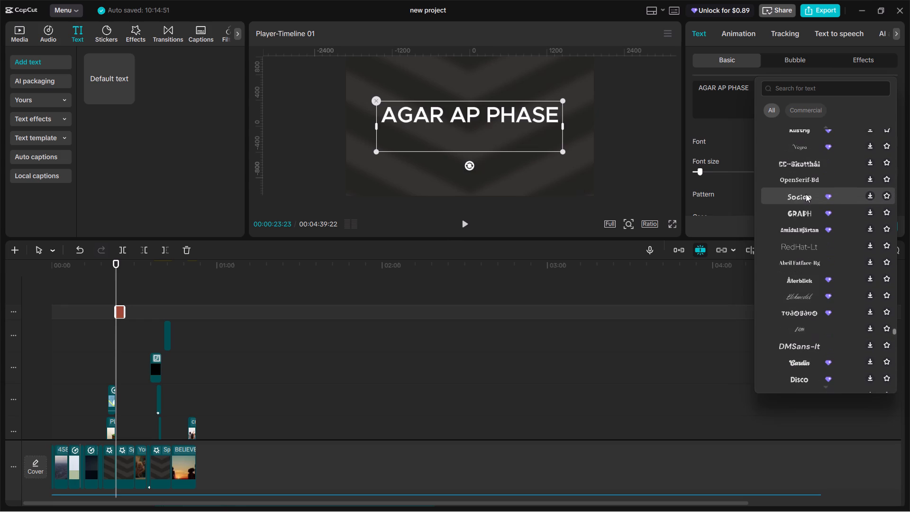
{"action": "left_click", "coordinate": [732, 134]}
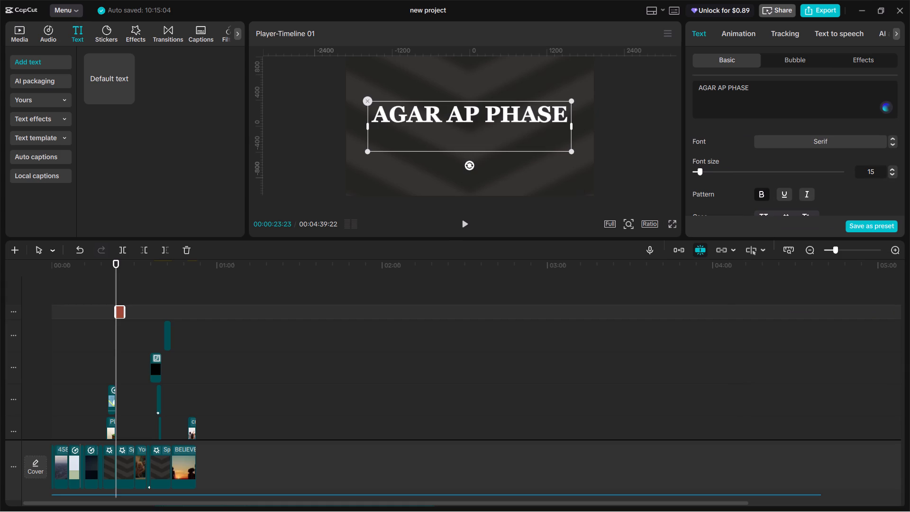
Apply the yellow preset style with a black outline to the word "PHASE" only.
{"action": "left_click_drag", "start_coordinate": [758, 90], "coordinate": [727, 85]}
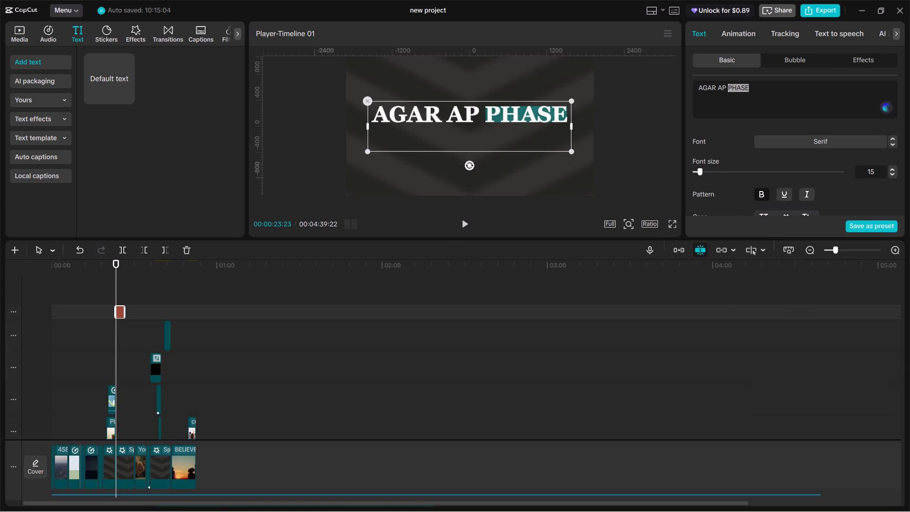
{"action": "scroll", "coordinate": [810, 182], "scroll_direction": "down", "scroll_amount": 4}
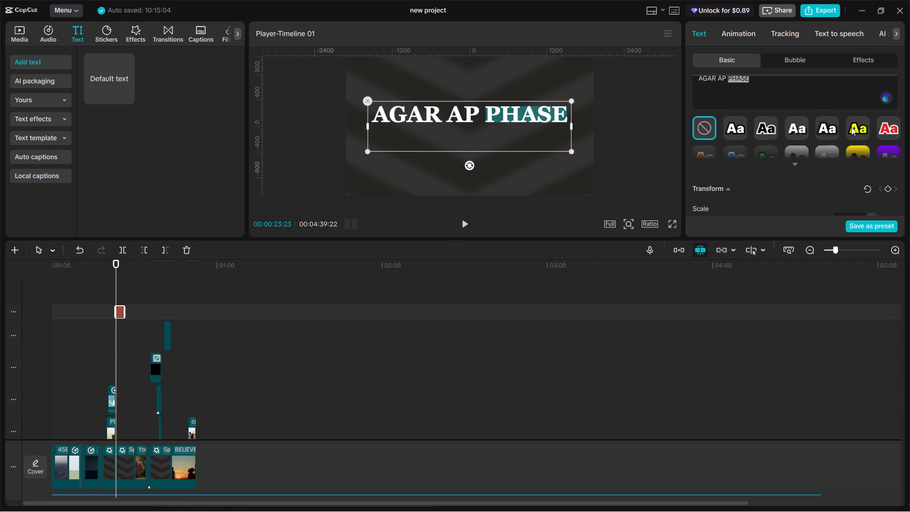
{"action": "left_click", "coordinate": [851, 127]}
{"action": "scroll", "coordinate": [752, 164], "scroll_direction": "up", "scroll_amount": 3}
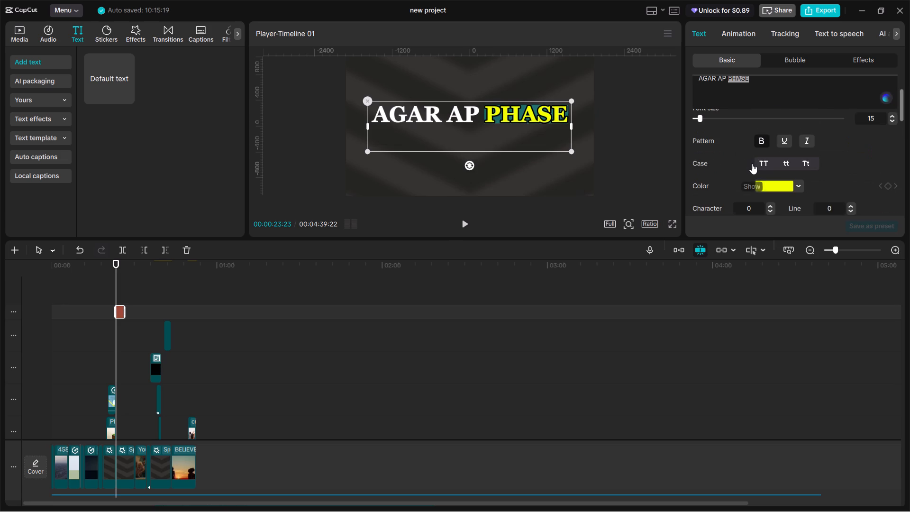
Change the color of the word "PHASE" to the golden yellow swatch F4C70F.
{"action": "left_click", "coordinate": [780, 187]}
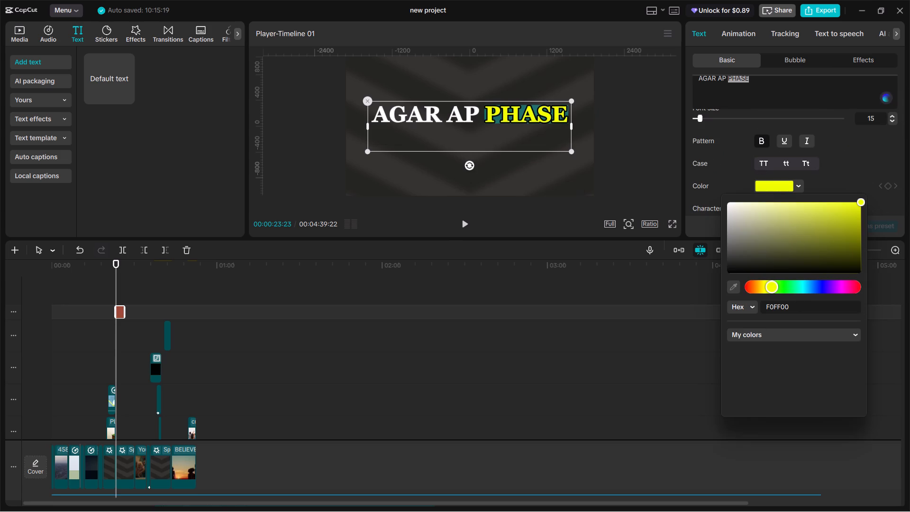
{"action": "scroll", "coordinate": [808, 356], "scroll_direction": "down", "scroll_amount": 1}
{"action": "left_click", "coordinate": [814, 337]}
{"action": "left_click", "coordinate": [814, 337]}
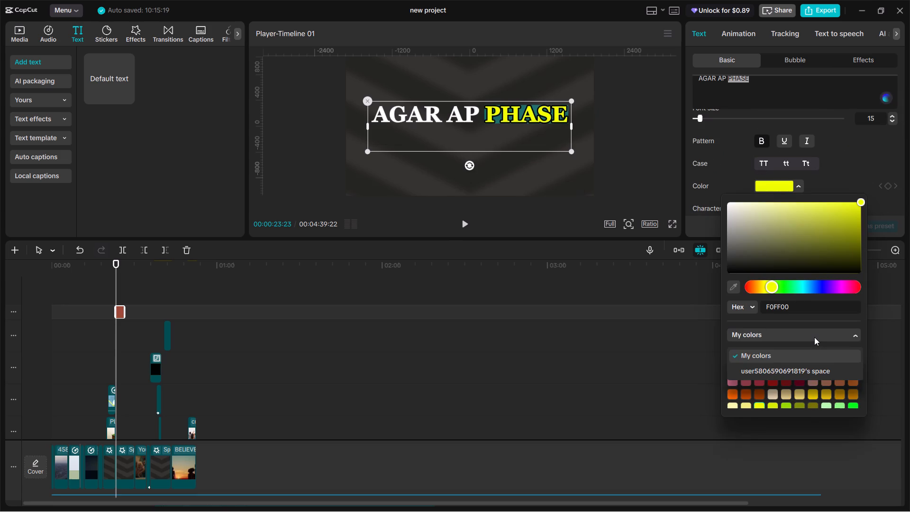
{"action": "left_click", "coordinate": [813, 355]}
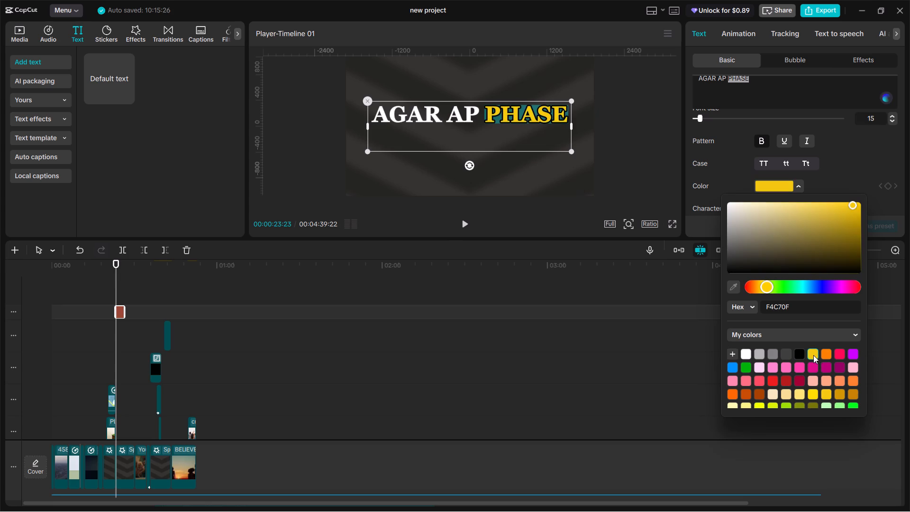
{"action": "left_click", "coordinate": [828, 160]}
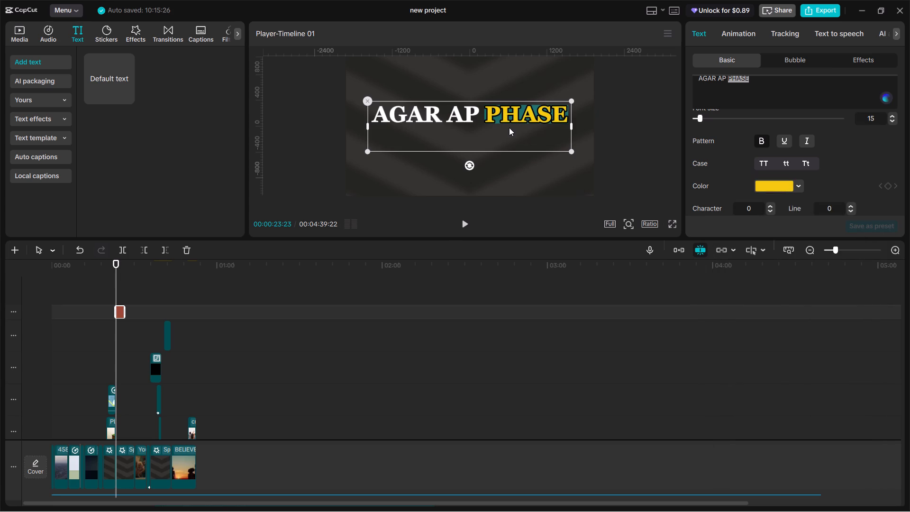
Move the "AGAR AP PHASE" text up near the top edge of the frame and remove its trailing empty line.
{"action": "left_click_drag", "start_coordinate": [509, 128], "coordinate": [508, 91]}
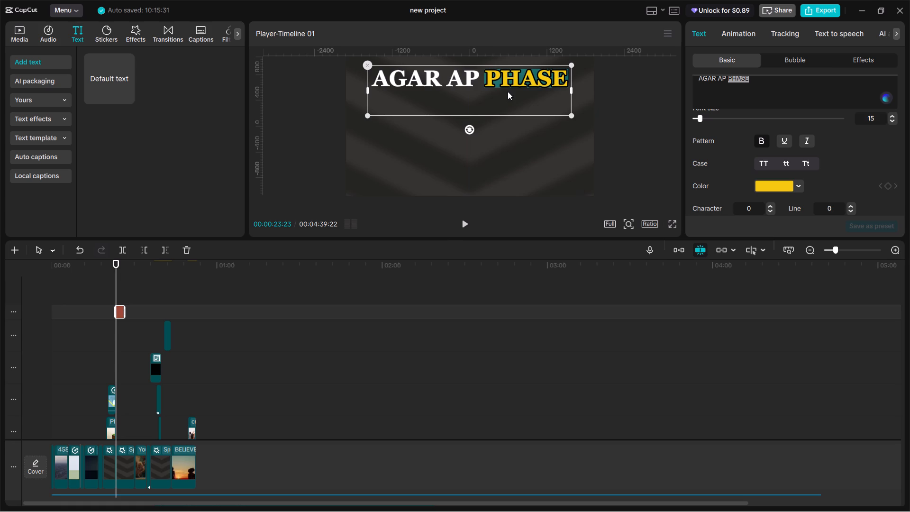
{"action": "left_click", "coordinate": [758, 86]}
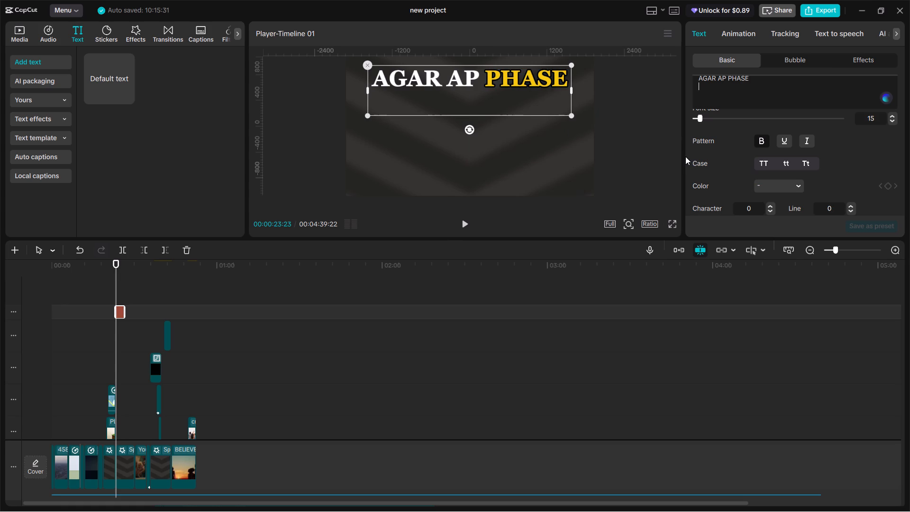
{"action": "key", "text": "BackSpace"}
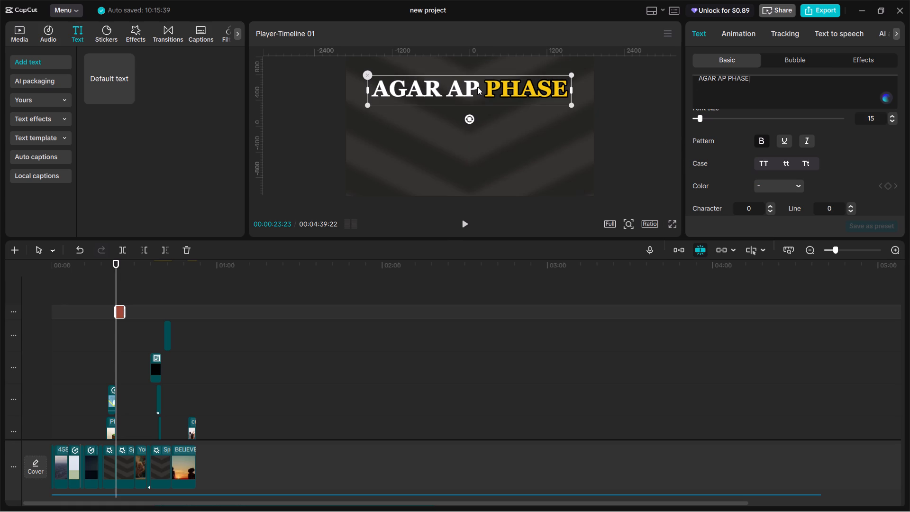
{"action": "left_click_drag", "start_coordinate": [475, 92], "coordinate": [475, 85]}
{"action": "key", "text": "Return"}
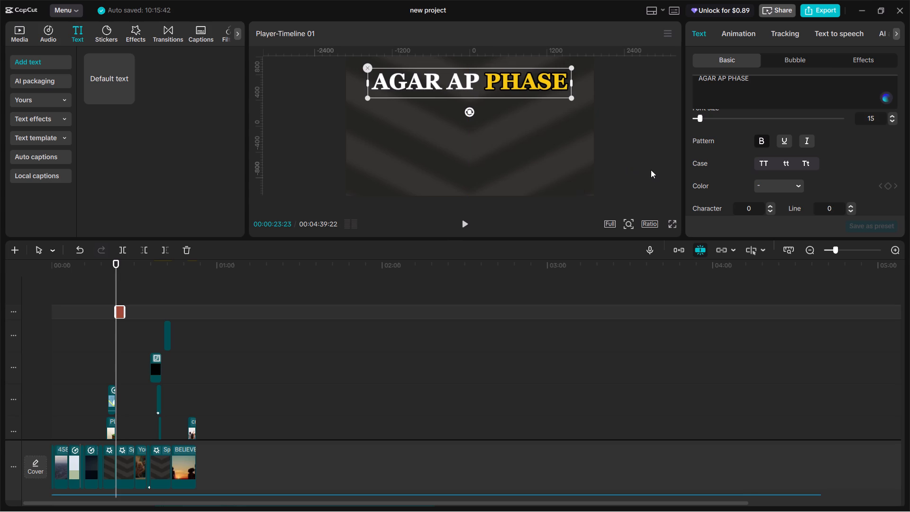
{"action": "key", "text": "Return"}
Add a second default text at 00:00:23:23 and replace its wording with "1".
{"action": "left_click", "coordinate": [125, 312]}
{"action": "scroll", "coordinate": [130, 310], "scroll_direction": "down", "scroll_amount": 14}
{"action": "left_click_drag", "start_coordinate": [116, 336], "coordinate": [122, 337]}
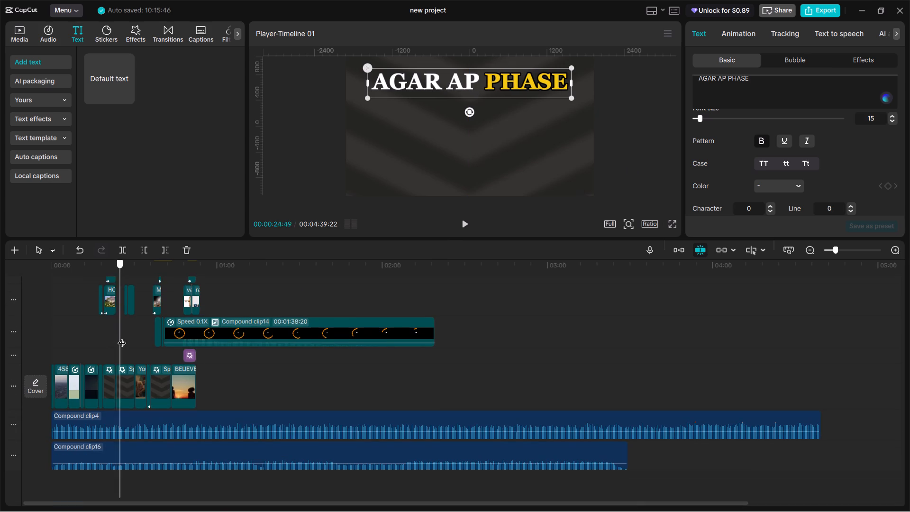
{"action": "left_click_drag", "start_coordinate": [122, 337], "coordinate": [125, 338]}
{"action": "left_click", "coordinate": [125, 338]}
{"action": "scroll", "coordinate": [121, 337], "scroll_direction": "up", "scroll_amount": 10}
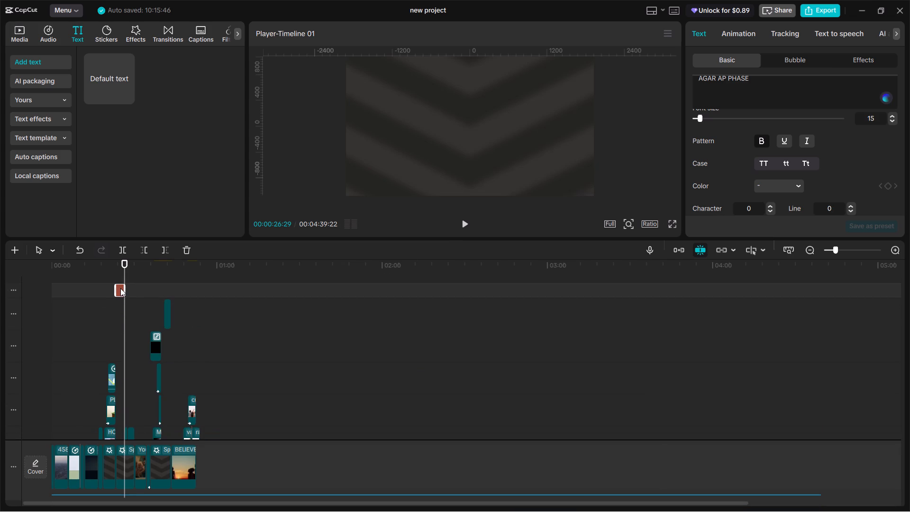
{"action": "double_click", "coordinate": [119, 304]}
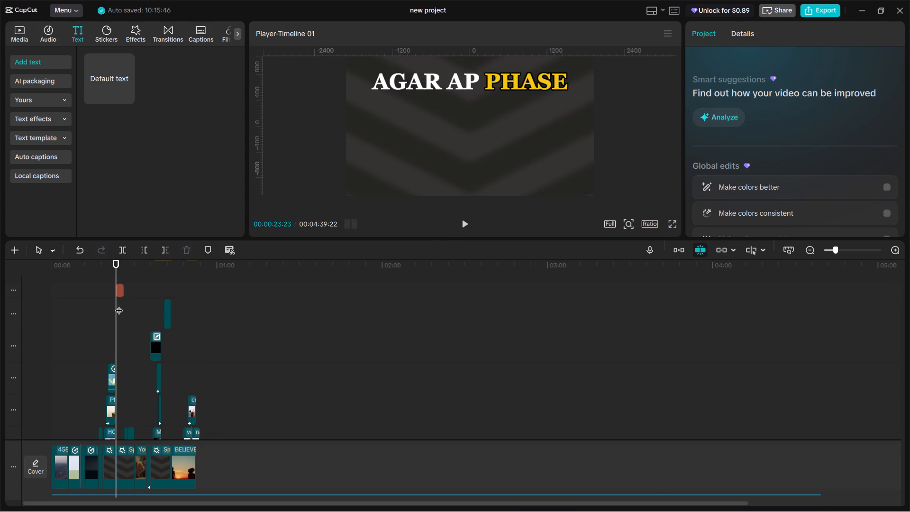
{"action": "left_click", "coordinate": [128, 97]}
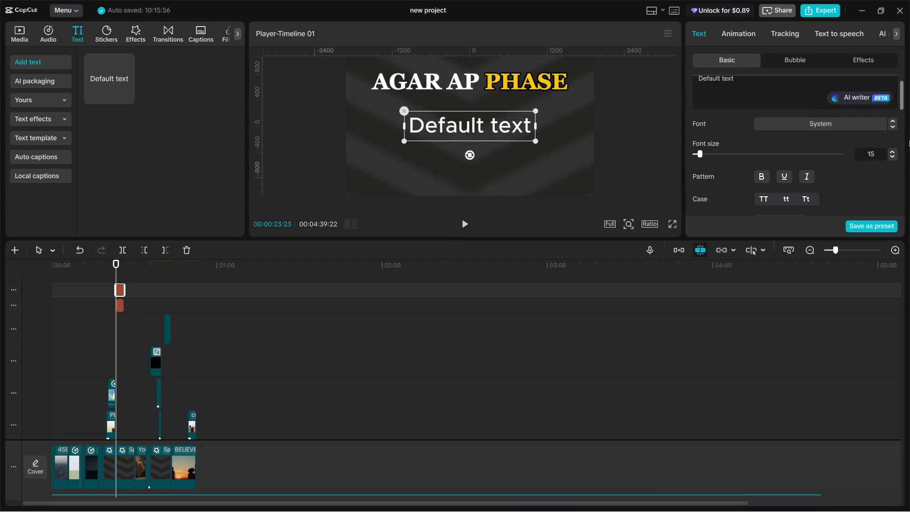
{"action": "left_click", "coordinate": [745, 98]}
{"action": "key", "text": "ctrl+a"}
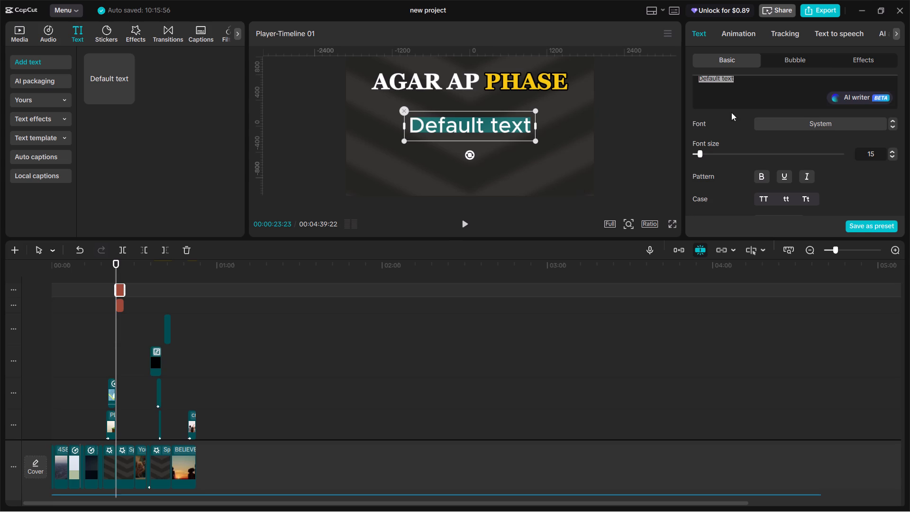
{"action": "key", "text": "space"}
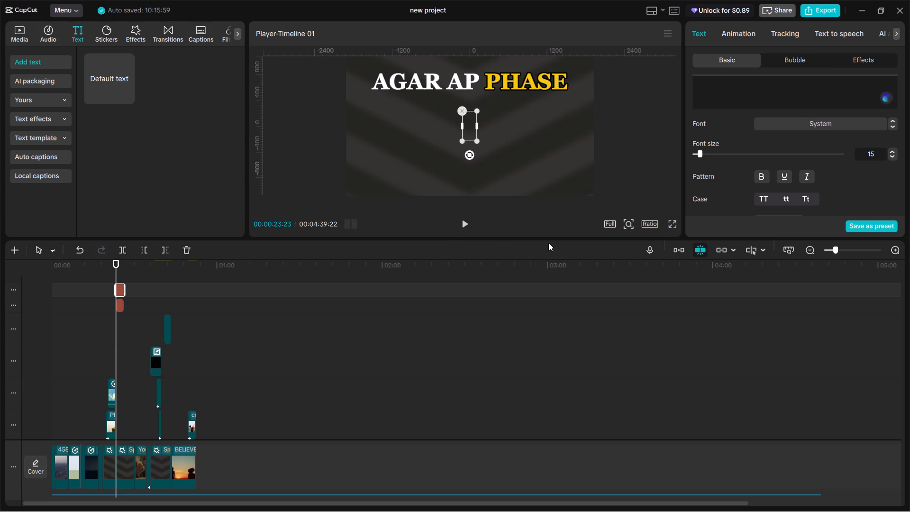
{"action": "key", "text": "BackSpace"}
{"action": "key", "text": "1"}
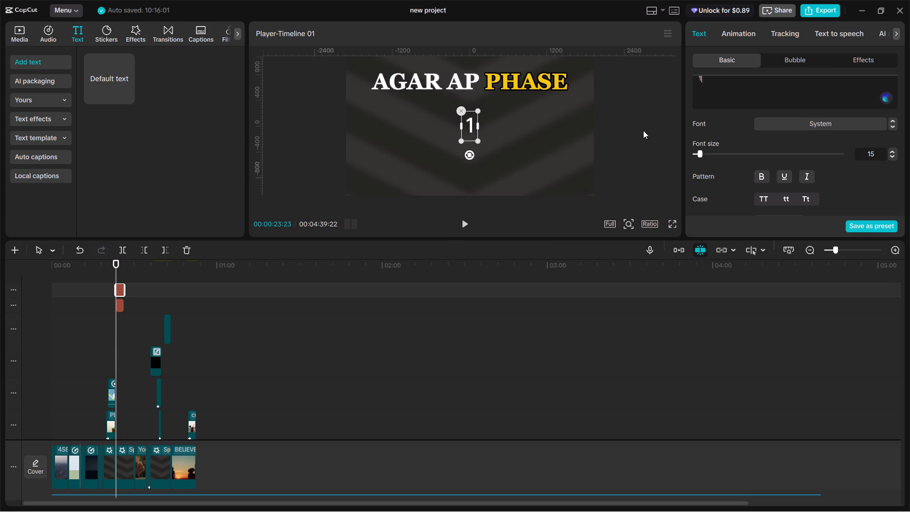
{"action": "key", "text": "space"}
Play back the section starting at 00:00:23:23 to check both texts against the audio.
{"action": "left_click", "coordinate": [107, 355]}
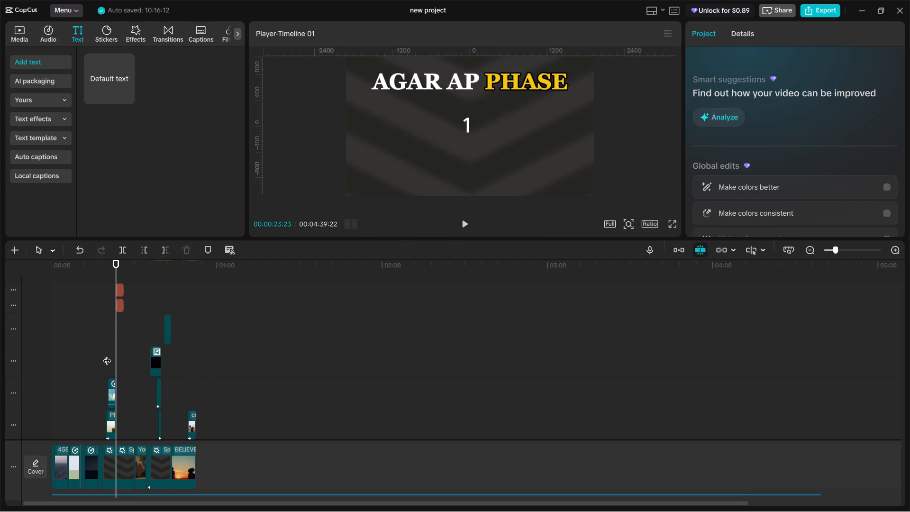
{"action": "left_click", "coordinate": [109, 354]}
{"action": "left_click_drag", "start_coordinate": [111, 355], "coordinate": [116, 361]}
{"action": "key", "text": "space"}
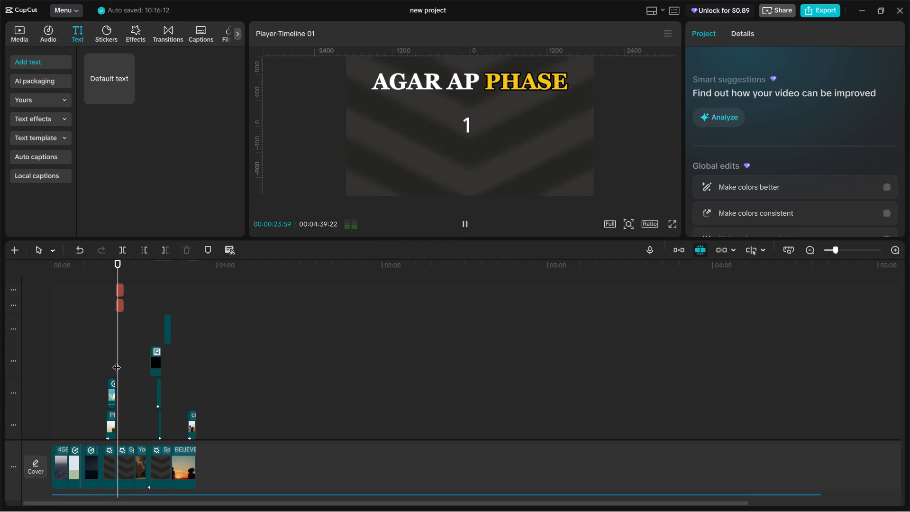
{"action": "key", "text": "space"}
{"action": "key", "text": "space"}
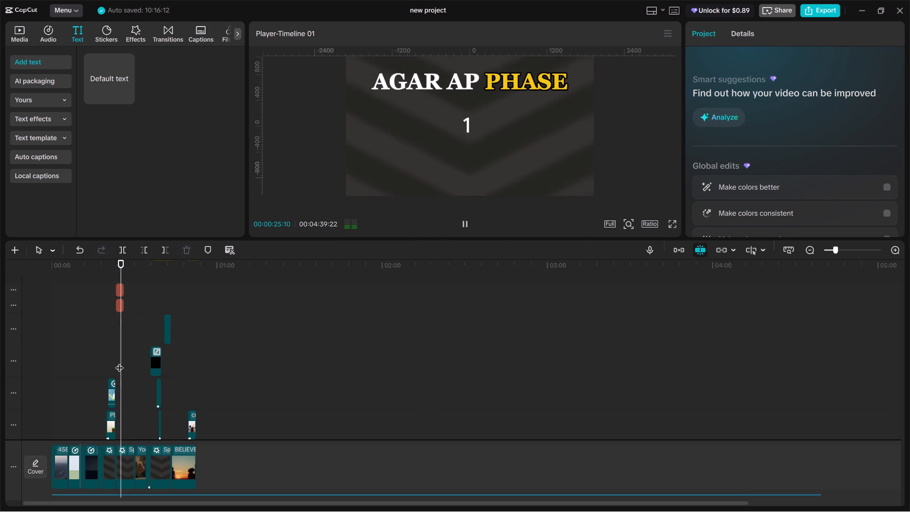
{"action": "key", "text": "space"}
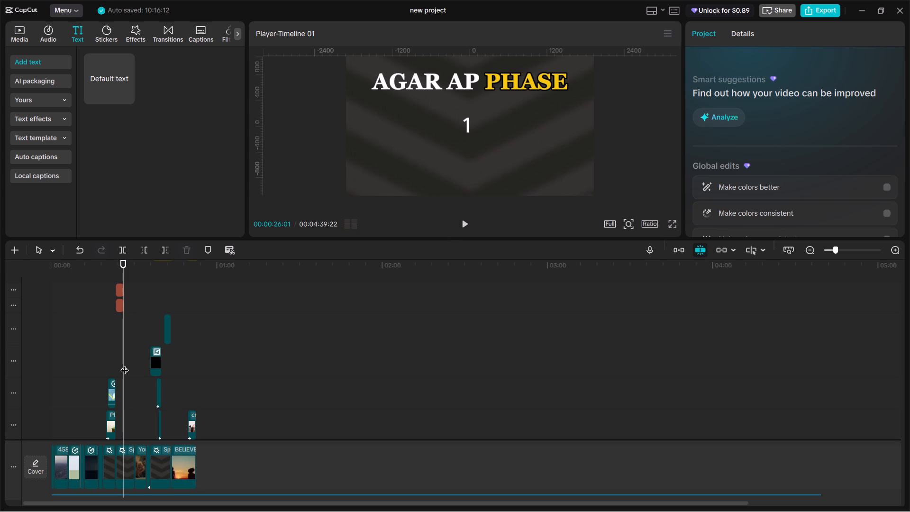
{"action": "left_click_drag", "start_coordinate": [123, 355], "coordinate": [109, 355]}
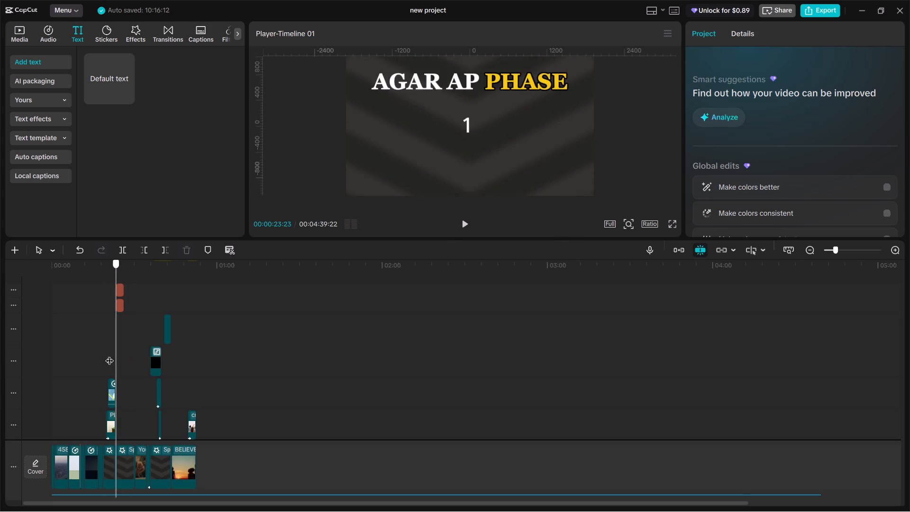
{"action": "left_click_drag", "start_coordinate": [109, 355], "coordinate": [118, 360]}
{"action": "key", "text": "space"}
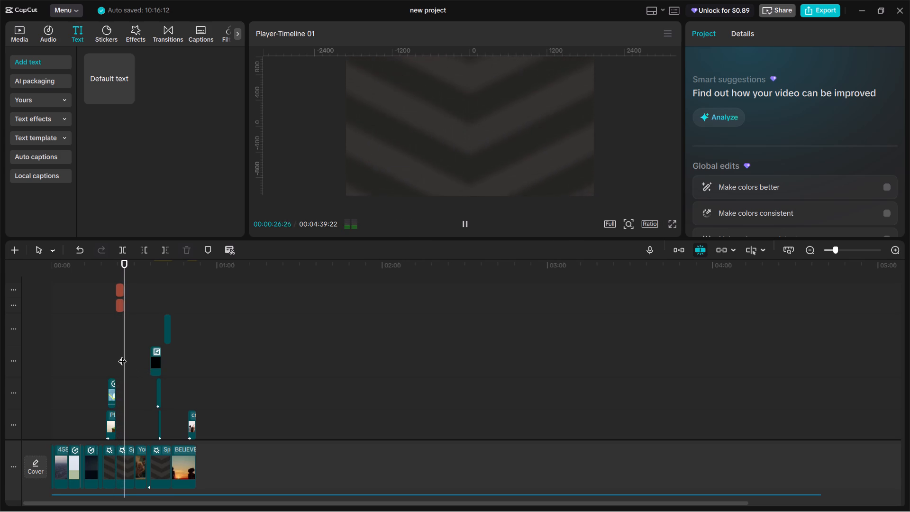
{"action": "key", "text": "space"}
{"action": "left_click_drag", "start_coordinate": [125, 351], "coordinate": [119, 351]}
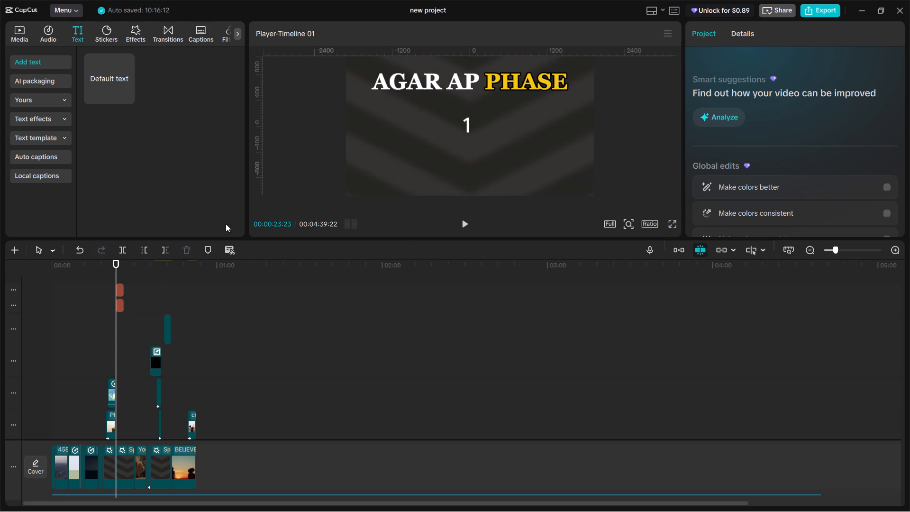
Extend the wording of the second text to "1 se 11".
{"action": "left_click", "coordinate": [466, 126]}
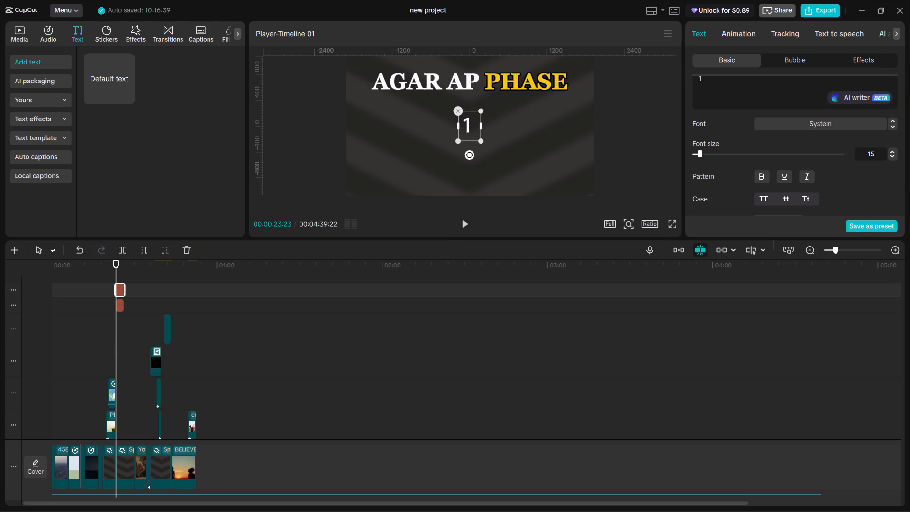
{"action": "left_click", "coordinate": [710, 81]}
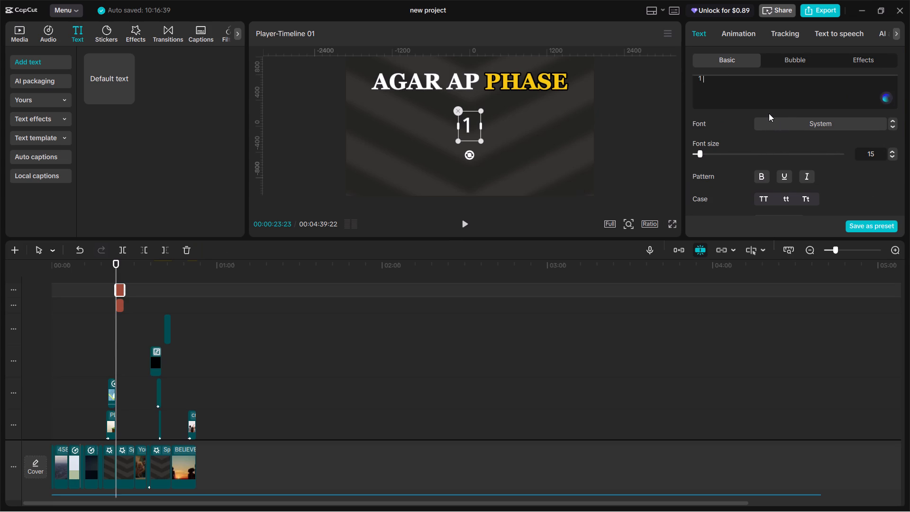
{"action": "type", "text": "se"}
{"action": "key", "text": "space"}
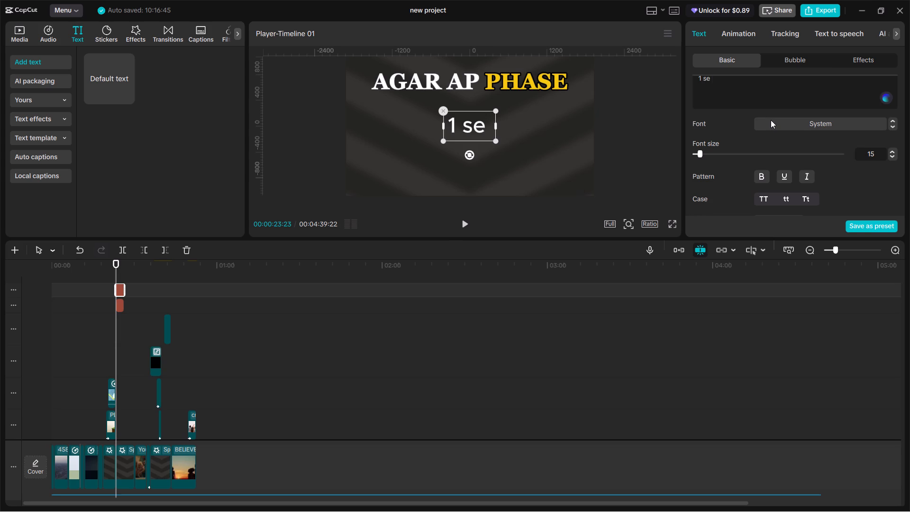
{"action": "key", "text": "1"}
{"action": "key", "text": "1"}
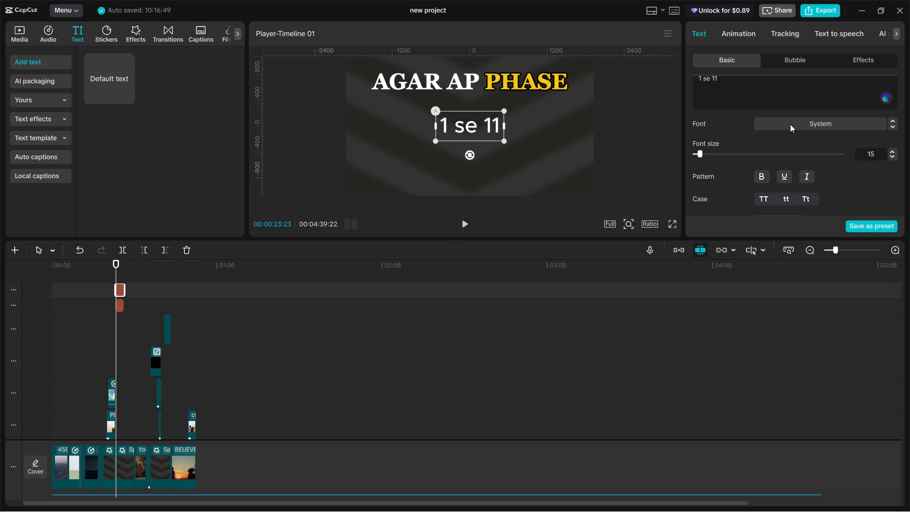
Apply the BebasNeue font to only the numbers "1" and "11" in the second text.
{"action": "left_click_drag", "start_coordinate": [703, 77], "coordinate": [696, 77]}
{"action": "left_click", "coordinate": [785, 123]}
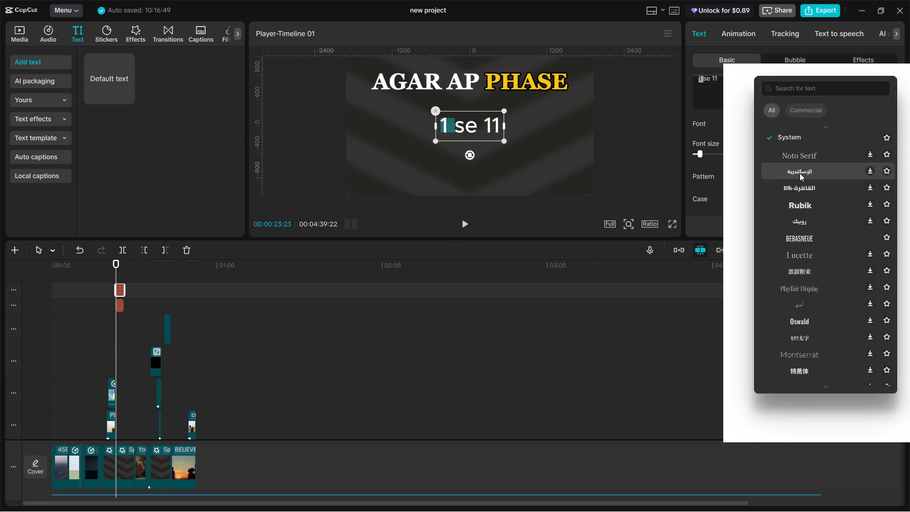
{"action": "scroll", "coordinate": [800, 173], "scroll_direction": "up", "scroll_amount": 14}
{"action": "left_click", "coordinate": [799, 166]}
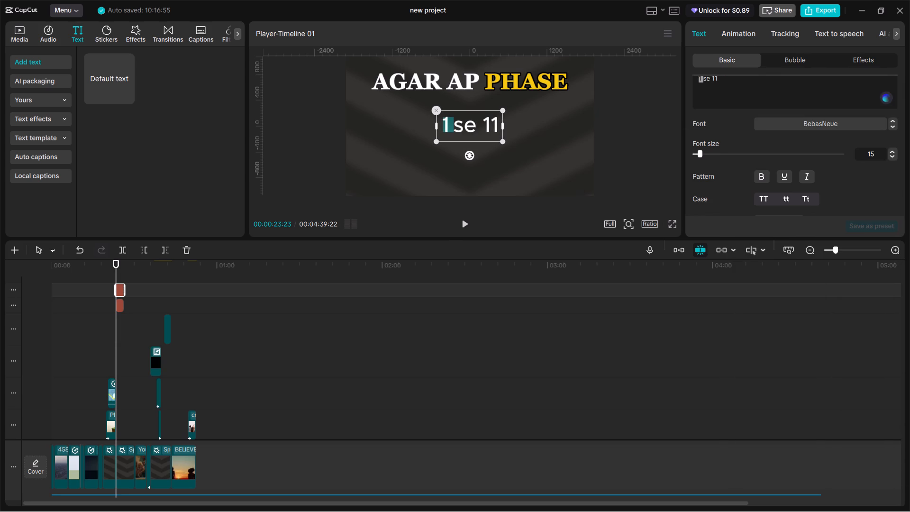
{"action": "left_click", "coordinate": [721, 79]}
{"action": "left_click_drag", "start_coordinate": [722, 79], "coordinate": [715, 79]}
{"action": "left_click", "coordinate": [816, 124]}
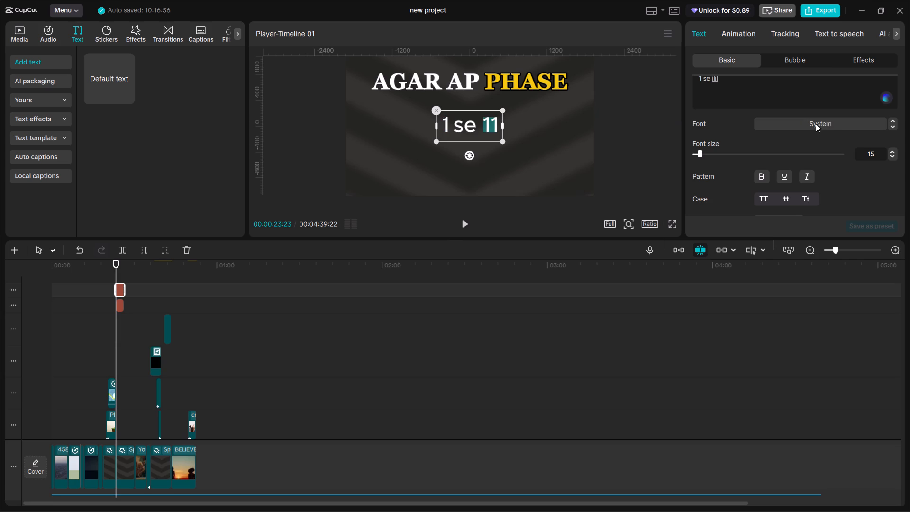
{"action": "left_click", "coordinate": [804, 151]}
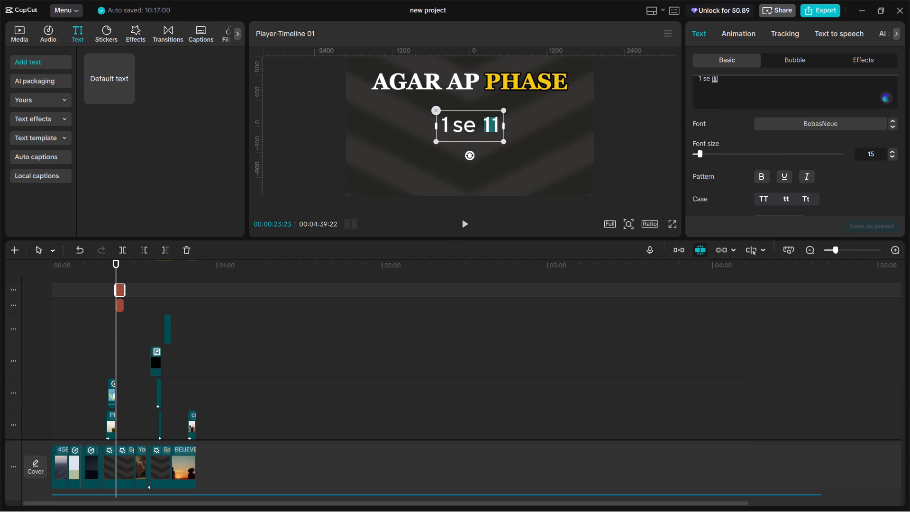
{"action": "left_click", "coordinate": [708, 78]}
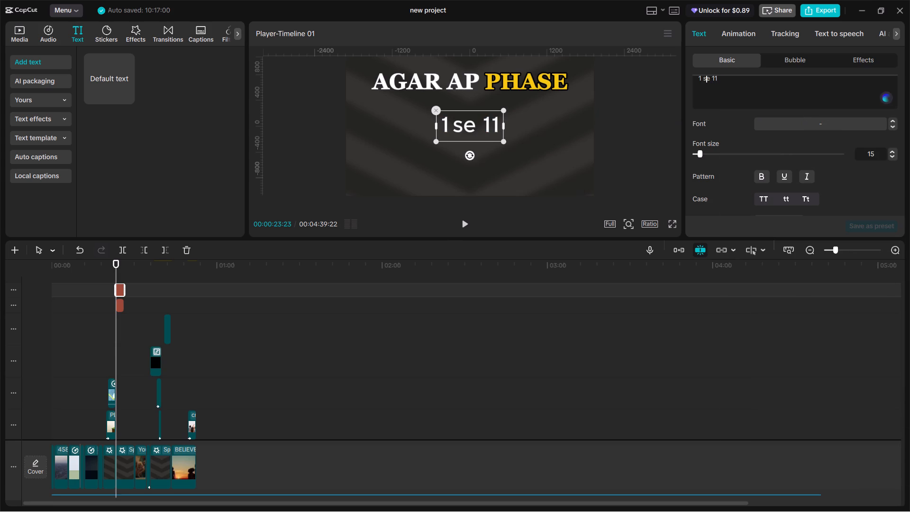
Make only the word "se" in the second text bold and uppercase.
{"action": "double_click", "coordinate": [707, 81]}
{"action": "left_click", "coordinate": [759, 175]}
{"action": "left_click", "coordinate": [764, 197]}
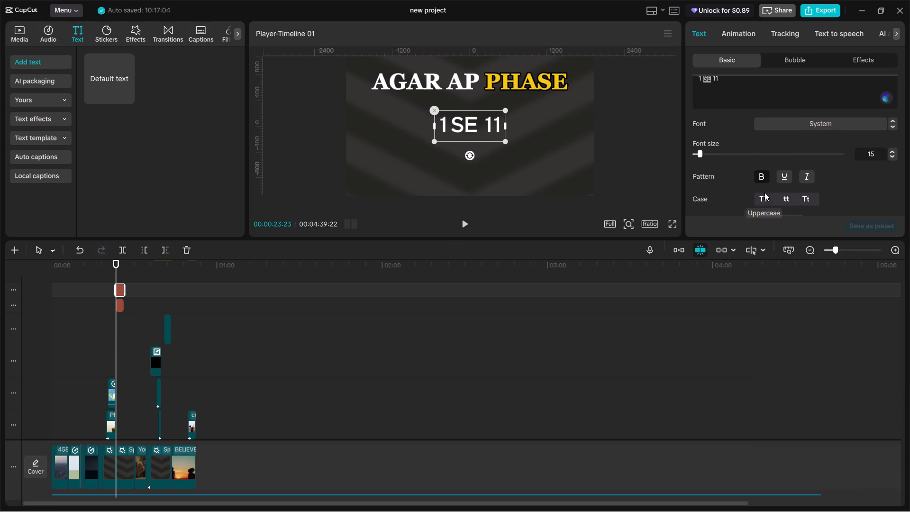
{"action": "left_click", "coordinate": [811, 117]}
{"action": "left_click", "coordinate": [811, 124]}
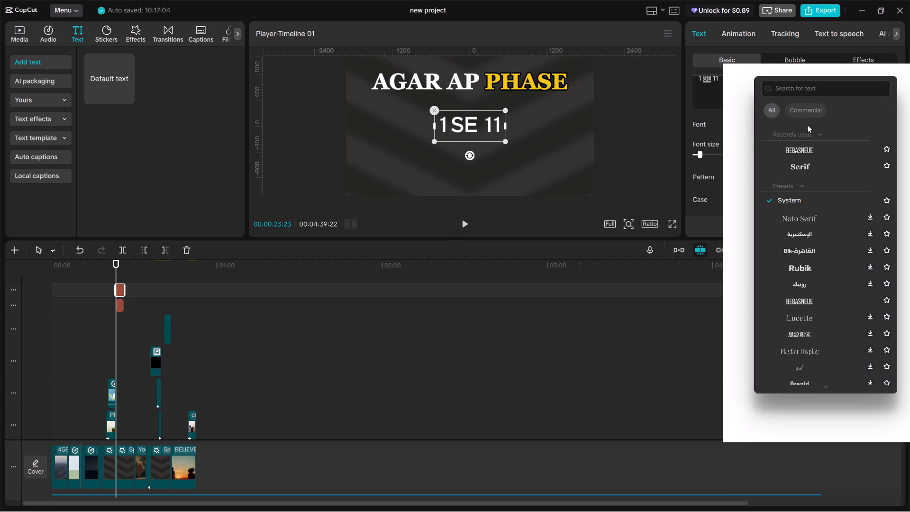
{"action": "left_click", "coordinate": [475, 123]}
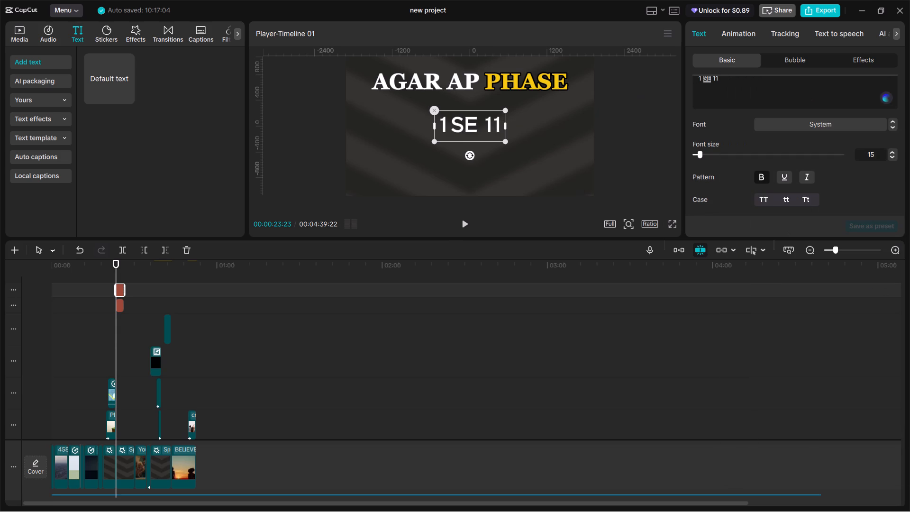
Replace "SE" in the second text with a hyphen and remove the space after it, giving "1 -11".
{"action": "key", "text": "BackSpace"}
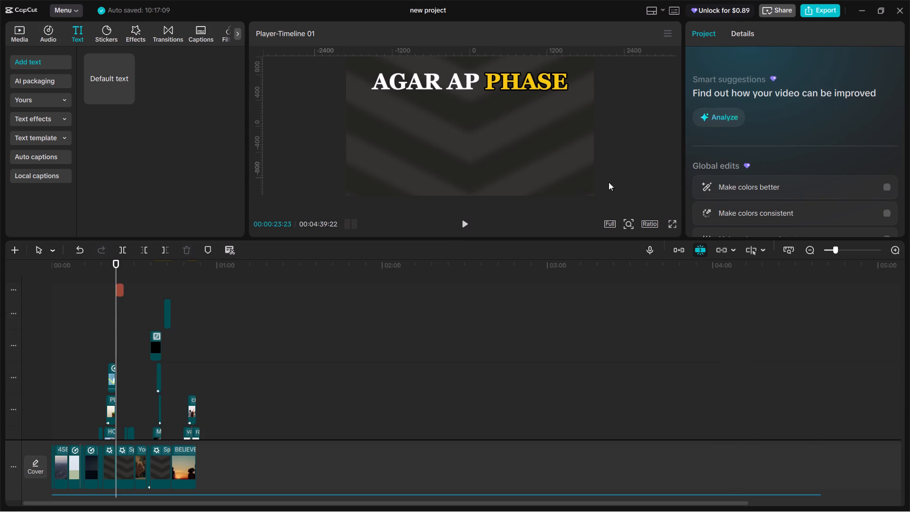
{"action": "key", "text": "ctrl+z"}
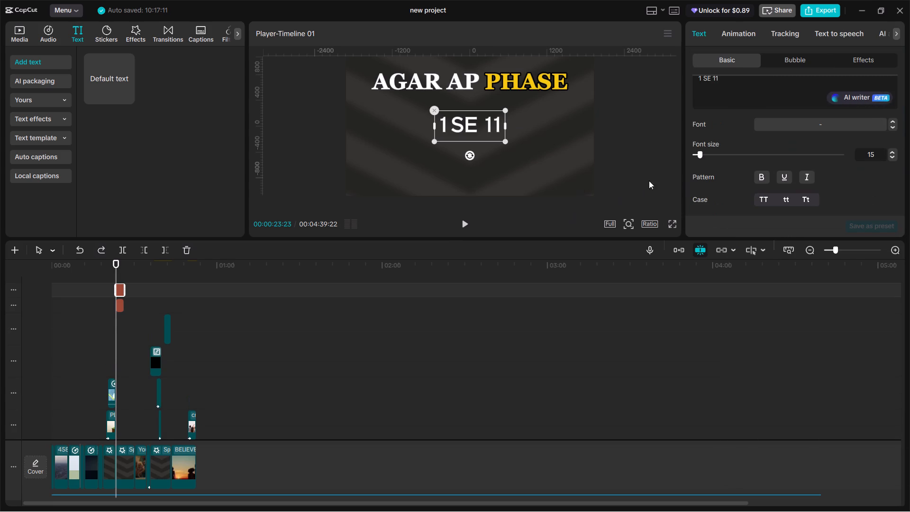
{"action": "left_click", "coordinate": [725, 77]}
{"action": "left_click", "coordinate": [710, 78]}
{"action": "key", "text": "BackSpace"}
{"action": "key", "text": "BackSpace"}
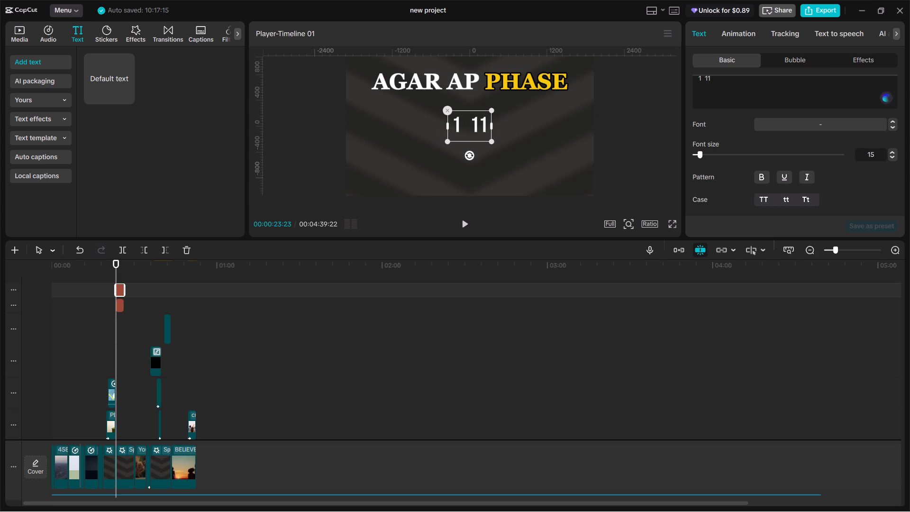
{"action": "key", "text": "minus"}
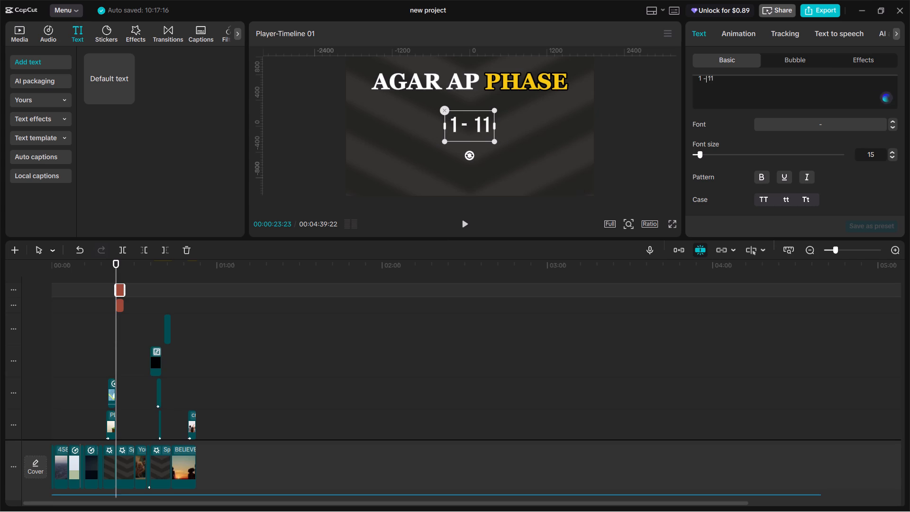
{"action": "left_click", "coordinate": [709, 77]}
{"action": "key", "text": "BackSpace"}
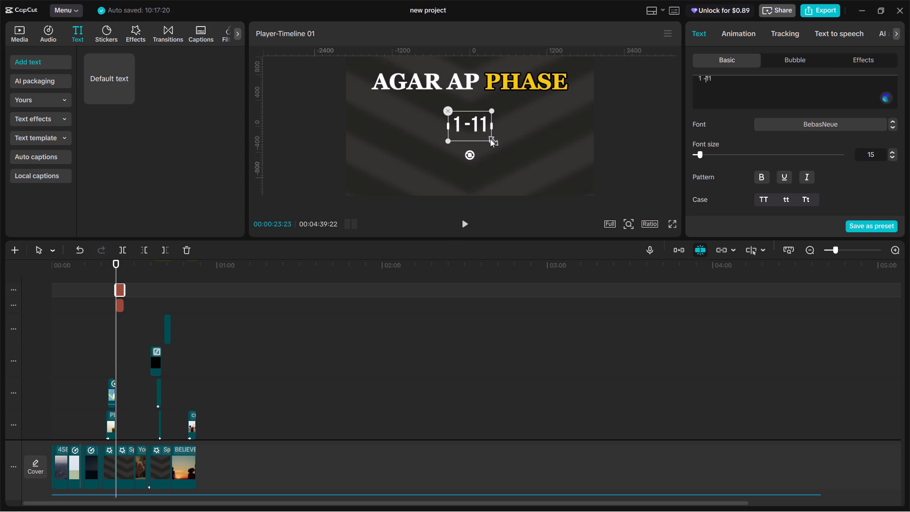
Enlarge the "1 -11" text in the preview to about 141% scale, keeping it centred.
{"action": "left_click_drag", "start_coordinate": [490, 139], "coordinate": [505, 146]}
{"action": "left_click", "coordinate": [475, 129]}
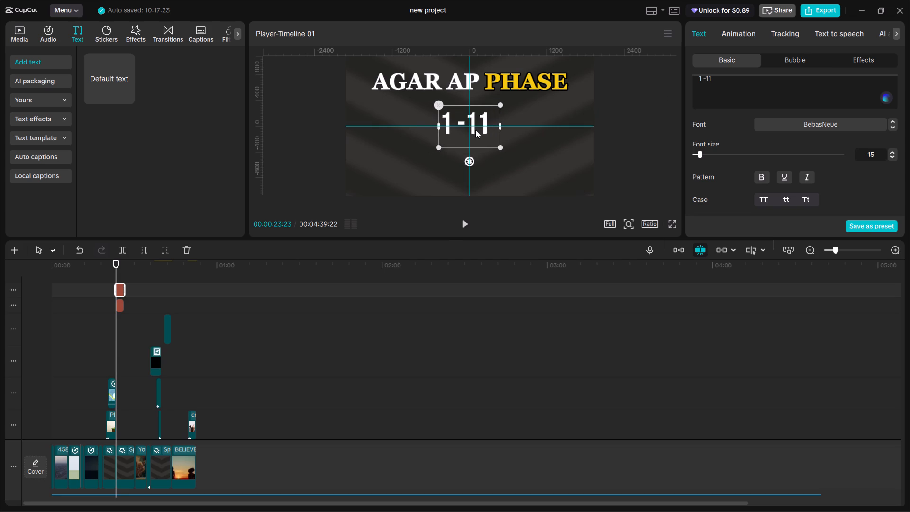
Apply the BebasNeue font, bold pattern and uppercase to the whole "1 -11" text.
{"action": "left_click", "coordinate": [798, 123]}
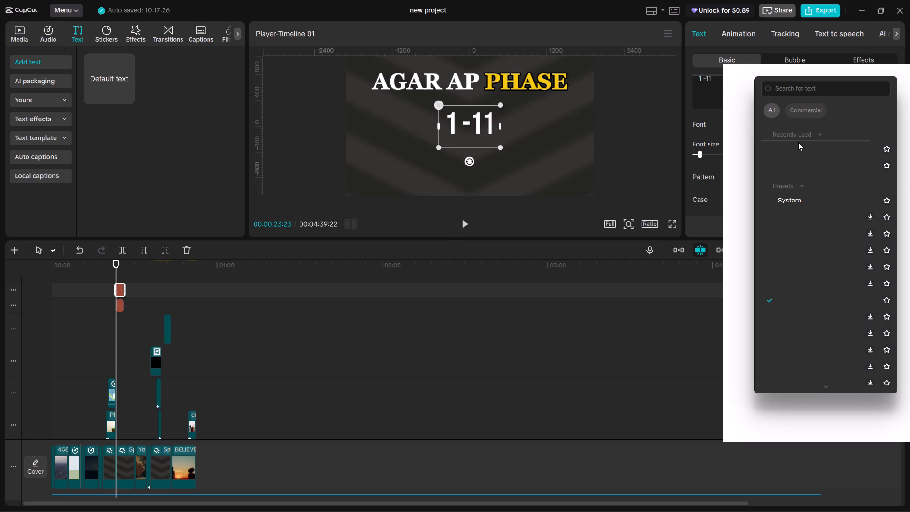
{"action": "left_click", "coordinate": [796, 148]}
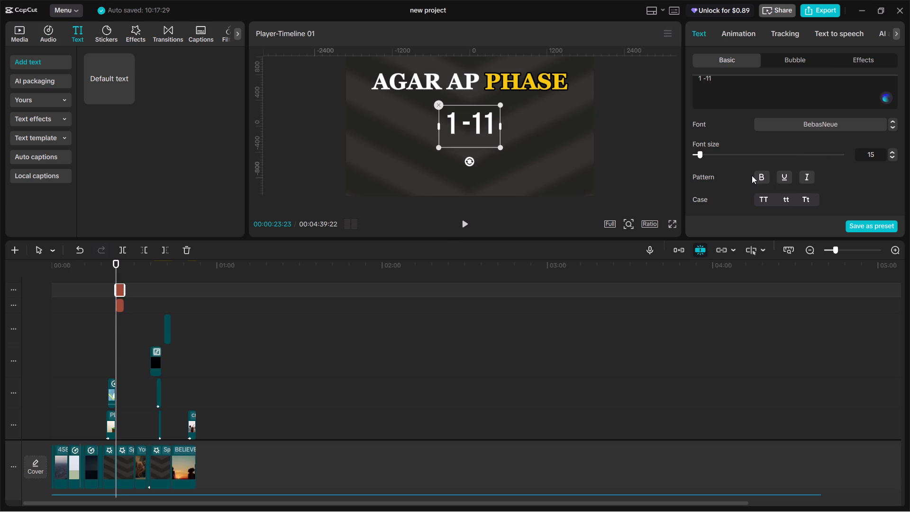
{"action": "left_click", "coordinate": [756, 175]}
{"action": "left_click", "coordinate": [758, 199]}
Apply the preset style with yellow letters and a black outline to the "1 -11" text.
{"action": "scroll", "coordinate": [836, 175], "scroll_direction": "down", "scroll_amount": 1}
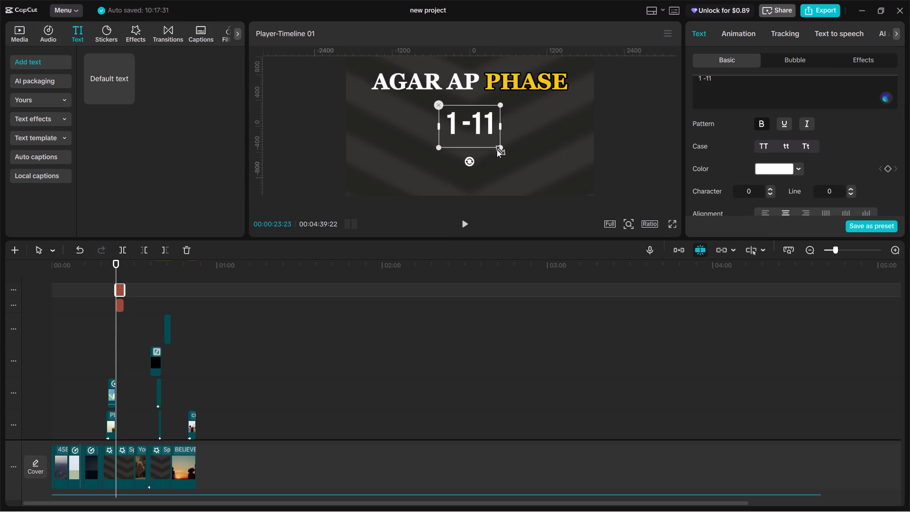
{"action": "scroll", "coordinate": [785, 146], "scroll_direction": "down", "scroll_amount": 3}
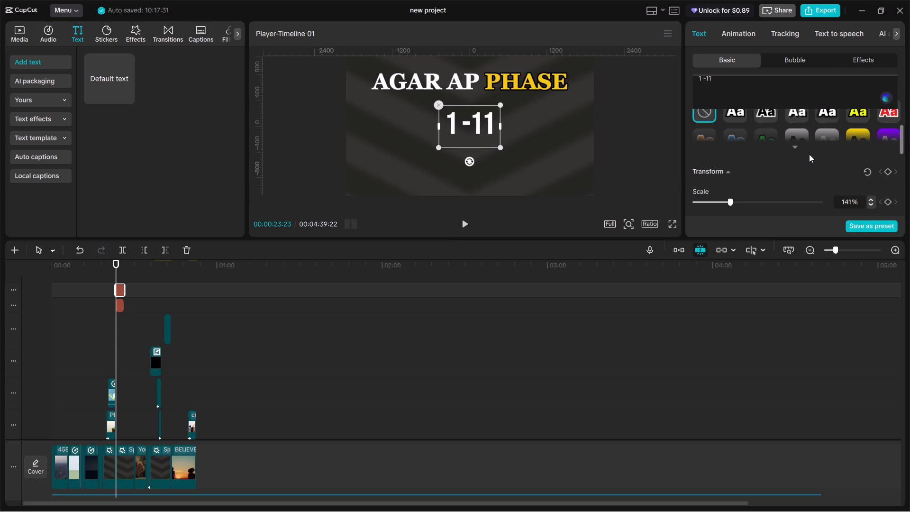
{"action": "left_click", "coordinate": [793, 145]}
{"action": "left_click", "coordinate": [734, 113]}
{"action": "scroll", "coordinate": [787, 153], "scroll_direction": "up", "scroll_amount": 2}
{"action": "scroll", "coordinate": [787, 153], "scroll_direction": "down", "scroll_amount": 2}
{"action": "scroll", "coordinate": [788, 144], "scroll_direction": "up", "scroll_amount": 1}
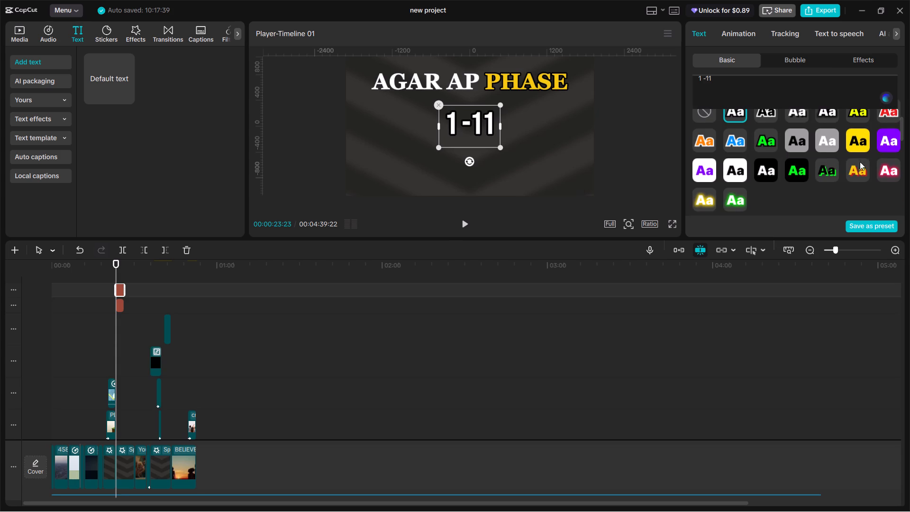
{"action": "left_click", "coordinate": [855, 166]}
{"action": "scroll", "coordinate": [789, 157], "scroll_direction": "up", "scroll_amount": 1}
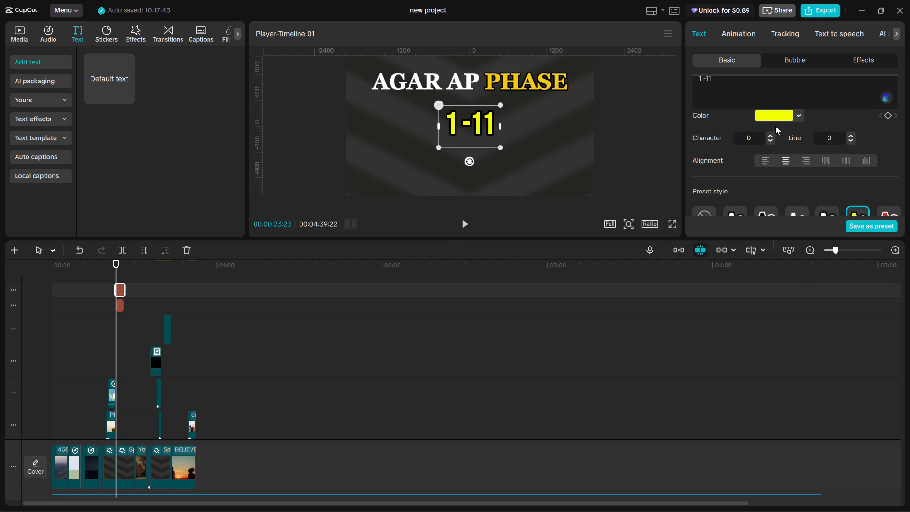
Set the colour of the "1 -11" text to orange FF8000.
{"action": "left_click", "coordinate": [777, 117]}
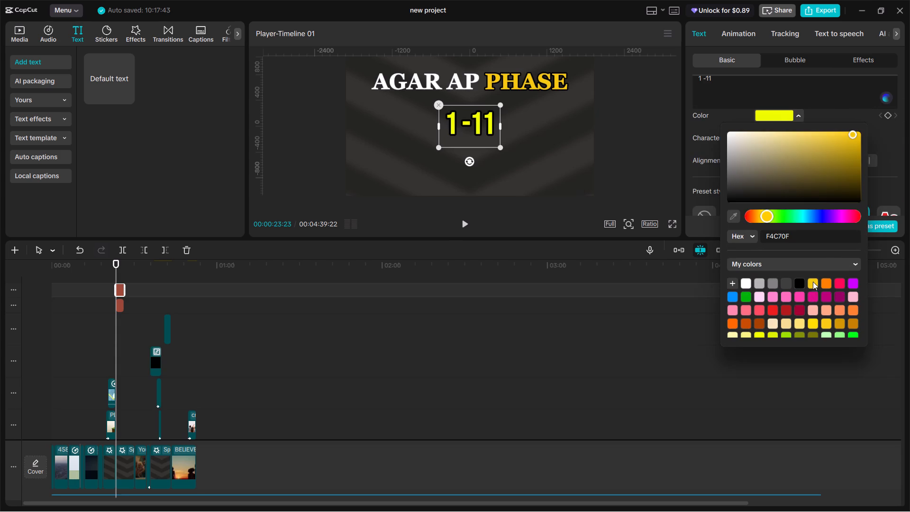
{"action": "left_click", "coordinate": [813, 283]}
{"action": "left_click", "coordinate": [813, 281]}
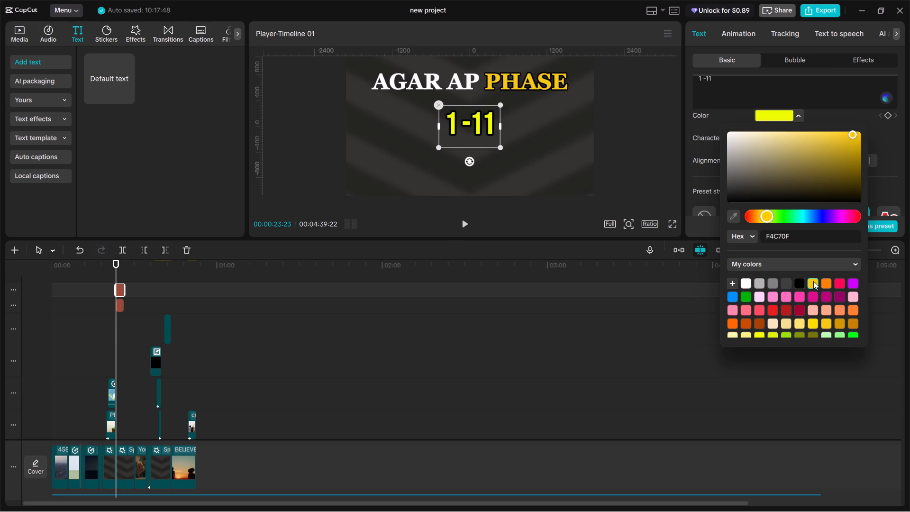
{"action": "left_click", "coordinate": [823, 283]}
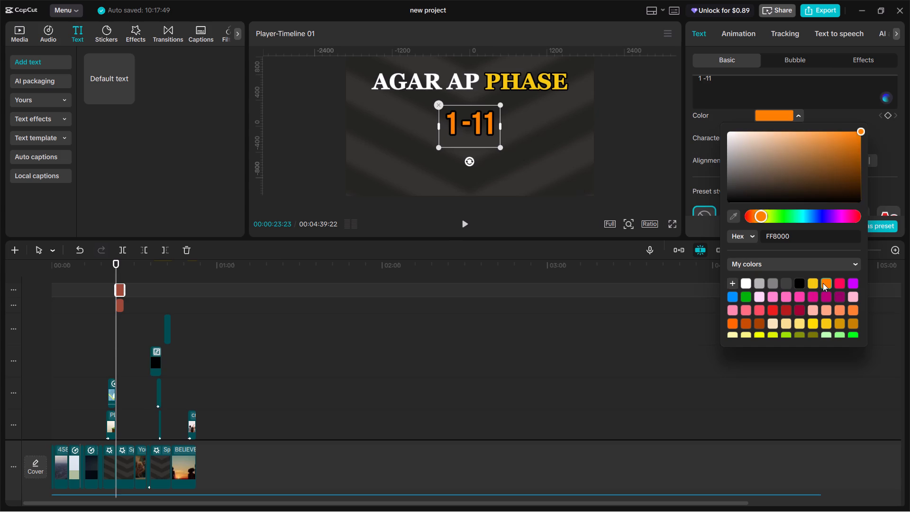
Apply the white preset style with a black outline to only the words "AGAR AP" in the first text.
{"action": "left_click", "coordinate": [427, 84]}
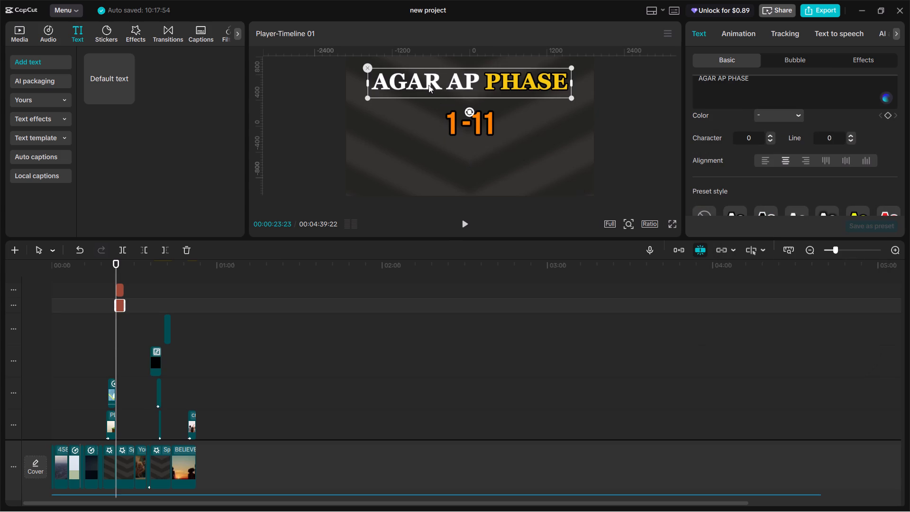
{"action": "left_click_drag", "start_coordinate": [726, 79], "coordinate": [712, 79]}
{"action": "left_click_drag", "start_coordinate": [712, 79], "coordinate": [696, 80]}
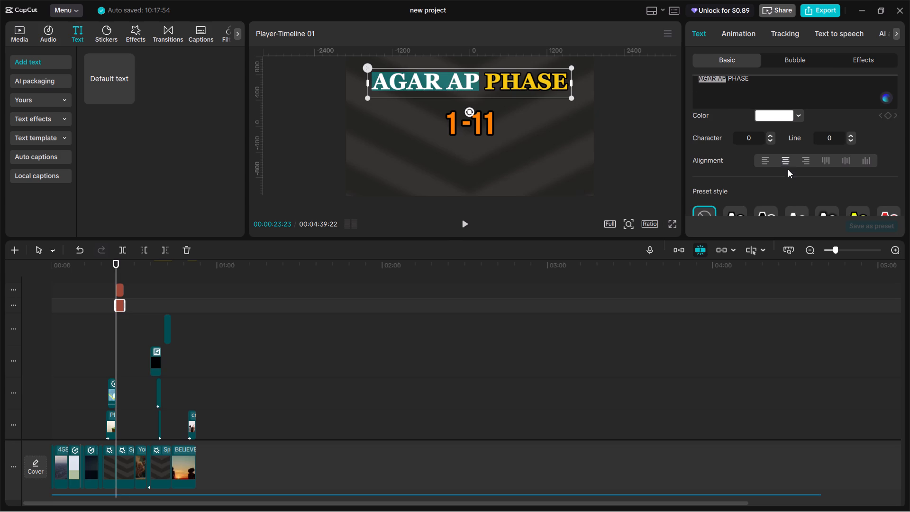
{"action": "scroll", "coordinate": [788, 172], "scroll_direction": "down", "scroll_amount": 2}
{"action": "left_click", "coordinate": [733, 114]}
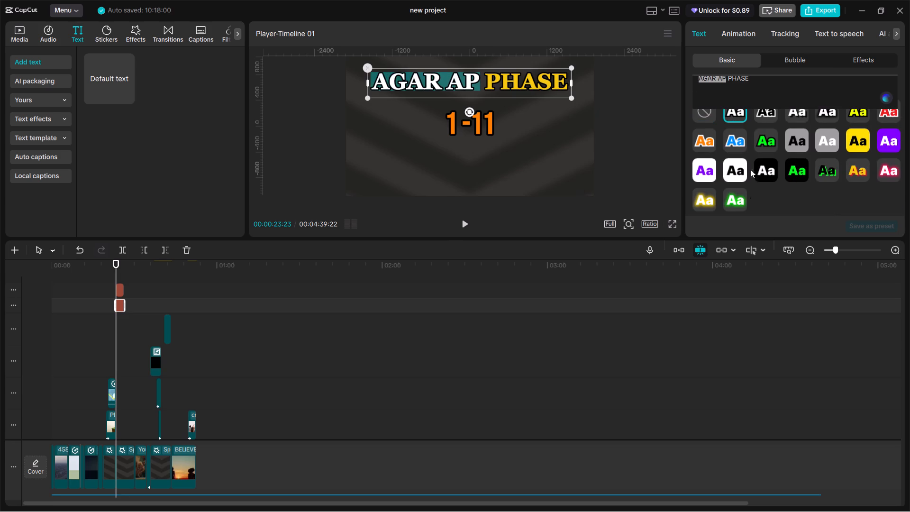
Play back the section from 00:00:23:23 to check both styled texts against the audio.
{"action": "left_click", "coordinate": [111, 326]}
{"action": "left_click_drag", "start_coordinate": [111, 326], "coordinate": [115, 328]}
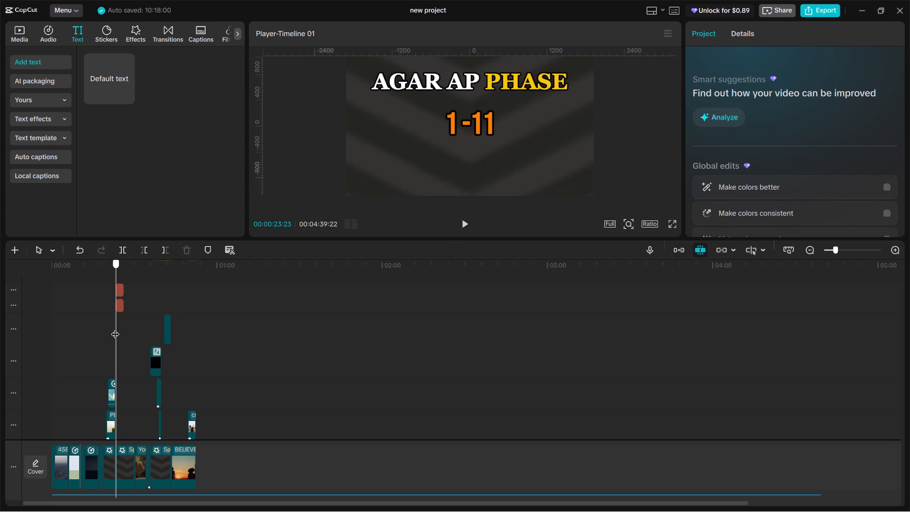
{"action": "key", "text": "space"}
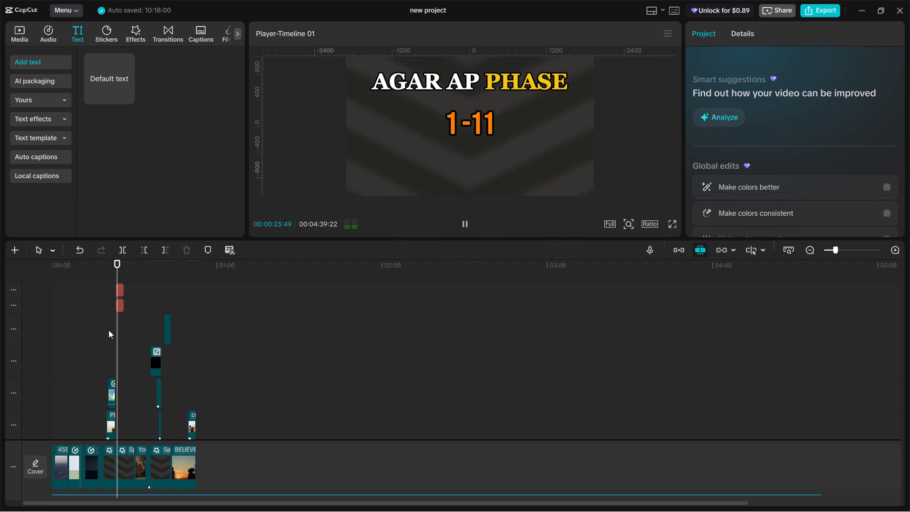
{"action": "left_click", "coordinate": [109, 330]}
{"action": "key", "text": "space"}
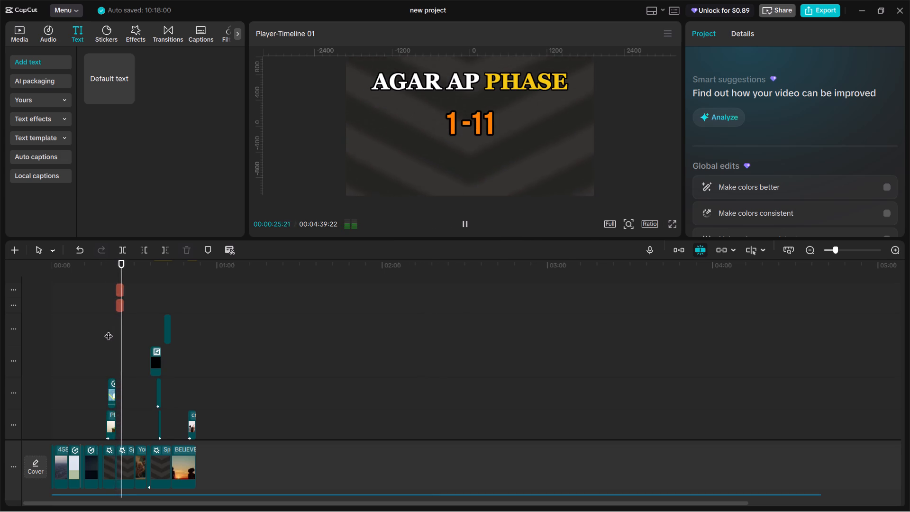
{"action": "key", "text": "space"}
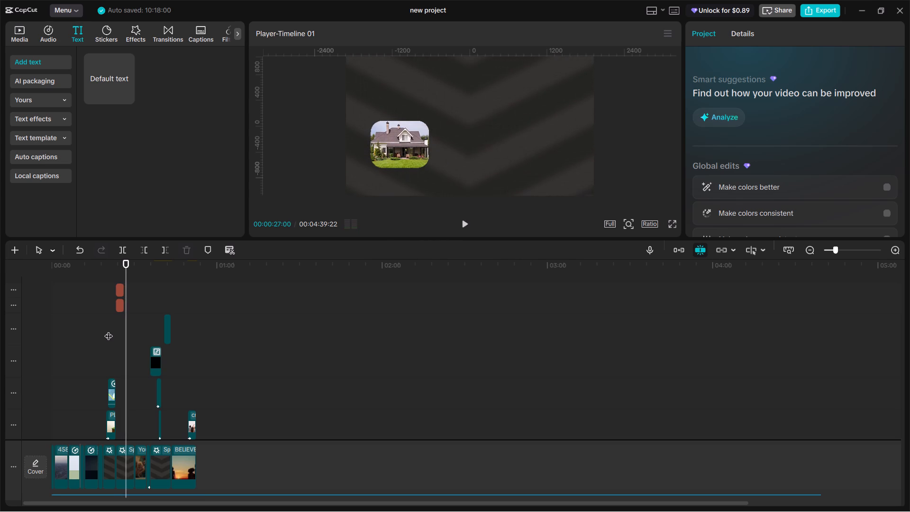
{"action": "left_click", "coordinate": [113, 323]}
{"action": "key", "text": "space"}
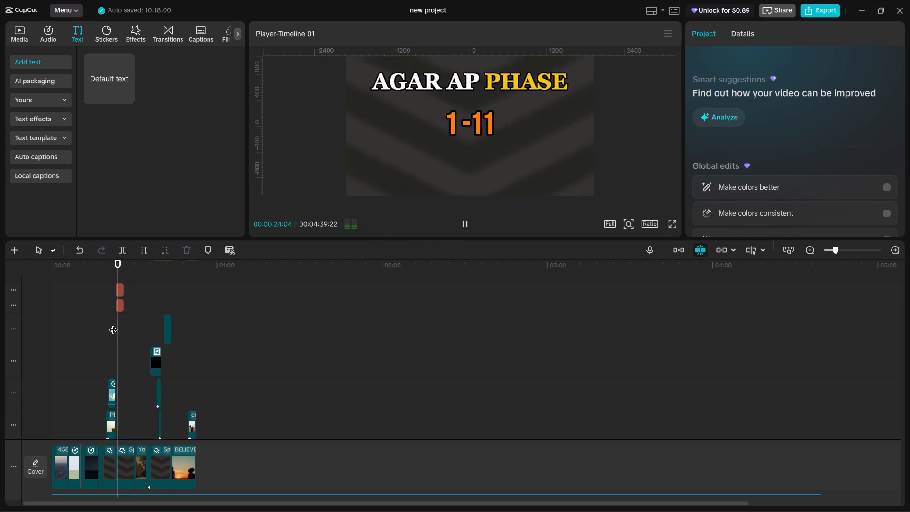
{"action": "key", "text": "space"}
{"action": "left_click", "coordinate": [119, 331]}
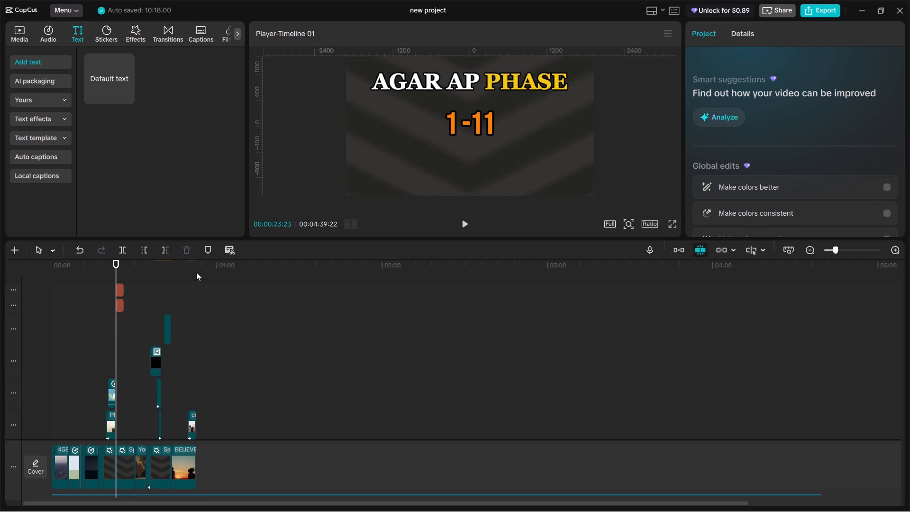
Look through the entrance animations, basic settings and text effects available for the "AGAR AP PHASE" text.
{"action": "left_click", "coordinate": [122, 302]}
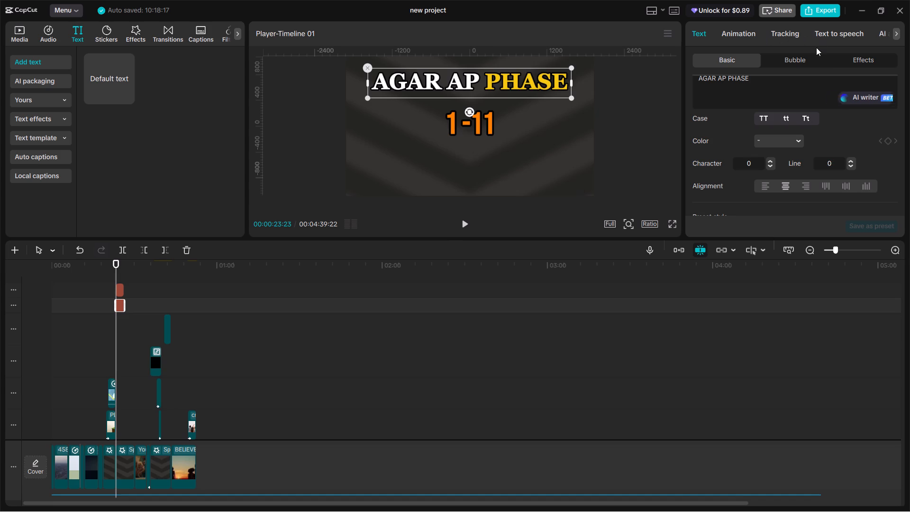
{"action": "left_click", "coordinate": [897, 33]}
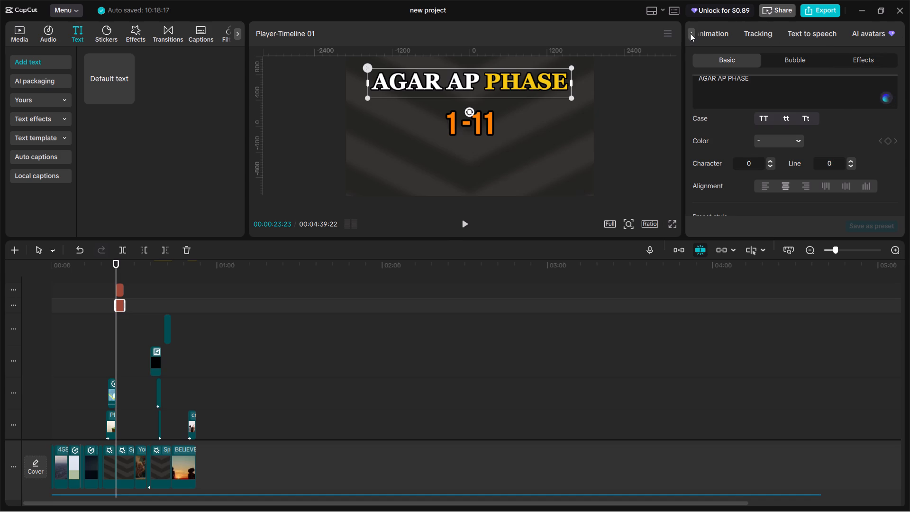
{"action": "left_click", "coordinate": [690, 33]}
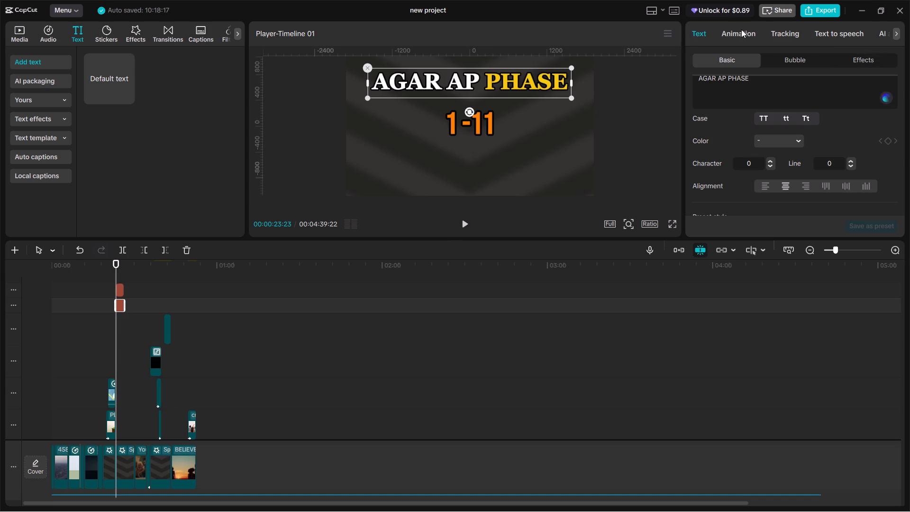
{"action": "left_click", "coordinate": [741, 29]}
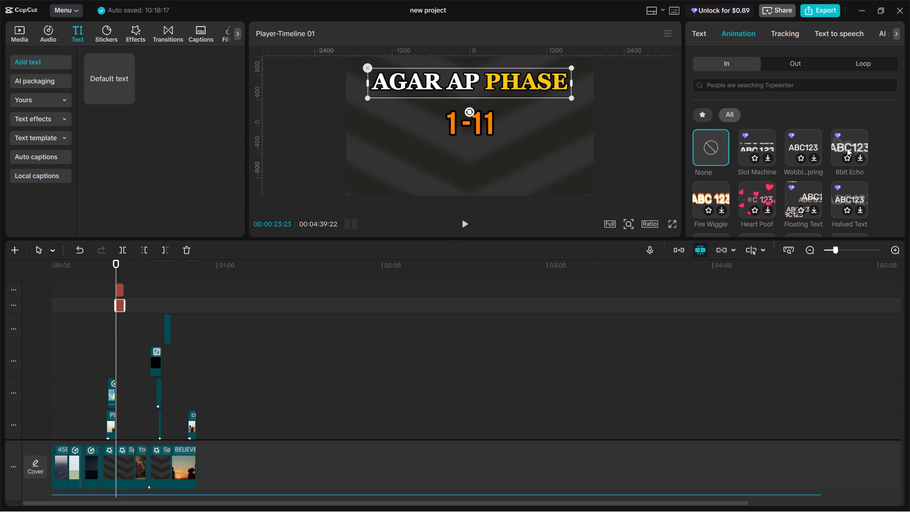
{"action": "scroll", "coordinate": [847, 148], "scroll_direction": "down", "scroll_amount": 3}
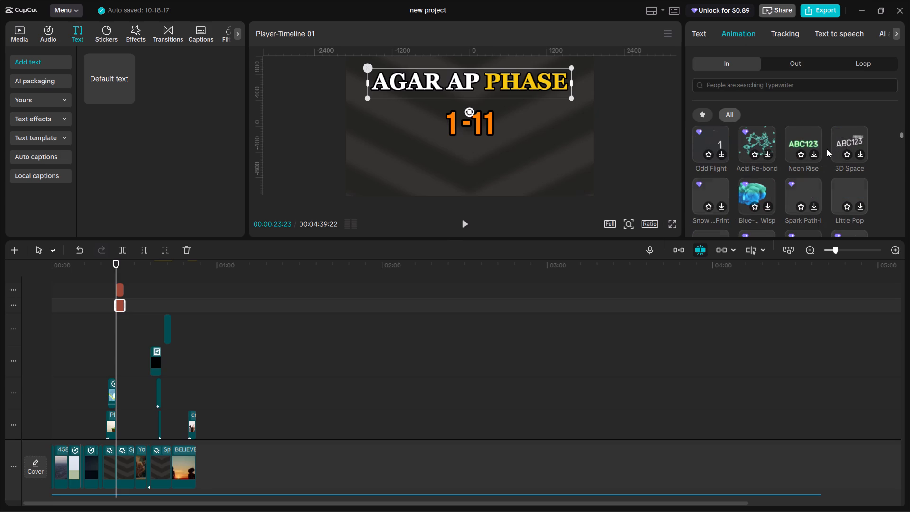
{"action": "scroll", "coordinate": [826, 149], "scroll_direction": "down", "scroll_amount": 1}
{"action": "scroll", "coordinate": [713, 148], "scroll_direction": "up", "scroll_amount": 5}
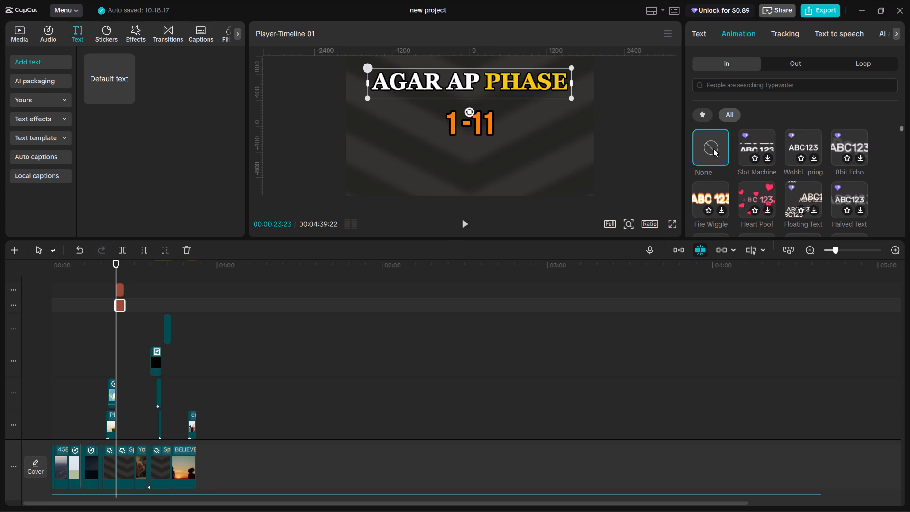
{"action": "scroll", "coordinate": [715, 146], "scroll_direction": "up", "scroll_amount": 6}
{"action": "left_click", "coordinate": [700, 35]}
{"action": "scroll", "coordinate": [811, 108], "scroll_direction": "up", "scroll_amount": 6}
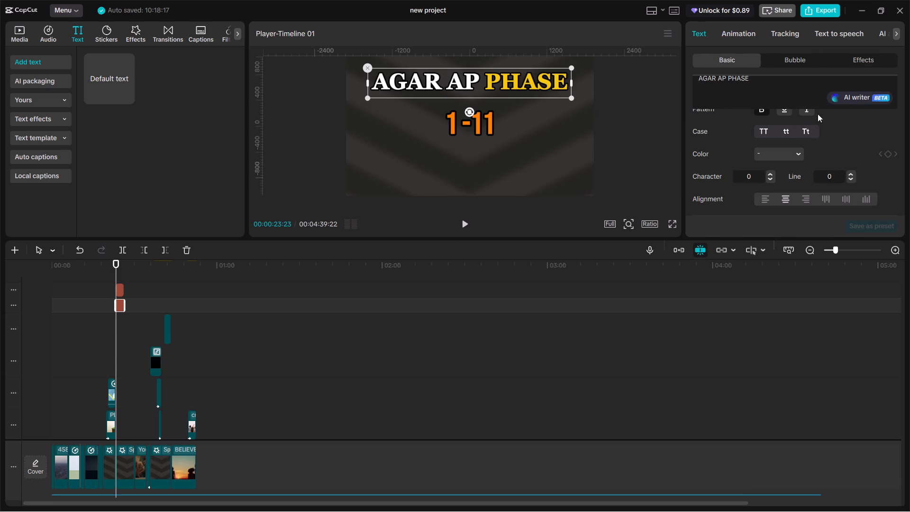
{"action": "scroll", "coordinate": [818, 114], "scroll_direction": "up", "scroll_amount": 7}
{"action": "scroll", "coordinate": [736, 152], "scroll_direction": "up", "scroll_amount": 6}
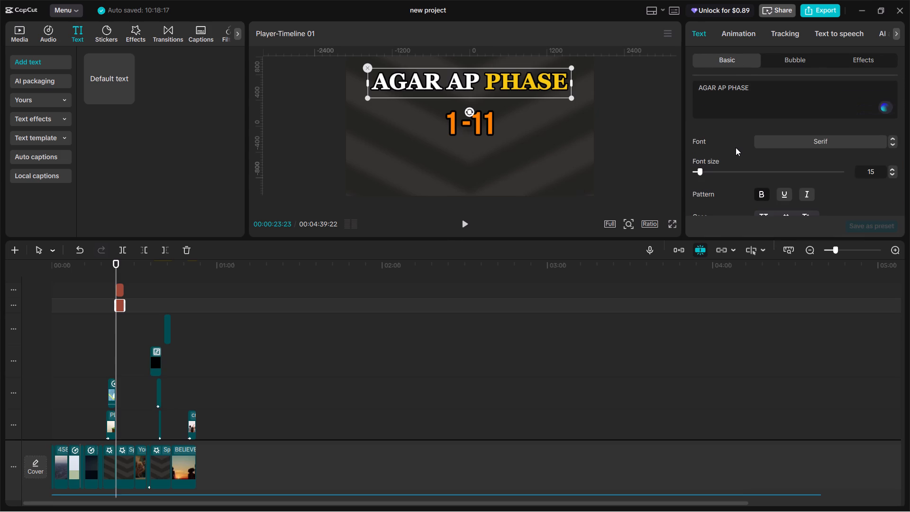
{"action": "left_click", "coordinate": [869, 57]}
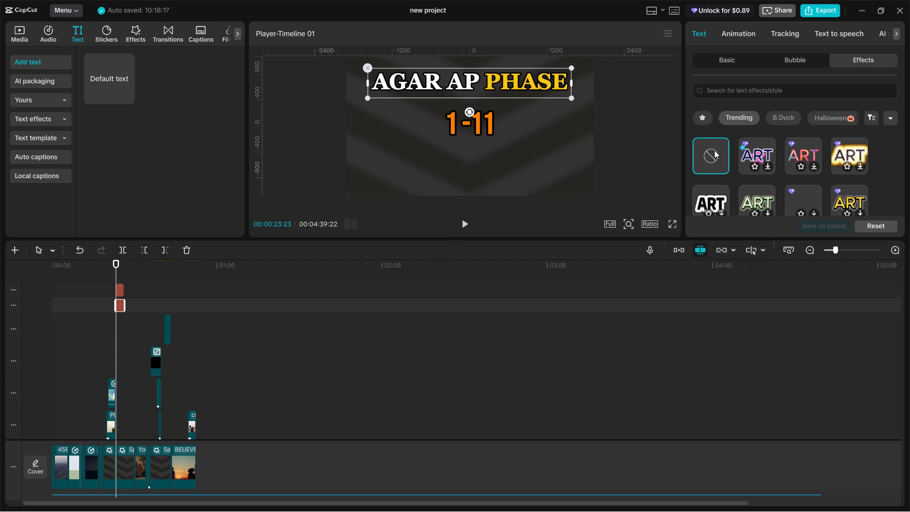
Convert the "AGAR AP PHASE" text into a compound clip.
{"action": "key", "text": "alt+g"}
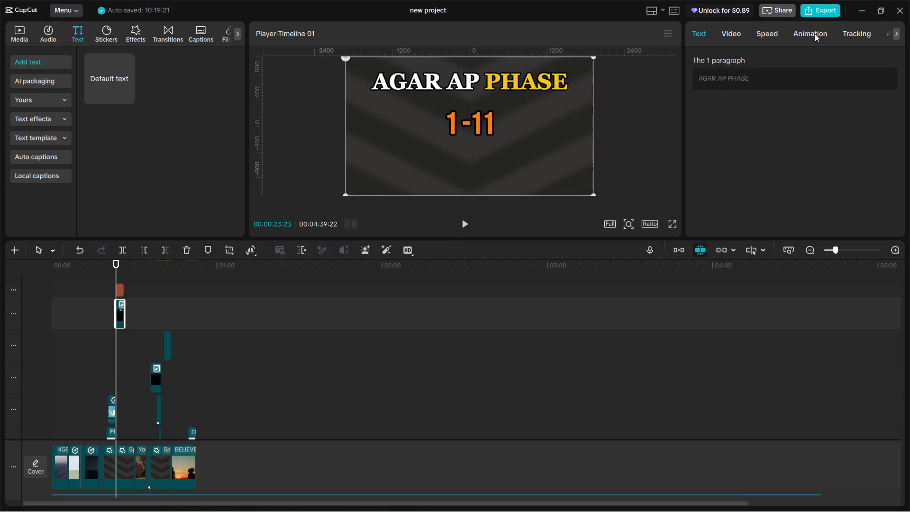
Apply a Split mask to the "AGAR AP PHASE" compound clip and rotate its dividing line to vertical.
{"action": "left_click", "coordinate": [896, 33]}
{"action": "left_click", "coordinate": [689, 32]}
{"action": "left_click", "coordinate": [734, 35]}
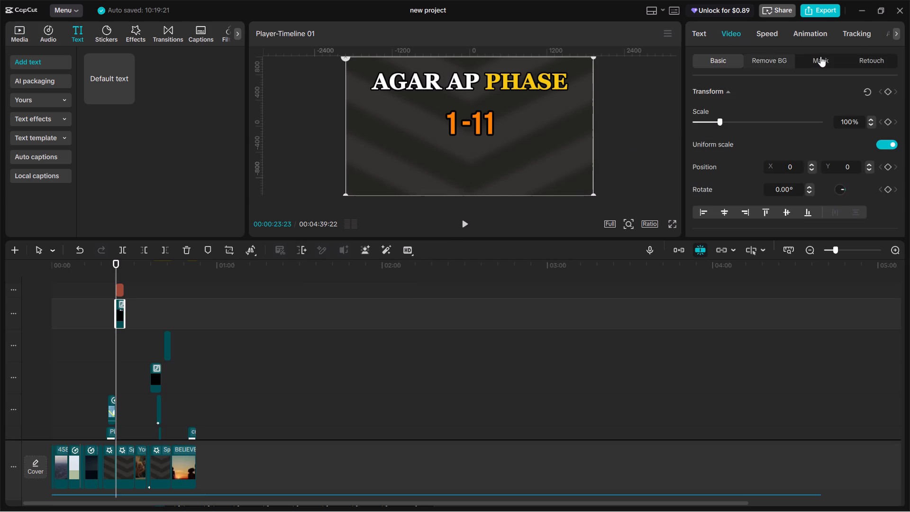
{"action": "left_click", "coordinate": [806, 56]}
{"action": "left_click", "coordinate": [710, 106]}
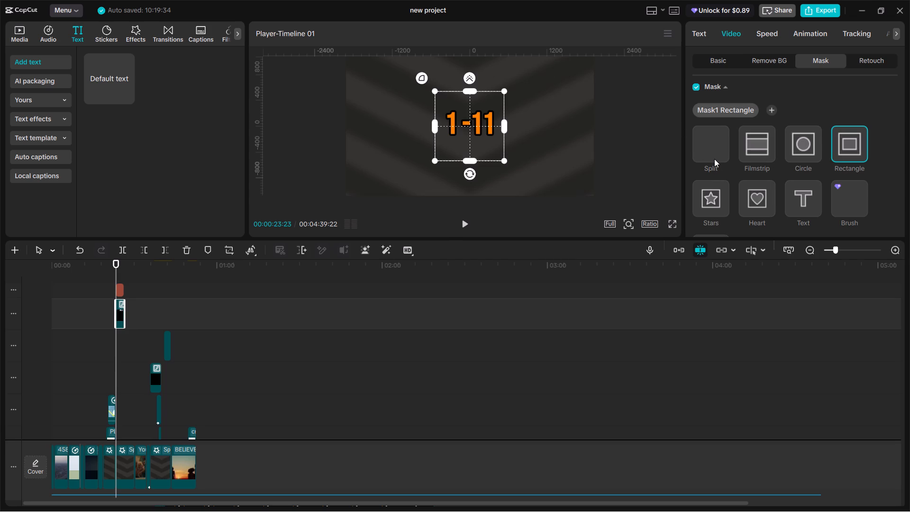
{"action": "left_click", "coordinate": [714, 158]}
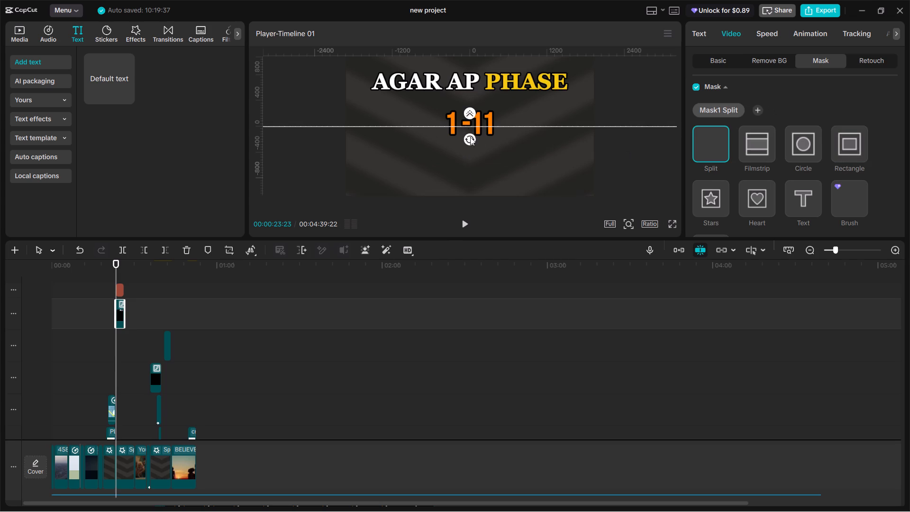
{"action": "left_click_drag", "start_coordinate": [470, 137], "coordinate": [497, 128]}
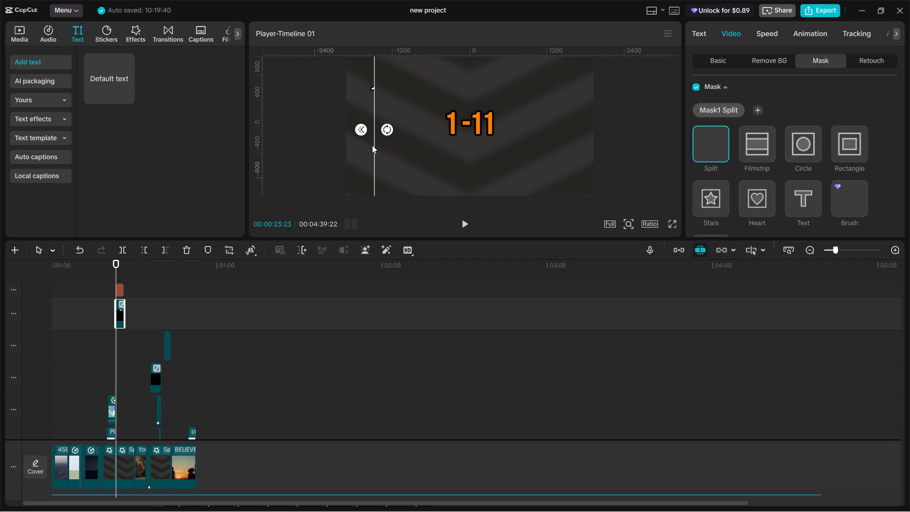
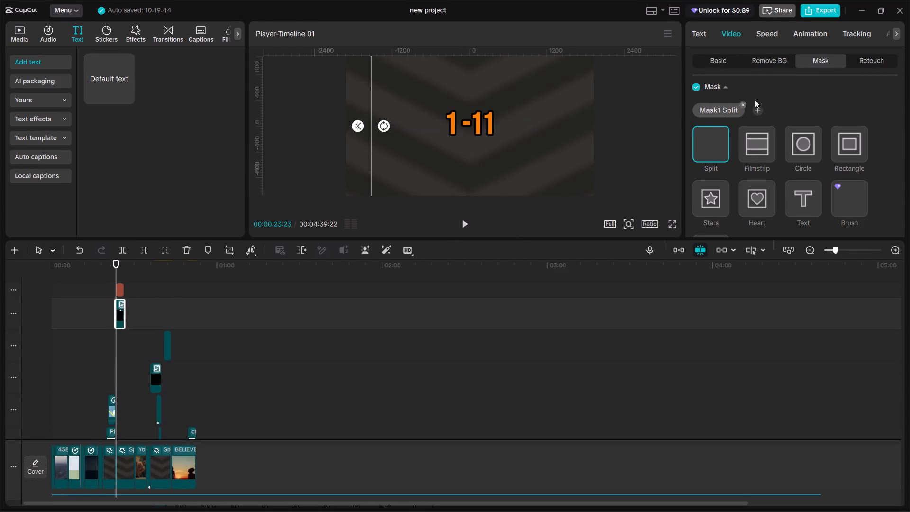
Add keyframes to all mask settings of the "AGAR AP PHASE" compound clip at 00:00:23:23.
{"action": "scroll", "coordinate": [810, 126], "scroll_direction": "down", "scroll_amount": 5}
{"action": "scroll", "coordinate": [814, 141], "scroll_direction": "up", "scroll_amount": 2}
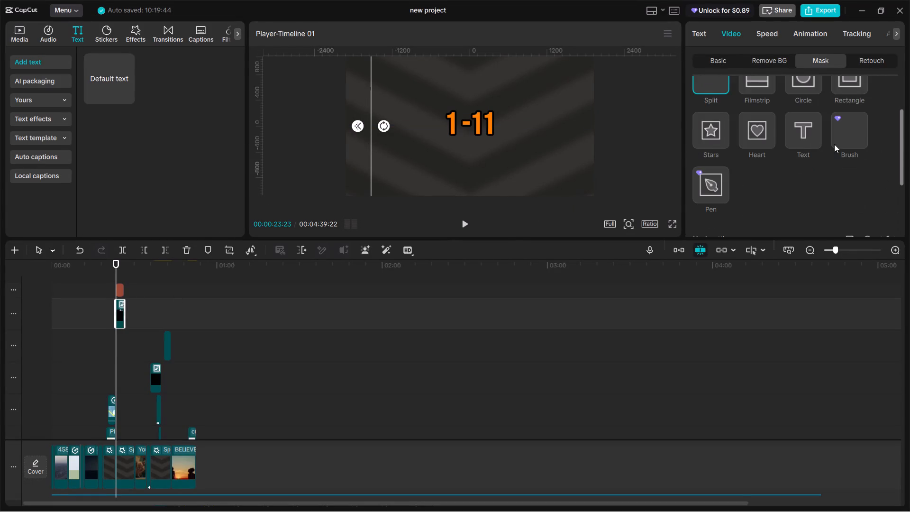
{"action": "scroll", "coordinate": [840, 146], "scroll_direction": "down", "scroll_amount": 2}
{"action": "left_click", "coordinate": [887, 133]}
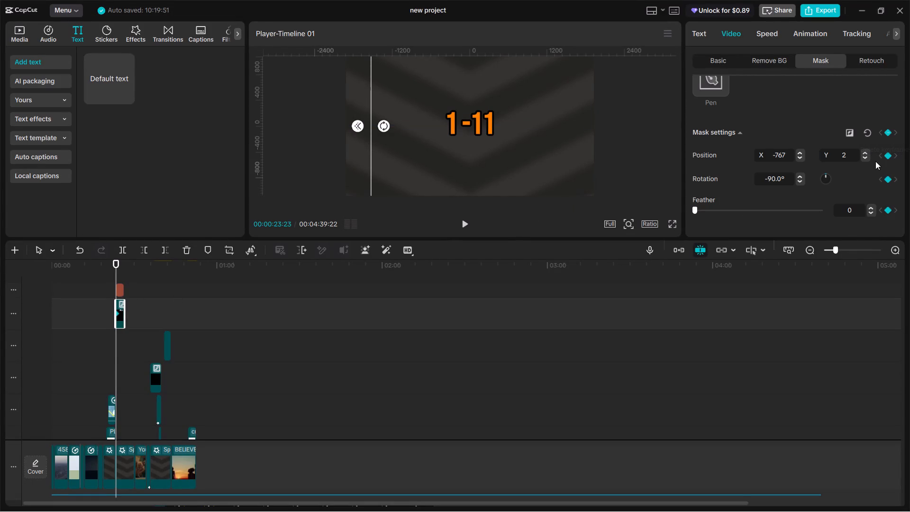
At 00:00:24:28, move the Split mask line past the end of "PHASE" to X 785, keyframing the full text reveal.
{"action": "key", "text": "space"}
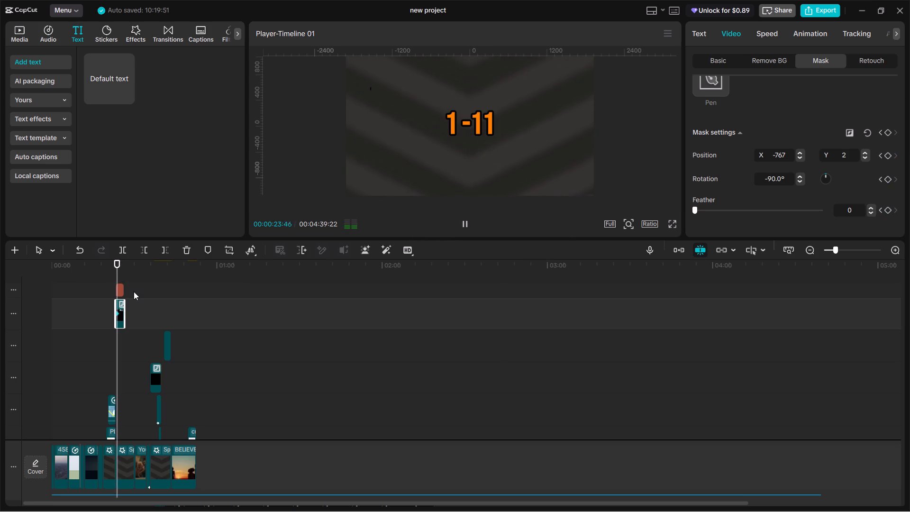
{"action": "key", "text": "space"}
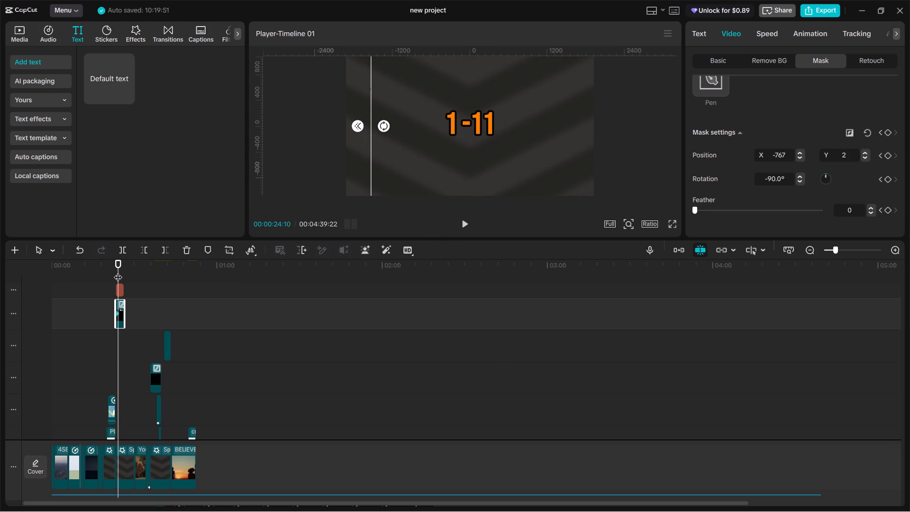
{"action": "left_click", "coordinate": [118, 271]}
{"action": "key", "text": "space"}
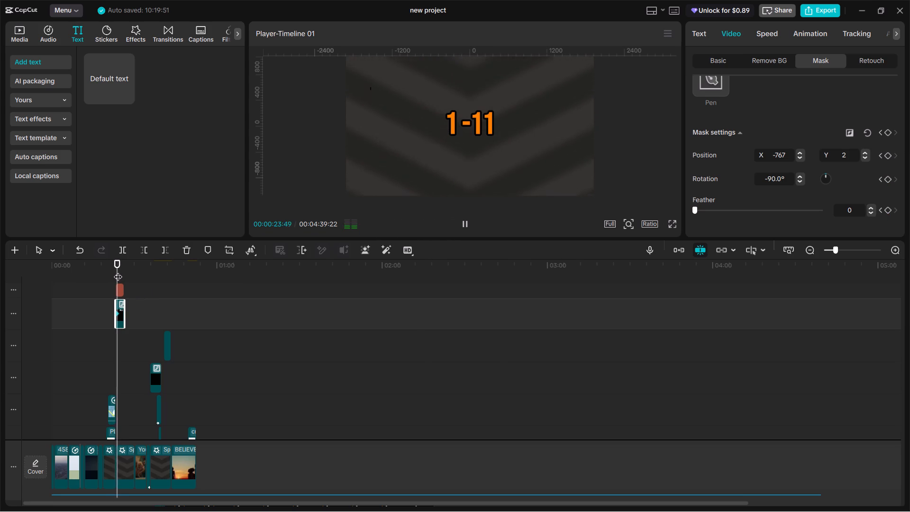
{"action": "key", "text": "space"}
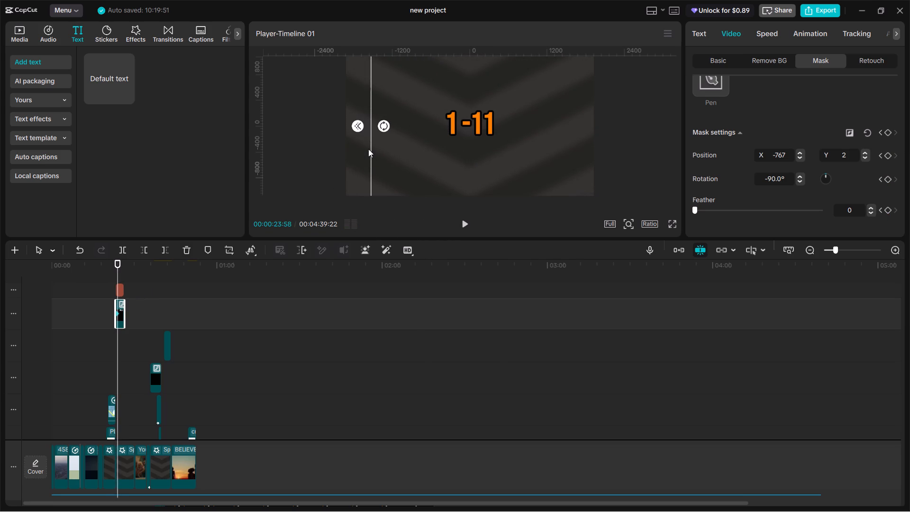
{"action": "key", "text": "space"}
{"action": "key", "text": "space"}
{"action": "key", "text": "space"}
{"action": "key", "text": "space"}
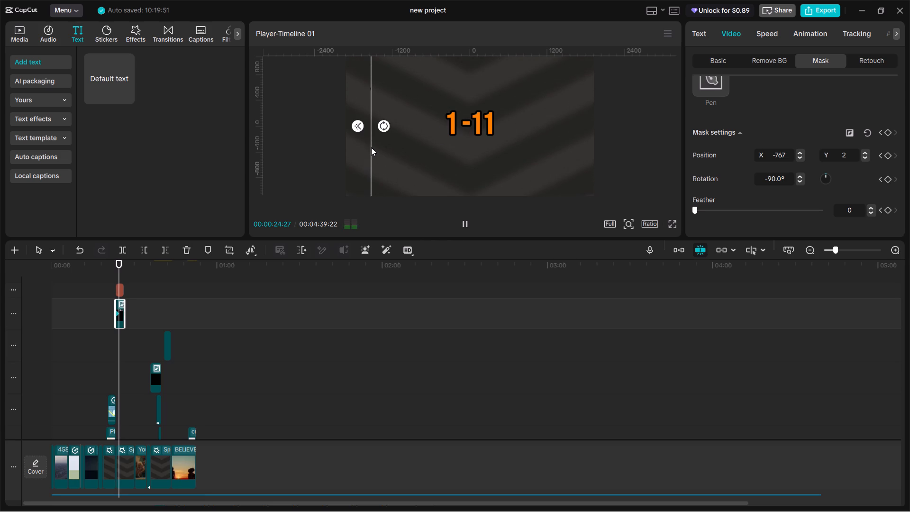
{"action": "left_click_drag", "start_coordinate": [371, 147], "coordinate": [538, 147]}
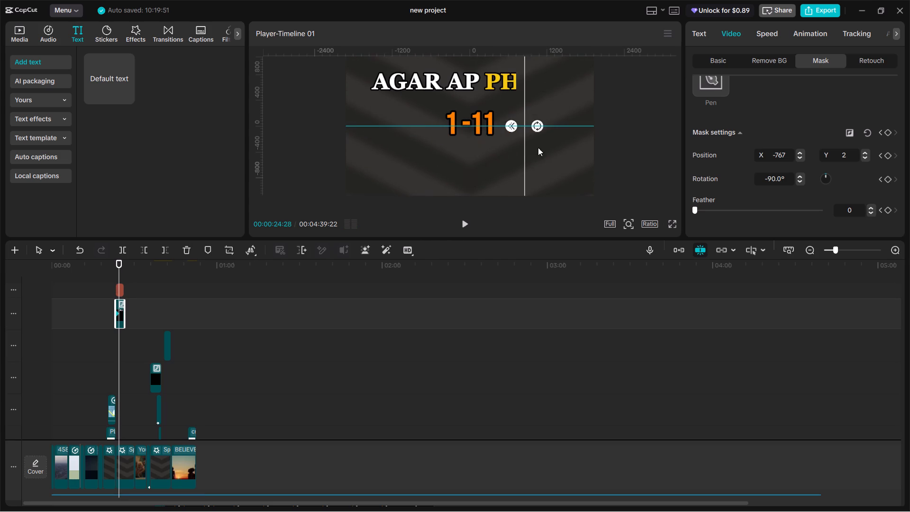
{"action": "left_click_drag", "start_coordinate": [538, 147], "coordinate": [572, 147]}
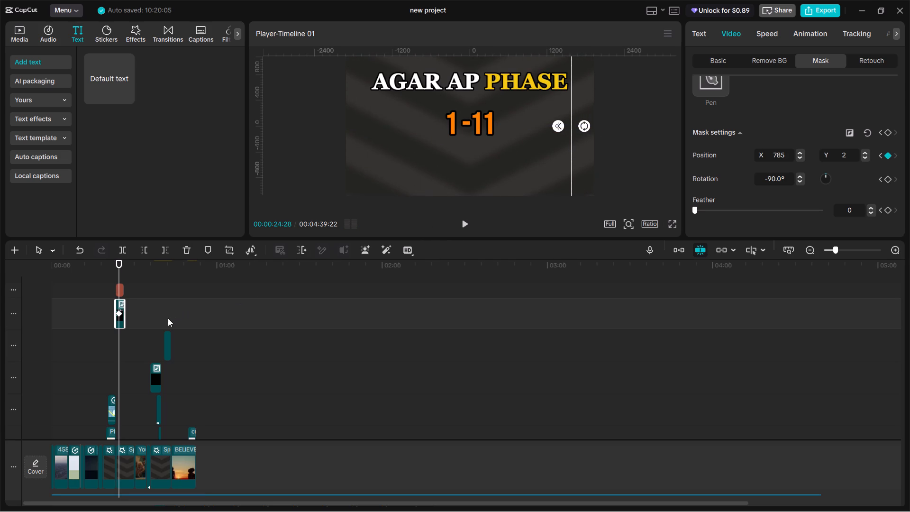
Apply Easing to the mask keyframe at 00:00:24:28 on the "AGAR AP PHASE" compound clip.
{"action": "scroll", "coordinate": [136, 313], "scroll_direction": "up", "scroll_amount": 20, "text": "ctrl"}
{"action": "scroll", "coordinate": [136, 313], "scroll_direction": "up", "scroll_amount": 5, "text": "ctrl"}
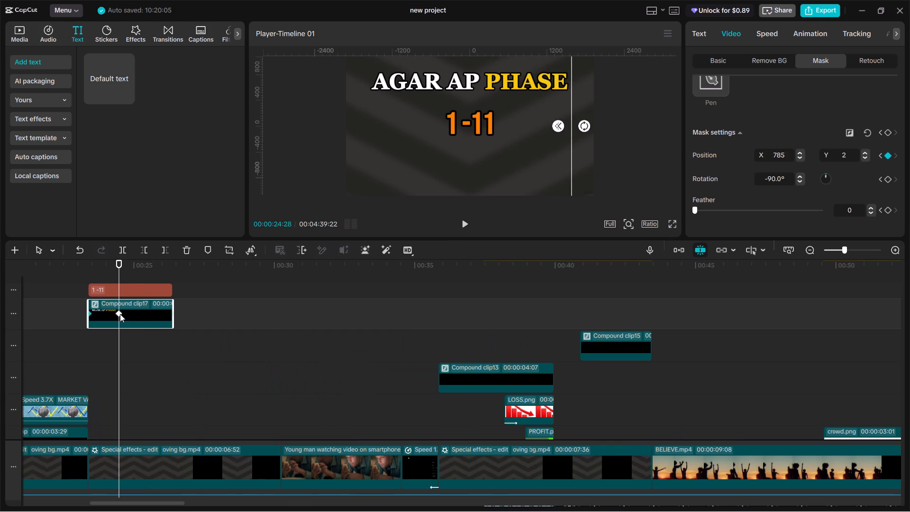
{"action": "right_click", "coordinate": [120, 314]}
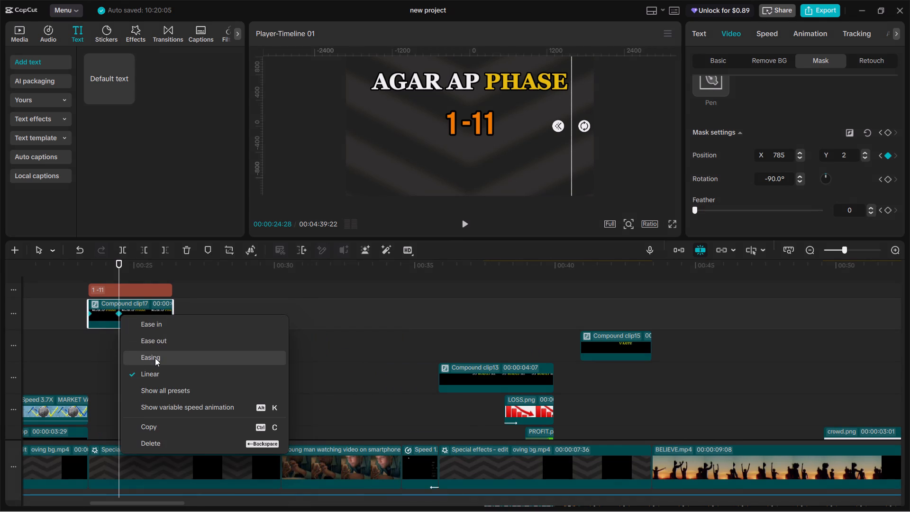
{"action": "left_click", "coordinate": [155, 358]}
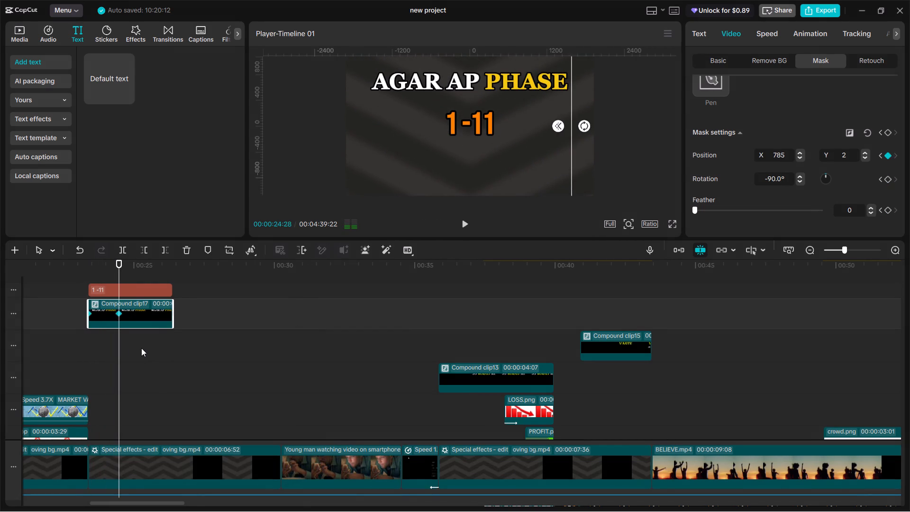
Play back the "AGAR AP PHASE" mask reveal to check its motion.
{"action": "key", "text": "space"}
{"action": "scroll", "coordinate": [132, 347], "scroll_direction": "down", "scroll_amount": 14, "text": "ctrl"}
{"action": "left_click", "coordinate": [118, 352]}
{"action": "key", "text": "space"}
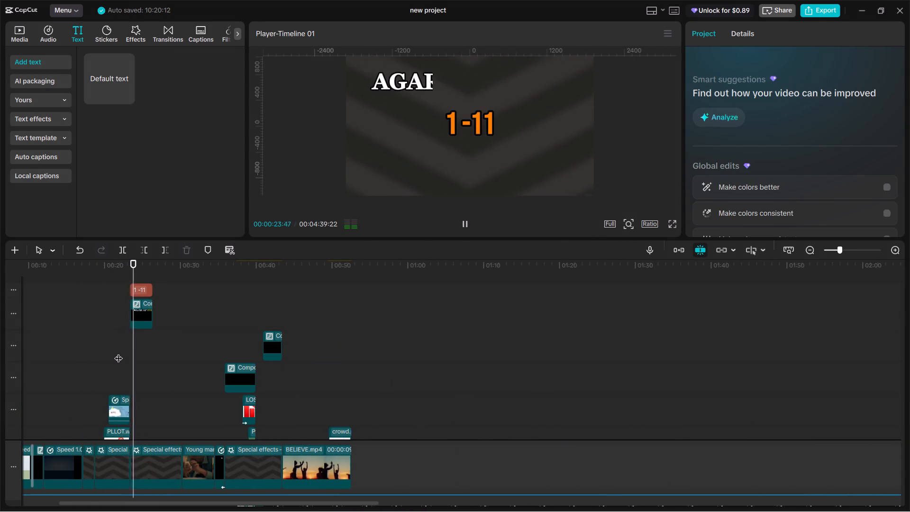
{"action": "key", "text": "space"}
Set the second mask keyframe of the "AGAR AP PHASE" compound clip to Ease out.
{"action": "scroll", "coordinate": [143, 331], "scroll_direction": "up", "scroll_amount": 7, "text": "ctrl"}
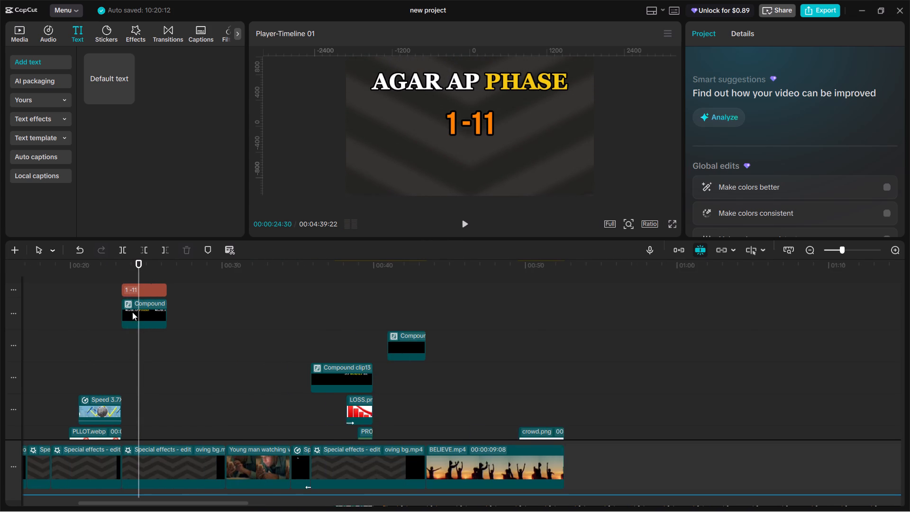
{"action": "left_click", "coordinate": [132, 312]}
{"action": "right_click", "coordinate": [137, 313]}
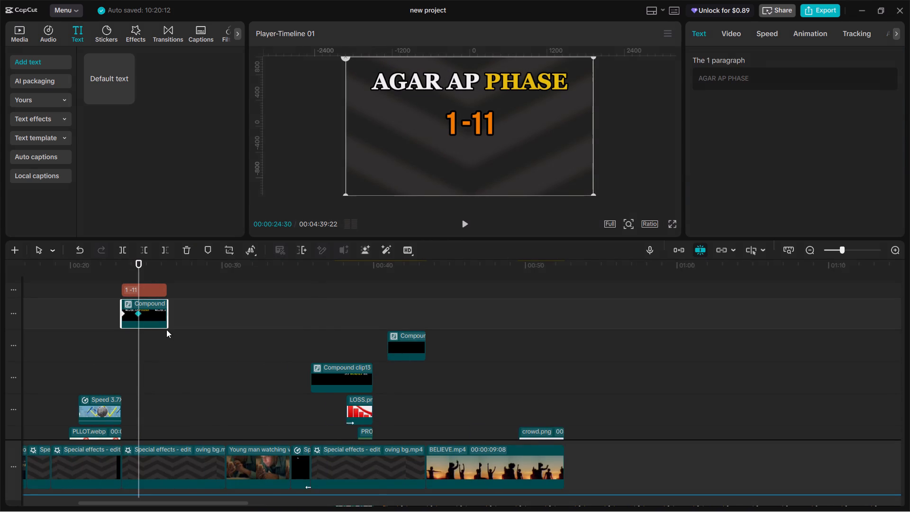
{"action": "left_click", "coordinate": [170, 337]}
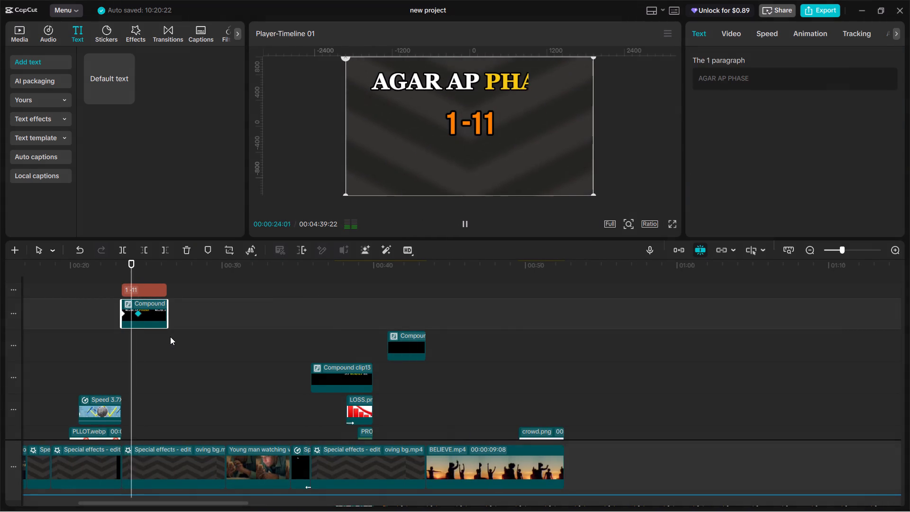
Play back the "AGAR AP PHASE" reveal again to check the adjusted easing.
{"action": "key", "text": "space"}
{"action": "key", "text": "space"}
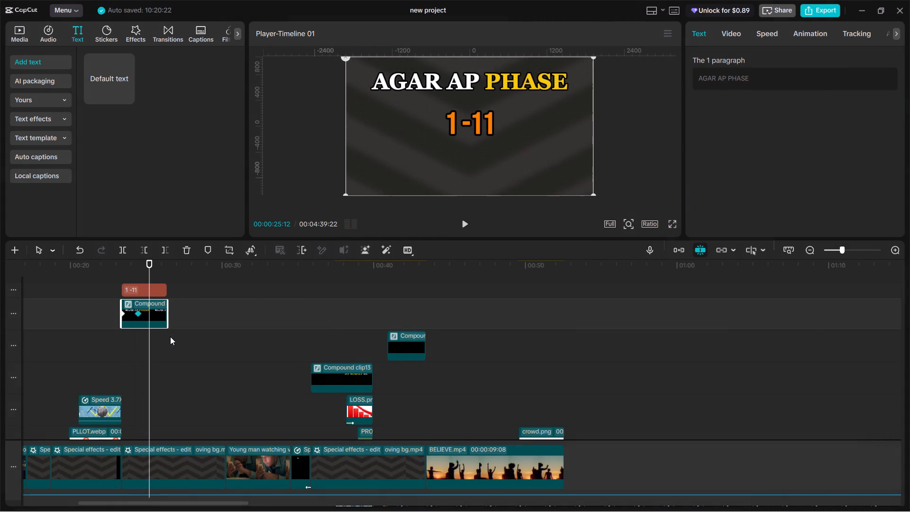
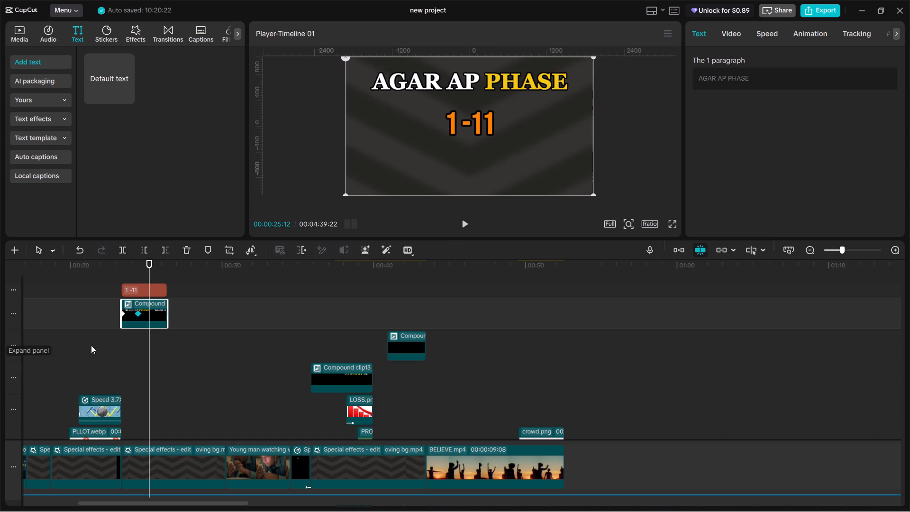
Play back the "AGAR AP PHASE" reveal from the start of its compound clip to check its timing against the "1 -11" text.
{"action": "left_click", "coordinate": [119, 345]}
{"action": "key", "text": "space"}
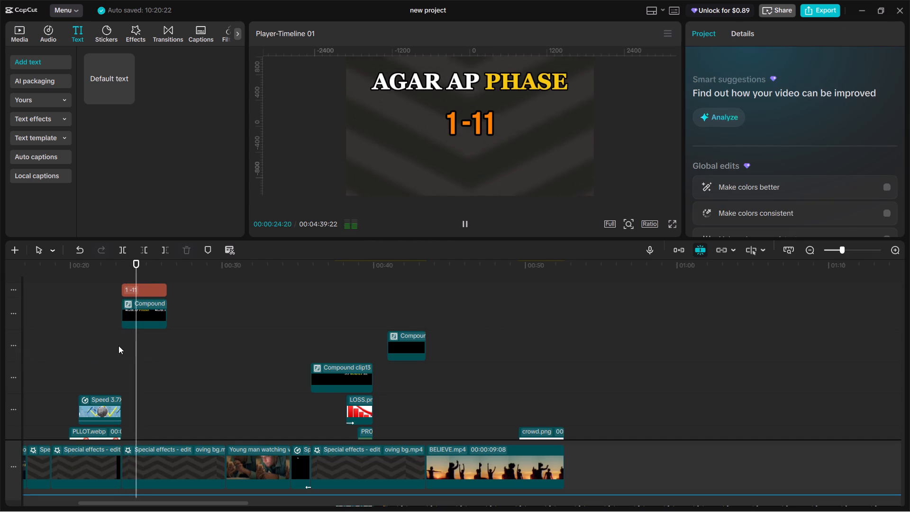
{"action": "key", "text": "space"}
{"action": "left_click", "coordinate": [114, 346]}
{"action": "left_click_drag", "start_coordinate": [114, 346], "coordinate": [121, 348]}
{"action": "key", "text": "space"}
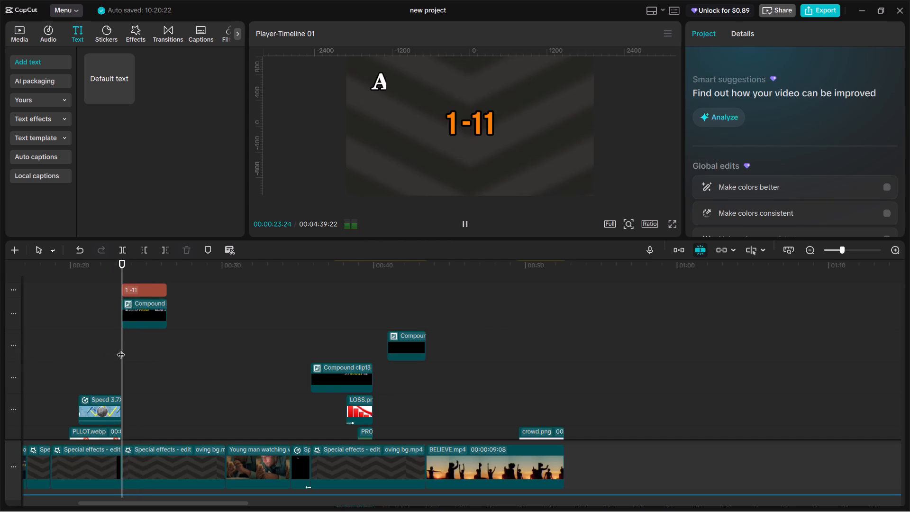
{"action": "key", "text": "space"}
{"action": "key", "text": "space"}
{"action": "key", "text": "space"}
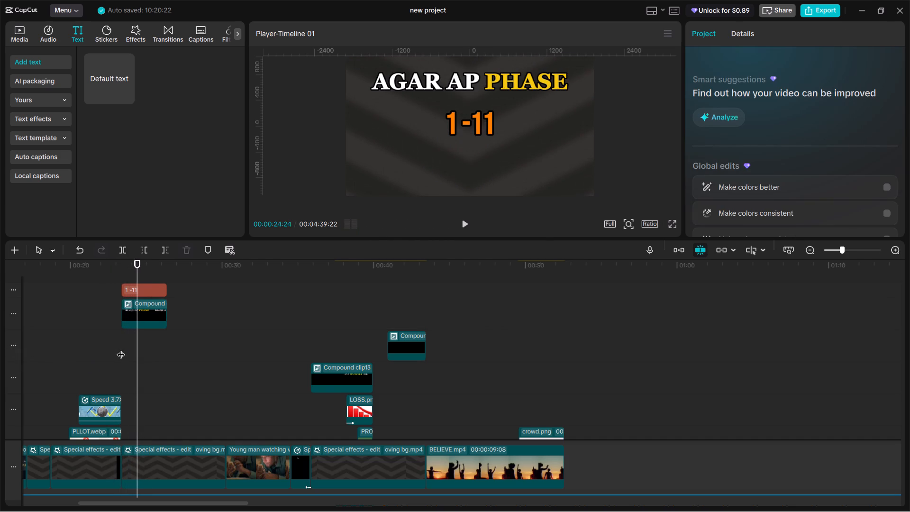
Move the "1 -11" text clip so it starts at 00:00:24:15, when the "AGAR AP PHASE" reveal is nearly complete.
{"action": "scroll", "coordinate": [134, 370], "scroll_direction": "down", "scroll_amount": 12}
{"action": "scroll", "coordinate": [129, 356], "scroll_direction": "up", "scroll_amount": 19, "text": "ctrl"}
{"action": "double_click", "coordinate": [130, 344]}
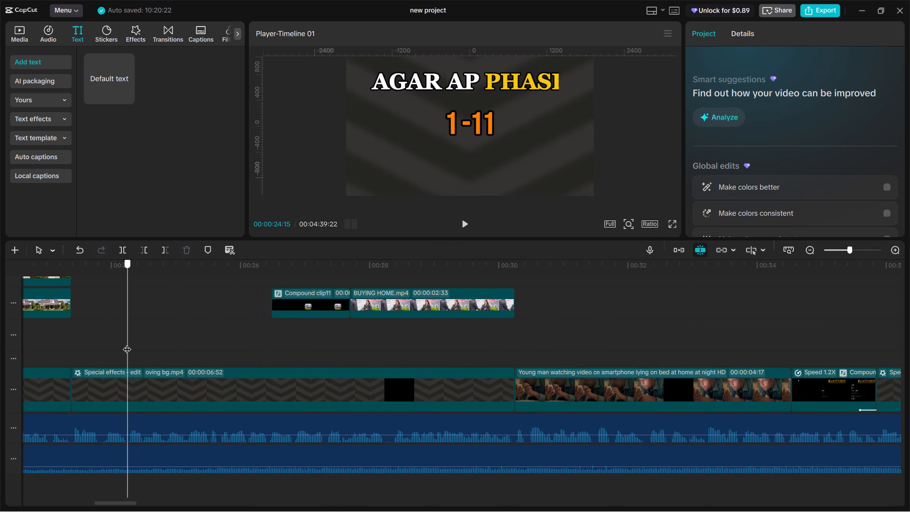
{"action": "key", "text": "space"}
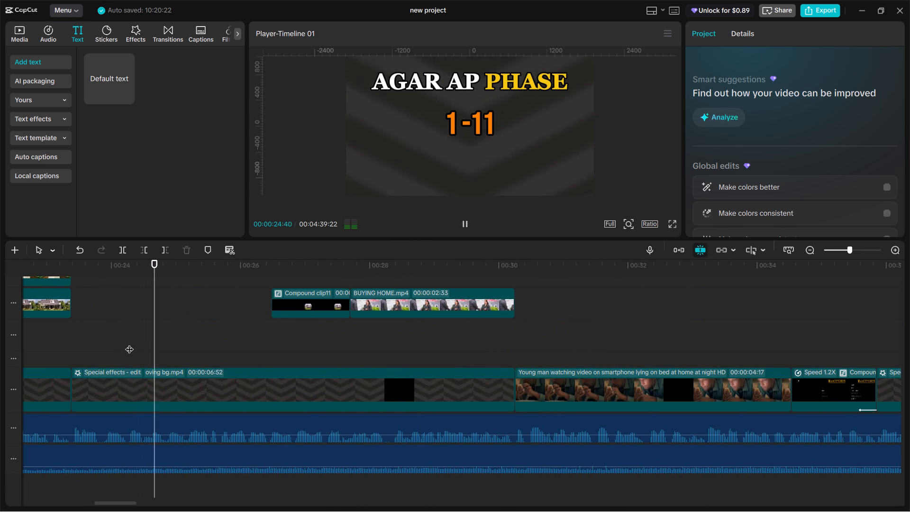
{"action": "left_click", "coordinate": [129, 343]}
{"action": "left_click", "coordinate": [129, 343]}
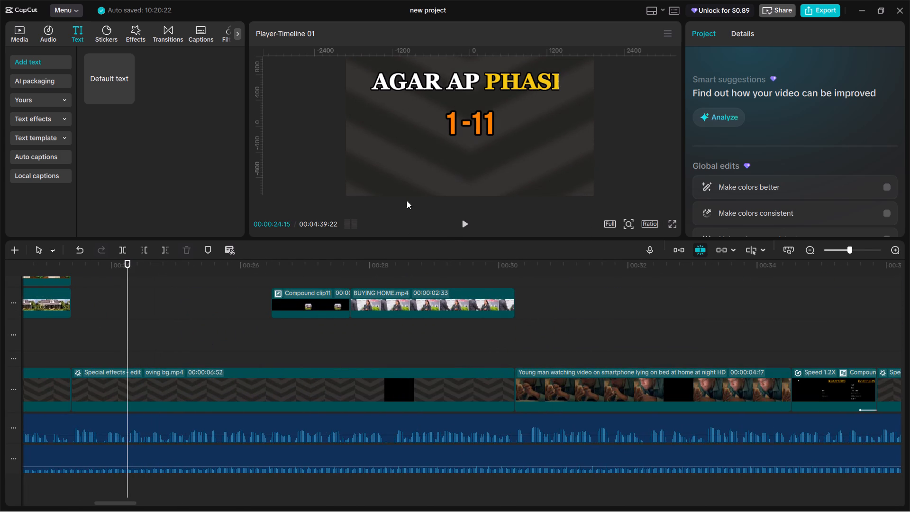
{"action": "scroll", "coordinate": [203, 358], "scroll_direction": "up", "scroll_amount": 17}
{"action": "left_click_drag", "start_coordinate": [132, 314], "coordinate": [184, 313]}
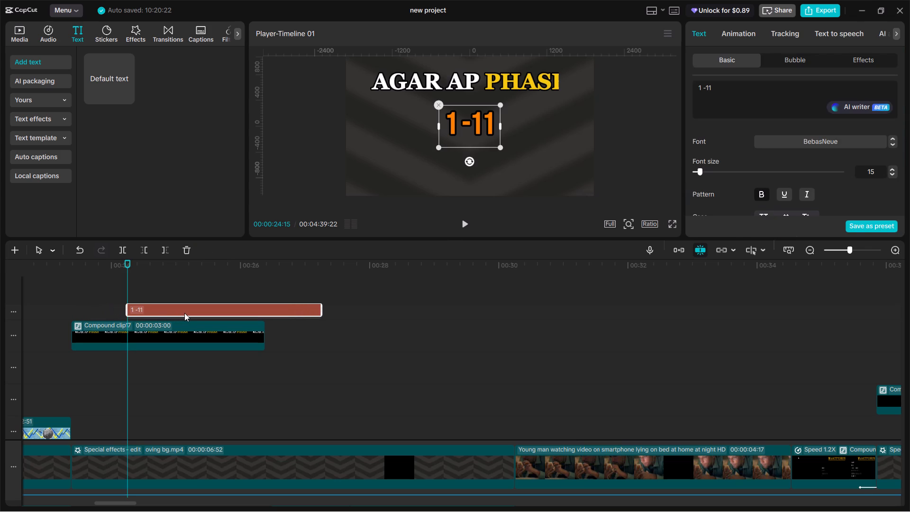
{"action": "left_click_drag", "start_coordinate": [184, 313], "coordinate": [186, 313]}
Trim the end of the "1 -11" text clip to match the end of the "AGAR AP PHASE" compound clip.
{"action": "left_click_drag", "start_coordinate": [320, 307], "coordinate": [270, 306]}
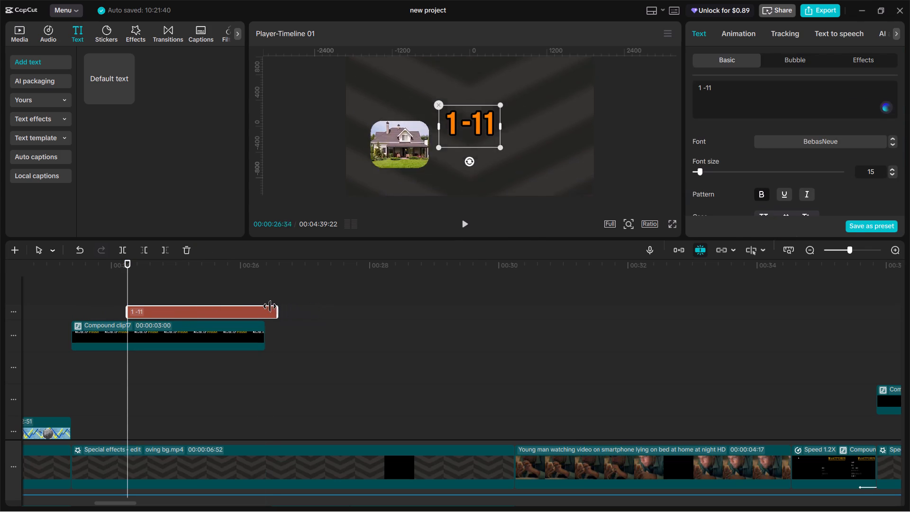
{"action": "left_click_drag", "start_coordinate": [270, 306], "coordinate": [262, 307]}
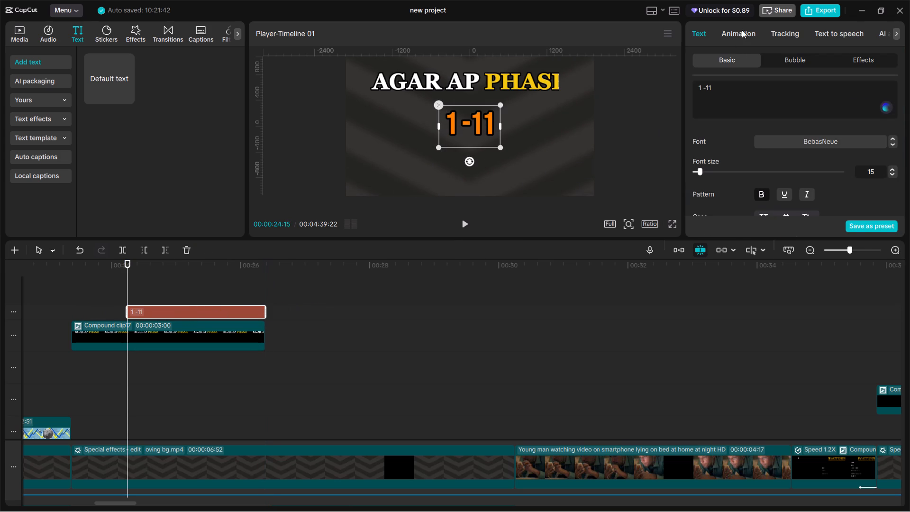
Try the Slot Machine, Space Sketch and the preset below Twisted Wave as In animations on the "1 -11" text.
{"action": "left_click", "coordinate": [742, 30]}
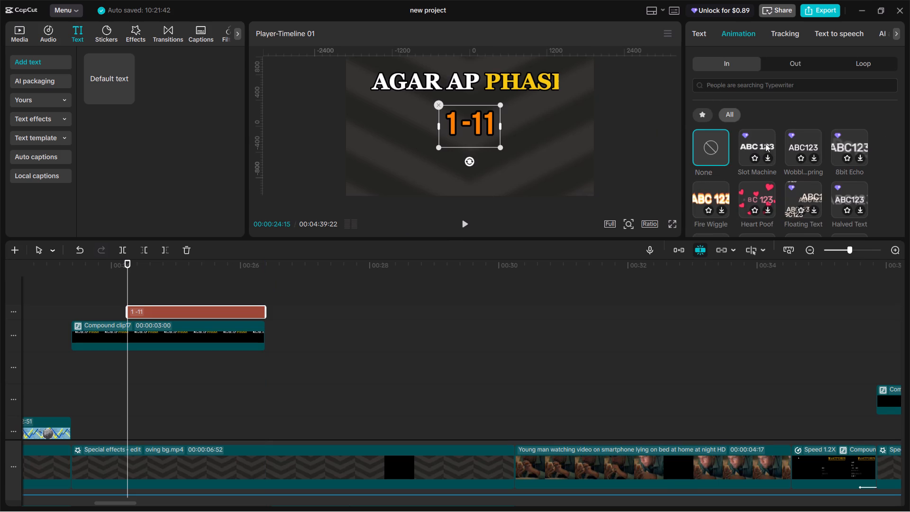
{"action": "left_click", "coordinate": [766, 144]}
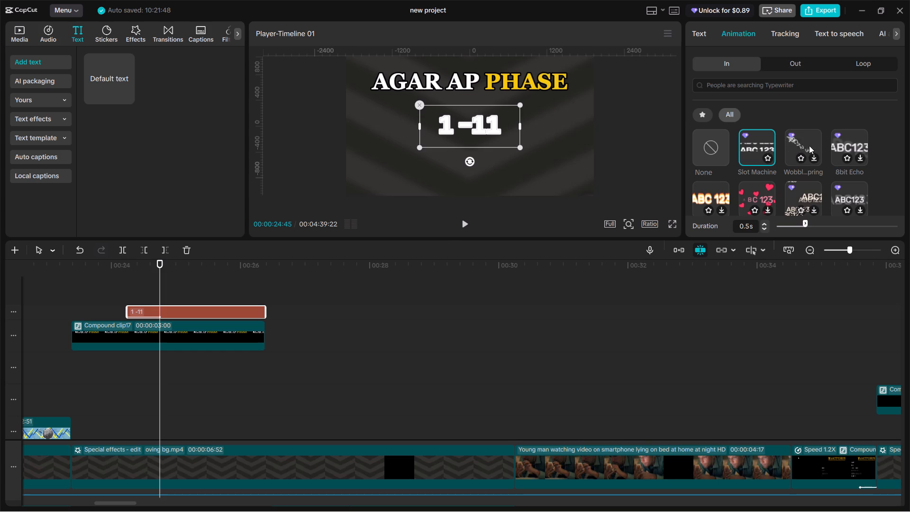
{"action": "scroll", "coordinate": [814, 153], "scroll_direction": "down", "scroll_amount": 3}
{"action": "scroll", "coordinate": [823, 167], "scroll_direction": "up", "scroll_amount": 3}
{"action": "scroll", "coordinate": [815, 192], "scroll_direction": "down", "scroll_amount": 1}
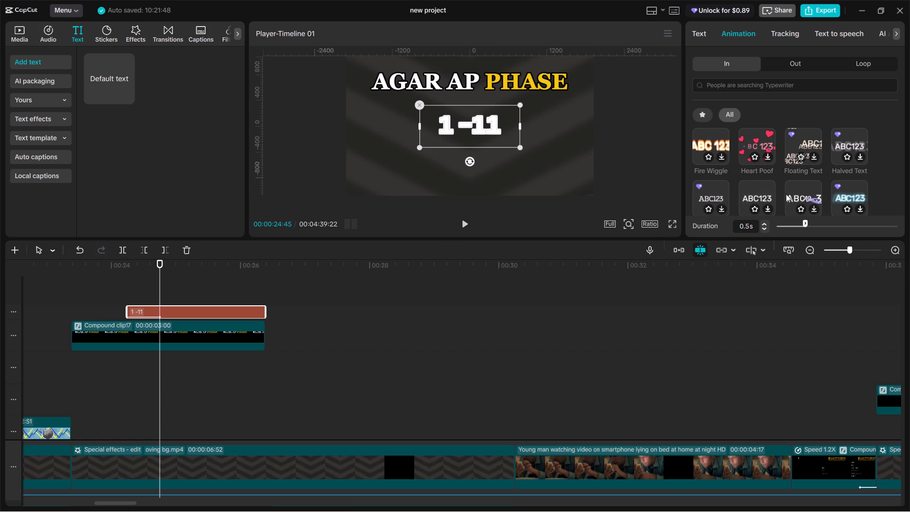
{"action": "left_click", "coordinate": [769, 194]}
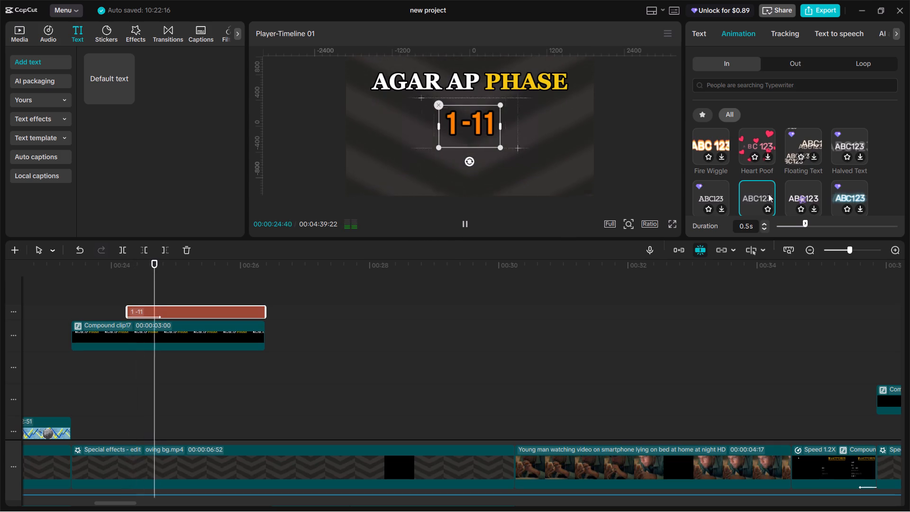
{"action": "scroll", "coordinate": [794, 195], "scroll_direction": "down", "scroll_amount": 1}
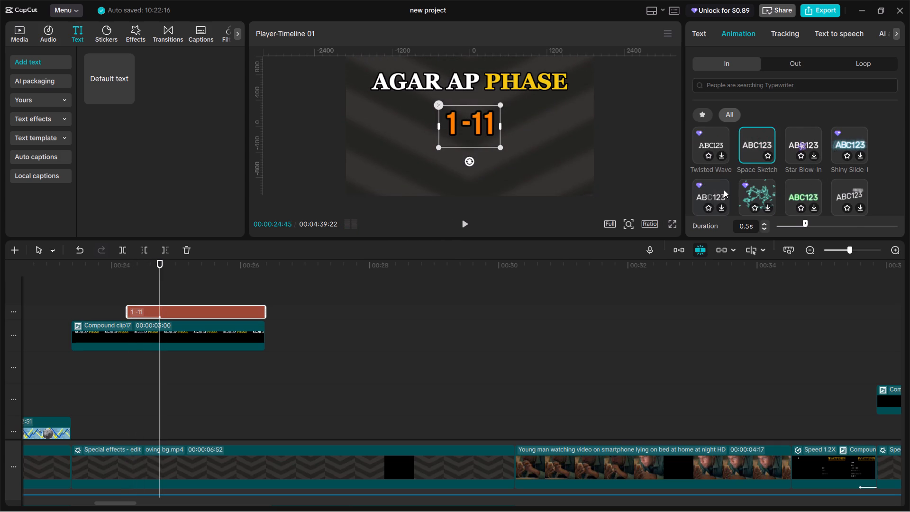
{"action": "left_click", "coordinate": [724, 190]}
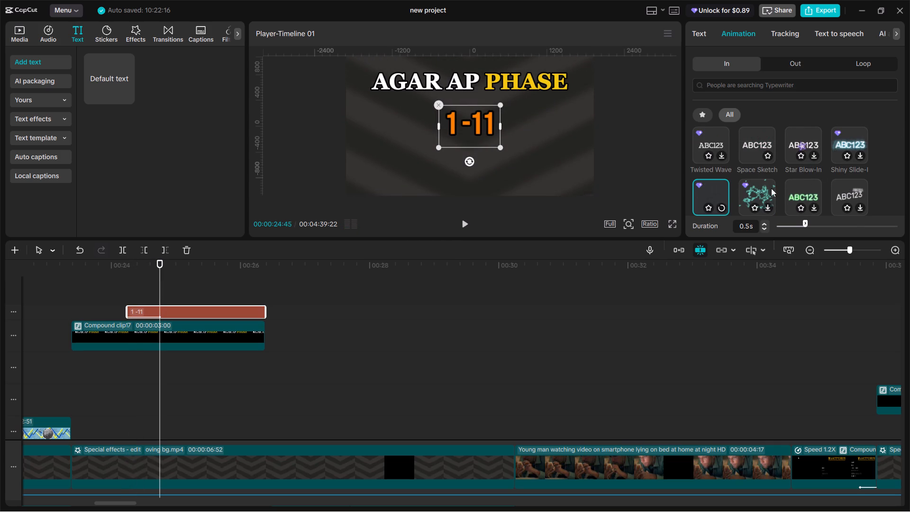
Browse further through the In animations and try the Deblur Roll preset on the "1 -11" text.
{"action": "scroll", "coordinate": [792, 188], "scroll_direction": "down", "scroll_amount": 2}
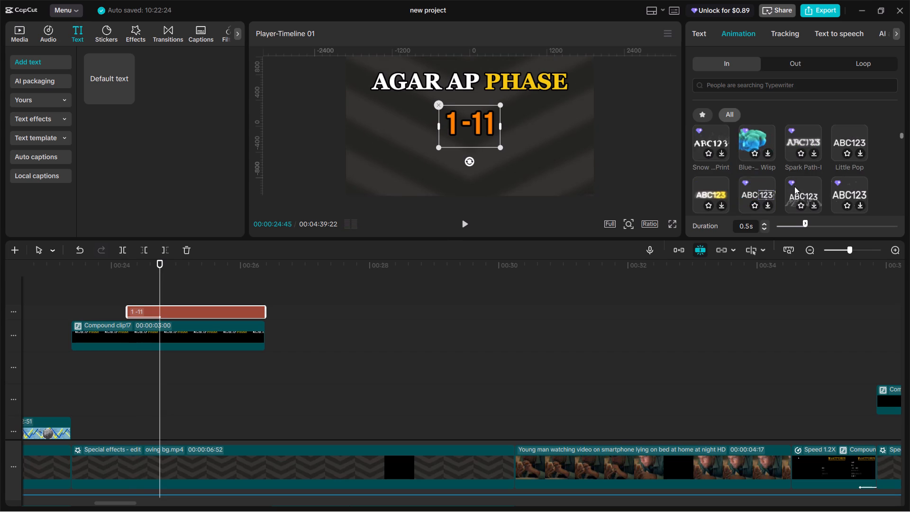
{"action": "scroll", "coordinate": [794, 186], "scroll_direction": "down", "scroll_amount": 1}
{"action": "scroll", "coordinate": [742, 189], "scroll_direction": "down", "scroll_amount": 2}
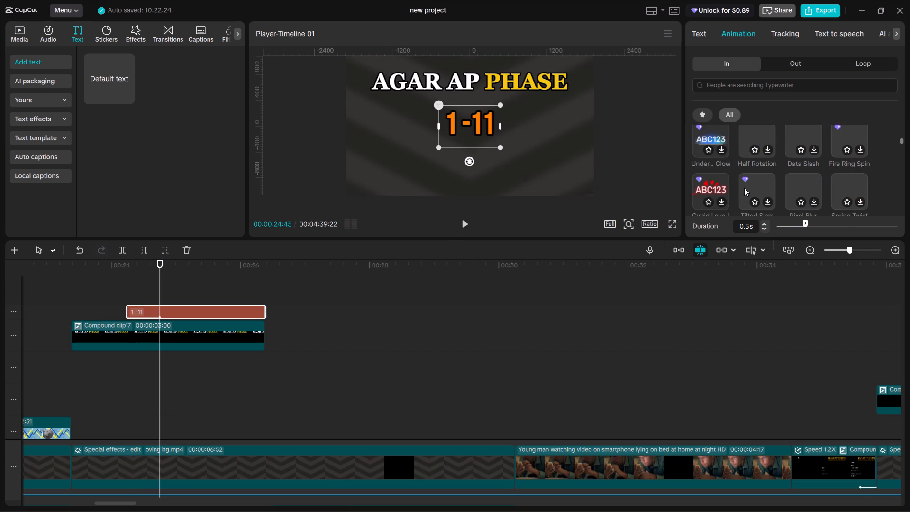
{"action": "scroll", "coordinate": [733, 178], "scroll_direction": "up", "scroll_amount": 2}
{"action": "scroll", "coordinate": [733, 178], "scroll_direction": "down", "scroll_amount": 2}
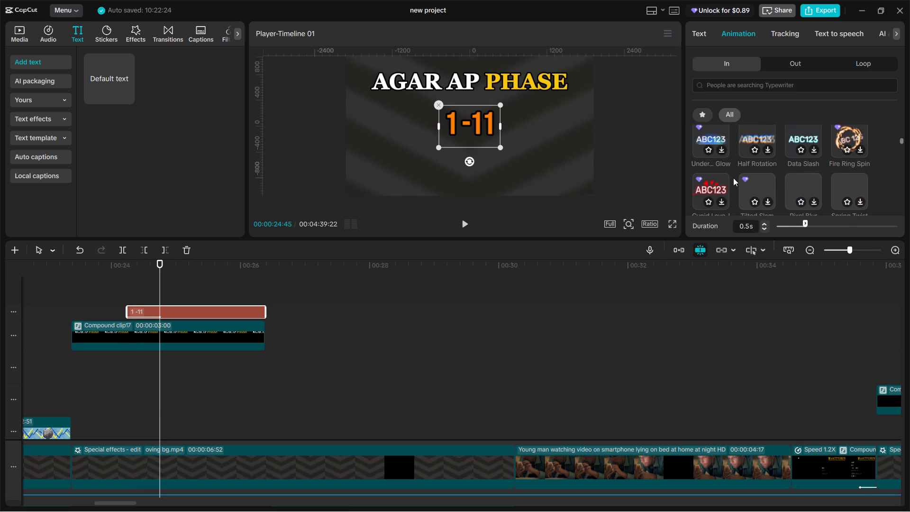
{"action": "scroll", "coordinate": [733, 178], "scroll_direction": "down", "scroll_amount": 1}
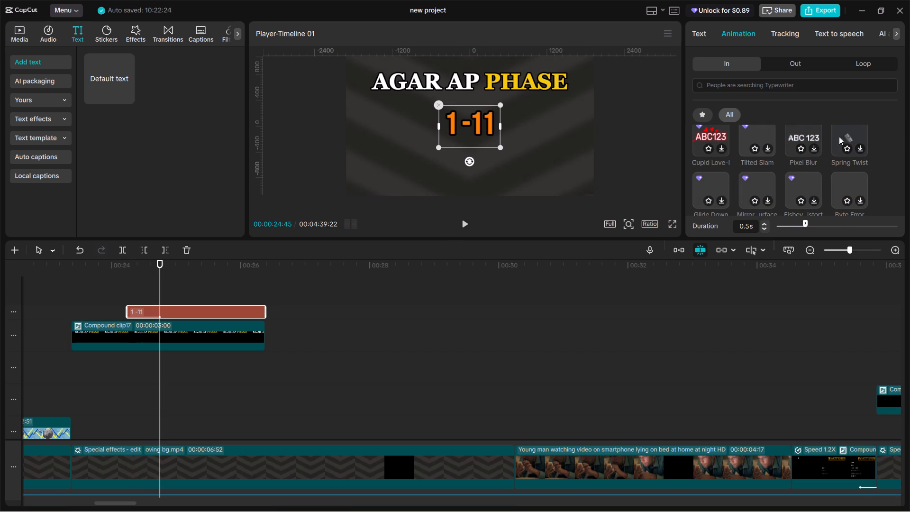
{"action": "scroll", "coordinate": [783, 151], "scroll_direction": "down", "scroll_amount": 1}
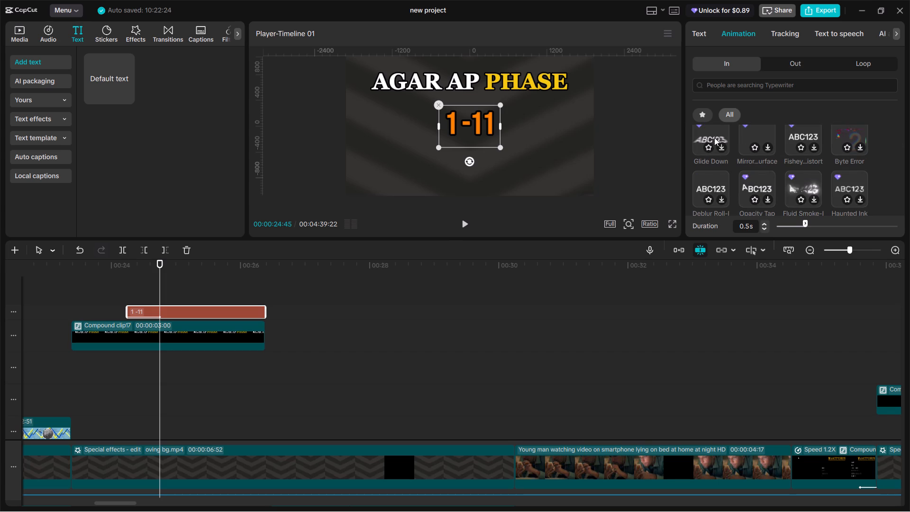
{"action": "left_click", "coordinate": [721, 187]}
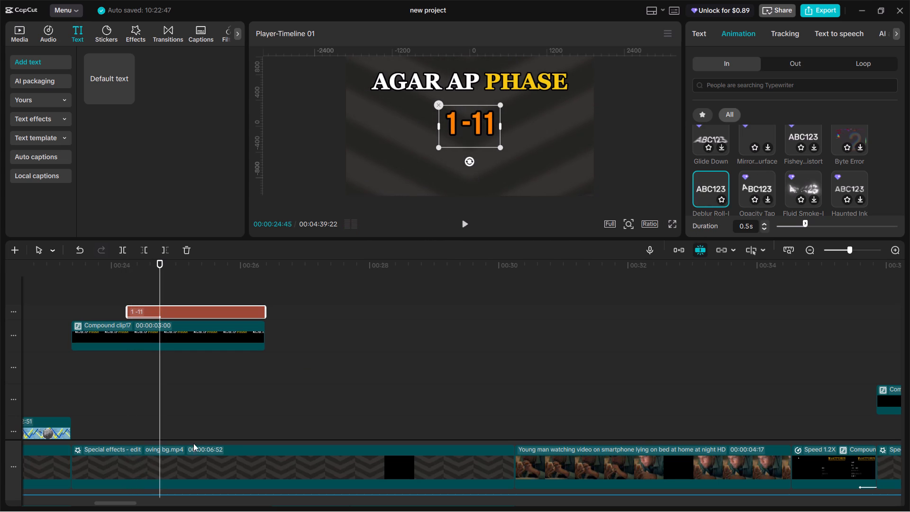
Play back the section from 00:00:23:23 several times to check how the "1 -11" text animates in.
{"action": "left_click", "coordinate": [71, 376]}
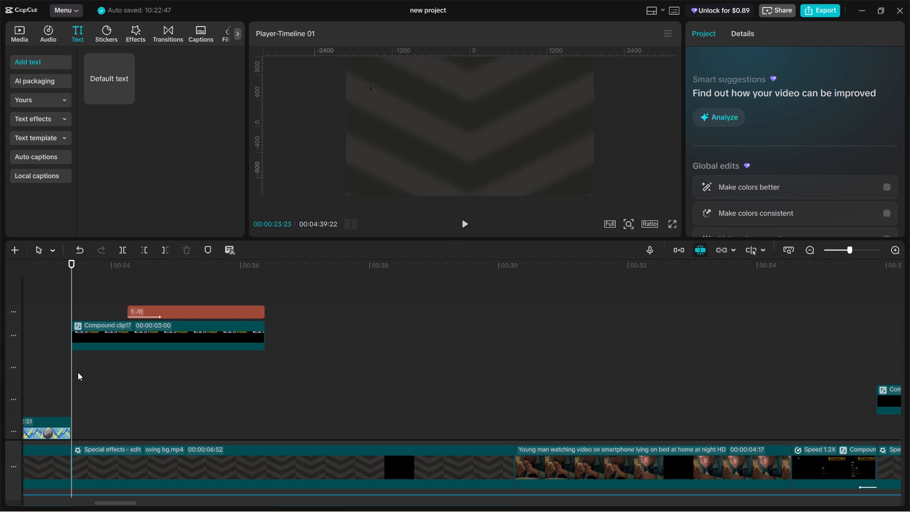
{"action": "key", "text": "space"}
{"action": "key", "text": "space"}
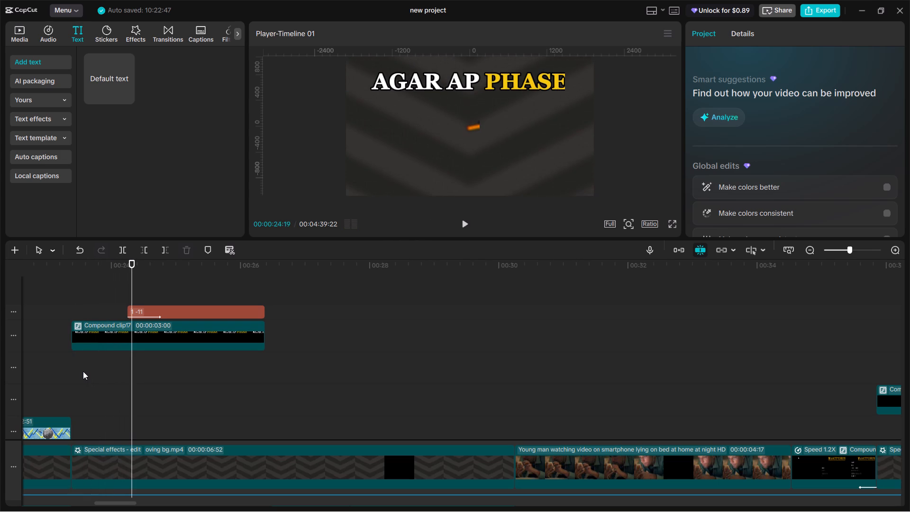
{"action": "key", "text": "space"}
{"action": "key", "text": "space"}
{"action": "left_click", "coordinate": [69, 375]}
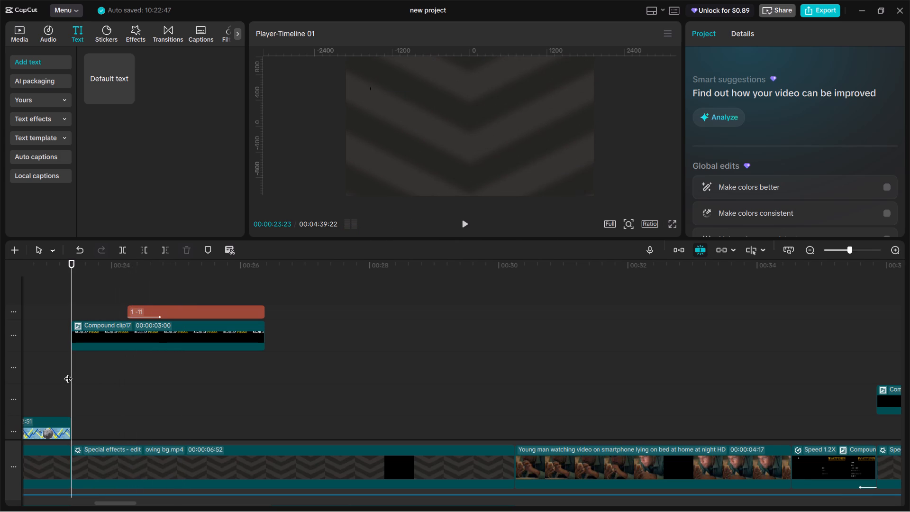
{"action": "left_click", "coordinate": [68, 373]}
{"action": "double_click", "coordinate": [67, 372]}
{"action": "key", "text": "space"}
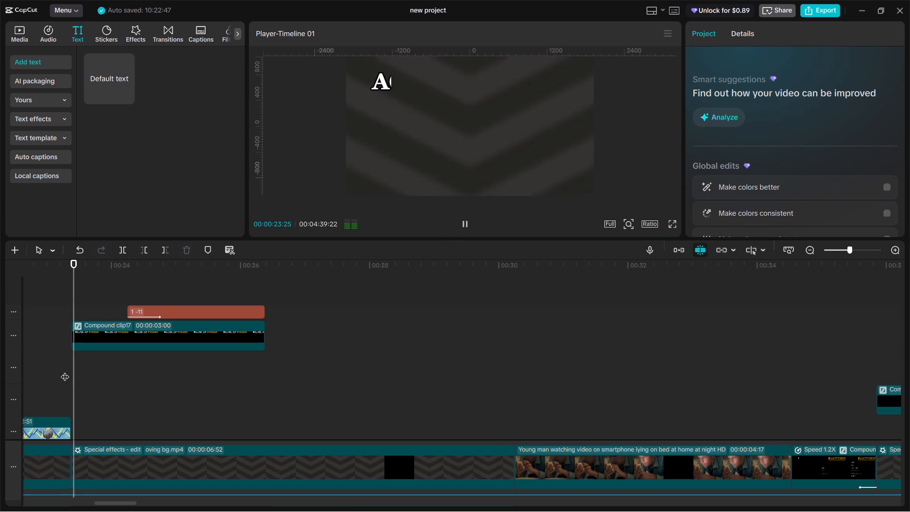
{"action": "key", "text": "space"}
{"action": "key", "text": "space"}
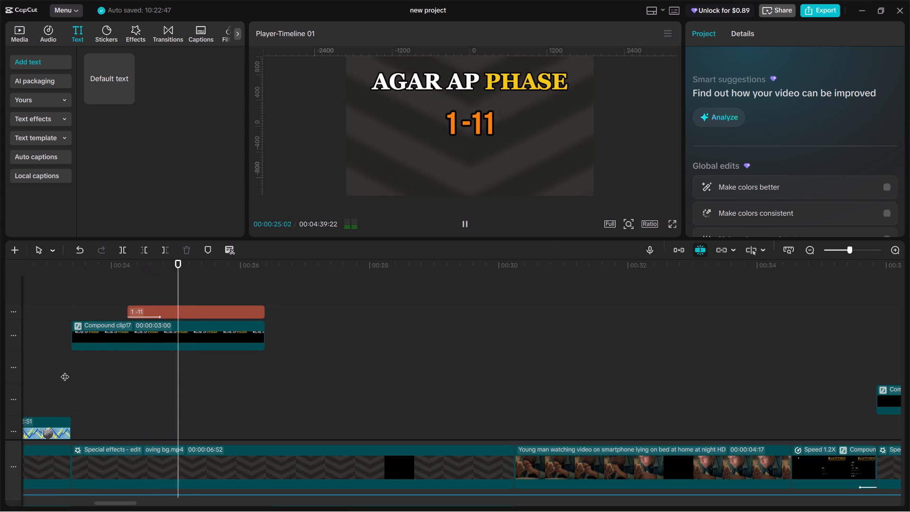
{"action": "key", "text": "space"}
{"action": "left_click", "coordinate": [62, 371]}
{"action": "key", "text": "space"}
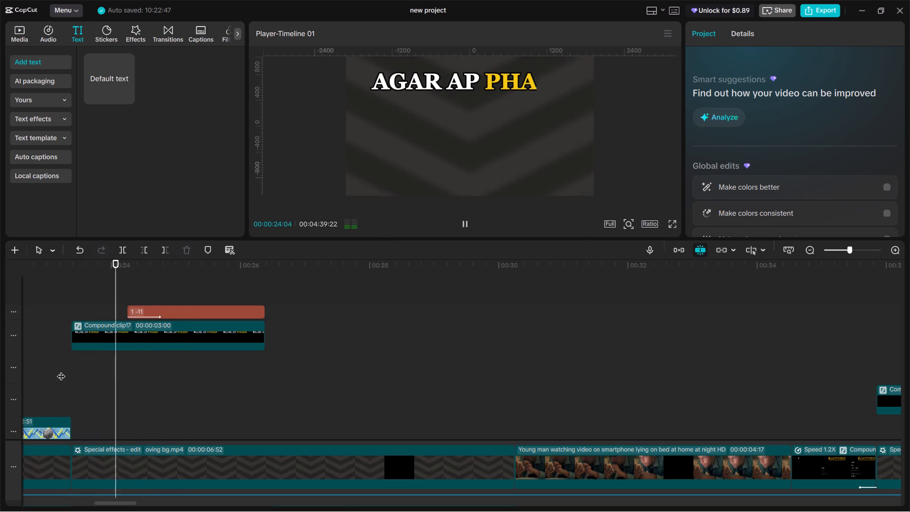
{"action": "key", "text": "space"}
Search the In animations for "FADE" and apply Fade In to the "1 -11" text.
{"action": "left_click", "coordinate": [144, 311]}
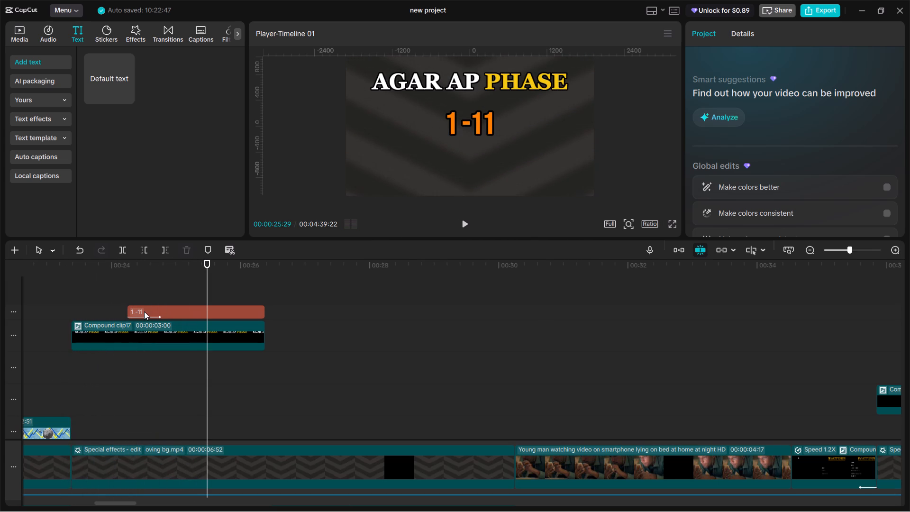
{"action": "left_click", "coordinate": [751, 39]}
{"action": "left_click", "coordinate": [754, 86]}
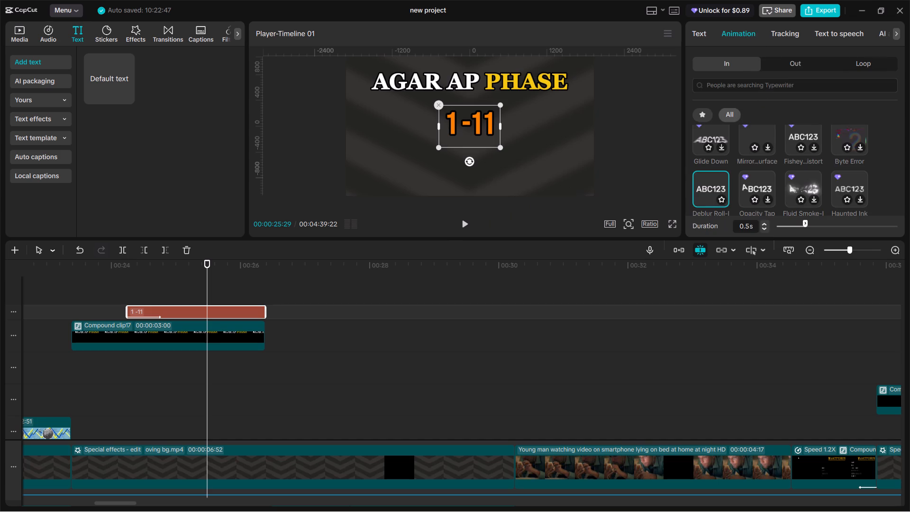
{"action": "left_click", "coordinate": [716, 116]}
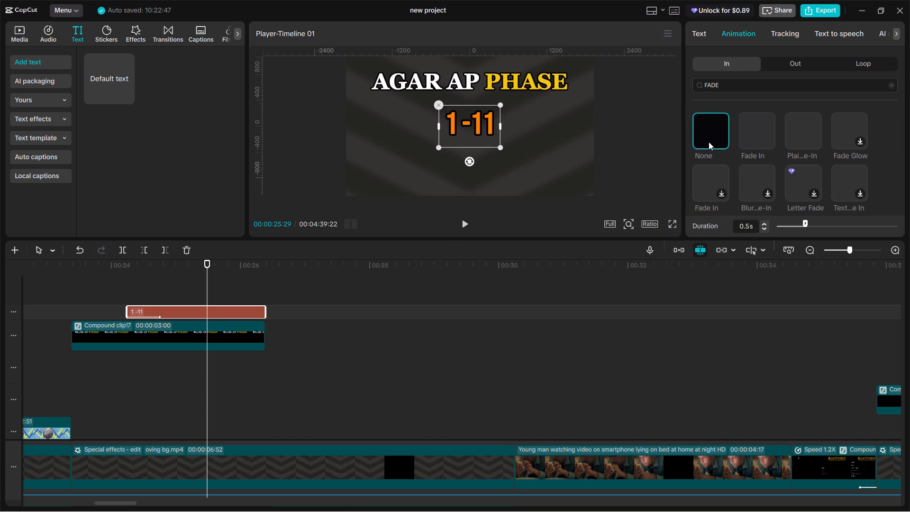
{"action": "left_click", "coordinate": [749, 132]}
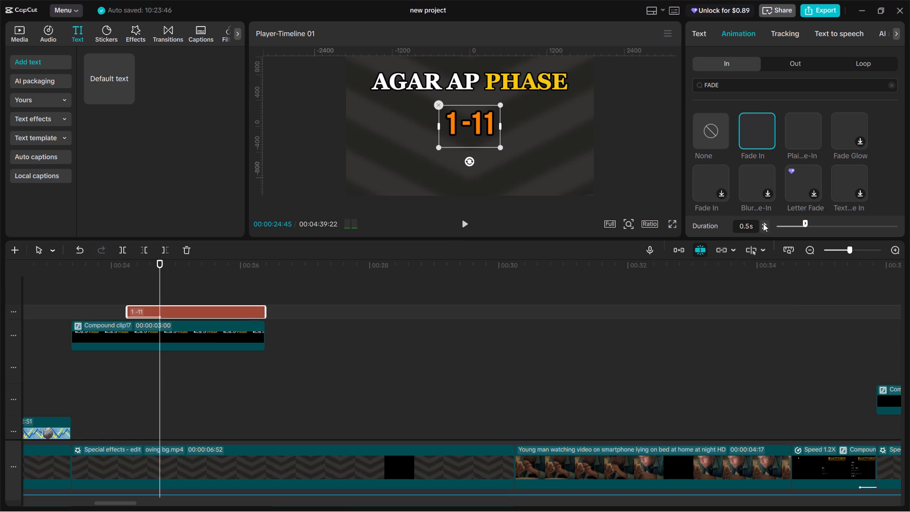
Play back the "AGAR AP PHASE" section twice to check the "1 -11" fade-in.
{"action": "left_click", "coordinate": [66, 373]}
{"action": "key", "text": "space"}
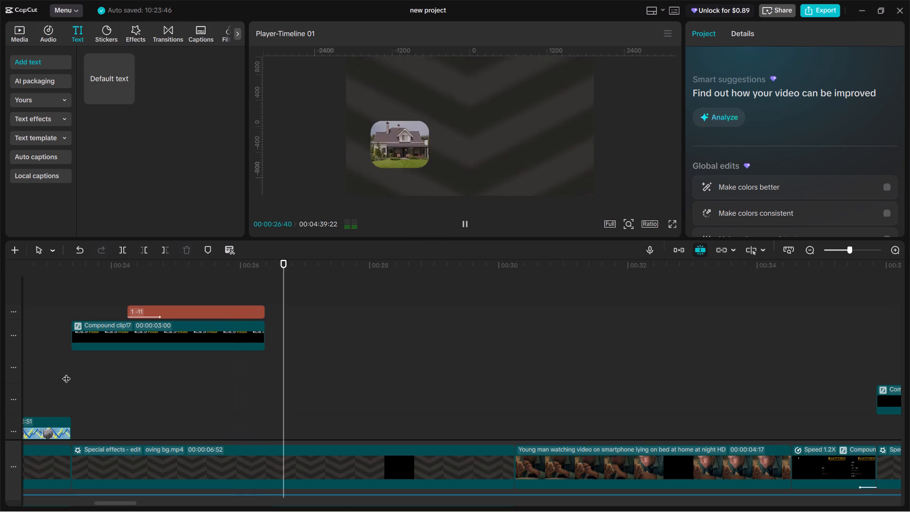
{"action": "key", "text": "space"}
{"action": "left_click", "coordinate": [64, 374]}
{"action": "key", "text": "space"}
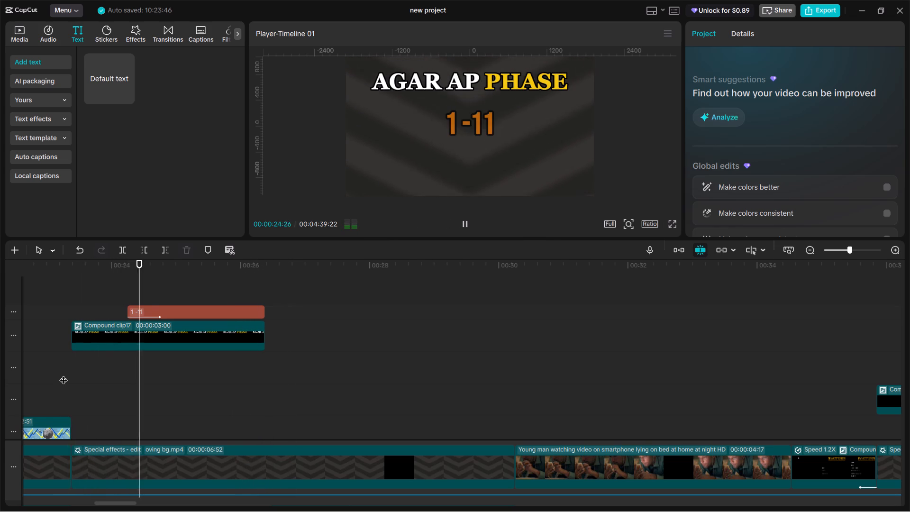
{"action": "key", "text": "space"}
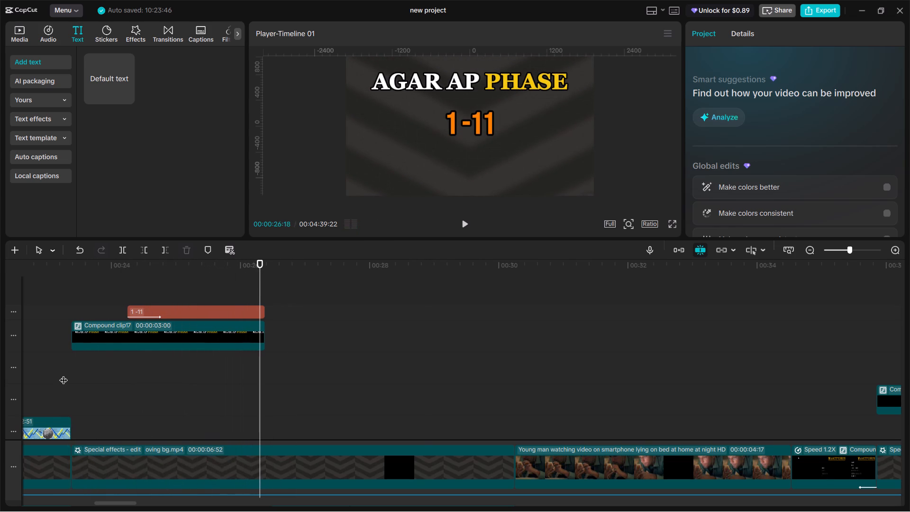
Play back the cut from the "AGAR AP PHASE" section into the following house picture clip.
{"action": "scroll", "coordinate": [182, 343], "scroll_direction": "down", "scroll_amount": 18, "text": "ctrl"}
{"action": "key", "text": "space"}
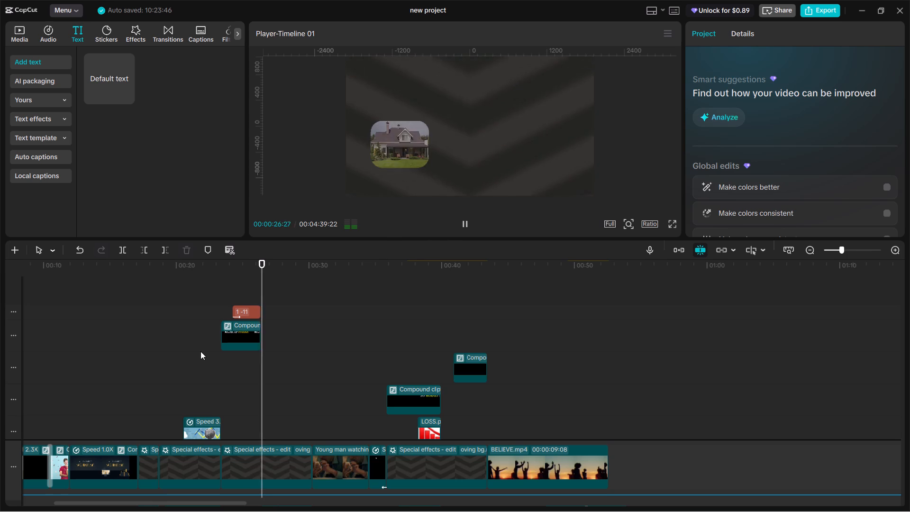
{"action": "key", "text": "space"}
{"action": "left_click_drag", "start_coordinate": [271, 366], "coordinate": [261, 373]}
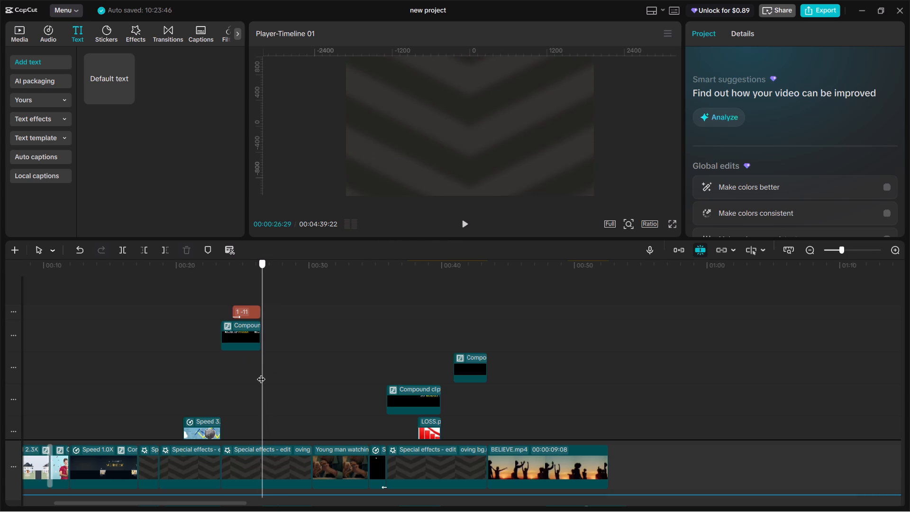
{"action": "left_click_drag", "start_coordinate": [261, 373], "coordinate": [259, 375]}
{"action": "key", "text": "space"}
{"action": "key", "text": "space"}
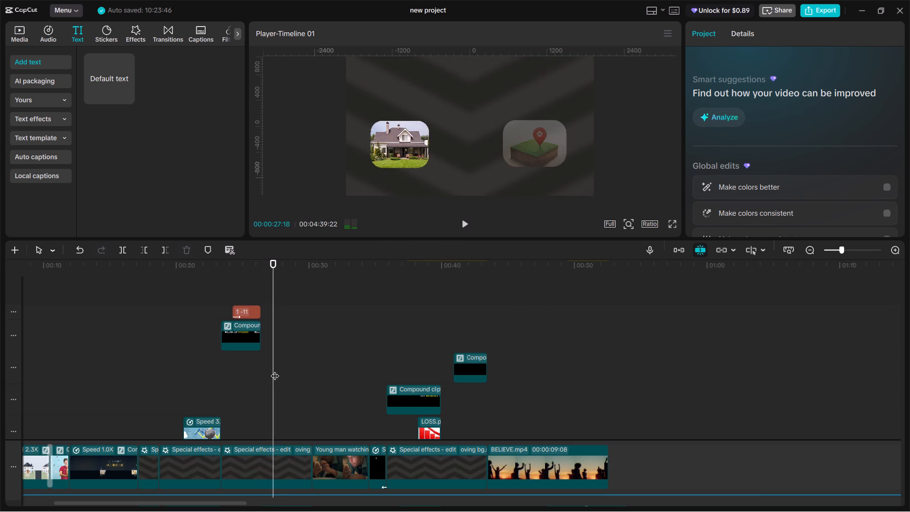
{"action": "left_click_drag", "start_coordinate": [275, 370], "coordinate": [259, 373]}
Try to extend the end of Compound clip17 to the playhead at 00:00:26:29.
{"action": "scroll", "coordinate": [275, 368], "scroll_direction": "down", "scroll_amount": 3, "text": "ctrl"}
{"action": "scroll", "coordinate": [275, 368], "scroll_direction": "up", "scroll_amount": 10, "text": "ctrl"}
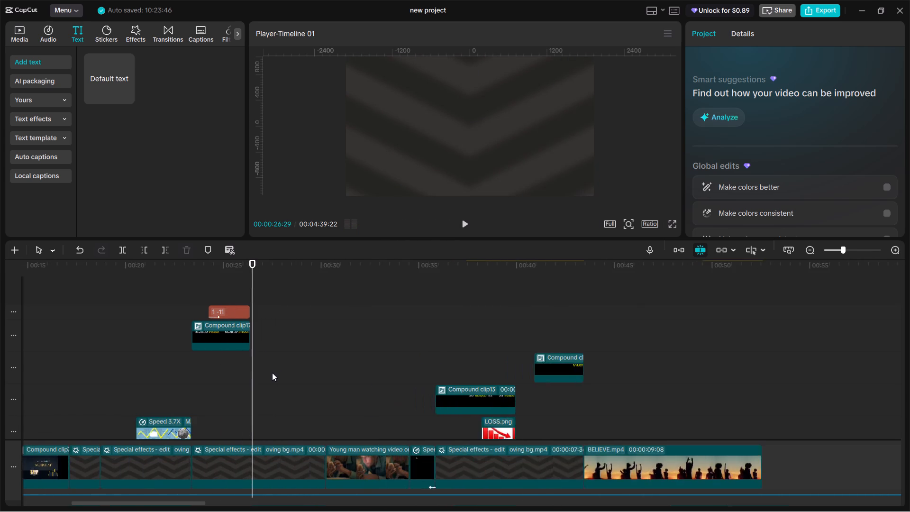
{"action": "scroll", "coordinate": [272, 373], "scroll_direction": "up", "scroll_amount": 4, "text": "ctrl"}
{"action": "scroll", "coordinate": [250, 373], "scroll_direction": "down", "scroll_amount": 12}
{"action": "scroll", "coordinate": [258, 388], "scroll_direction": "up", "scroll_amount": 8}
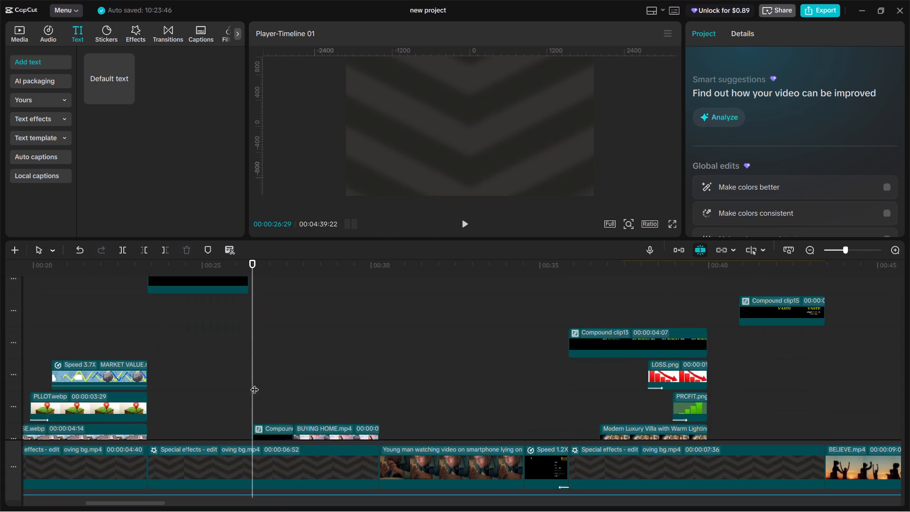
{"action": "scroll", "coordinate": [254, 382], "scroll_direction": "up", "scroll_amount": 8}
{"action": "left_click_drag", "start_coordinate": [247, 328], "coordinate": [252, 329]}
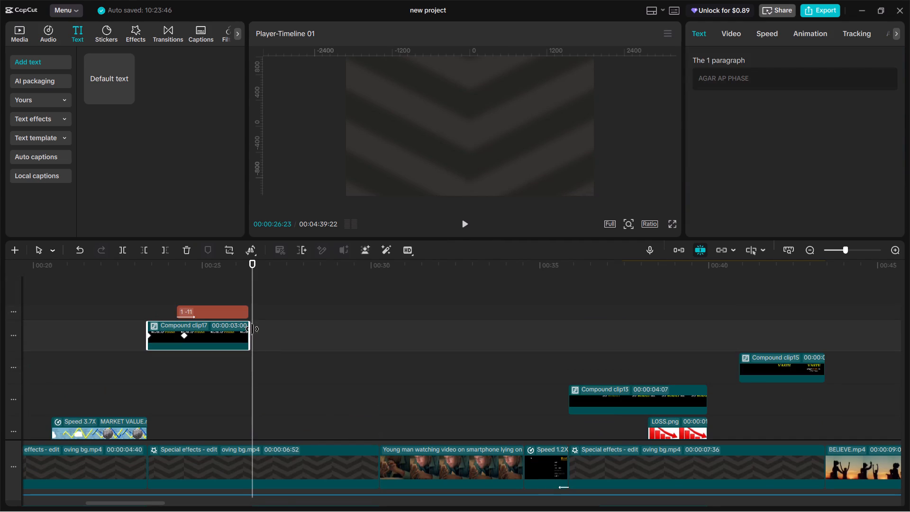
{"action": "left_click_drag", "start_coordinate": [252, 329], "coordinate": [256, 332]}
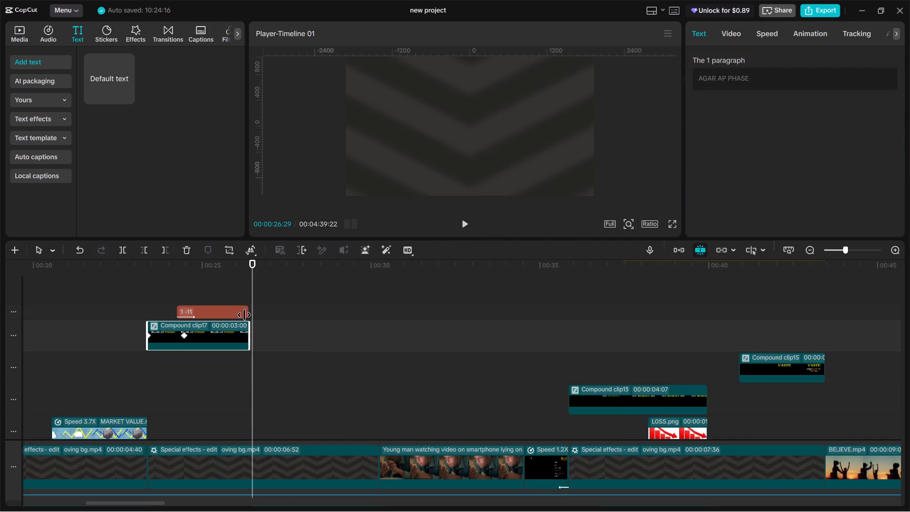
Extend the end of the "1 -11" text to the playhead at 00:00:26:29.
{"action": "left_click", "coordinate": [247, 310]}
{"action": "left_click_drag", "start_coordinate": [247, 310], "coordinate": [256, 314]}
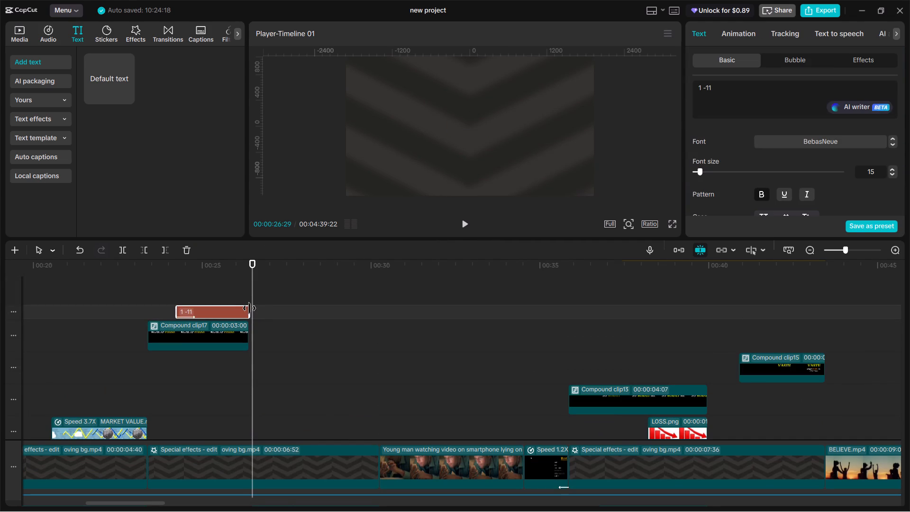
{"action": "left_click", "coordinate": [249, 308]}
Lengthen the "AGAR AP PHASE" text inside Compound clip17 to 00:00:03:06, and extend Compound clip17 on the main timeline to match.
{"action": "left_click", "coordinate": [229, 345]}
{"action": "left_click", "coordinate": [231, 340]}
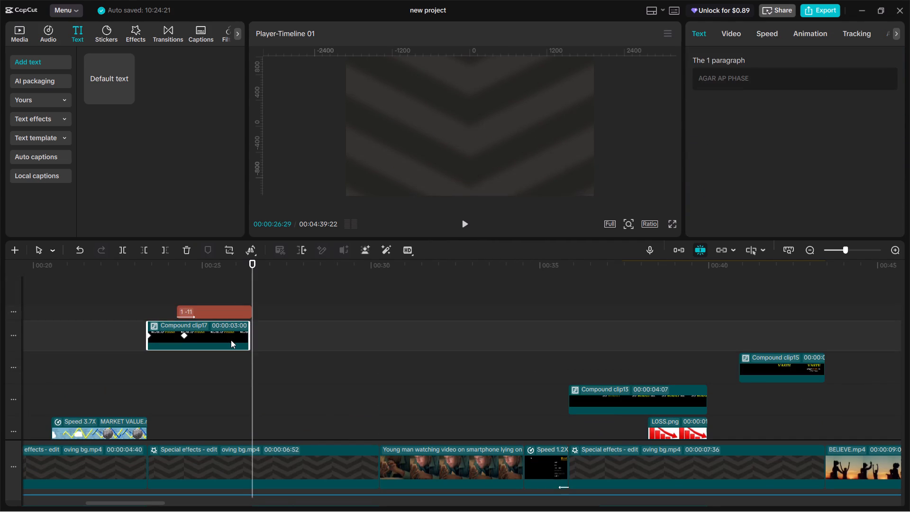
{"action": "double_click", "coordinate": [231, 340]}
{"action": "left_click", "coordinate": [329, 352]}
{"action": "left_click_drag", "start_coordinate": [329, 352], "coordinate": [330, 353]}
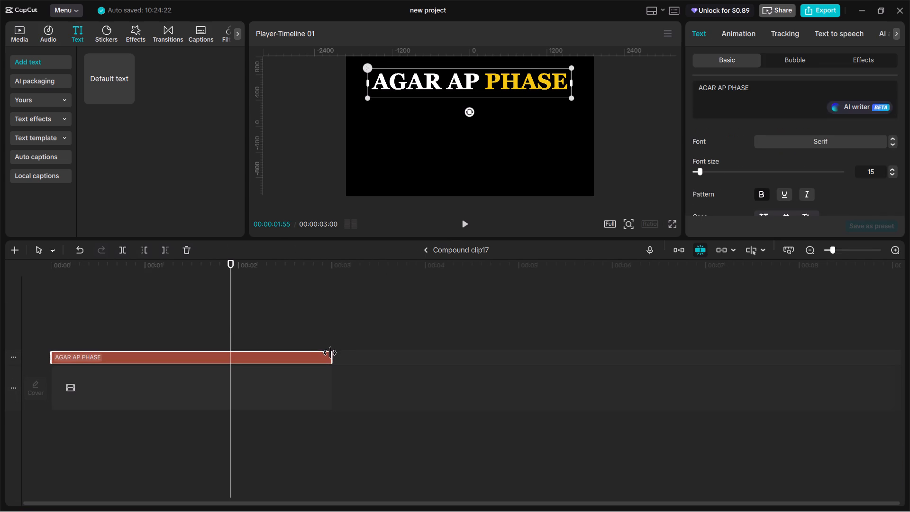
{"action": "left_click_drag", "start_coordinate": [330, 353], "coordinate": [337, 355]}
{"action": "left_click_drag", "start_coordinate": [332, 352], "coordinate": [338, 353]}
{"action": "left_click", "coordinate": [427, 246]}
{"action": "left_click_drag", "start_coordinate": [250, 326], "coordinate": [256, 328]}
Combine the "1 -11" text and Compound clip17 into one compound clip.
{"action": "left_click_drag", "start_coordinate": [296, 290], "coordinate": [243, 338]}
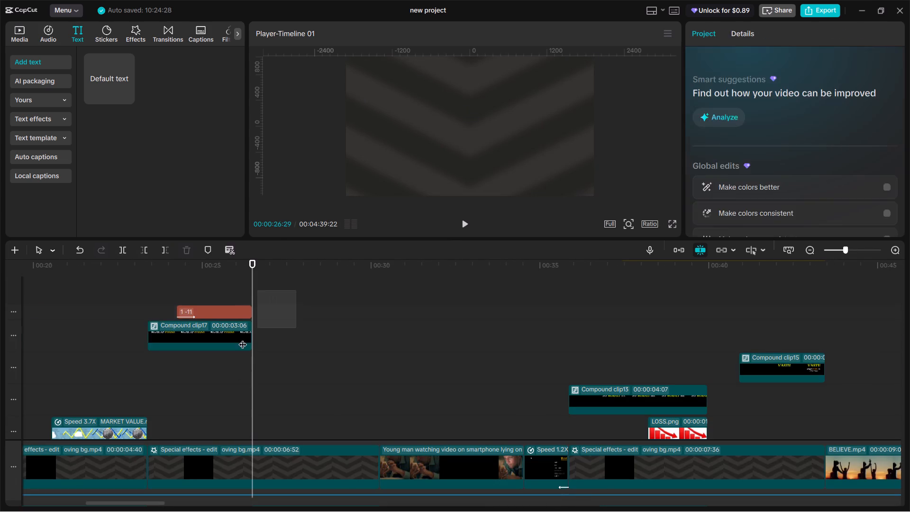
{"action": "left_click_drag", "start_coordinate": [243, 338], "coordinate": [230, 345]}
{"action": "key", "text": "alt+g"}
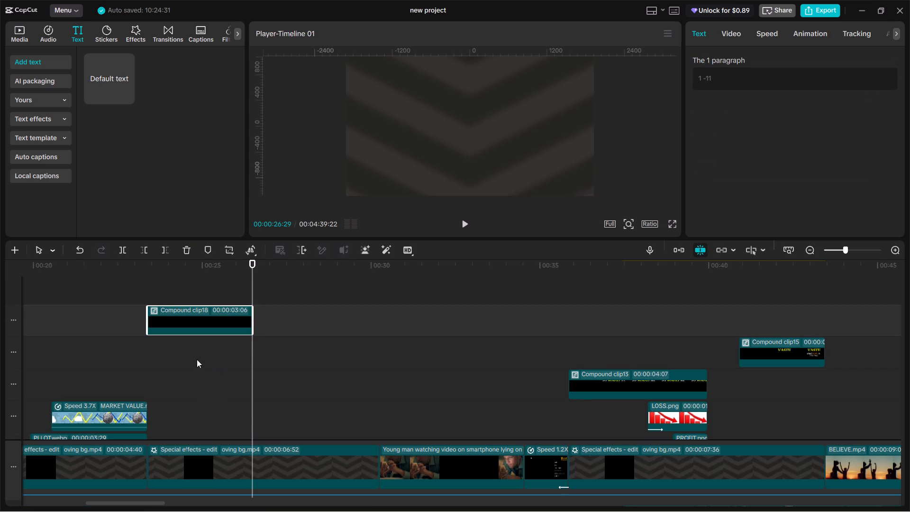
Play back the new compound clip from its start, and replay its last part from about 00:00:25:16.
{"action": "triple_click", "coordinate": [152, 361]}
{"action": "key", "text": "space"}
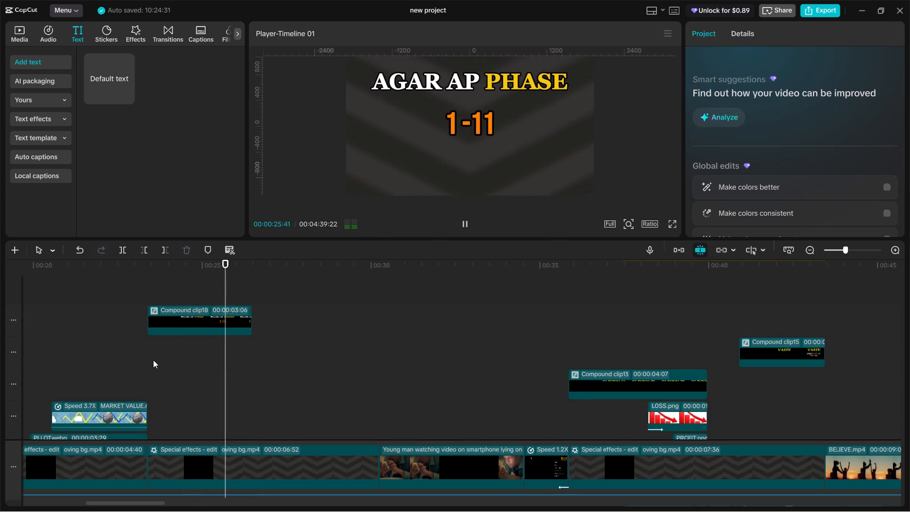
{"action": "key", "text": "space"}
{"action": "left_click", "coordinate": [205, 357]}
{"action": "left_click_drag", "start_coordinate": [206, 356], "coordinate": [211, 359]}
{"action": "key", "text": "space"}
{"action": "key", "text": "space"}
{"action": "key", "text": "space"}
{"action": "double_click", "coordinate": [211, 358]}
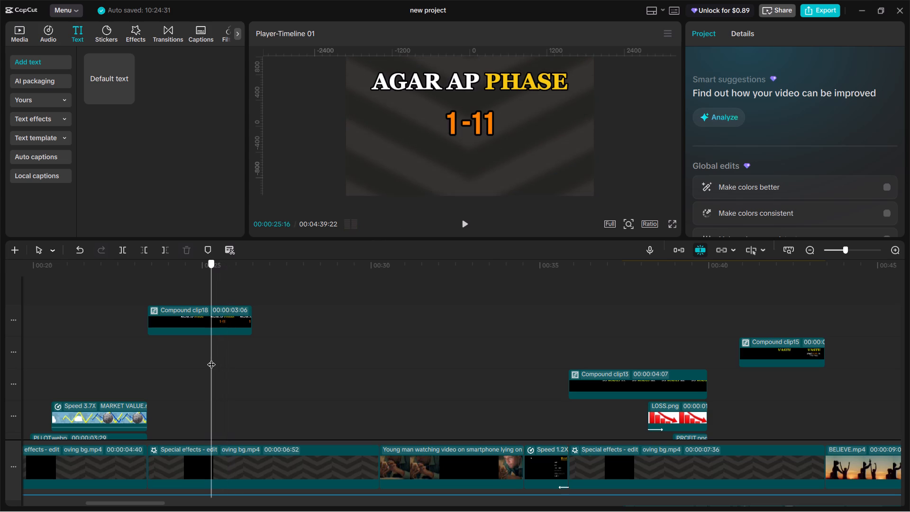
{"action": "key", "text": "space"}
{"action": "key", "text": "space"}
{"action": "key", "text": "space"}
{"action": "key", "text": "space"}
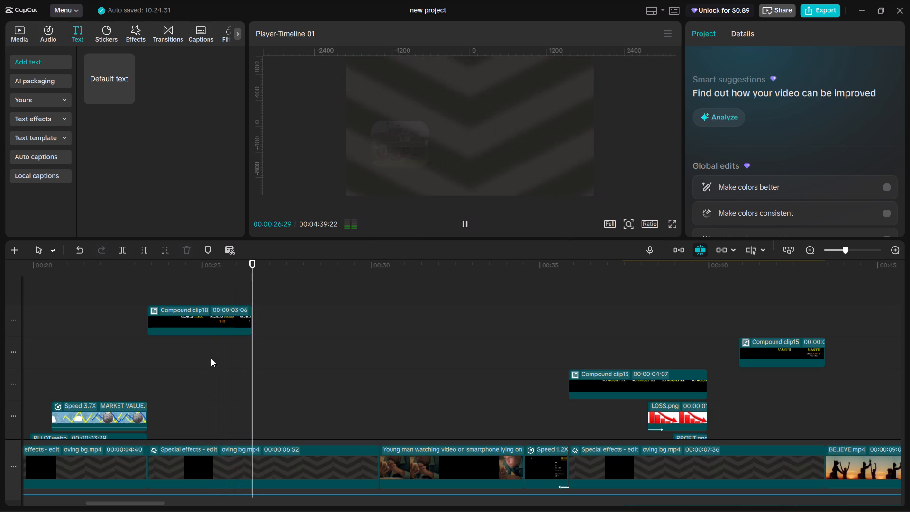
Replay the section between about 00:00:25:10 and 00:00:25:35 to find where the next text should start.
{"action": "left_click", "coordinate": [235, 358]}
{"action": "left_click_drag", "start_coordinate": [235, 357], "coordinate": [222, 353]}
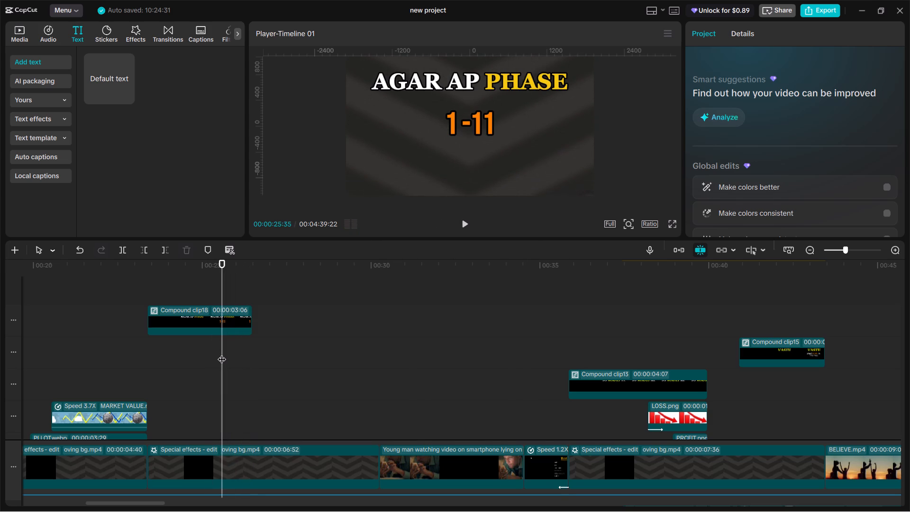
{"action": "key", "text": "space"}
{"action": "left_click", "coordinate": [222, 353]}
{"action": "left_click", "coordinate": [222, 353]}
{"action": "scroll", "coordinate": [222, 353], "scroll_direction": "down", "scroll_amount": 17}
{"action": "left_click_drag", "start_coordinate": [218, 340], "coordinate": [209, 338]}
{"action": "key", "text": "space"}
{"action": "left_click", "coordinate": [209, 338]}
{"action": "left_click", "coordinate": [209, 338]}
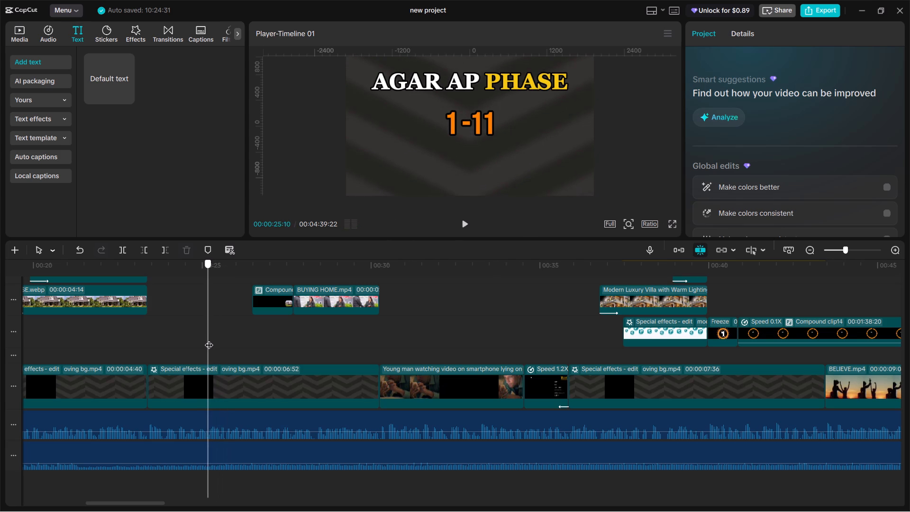
{"action": "key", "text": "space"}
{"action": "double_click", "coordinate": [209, 339]}
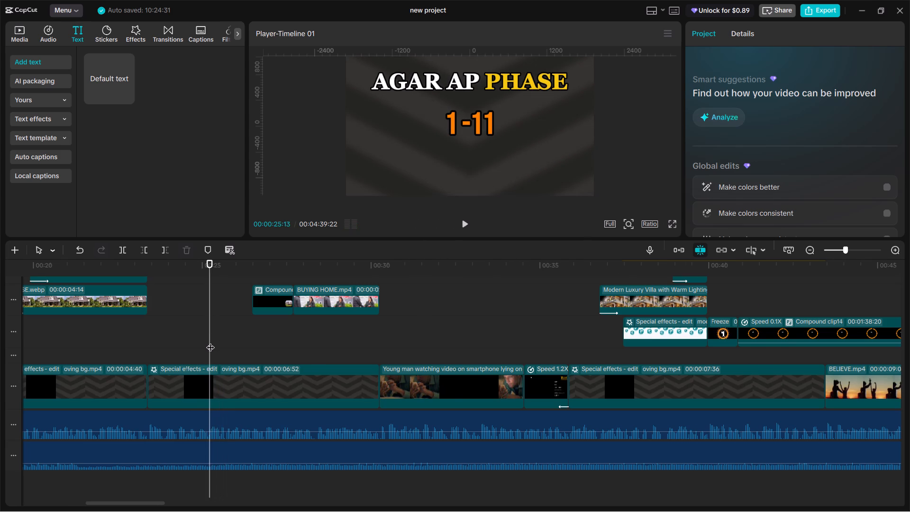
{"action": "scroll", "coordinate": [210, 341], "scroll_direction": "up", "scroll_amount": 14, "text": "ctrl"}
{"action": "key", "text": "space"}
{"action": "key", "text": "space"}
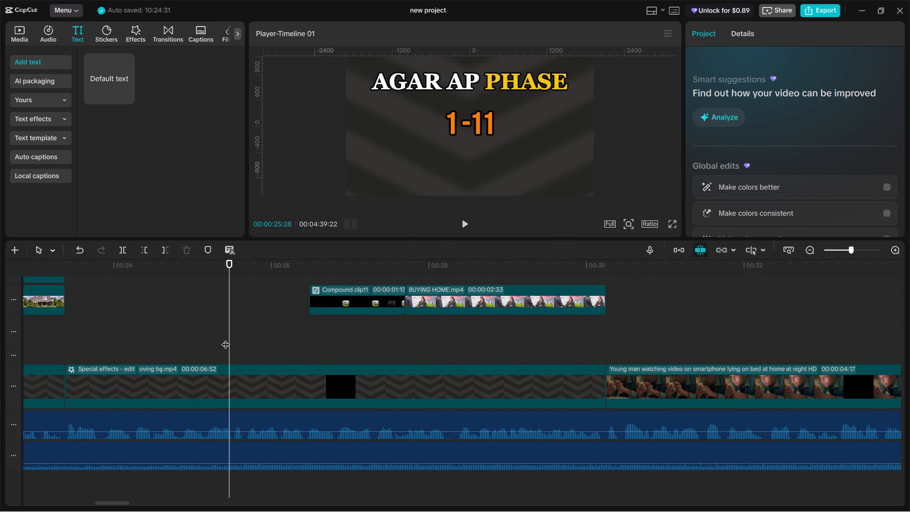
Add a default text clip at 00:00:25:30 above the compound clip.
{"action": "left_click", "coordinate": [229, 334]}
{"action": "scroll", "coordinate": [243, 341], "scroll_direction": "up", "scroll_amount": 14}
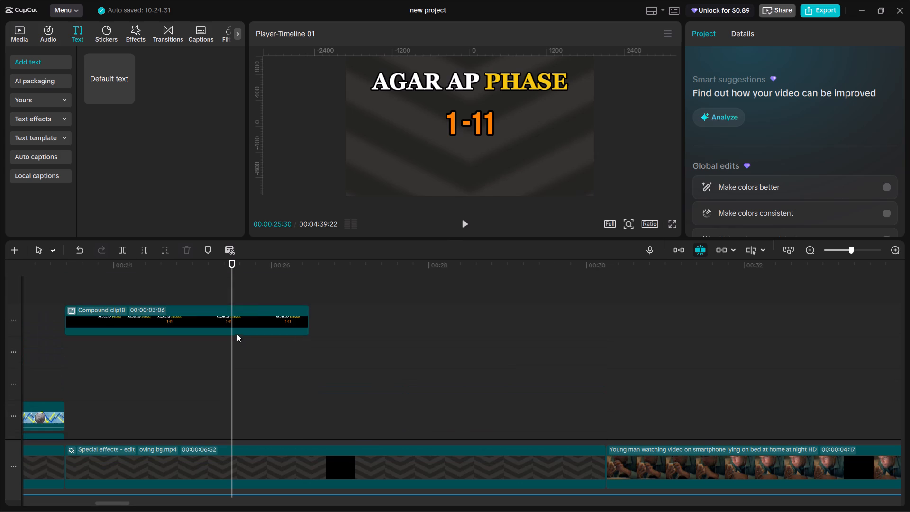
{"action": "scroll", "coordinate": [237, 334], "scroll_direction": "up", "scroll_amount": 7}
{"action": "left_click", "coordinate": [134, 98]}
{"action": "left_click", "coordinate": [128, 93]}
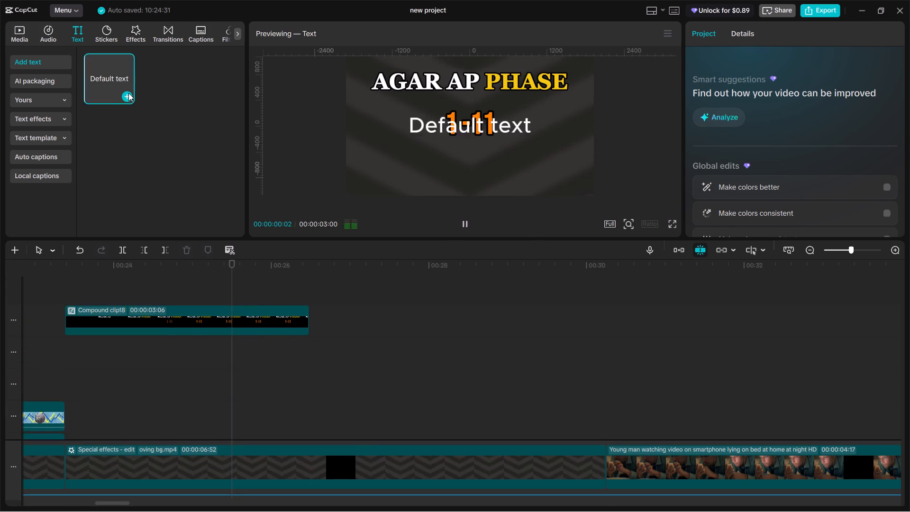
Replace the new text clip's wording with "tak ke elake me".
{"action": "left_click", "coordinate": [746, 88]}
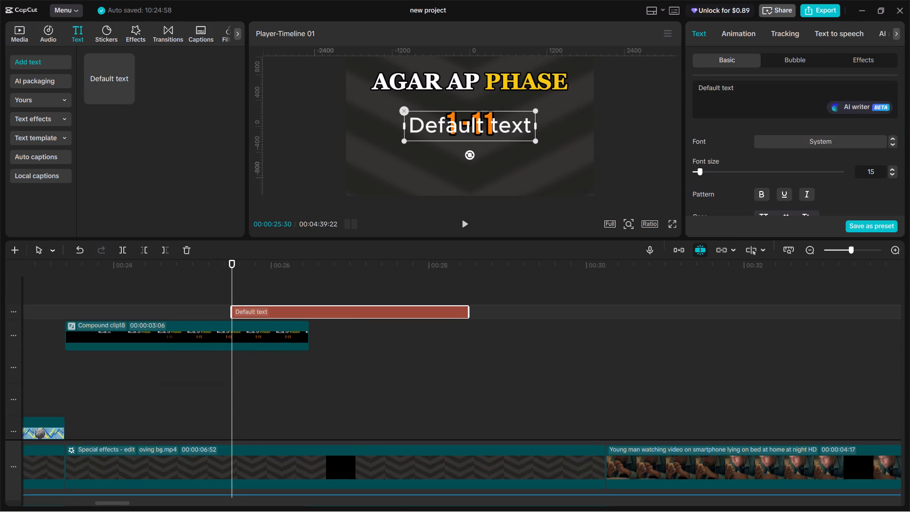
{"action": "key", "text": "ctrl+a"}
{"action": "type", "text": "rtak"}
{"action": "key", "text": "BackSpace"}
{"action": "key", "text": "BackSpace"}
{"action": "key", "text": "BackSpace"}
{"action": "key", "text": "BackSpace"}
{"action": "type", "text": "tak"}
{"action": "key", "text": "space"}
{"action": "type", "text": "ke ela"}
{"action": "type", "text": "ke me"}
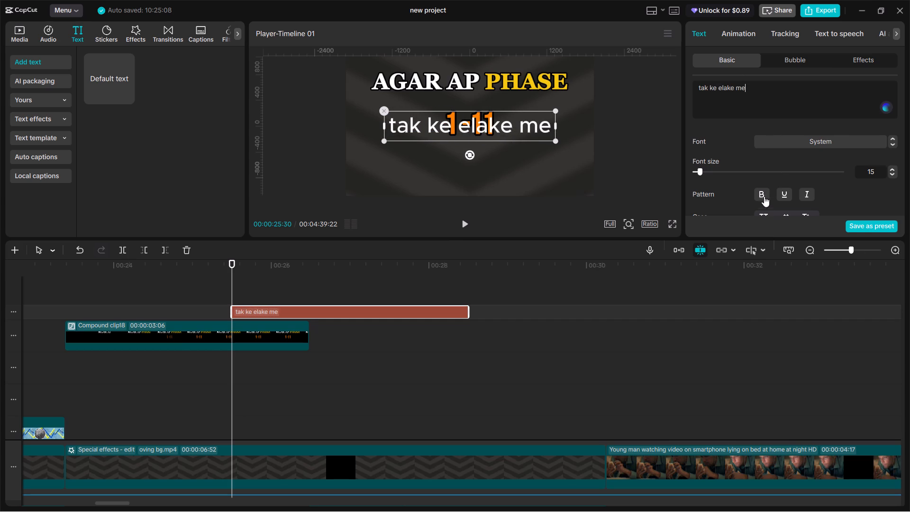
Make the "tak ke elake me" text bold and all uppercase.
{"action": "left_click", "coordinate": [759, 195]}
{"action": "double_click", "coordinate": [761, 209]}
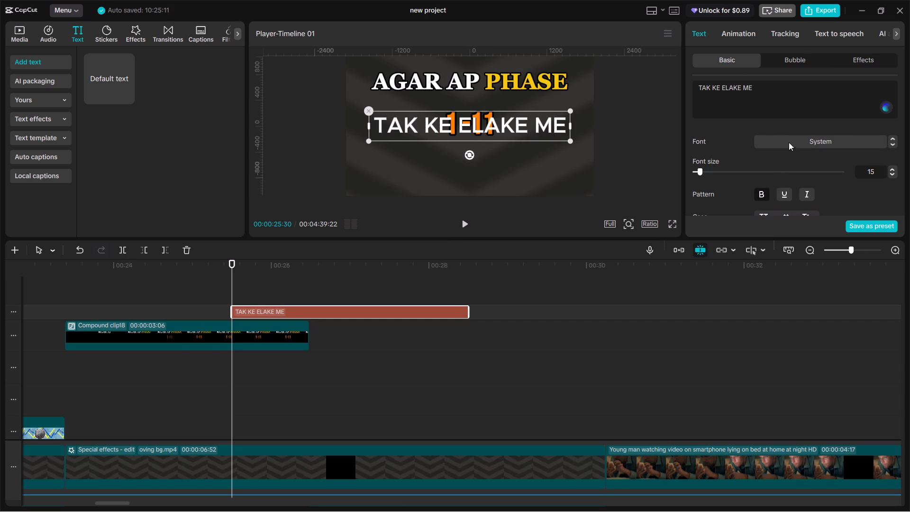
Move the "TAK KE ELAKE ME" text just below "1 -11" in the frame, keeping it centred horizontally.
{"action": "left_click_drag", "start_coordinate": [505, 120], "coordinate": [502, 155]}
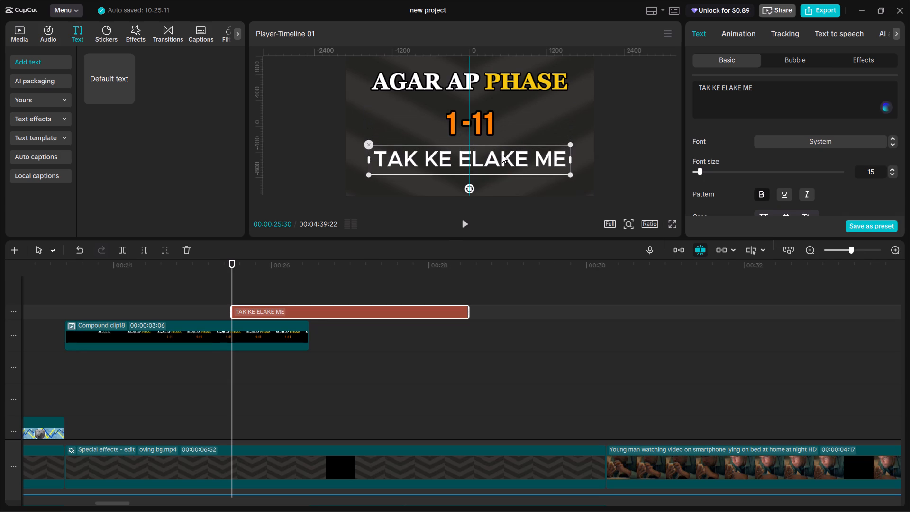
{"action": "left_click_drag", "start_coordinate": [502, 155], "coordinate": [504, 153]}
Change the font of the "TAK KE ELAKE ME" text to serif.
{"action": "left_click", "coordinate": [837, 139]}
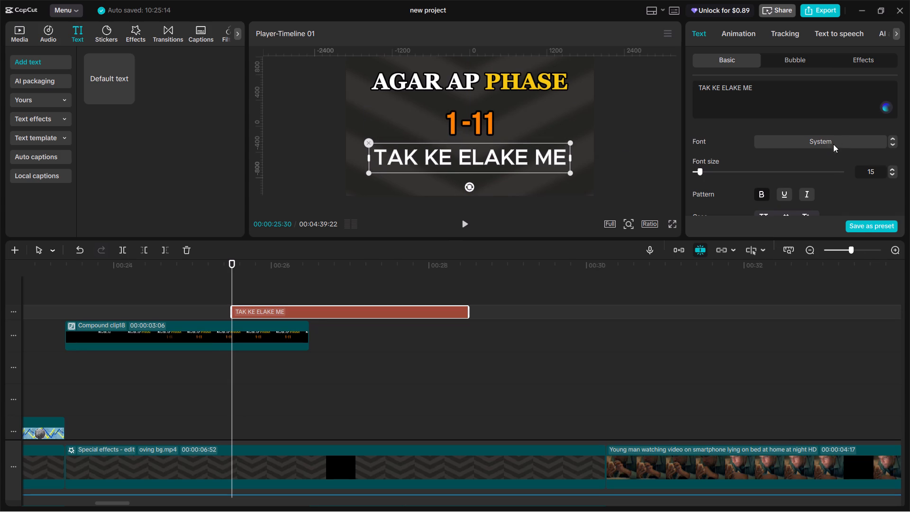
{"action": "left_click", "coordinate": [802, 149]}
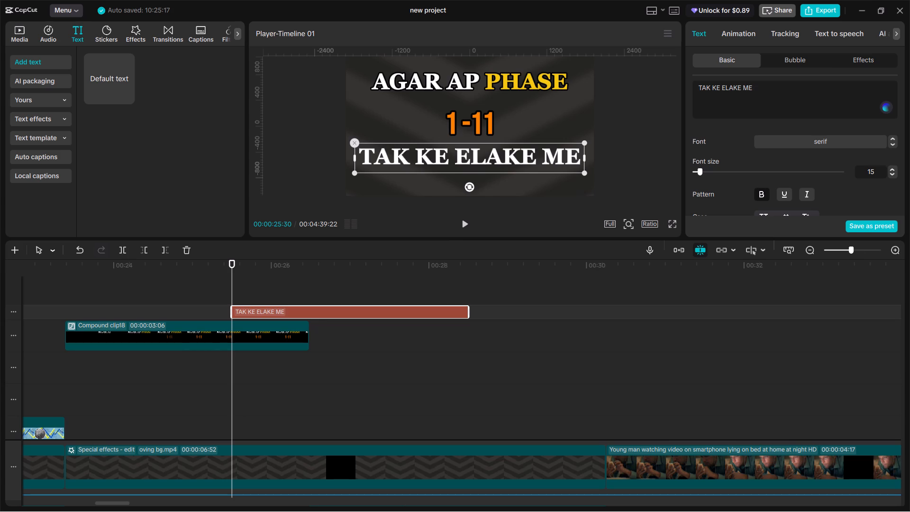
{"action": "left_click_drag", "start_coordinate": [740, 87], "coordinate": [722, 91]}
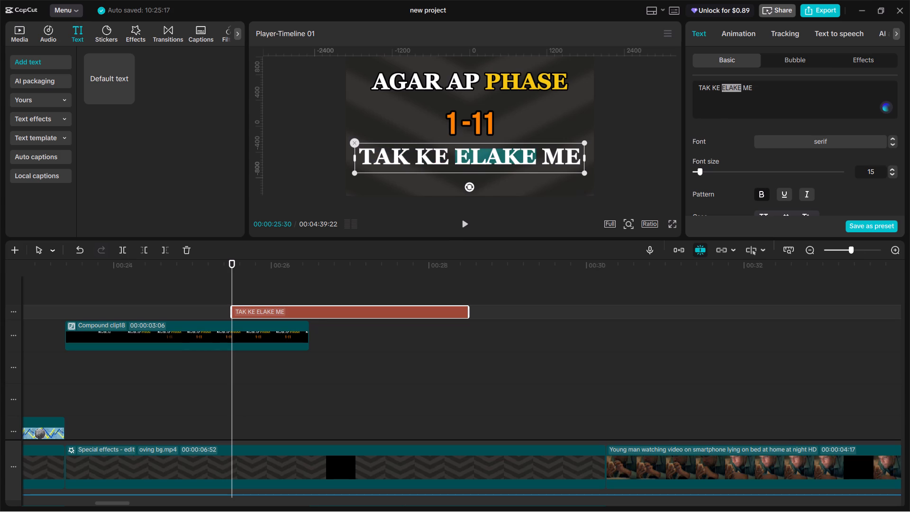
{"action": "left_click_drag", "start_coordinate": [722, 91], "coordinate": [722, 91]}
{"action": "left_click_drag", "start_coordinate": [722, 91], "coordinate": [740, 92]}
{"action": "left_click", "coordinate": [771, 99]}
Compare the outlined preset styles and apply the third one, white with a black outline, to the "TAK KE ELAKE ME" text.
{"action": "scroll", "coordinate": [789, 175], "scroll_direction": "down", "scroll_amount": 2}
{"action": "scroll", "coordinate": [791, 174], "scroll_direction": "up", "scroll_amount": 3}
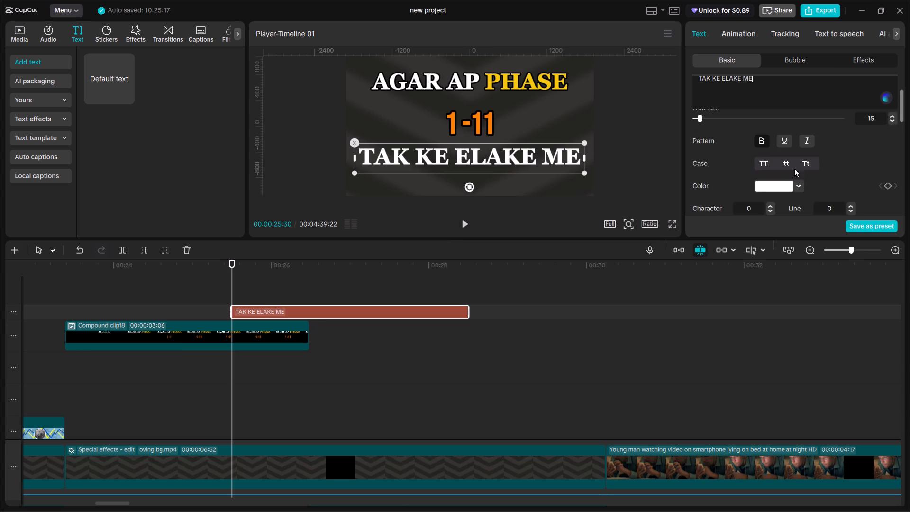
{"action": "scroll", "coordinate": [846, 171], "scroll_direction": "down", "scroll_amount": 6}
{"action": "scroll", "coordinate": [814, 170], "scroll_direction": "up", "scroll_amount": 2}
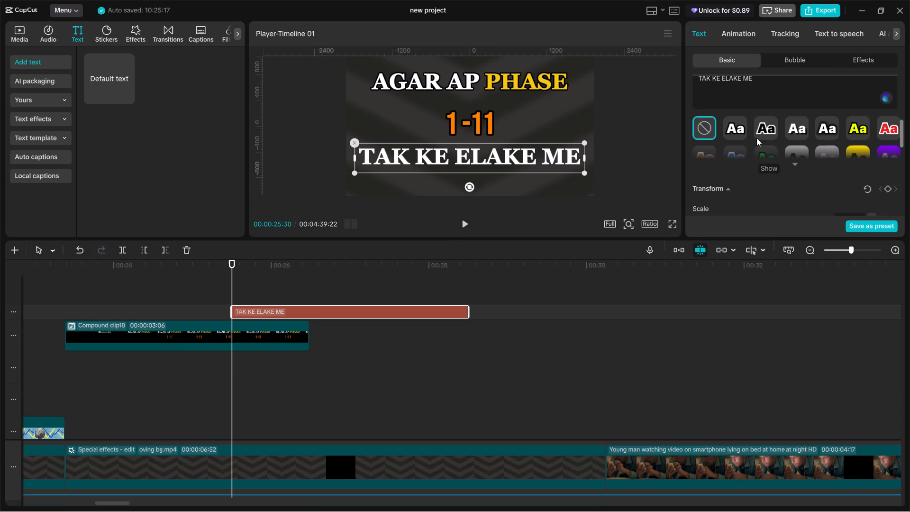
{"action": "left_click", "coordinate": [736, 131]}
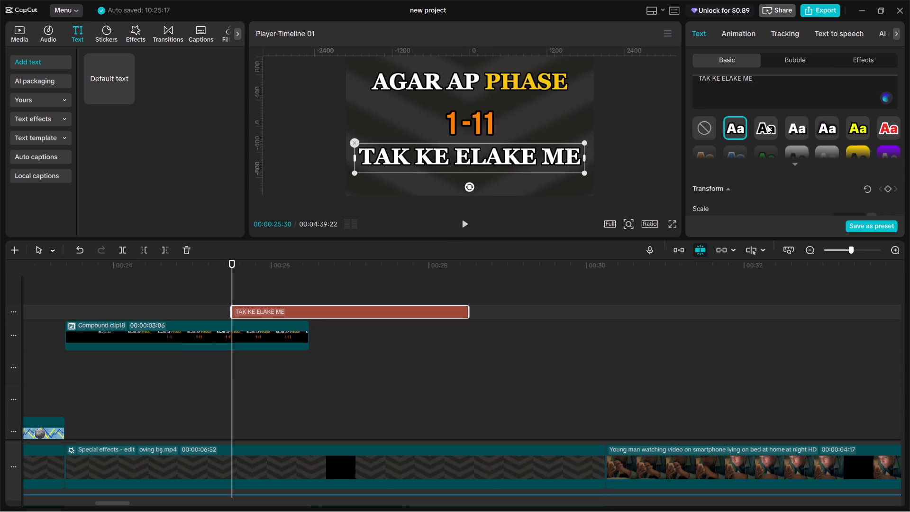
{"action": "left_click", "coordinate": [767, 126]}
{"action": "left_click", "coordinate": [747, 124]}
{"action": "left_click", "coordinate": [791, 128]}
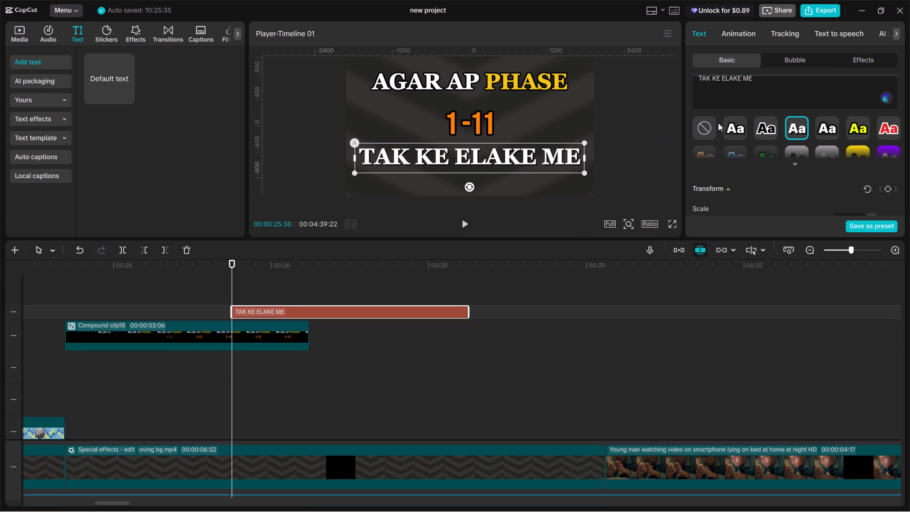
Switch the "TAK KE ELAKE ME" text to the first outlined preset style, white with a black outline.
{"action": "left_click", "coordinate": [730, 129]}
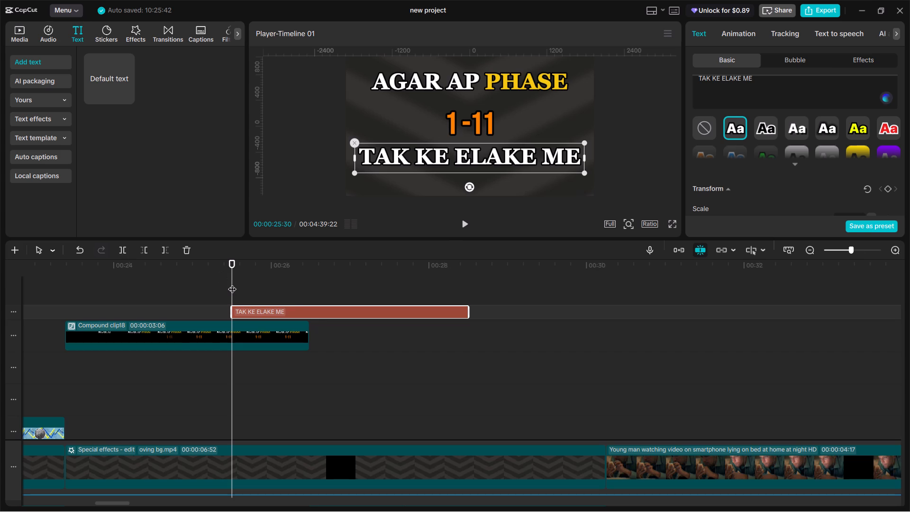
Trim the end of the "TAK KE ELAKE ME" text clip to match the end of Compound clip18 and play it back.
{"action": "left_click_drag", "start_coordinate": [465, 308], "coordinate": [306, 304]}
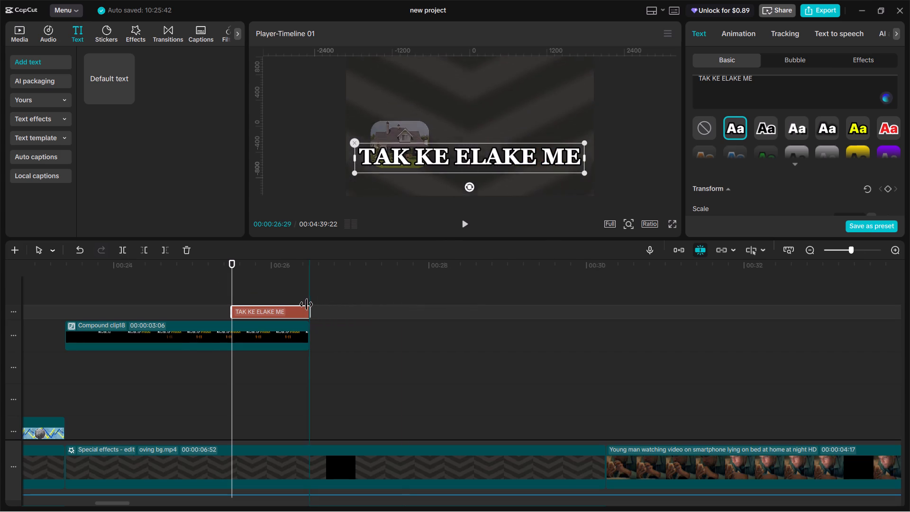
{"action": "left_click_drag", "start_coordinate": [306, 304], "coordinate": [306, 304]}
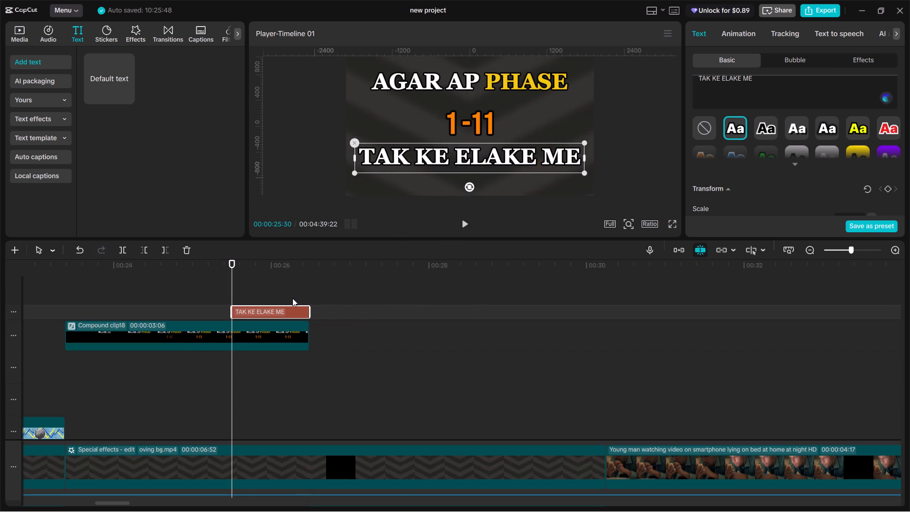
{"action": "key", "text": "space"}
{"action": "key", "text": "space"}
{"action": "key", "text": "space"}
{"action": "key", "text": "space"}
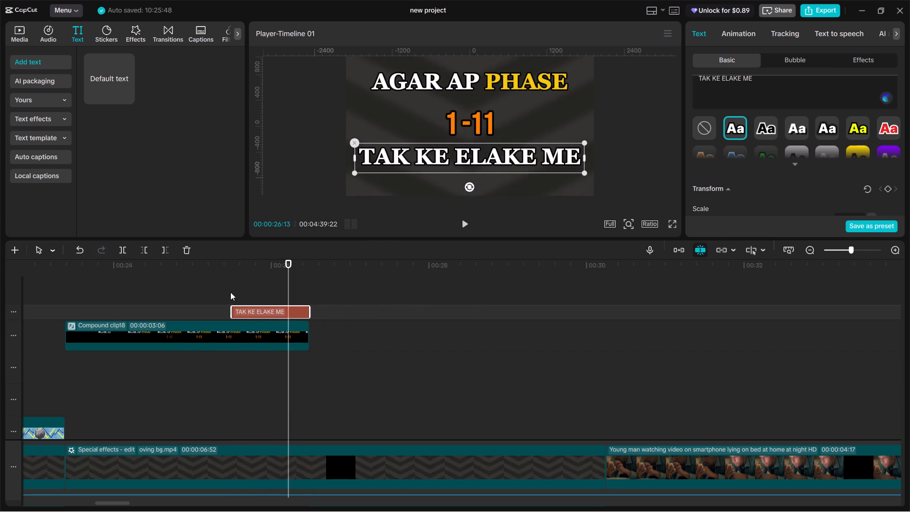
Return to the start of the "TAK KE ELAKE ME" text clip and convert it into a compound clip.
{"action": "left_click", "coordinate": [228, 290]}
{"action": "left_click_drag", "start_coordinate": [228, 290], "coordinate": [232, 295]}
{"action": "left_click", "coordinate": [240, 311]}
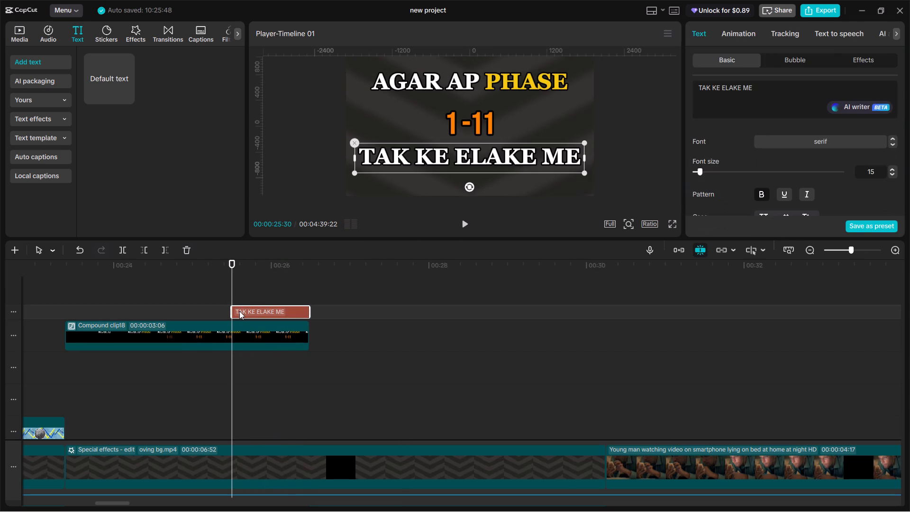
{"action": "key", "text": "alt+g"}
Add a Split mask to the "TAK KE ELAKE ME" compound clip and rotate its dividing line towards vertical across the text.
{"action": "left_click", "coordinate": [736, 33]}
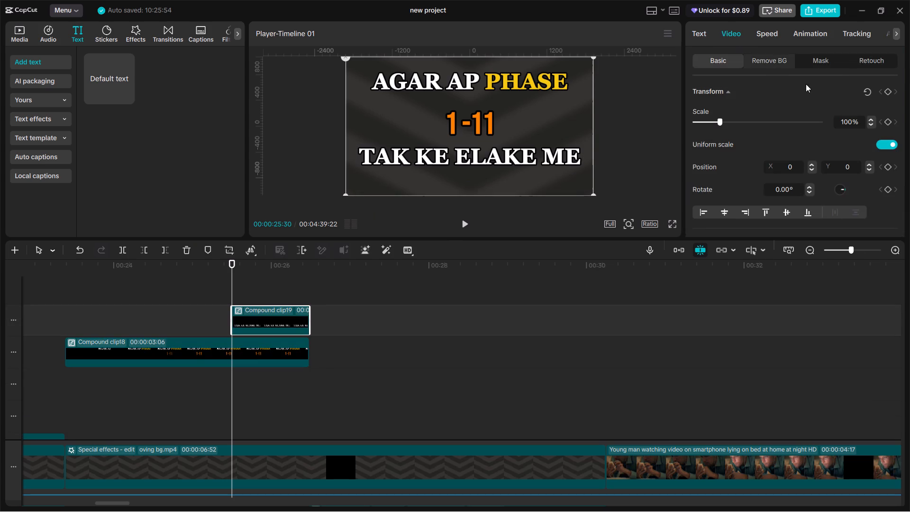
{"action": "left_click", "coordinate": [837, 62]}
{"action": "left_click", "coordinate": [721, 111]}
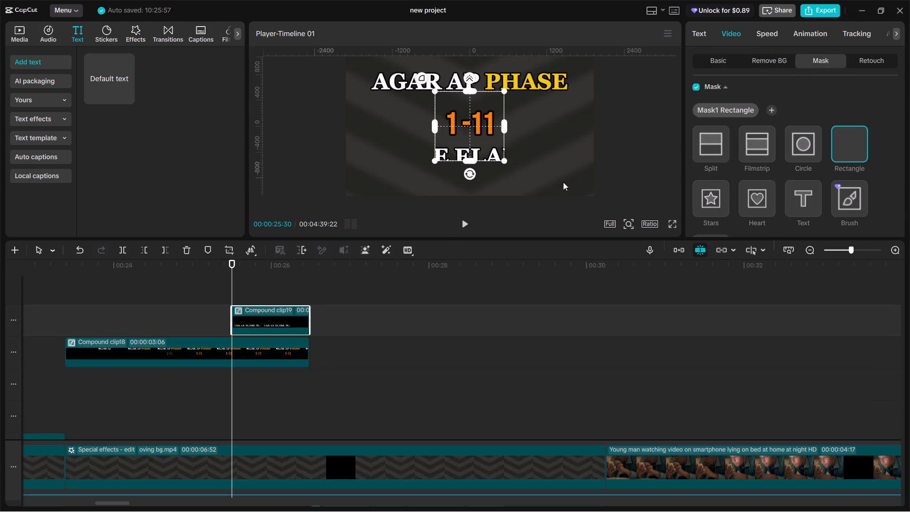
{"action": "left_click", "coordinate": [712, 151]}
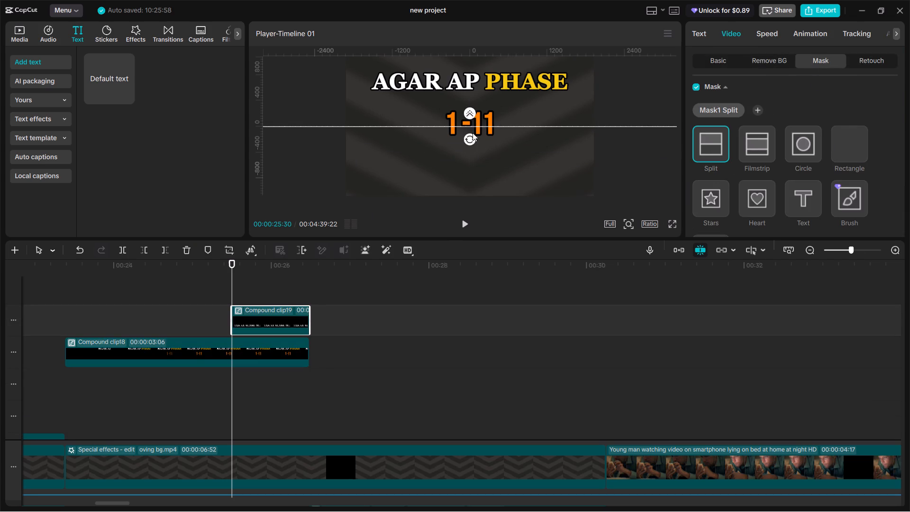
{"action": "left_click_drag", "start_coordinate": [471, 139], "coordinate": [495, 126]}
{"action": "left_click_drag", "start_coordinate": [467, 139], "coordinate": [509, 158]}
{"action": "left_click_drag", "start_coordinate": [509, 158], "coordinate": [499, 151]}
{"action": "left_click_drag", "start_coordinate": [468, 136], "coordinate": [487, 159]}
{"action": "left_click_drag", "start_coordinate": [471, 138], "coordinate": [474, 125]}
{"action": "left_click", "coordinate": [511, 124]}
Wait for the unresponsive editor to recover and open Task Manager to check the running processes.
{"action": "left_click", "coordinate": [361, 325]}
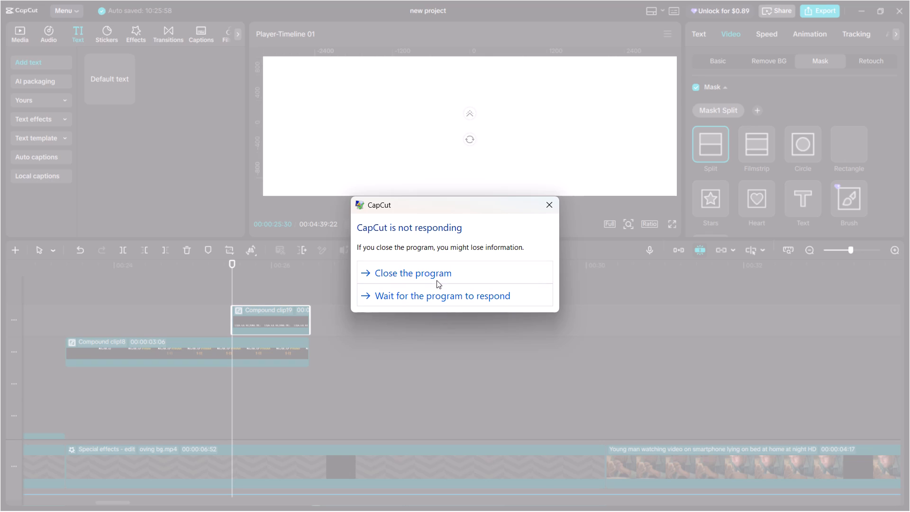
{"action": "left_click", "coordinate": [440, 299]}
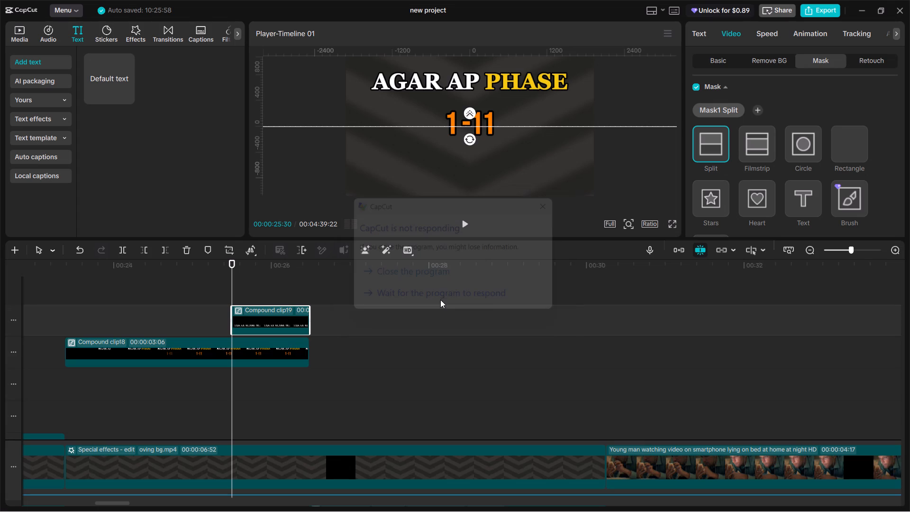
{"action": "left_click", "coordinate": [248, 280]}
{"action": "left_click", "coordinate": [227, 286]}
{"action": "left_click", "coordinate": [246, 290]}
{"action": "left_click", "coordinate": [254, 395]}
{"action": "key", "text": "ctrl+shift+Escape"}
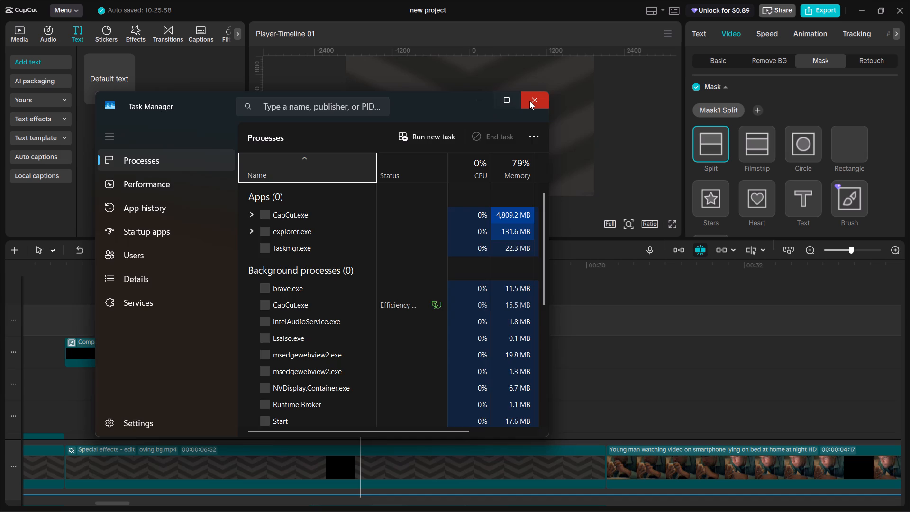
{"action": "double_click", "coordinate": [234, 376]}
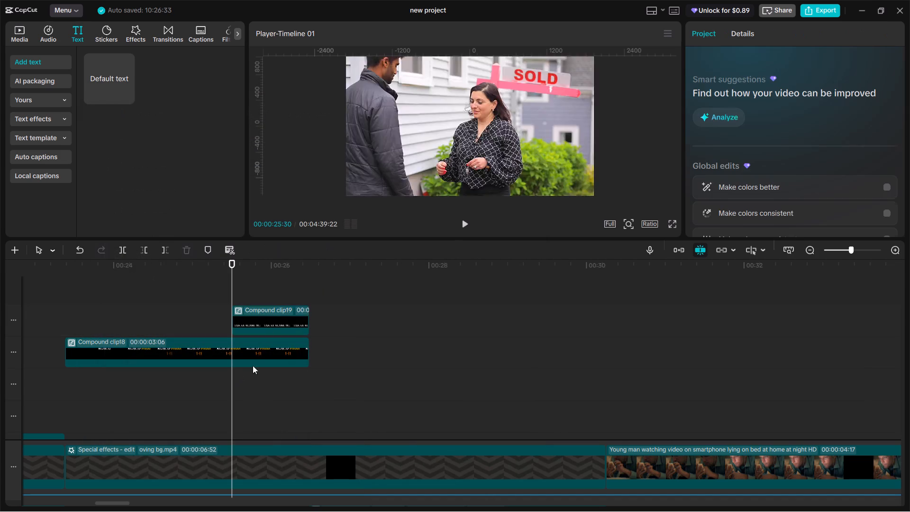
At the start of the "TAK KE ELAKE ME" compound clip, straighten the Split mask's line to vertical, at -90° rotation.
{"action": "left_click", "coordinate": [234, 291]}
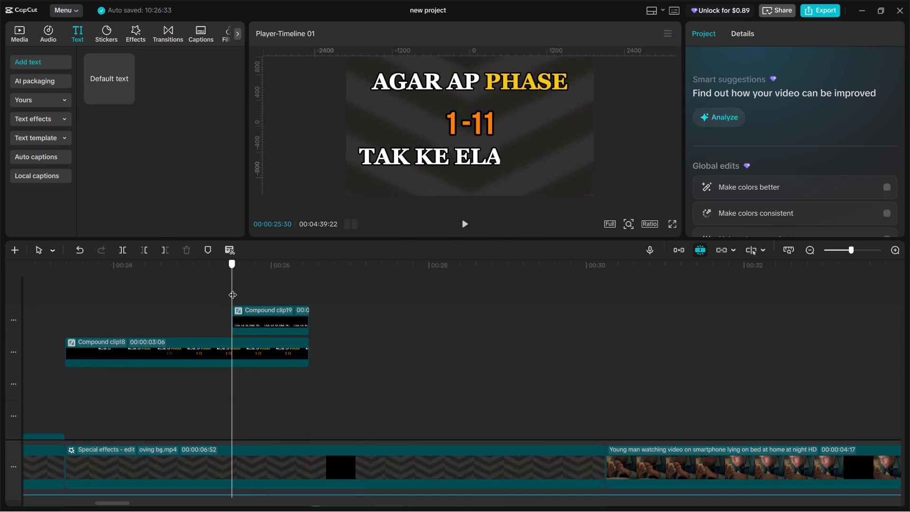
{"action": "left_click", "coordinate": [258, 327]}
{"action": "key", "text": "space"}
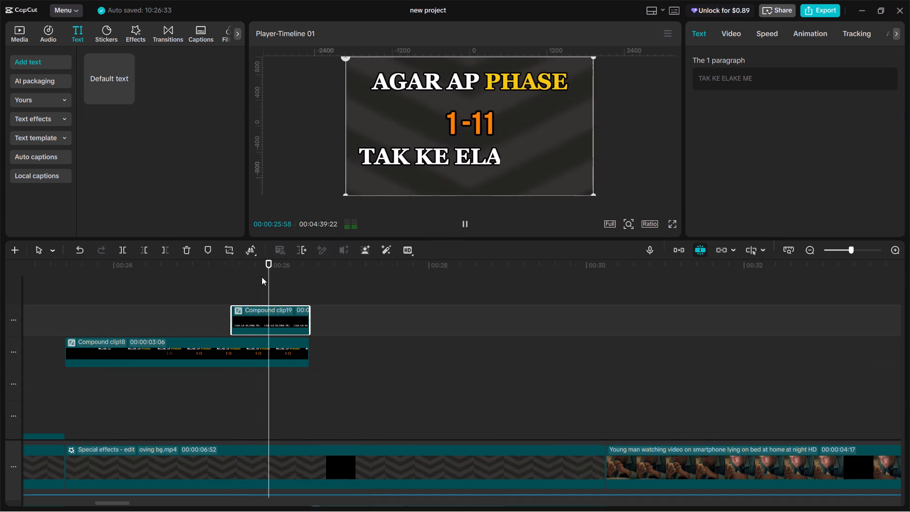
{"action": "key", "text": "space"}
{"action": "left_click", "coordinate": [239, 279]}
{"action": "left_click_drag", "start_coordinate": [239, 280], "coordinate": [232, 277]}
{"action": "left_click", "coordinate": [252, 312]}
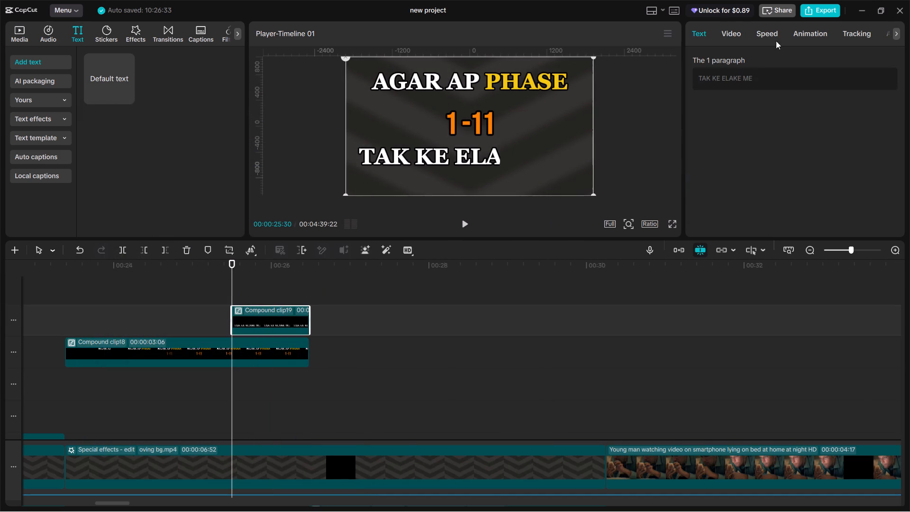
{"action": "left_click", "coordinate": [737, 31]}
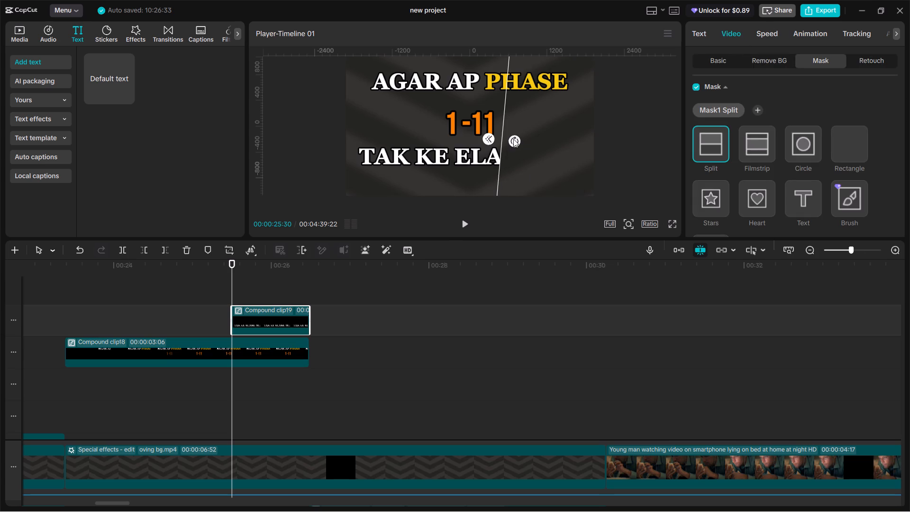
{"action": "left_click_drag", "start_coordinate": [513, 139], "coordinate": [519, 138]}
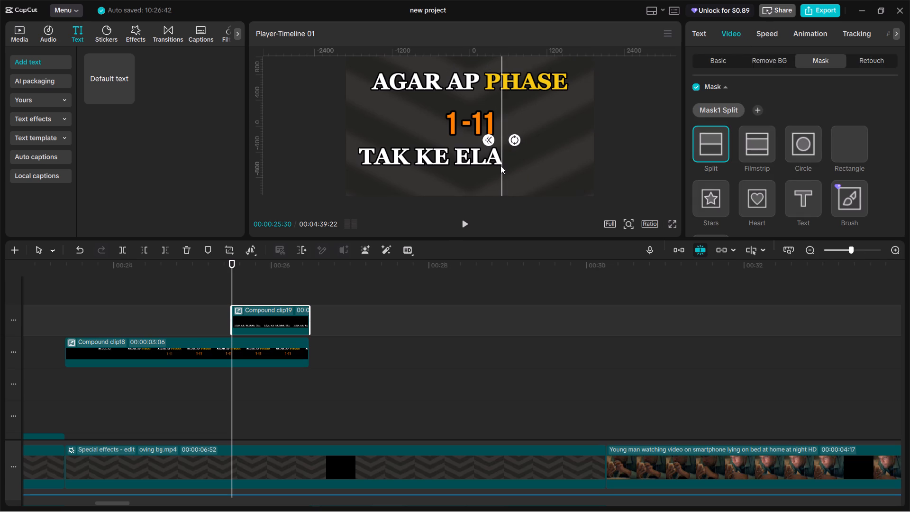
Move the mask line left of the text to about X -877, Y -139, and keyframe all mask settings there.
{"action": "left_click_drag", "start_coordinate": [500, 165], "coordinate": [355, 170]}
{"action": "scroll", "coordinate": [864, 146], "scroll_direction": "down", "scroll_amount": 3}
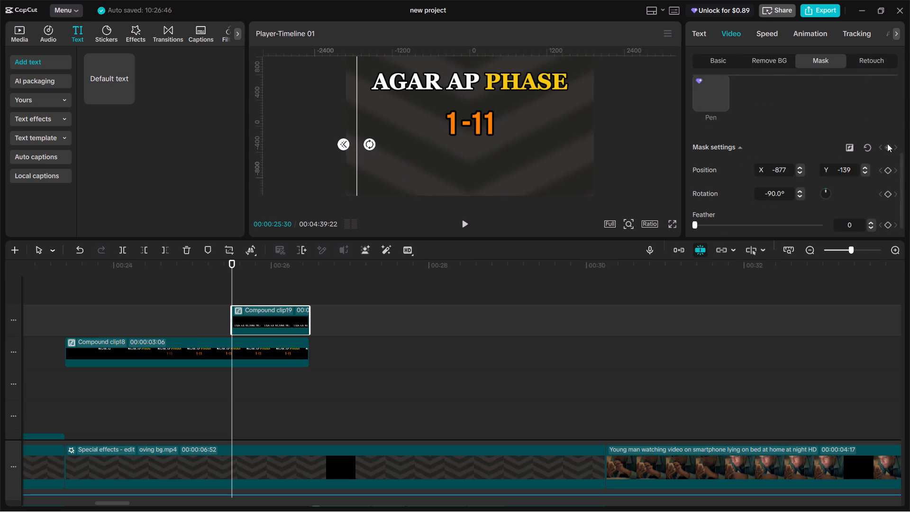
{"action": "left_click", "coordinate": [887, 144]}
Near the clip's end, at 00:00:26:24, keyframe the mask line past the right end of the text, at about X 914, Y -198.
{"action": "key", "text": "space"}
{"action": "key", "text": "space"}
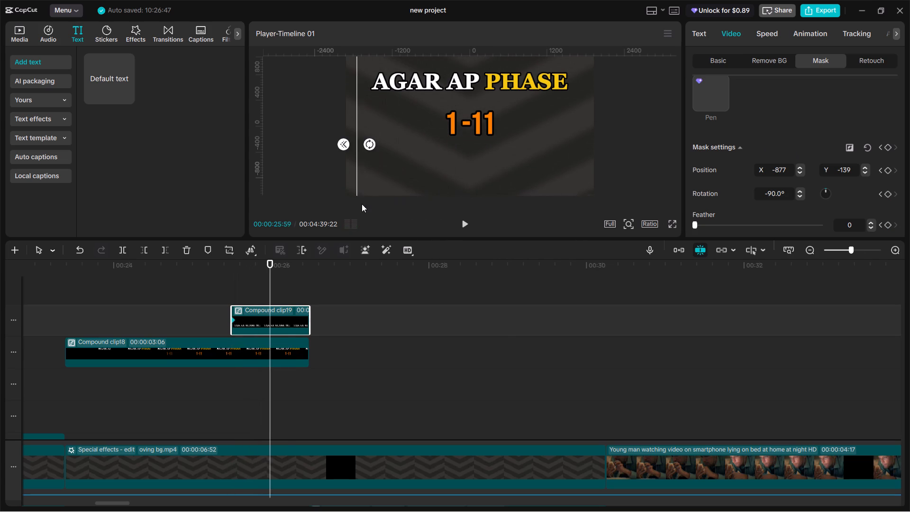
{"action": "key", "text": "space"}
{"action": "key", "text": "space"}
{"action": "key", "text": "space"}
{"action": "key", "text": "space"}
{"action": "left_click_drag", "start_coordinate": [357, 167], "coordinate": [391, 171]}
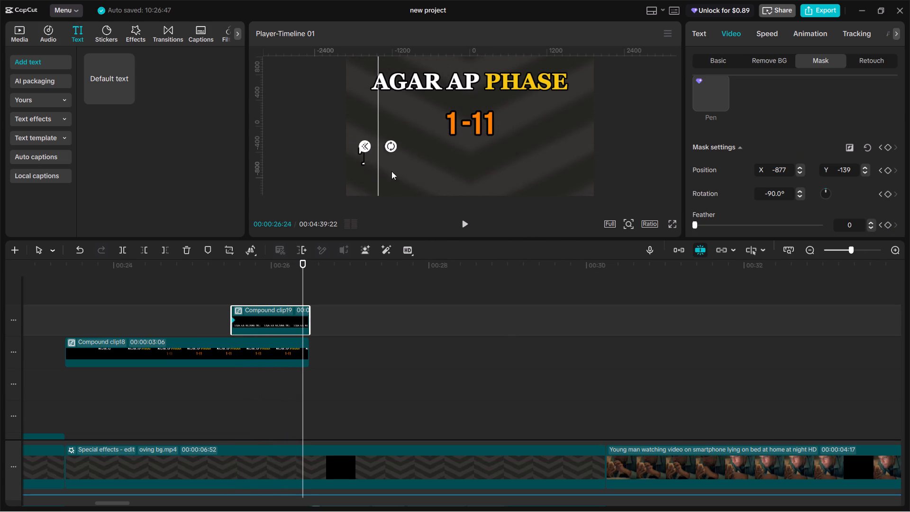
{"action": "left_click_drag", "start_coordinate": [391, 171], "coordinate": [588, 174]}
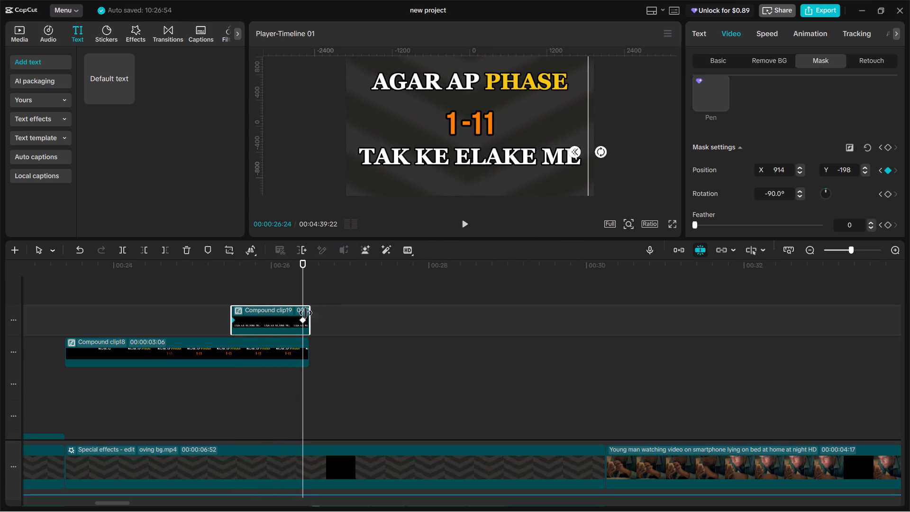
Apply Easing to the mask's ending keyframe on the "TAK KE ELAKE ME" compound clip.
{"action": "right_click", "coordinate": [303, 320]}
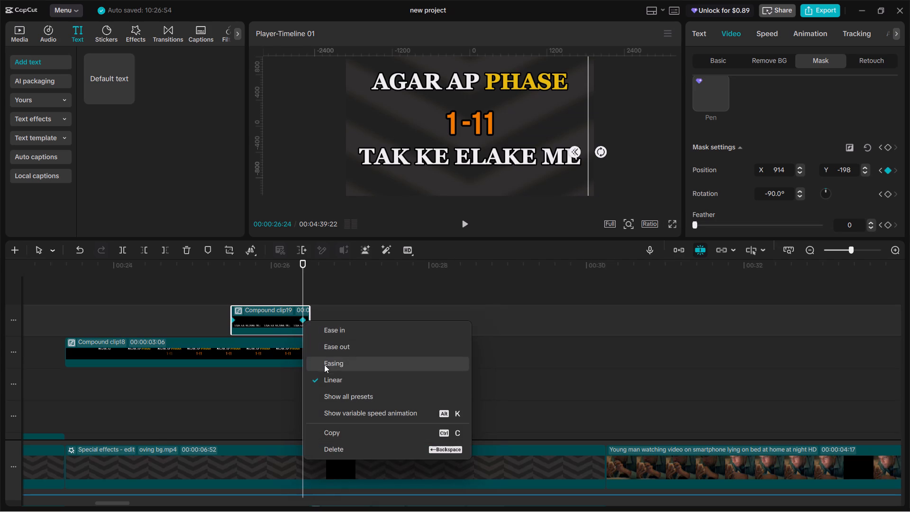
{"action": "left_click", "coordinate": [324, 365]}
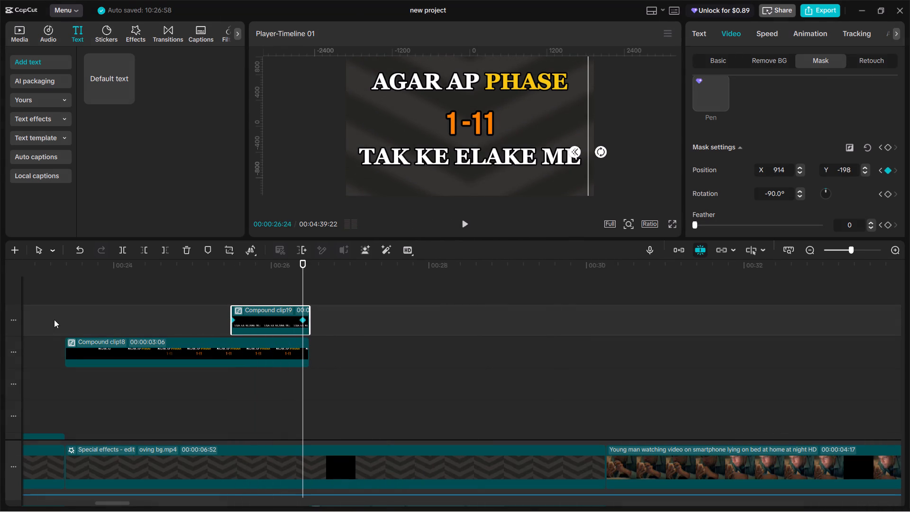
Play back the title section repeatedly from before Compound clip18's end to review the "TAK KE ELAKE ME" mask reveal and its timing.
{"action": "left_click", "coordinate": [54, 320]}
{"action": "scroll", "coordinate": [81, 320], "scroll_direction": "down", "scroll_amount": 7, "text": "ctrl"}
{"action": "left_click_drag", "start_coordinate": [127, 305], "coordinate": [132, 305]}
{"action": "key", "text": "space"}
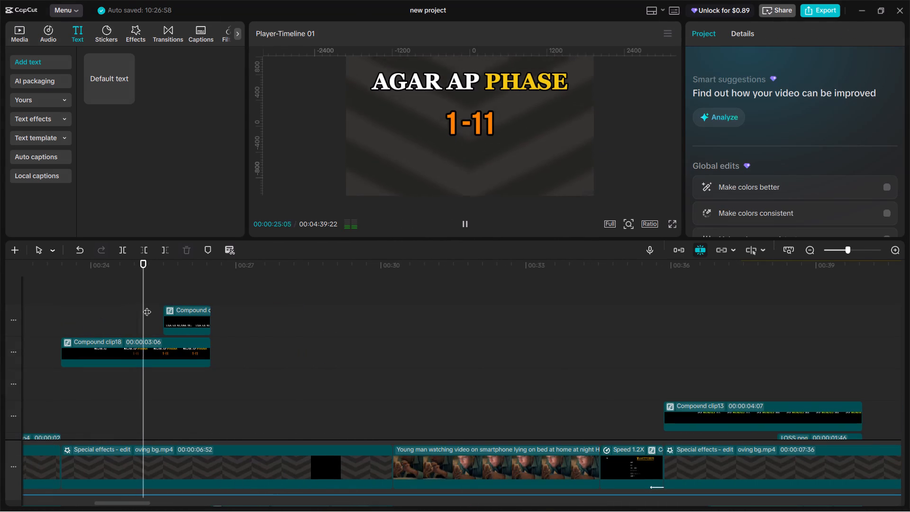
{"action": "key", "text": "space"}
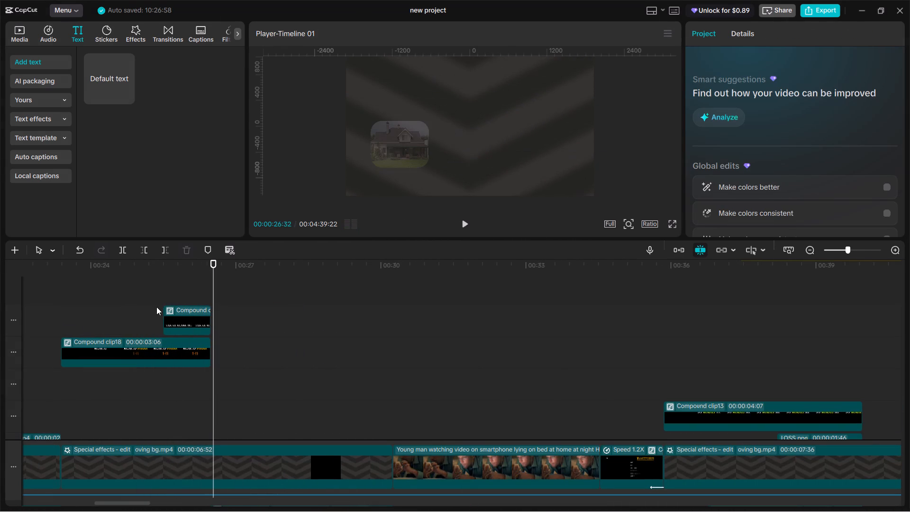
{"action": "left_click", "coordinate": [156, 307]}
{"action": "key", "text": "space"}
{"action": "key", "text": "space"}
{"action": "left_click", "coordinate": [155, 298]}
{"action": "key", "text": "space"}
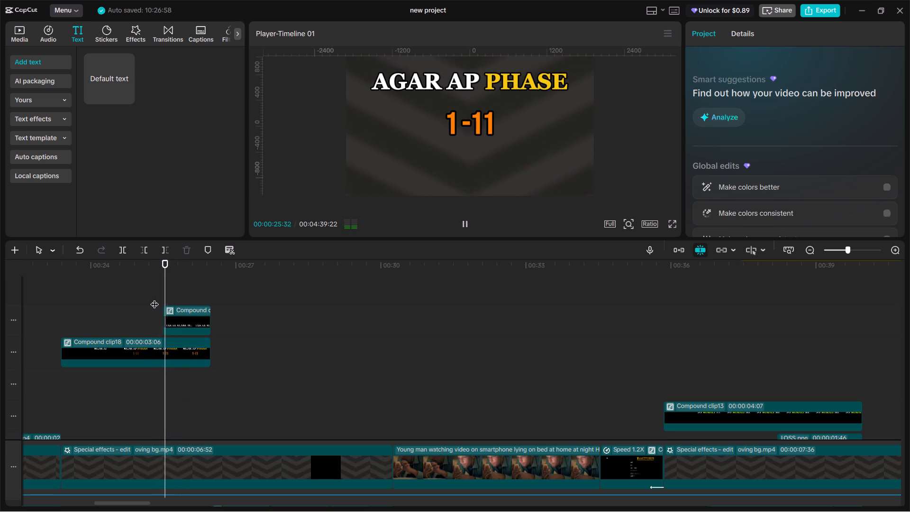
{"action": "key", "text": "space"}
{"action": "key", "text": "space"}
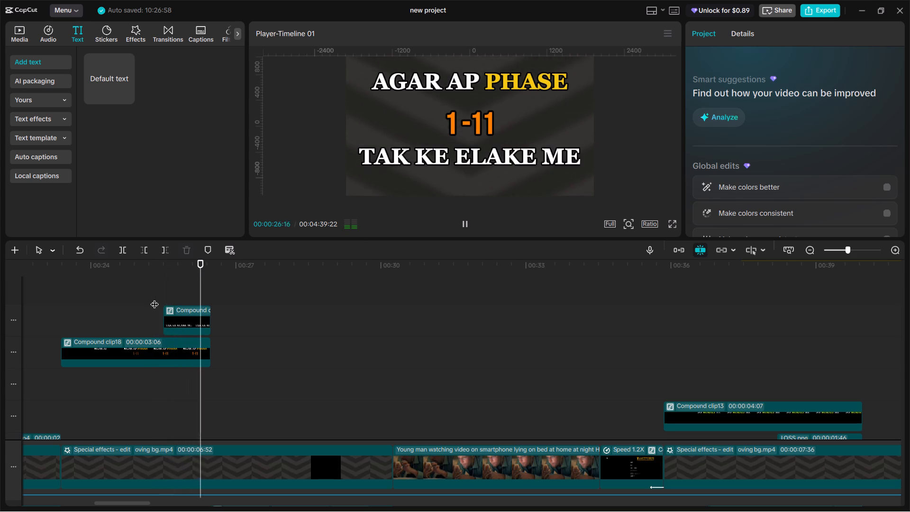
{"action": "scroll", "coordinate": [189, 303], "scroll_direction": "down", "scroll_amount": 8, "text": "ctrl"}
{"action": "left_click", "coordinate": [109, 312]}
{"action": "key", "text": "space"}
{"action": "key", "text": "space"}
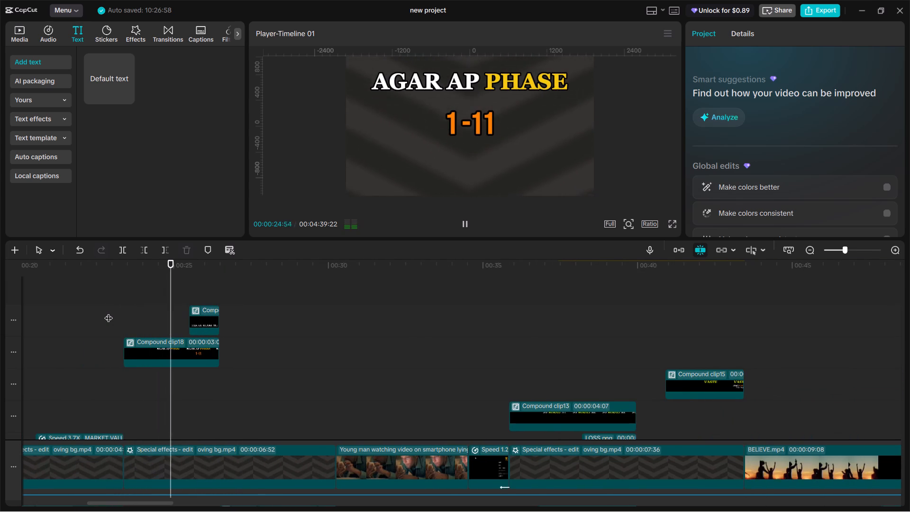
{"action": "key", "text": "space"}
{"action": "key", "text": "space"}
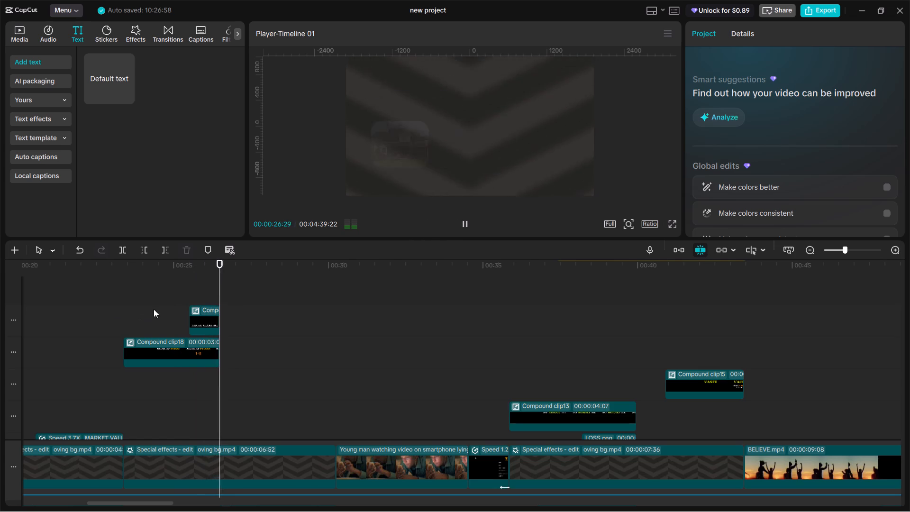
{"action": "left_click", "coordinate": [188, 304]}
{"action": "double_click", "coordinate": [183, 300]}
{"action": "left_click_drag", "start_coordinate": [183, 300], "coordinate": [189, 304]}
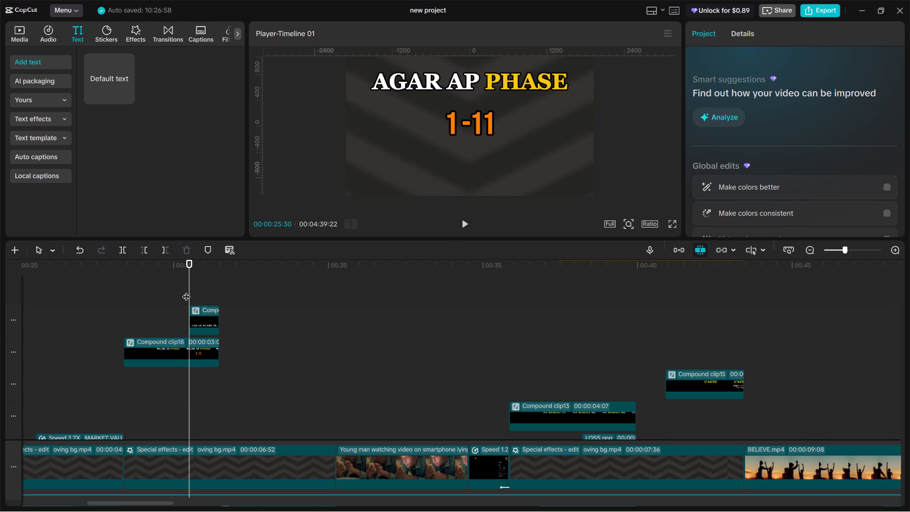
{"action": "left_click", "coordinate": [186, 291]}
{"action": "left_click", "coordinate": [185, 290]}
{"action": "key", "text": "space"}
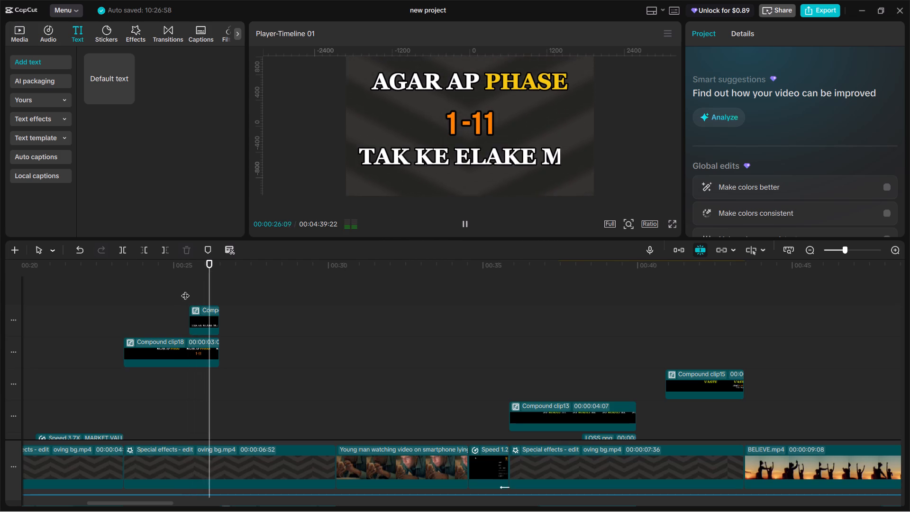
Play back the title section repeatedly from before the "TAK KE ELAKE ME" reveal through the house clip to review its timing.
{"action": "key", "text": "space"}
{"action": "left_click", "coordinate": [170, 290]}
{"action": "key", "text": "space"}
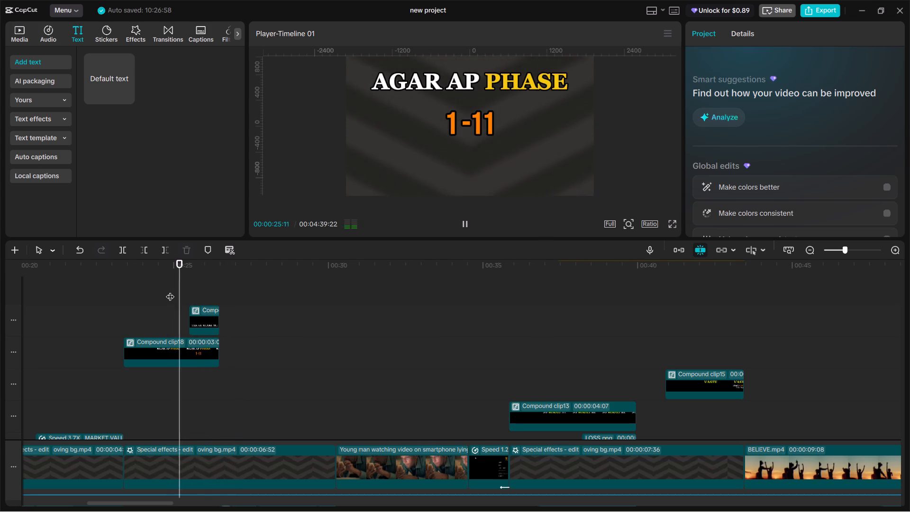
{"action": "left_click", "coordinate": [120, 302]}
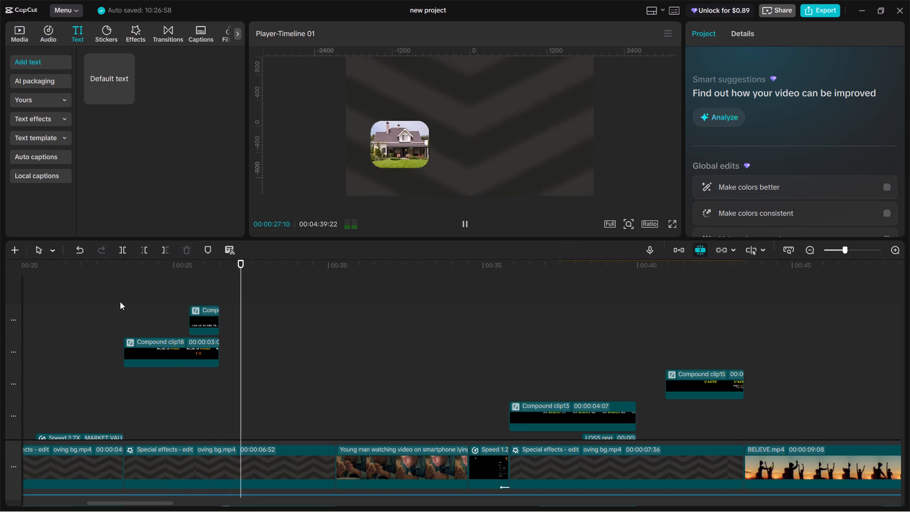
{"action": "key", "text": "space"}
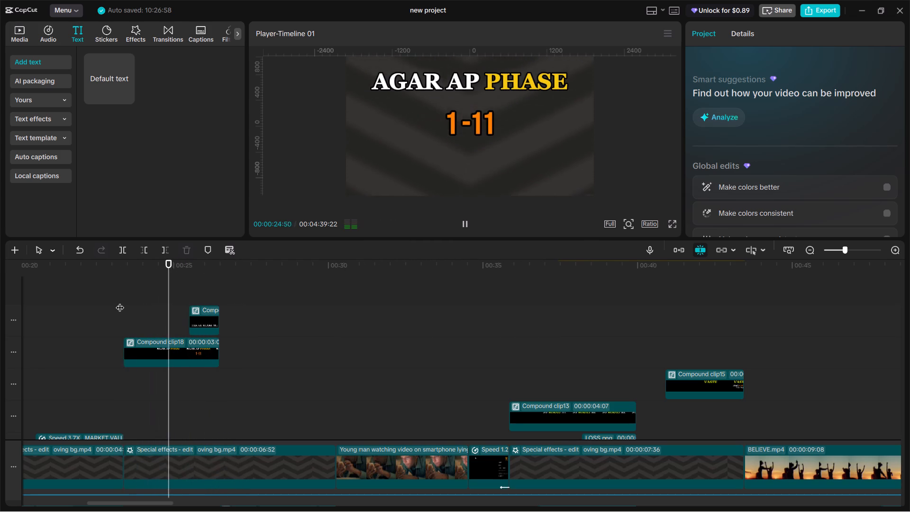
{"action": "key", "text": "space"}
{"action": "left_click", "coordinate": [170, 302]}
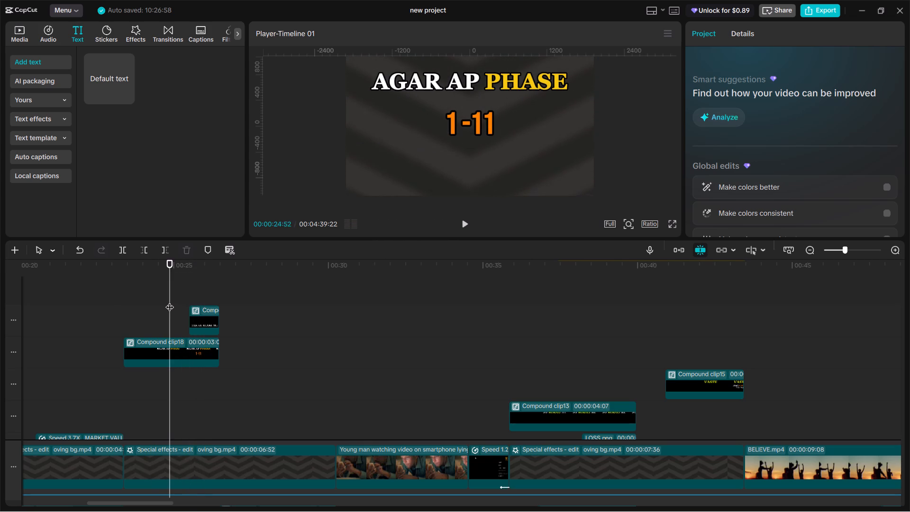
{"action": "key", "text": "space"}
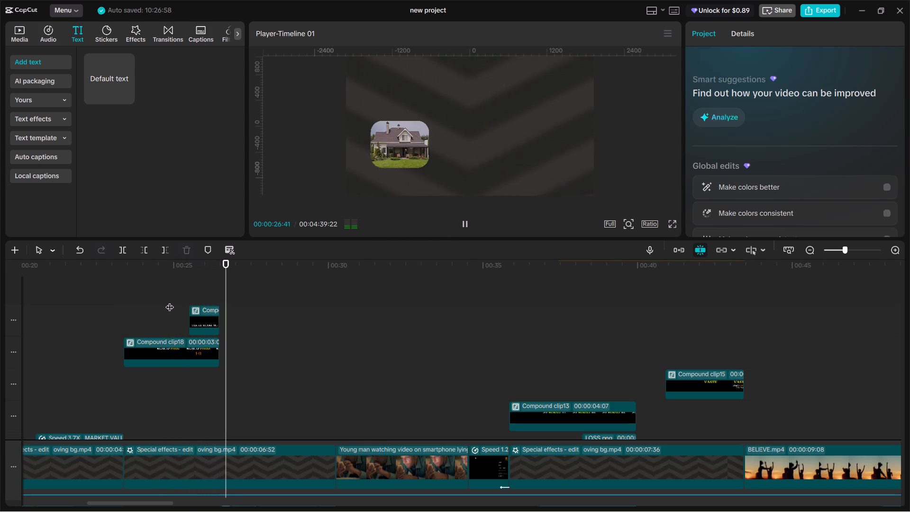
{"action": "key", "text": "space"}
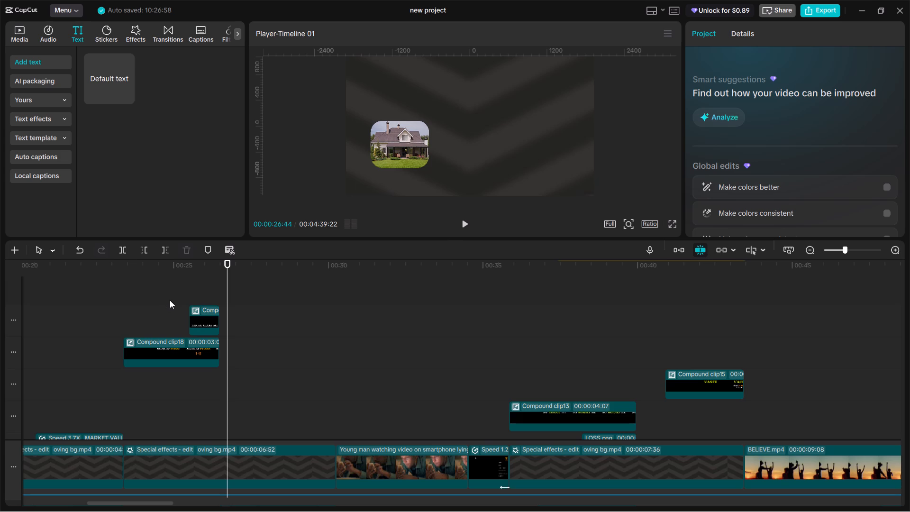
{"action": "left_click", "coordinate": [180, 297]}
{"action": "key", "text": "space"}
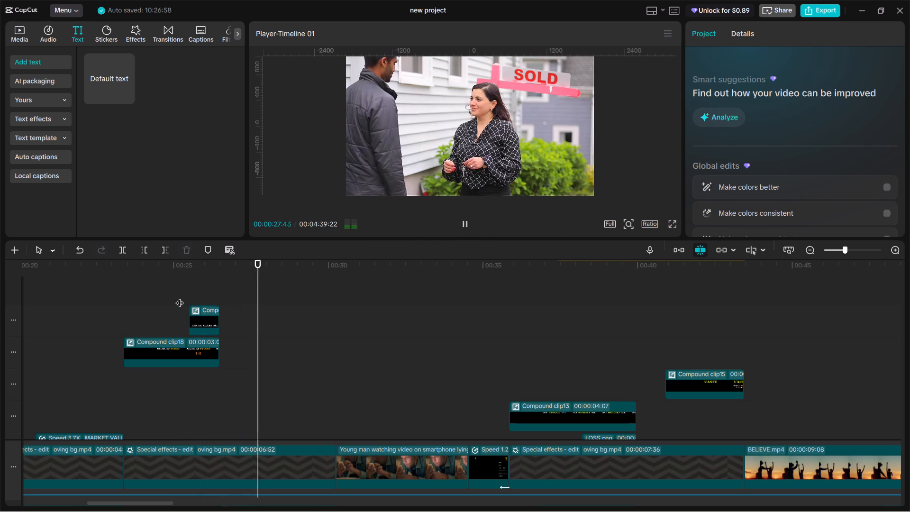
{"action": "left_click", "coordinate": [180, 297]}
{"action": "key", "text": "space"}
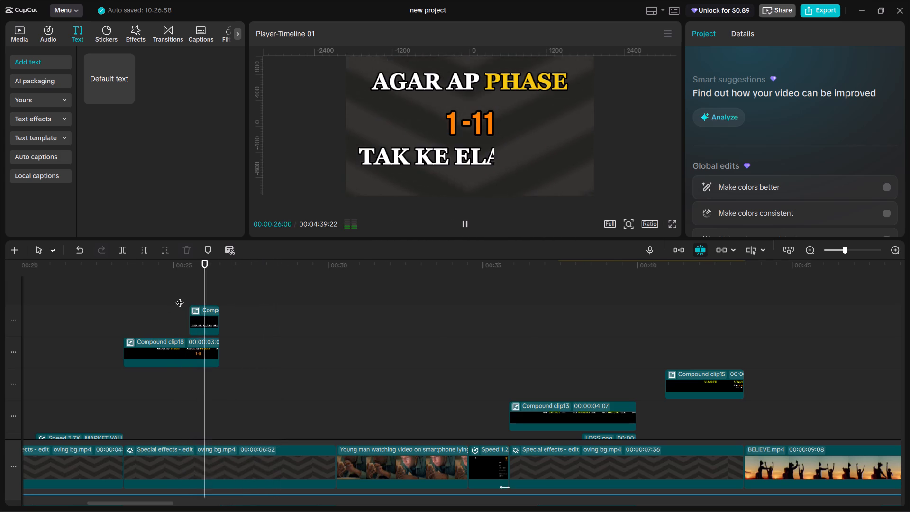
{"action": "key", "text": "space"}
Add a default text clip at 00:00:26:29, right after the title compound clips, and set its text to "koi".
{"action": "left_click", "coordinate": [222, 286]}
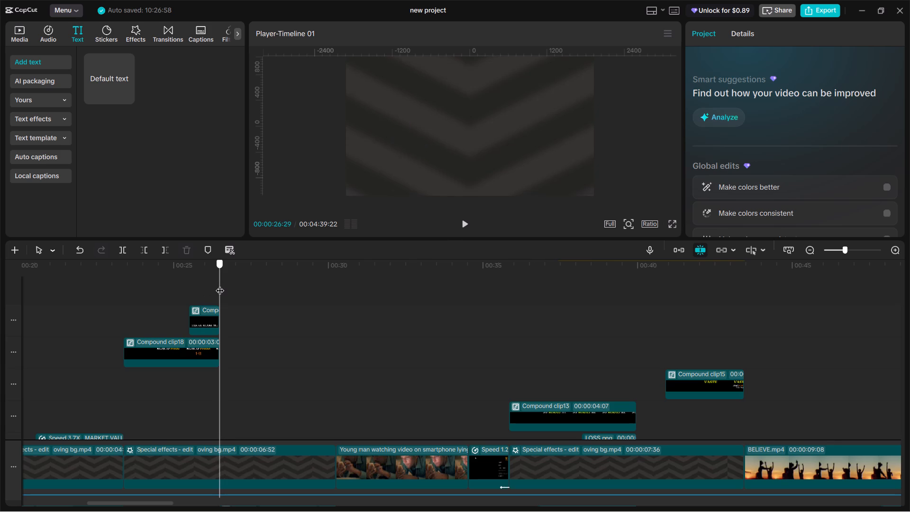
{"action": "key", "text": "space"}
{"action": "left_click", "coordinate": [220, 284]}
{"action": "left_click", "coordinate": [129, 99]}
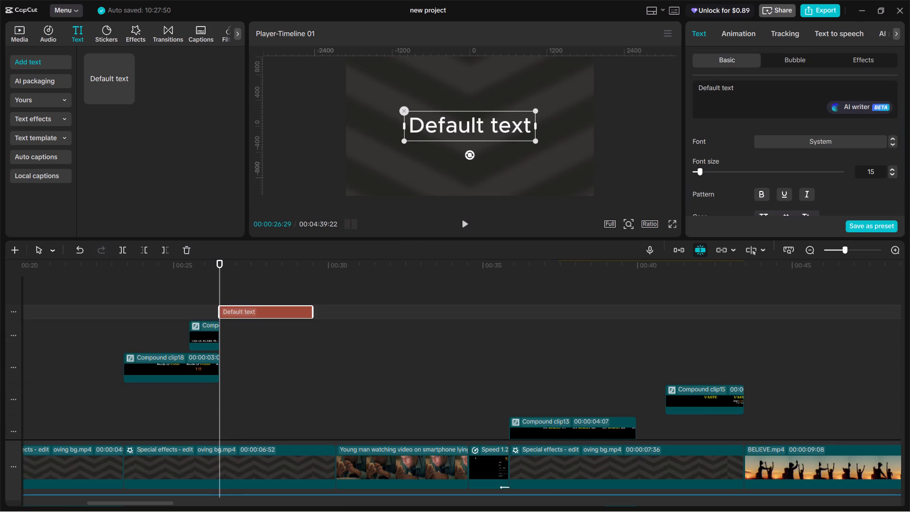
{"action": "left_click", "coordinate": [740, 85]}
{"action": "key", "text": "ctrl+a"}
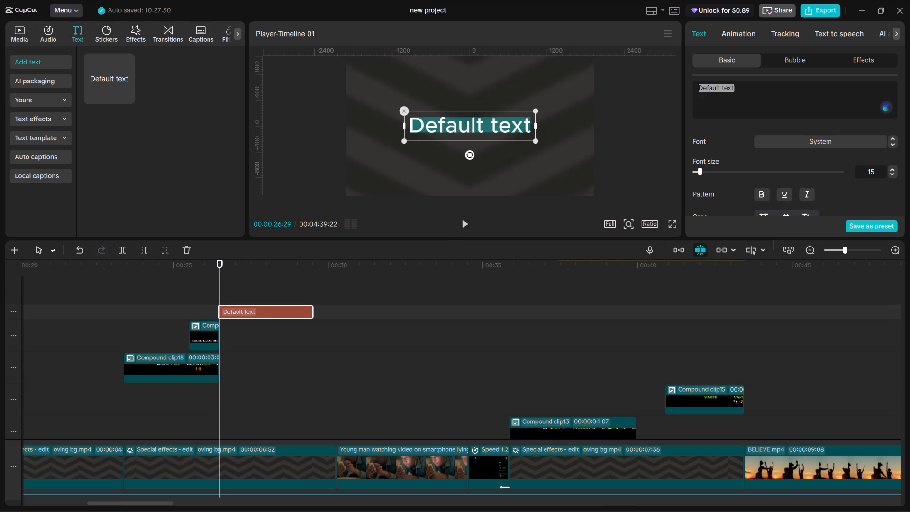
{"action": "type", "text": "koi"}
Make the "koi" text bold and uppercase in the serif font, and move it to the top centre of the frame.
{"action": "scroll", "coordinate": [798, 68], "scroll_direction": "up", "scroll_amount": 1}
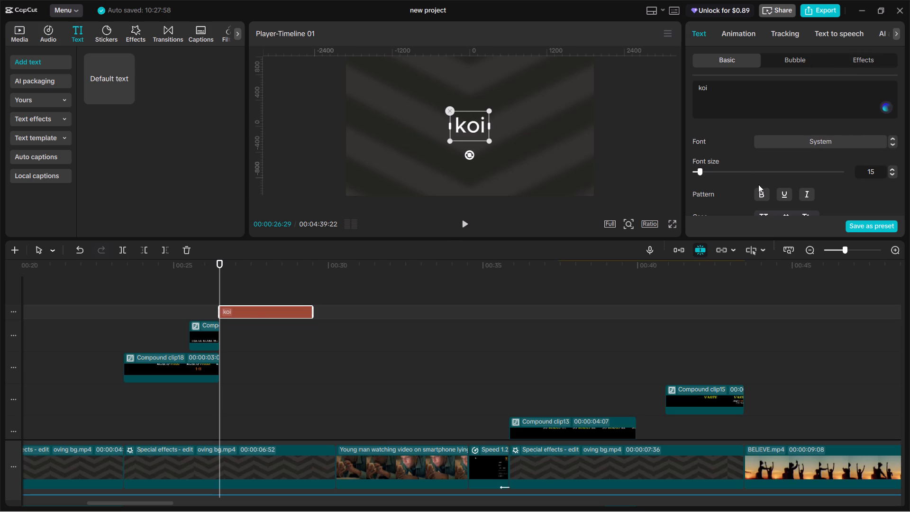
{"action": "left_click", "coordinate": [763, 195]}
{"action": "left_click", "coordinate": [763, 214]}
{"action": "left_click", "coordinate": [807, 140]}
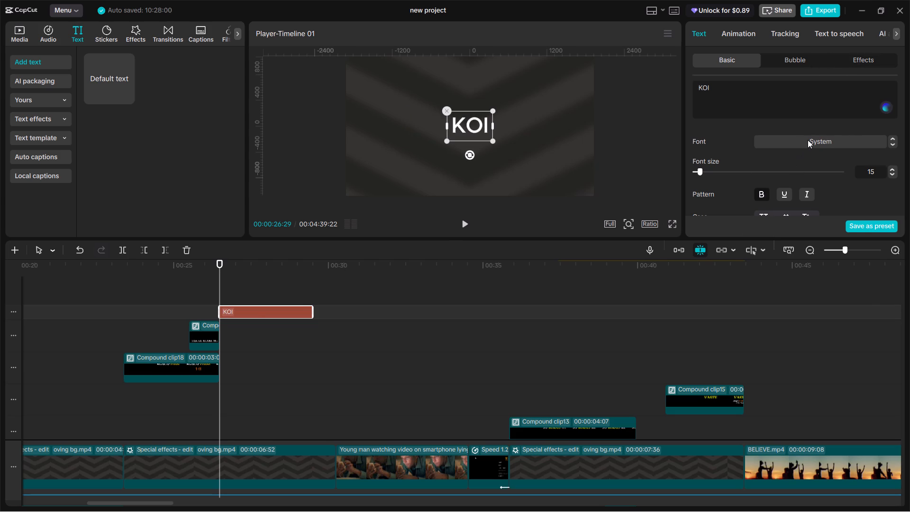
{"action": "left_click", "coordinate": [798, 131]}
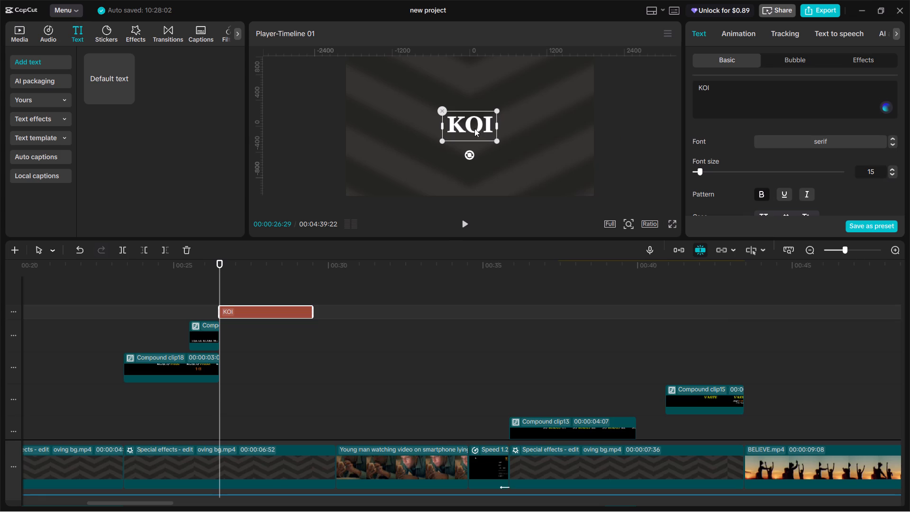
{"action": "left_click_drag", "start_coordinate": [474, 128], "coordinate": [473, 86]}
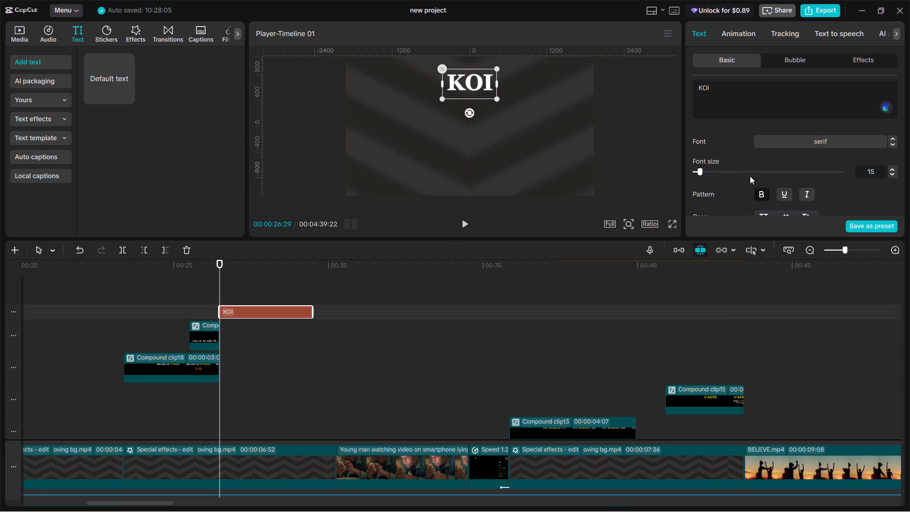
Apply the third preset text style after None, with white lettering, to the KOI title.
{"action": "scroll", "coordinate": [785, 169], "scroll_direction": "down", "scroll_amount": 2}
{"action": "scroll", "coordinate": [822, 182], "scroll_direction": "down", "scroll_amount": 2}
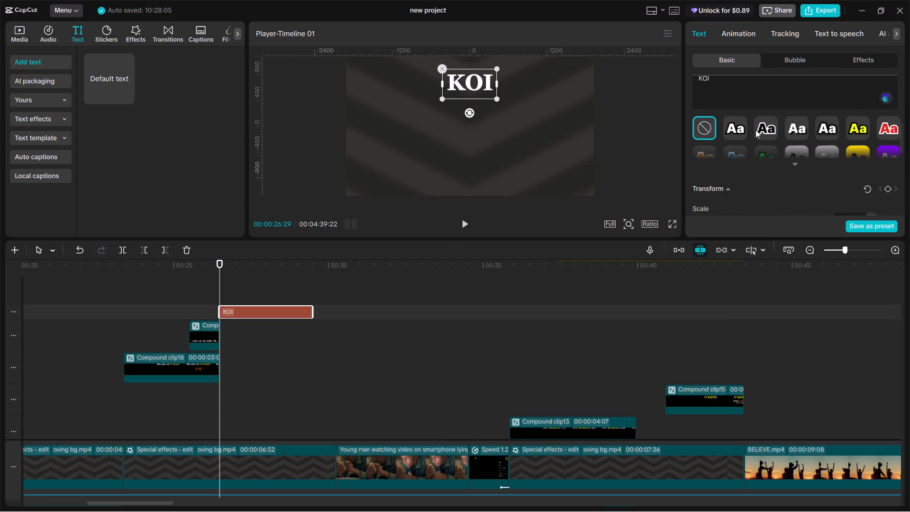
{"action": "left_click", "coordinate": [729, 130]}
{"action": "left_click", "coordinate": [801, 128]}
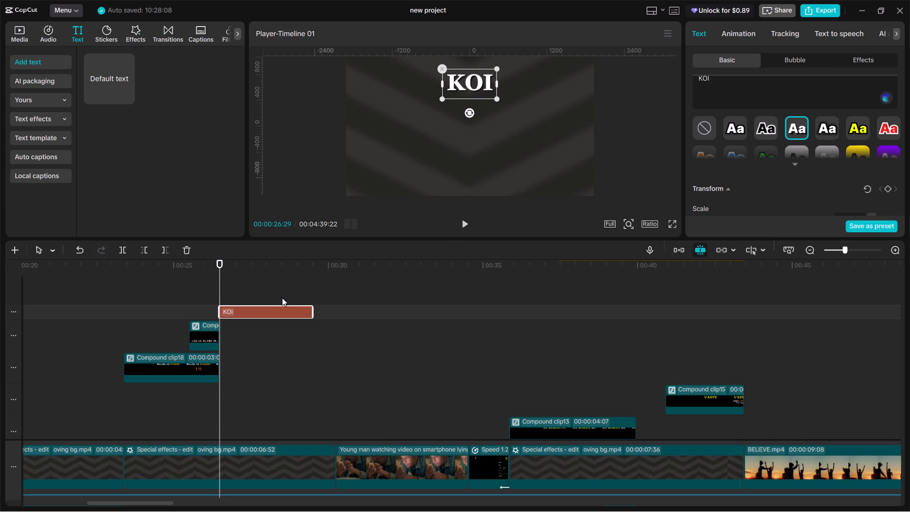
Play back the start of the KOI title over the house clip to check its timing, and return to 00:00:26:29.
{"action": "key", "text": "space"}
{"action": "key", "text": "space"}
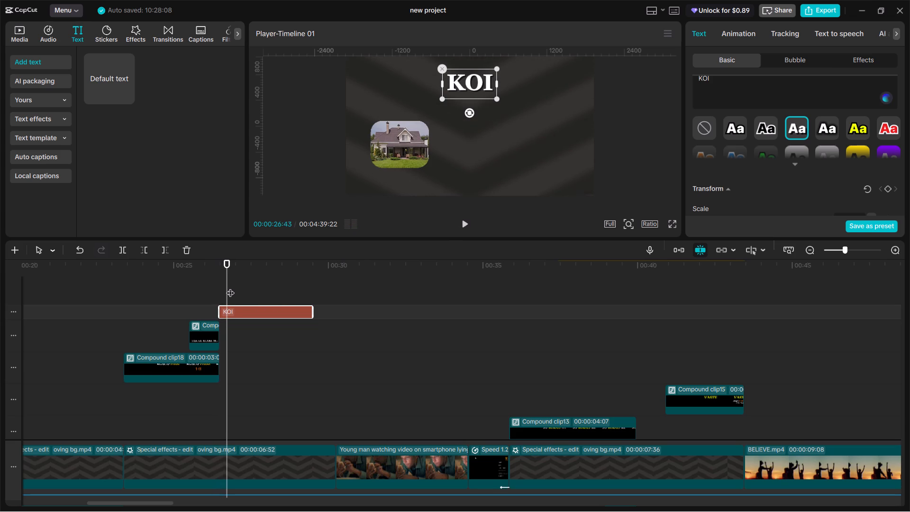
{"action": "scroll", "coordinate": [255, 318], "scroll_direction": "down", "scroll_amount": 12}
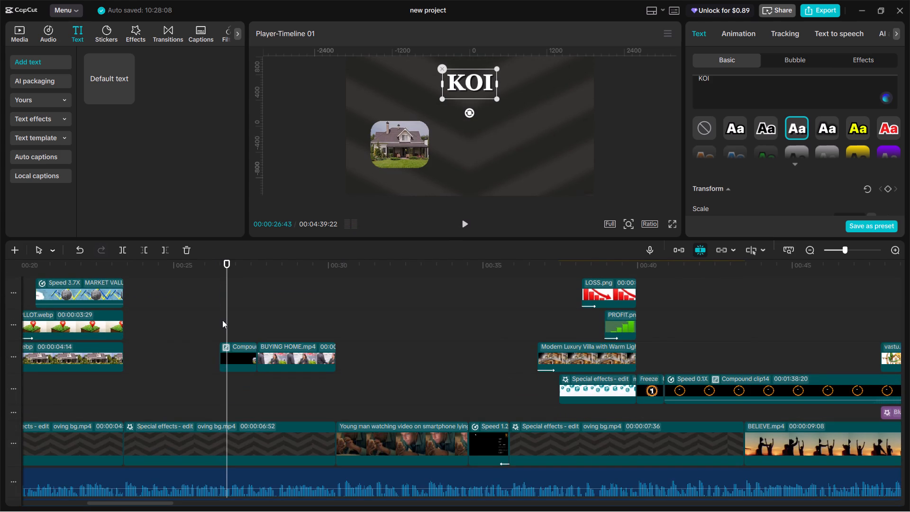
{"action": "left_click", "coordinate": [225, 322]}
{"action": "key", "text": "space"}
{"action": "left_click", "coordinate": [222, 321]}
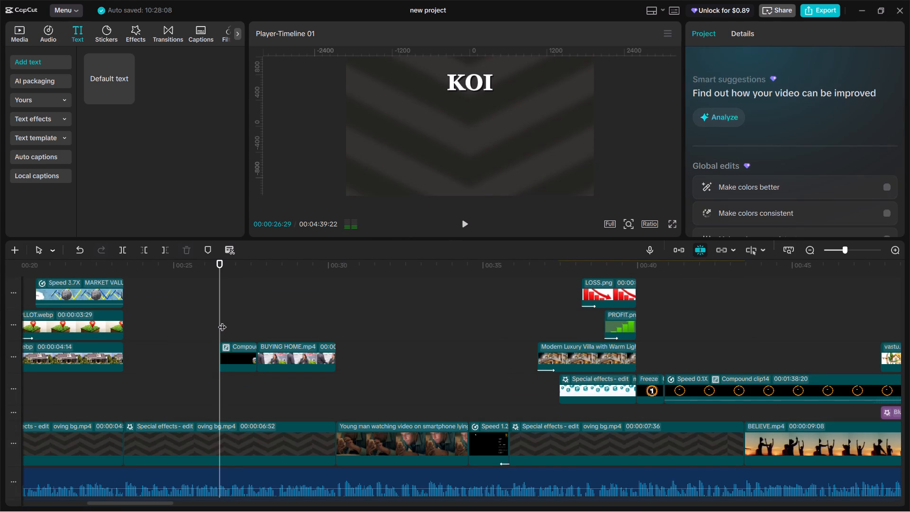
Search the In animations for "FADE" with the KOI text clip selected.
{"action": "scroll", "coordinate": [242, 331], "scroll_direction": "up", "scroll_amount": 13}
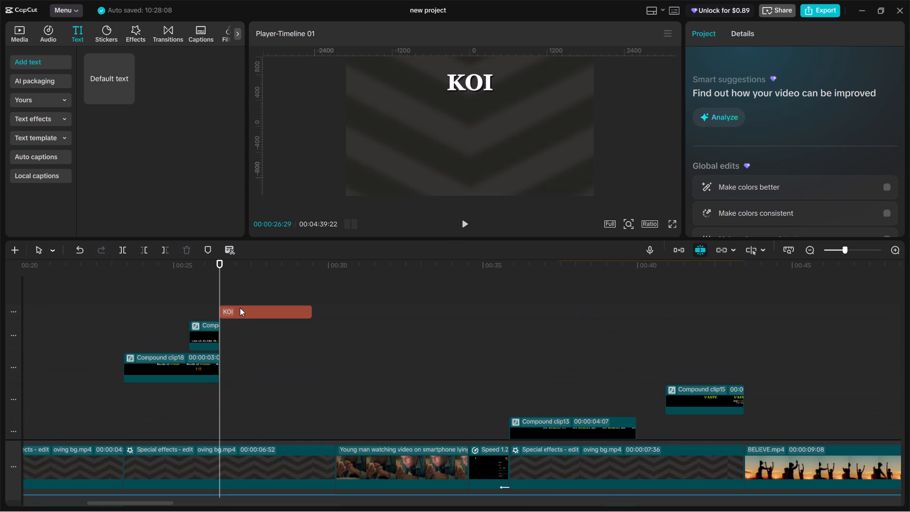
{"action": "left_click", "coordinate": [240, 308]}
{"action": "left_click", "coordinate": [744, 31]}
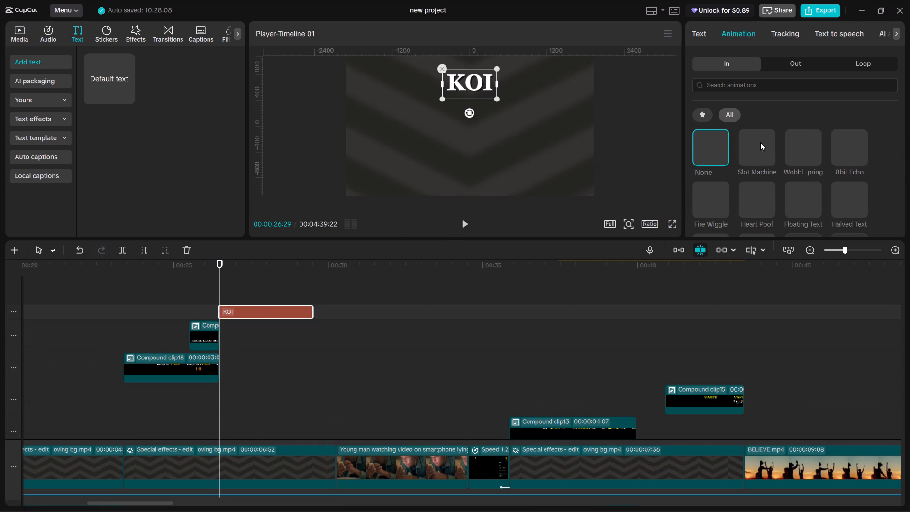
{"action": "left_click", "coordinate": [753, 87]}
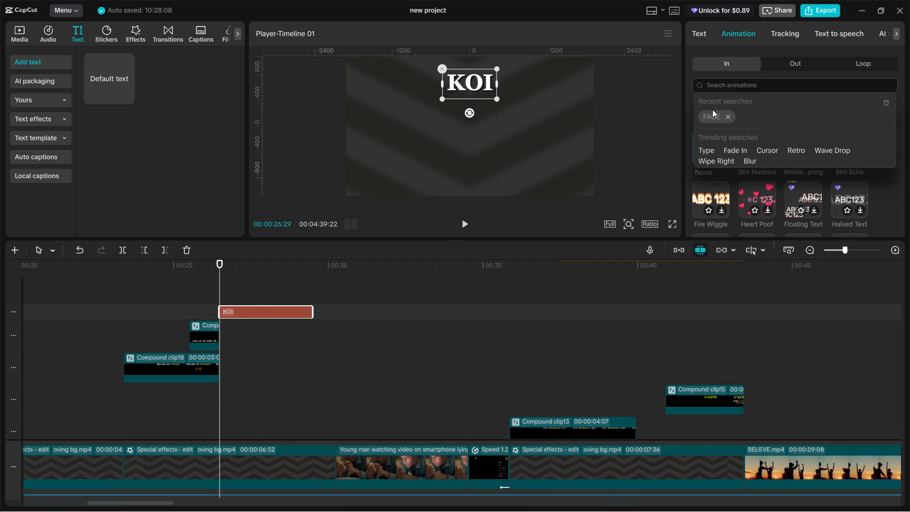
{"action": "left_click", "coordinate": [712, 110]}
{"action": "left_click", "coordinate": [710, 116]}
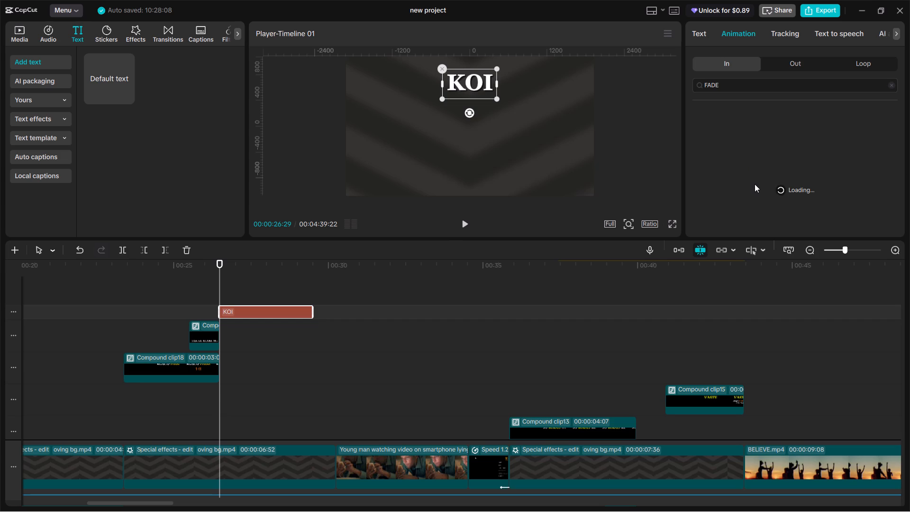
{"action": "left_click", "coordinate": [755, 184]}
{"action": "scroll", "coordinate": [756, 178], "scroll_direction": "down", "scroll_amount": 9}
{"action": "scroll", "coordinate": [764, 178], "scroll_direction": "up", "scroll_amount": 8}
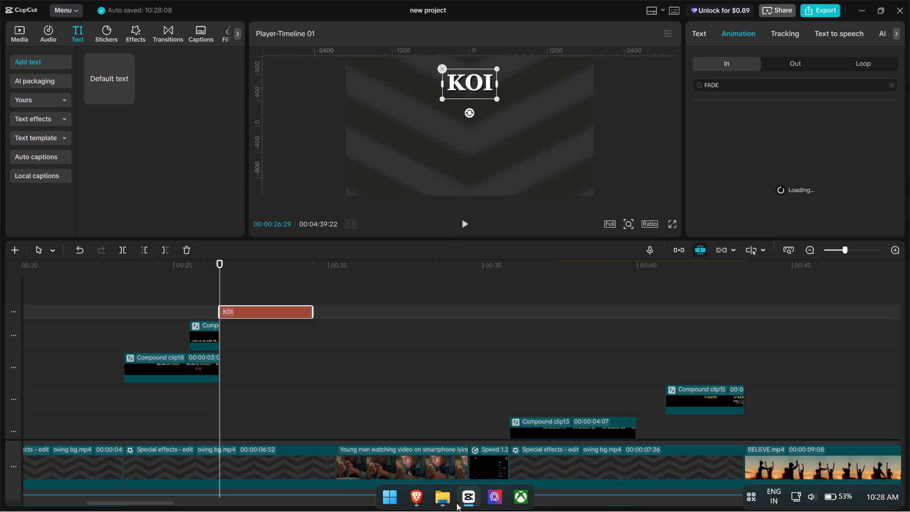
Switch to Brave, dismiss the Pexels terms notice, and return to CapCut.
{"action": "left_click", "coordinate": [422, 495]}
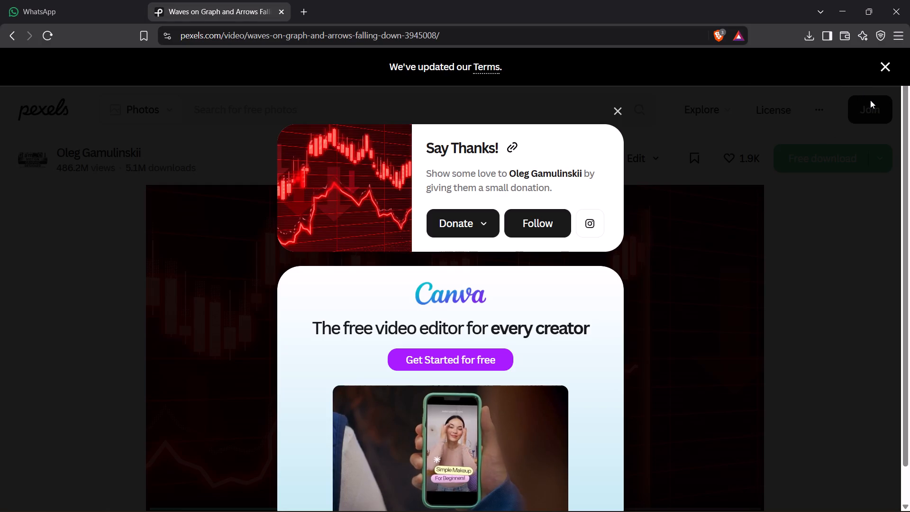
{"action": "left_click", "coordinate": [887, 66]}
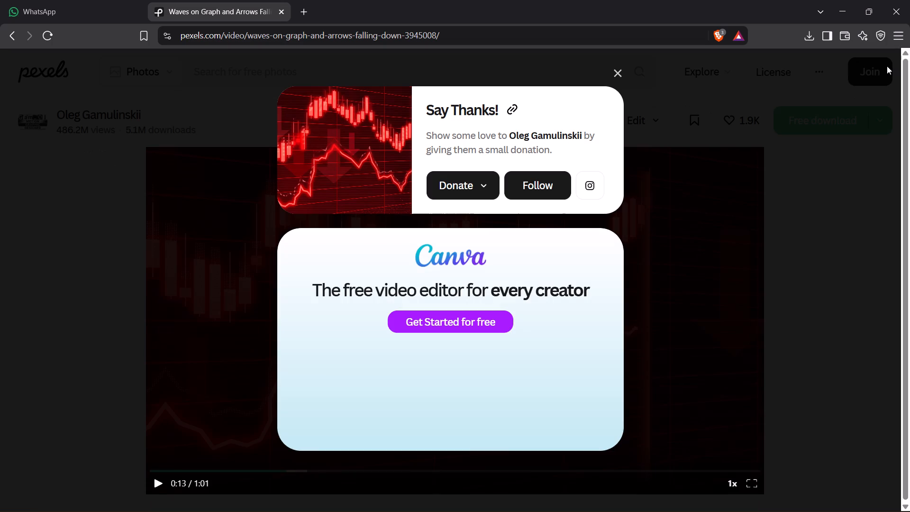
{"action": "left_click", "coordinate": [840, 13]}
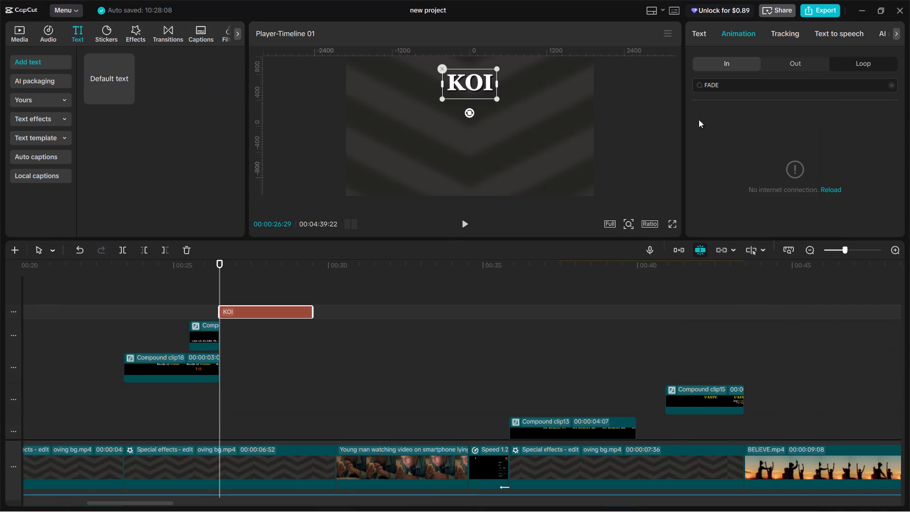
Review the BELIEVE.mp4 section from 00:00:43:27 onward, playing back the parts with the vastu, crowd and rate images.
{"action": "scroll", "coordinate": [552, 347], "scroll_direction": "down", "scroll_amount": 7, "text": "ctrl"}
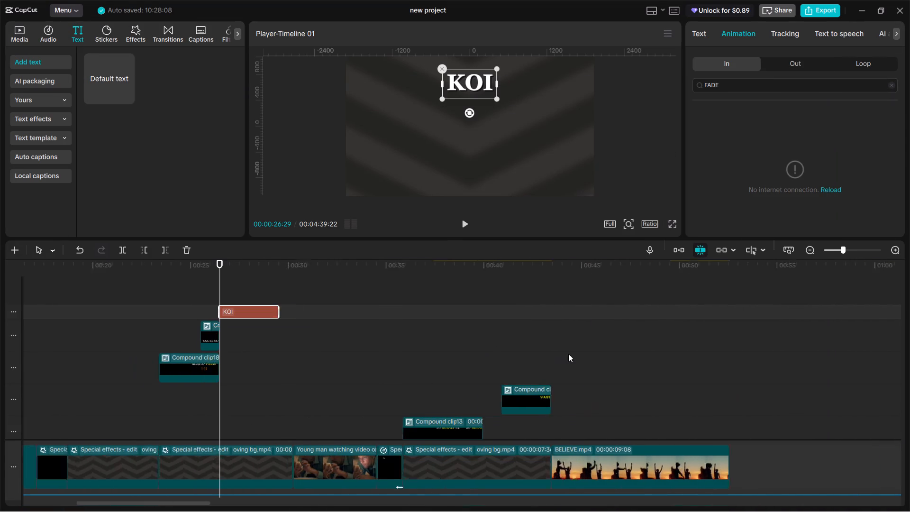
{"action": "scroll", "coordinate": [625, 314], "scroll_direction": "down", "scroll_amount": 1, "text": "ctrl"}
{"action": "left_click", "coordinate": [417, 342]}
{"action": "left_click_drag", "start_coordinate": [417, 342], "coordinate": [414, 342]}
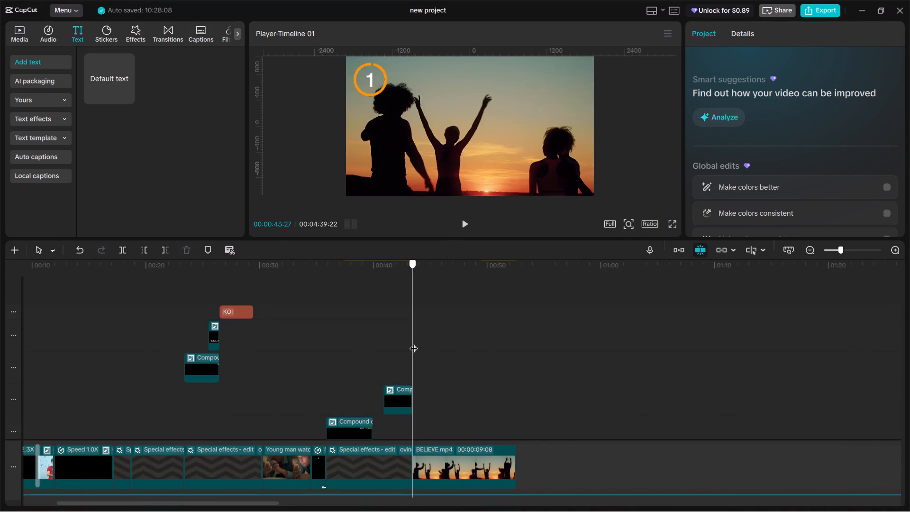
{"action": "left_click_drag", "start_coordinate": [414, 342], "coordinate": [498, 370]}
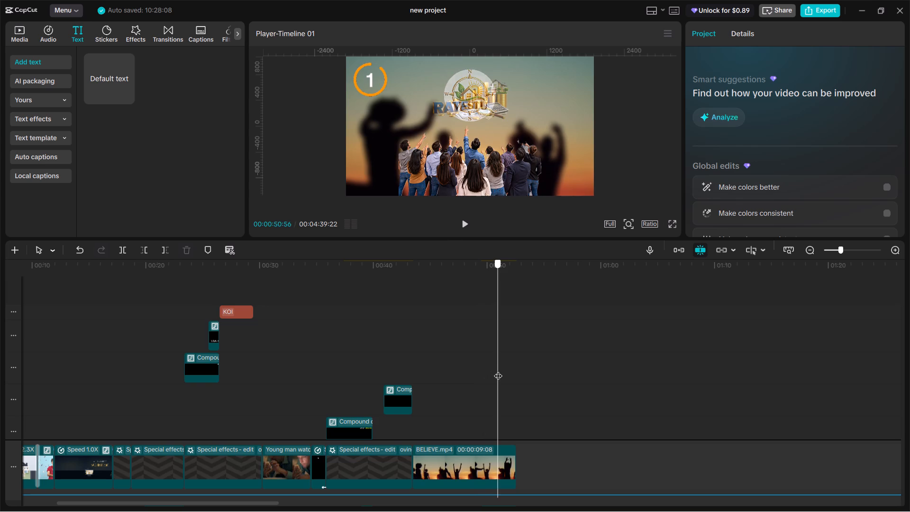
{"action": "left_click_drag", "start_coordinate": [498, 370], "coordinate": [523, 391]}
{"action": "key", "text": "space"}
{"action": "left_click", "coordinate": [505, 380]}
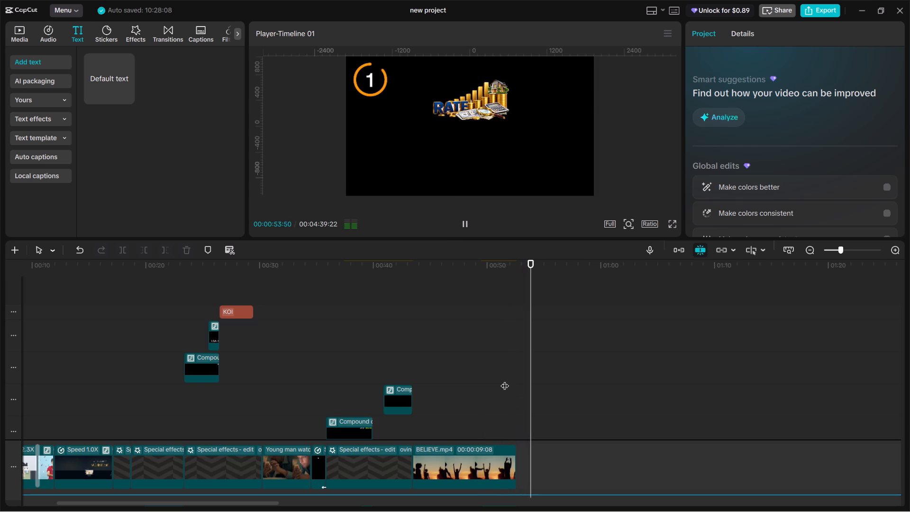
{"action": "left_click_drag", "start_coordinate": [505, 380], "coordinate": [477, 375]}
{"action": "key", "text": "space"}
{"action": "scroll", "coordinate": [476, 373], "scroll_direction": "up", "scroll_amount": 12}
{"action": "scroll", "coordinate": [476, 371], "scroll_direction": "down", "scroll_amount": 2}
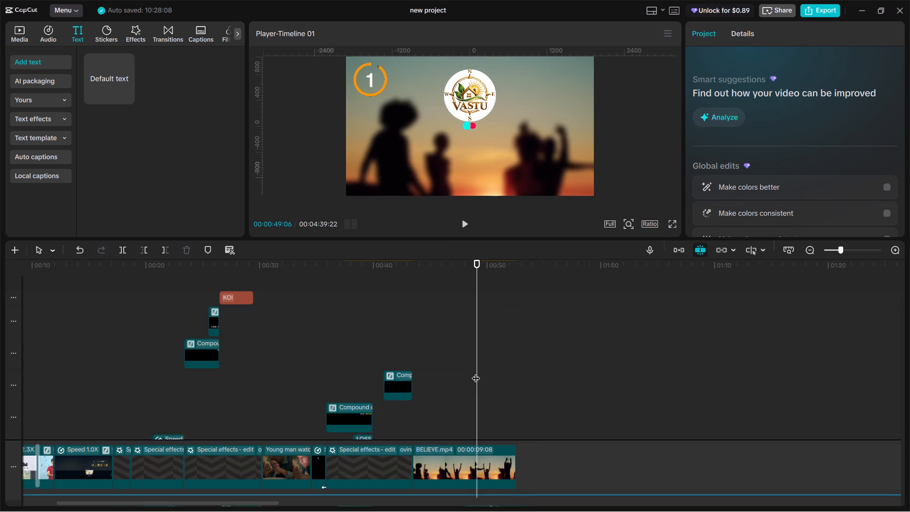
{"action": "scroll", "coordinate": [476, 372], "scroll_direction": "down", "scroll_amount": 11}
{"action": "key", "text": "space"}
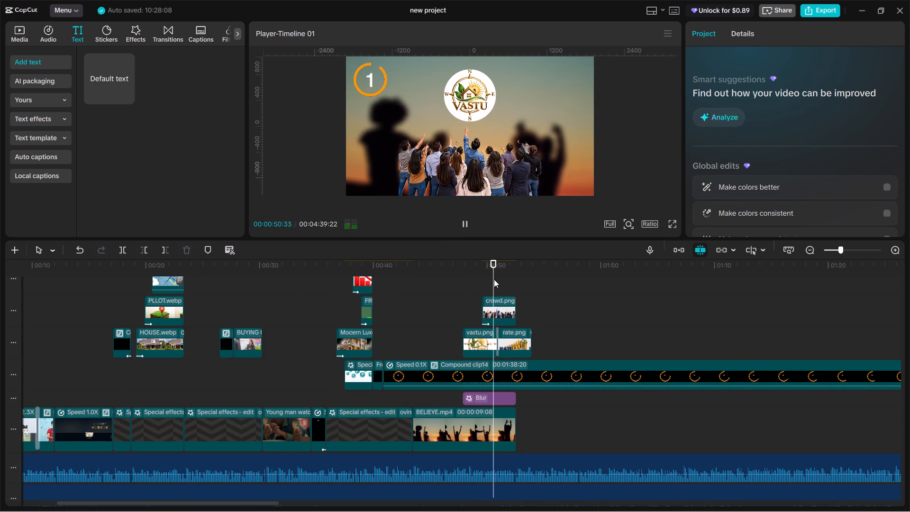
{"action": "key", "text": "space"}
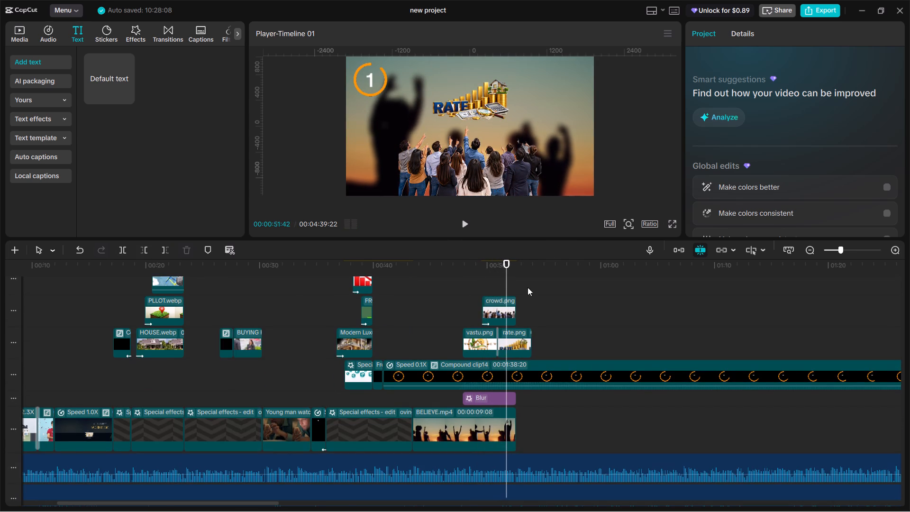
Reload the "FADE" In animation results for the KOI text clip and apply the first Fade In animation.
{"action": "scroll", "coordinate": [532, 290], "scroll_direction": "down", "scroll_amount": 6, "text": "ctrl"}
{"action": "scroll", "coordinate": [555, 311], "scroll_direction": "up", "scroll_amount": 16, "text": "ctrl"}
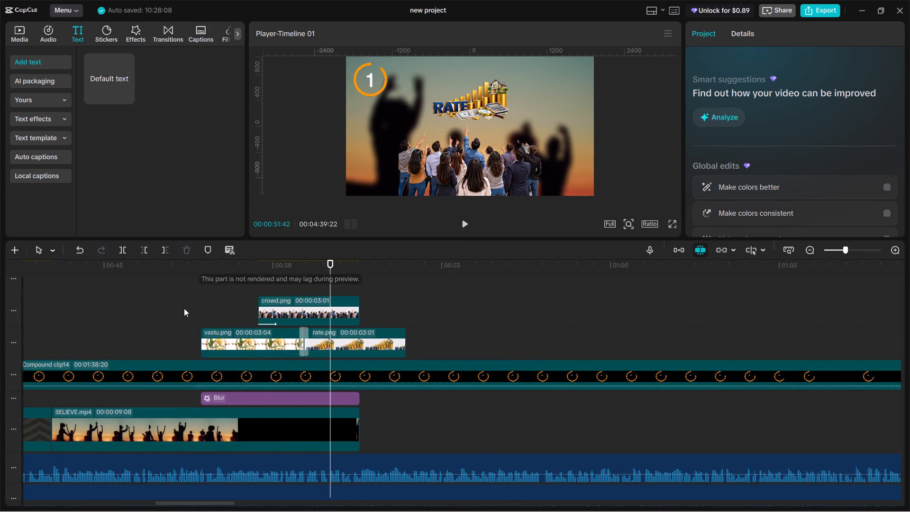
{"action": "scroll", "coordinate": [143, 336], "scroll_direction": "up", "scroll_amount": 7}
{"action": "scroll", "coordinate": [93, 329], "scroll_direction": "up", "scroll_amount": 5, "text": "alt"}
{"action": "scroll", "coordinate": [305, 359], "scroll_direction": "up", "scroll_amount": 5}
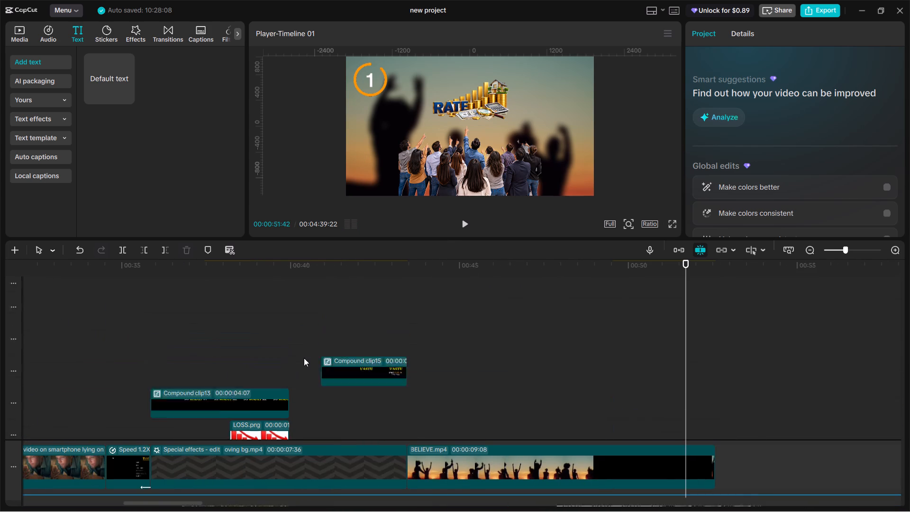
{"action": "scroll", "coordinate": [304, 358], "scroll_direction": "up", "scroll_amount": 1}
{"action": "scroll", "coordinate": [288, 357], "scroll_direction": "up", "scroll_amount": 7, "text": "alt"}
{"action": "left_click", "coordinate": [355, 310]}
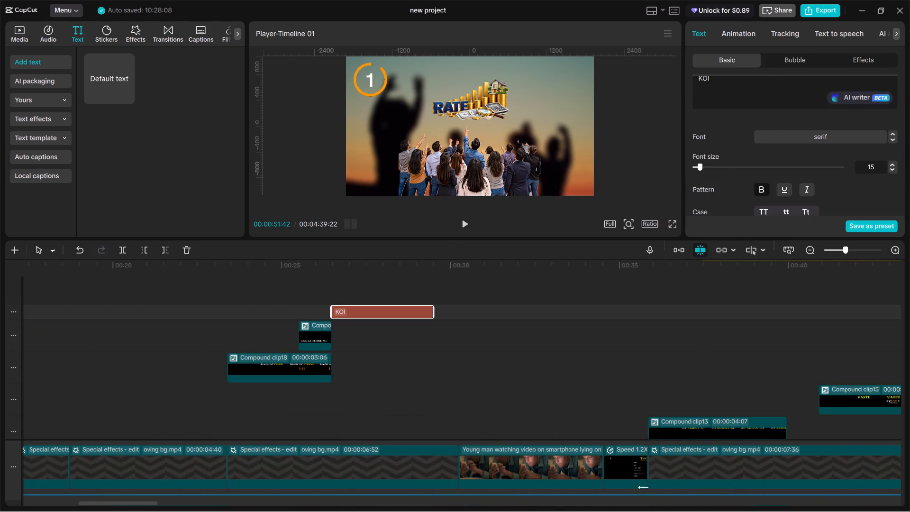
{"action": "left_click", "coordinate": [738, 35]}
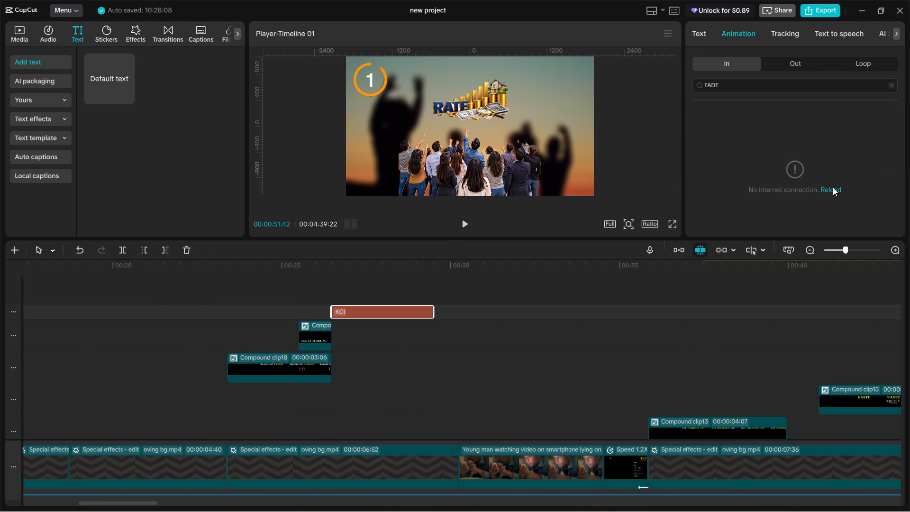
{"action": "left_click", "coordinate": [833, 187]}
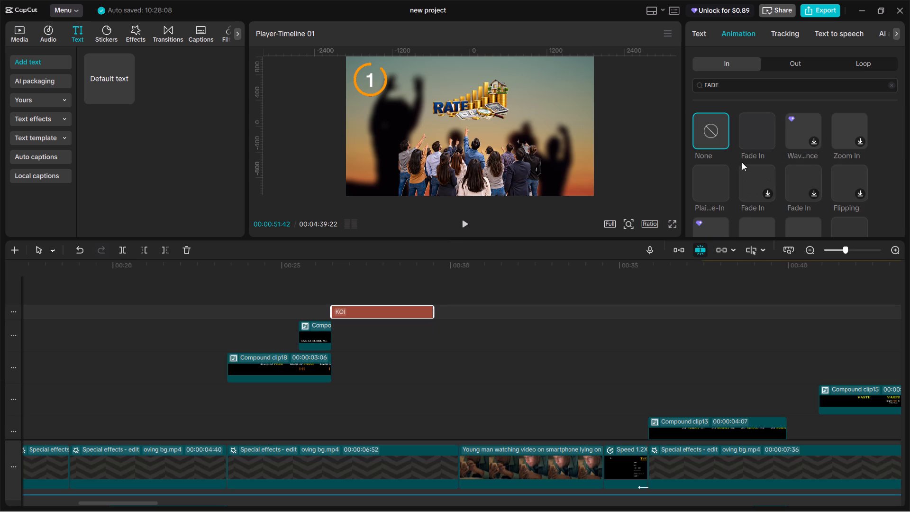
{"action": "left_click", "coordinate": [758, 132]}
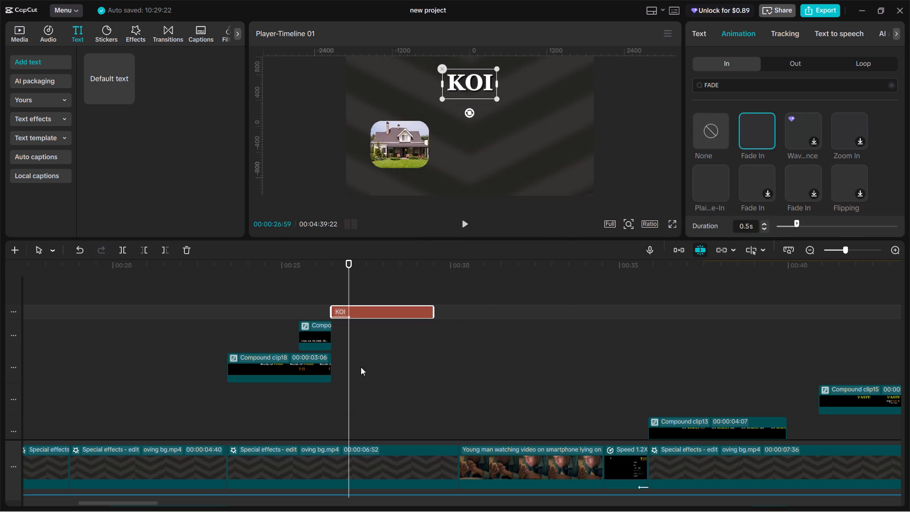
Play back the KOI title from 00:00:26:29 into BUYING HOME.mp4, checking its fade-in against the house image.
{"action": "left_click_drag", "start_coordinate": [348, 360], "coordinate": [331, 364]}
{"action": "key", "text": "space"}
{"action": "key", "text": "space"}
{"action": "scroll", "coordinate": [400, 368], "scroll_direction": "down", "scroll_amount": 13}
{"action": "left_click_drag", "start_coordinate": [342, 313], "coordinate": [334, 311]}
{"action": "key", "text": "space"}
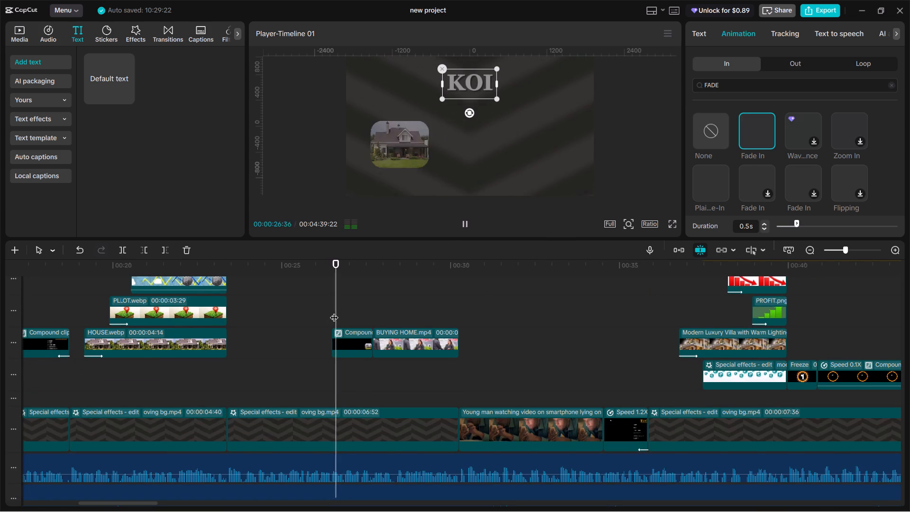
{"action": "key", "text": "space"}
{"action": "scroll", "coordinate": [339, 319], "scroll_direction": "up", "scroll_amount": 15, "text": "ctrl"}
{"action": "left_click_drag", "start_coordinate": [344, 295], "coordinate": [327, 300]}
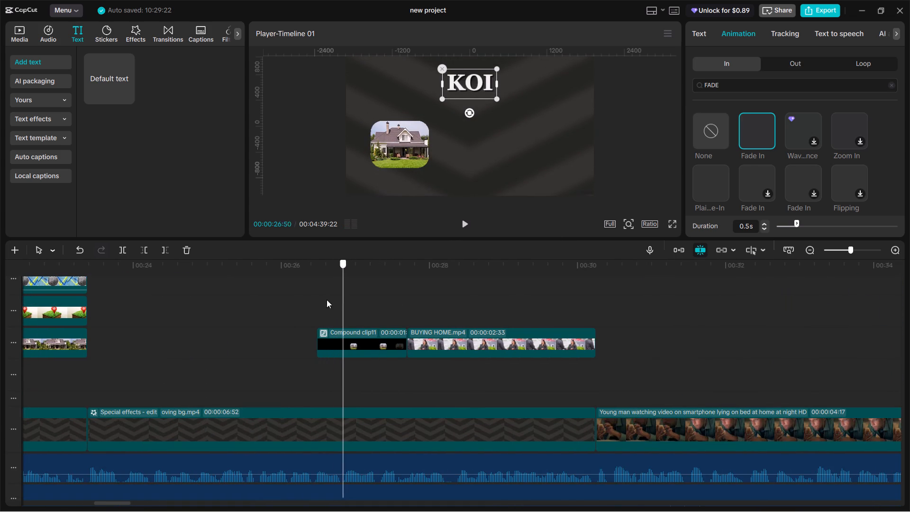
{"action": "left_click_drag", "start_coordinate": [327, 300], "coordinate": [314, 317]}
{"action": "key", "text": "space"}
{"action": "key", "text": "space"}
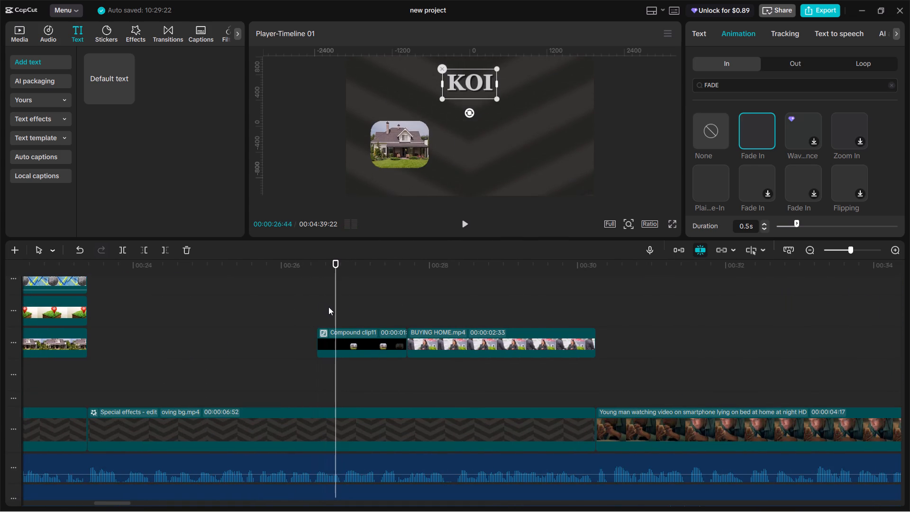
{"action": "left_click_drag", "start_coordinate": [333, 311], "coordinate": [328, 306]}
{"action": "key", "text": "space"}
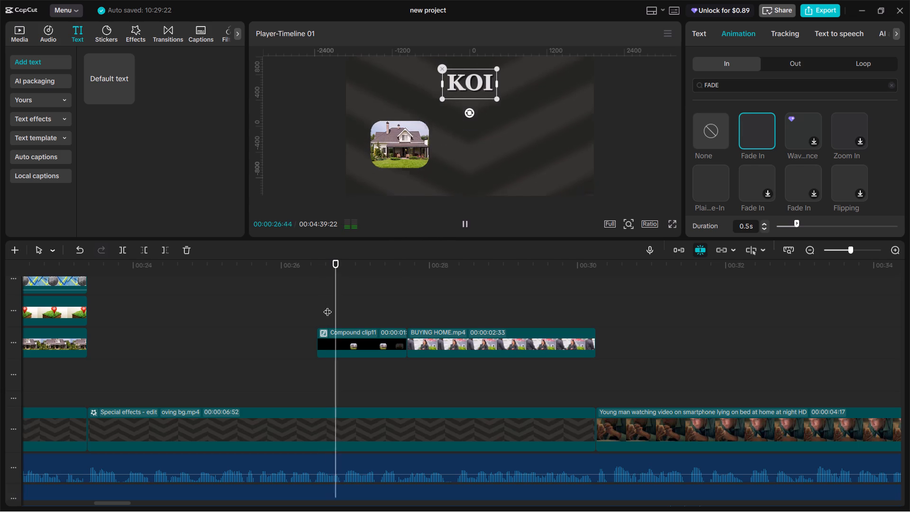
{"action": "key", "text": "space"}
{"action": "left_click_drag", "start_coordinate": [343, 302], "coordinate": [330, 294]}
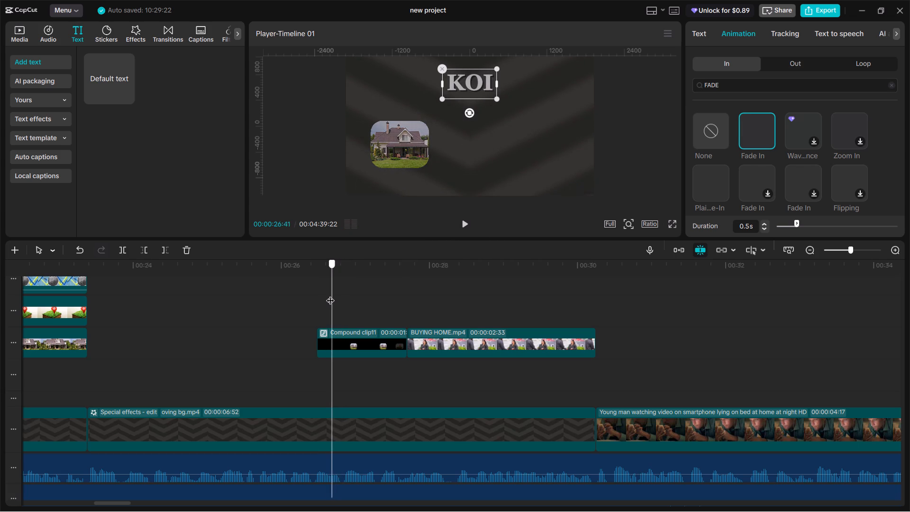
{"action": "left_click_drag", "start_coordinate": [330, 294], "coordinate": [330, 294]}
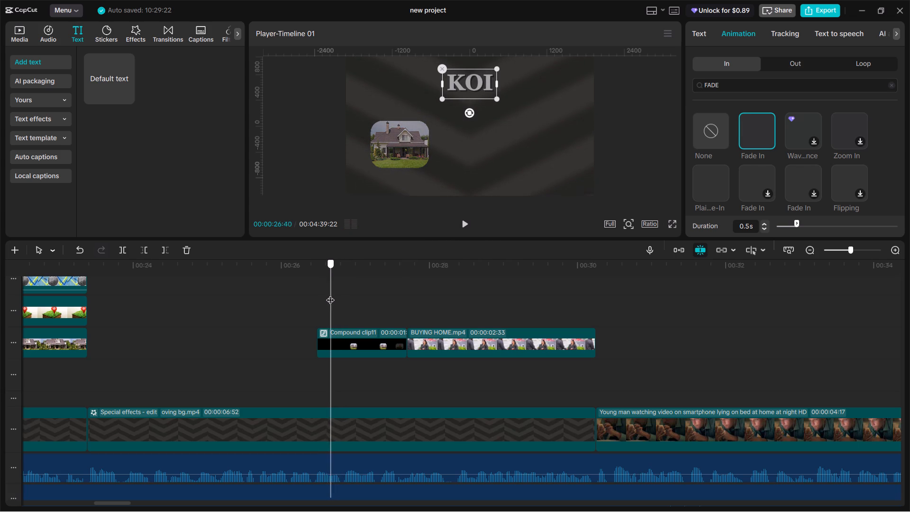
{"action": "left_click_drag", "start_coordinate": [330, 294], "coordinate": [319, 289]}
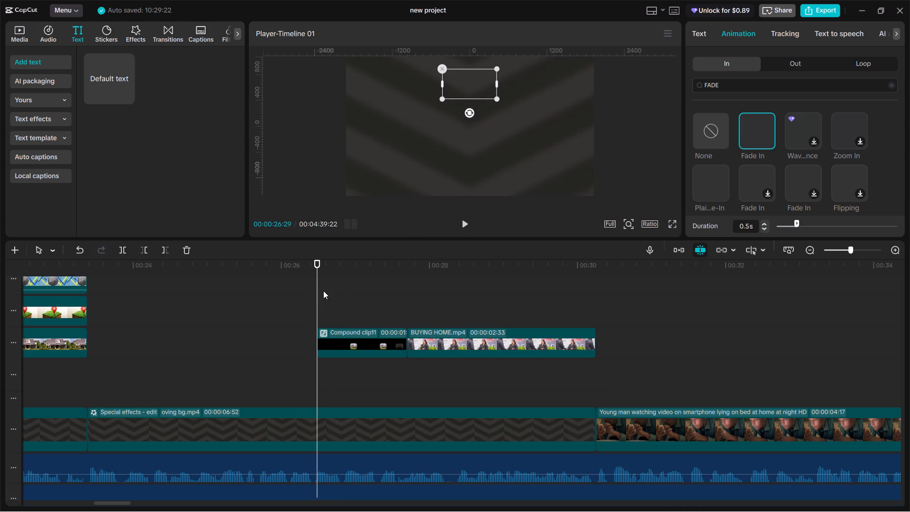
{"action": "key", "text": "space"}
{"action": "key", "text": "space"}
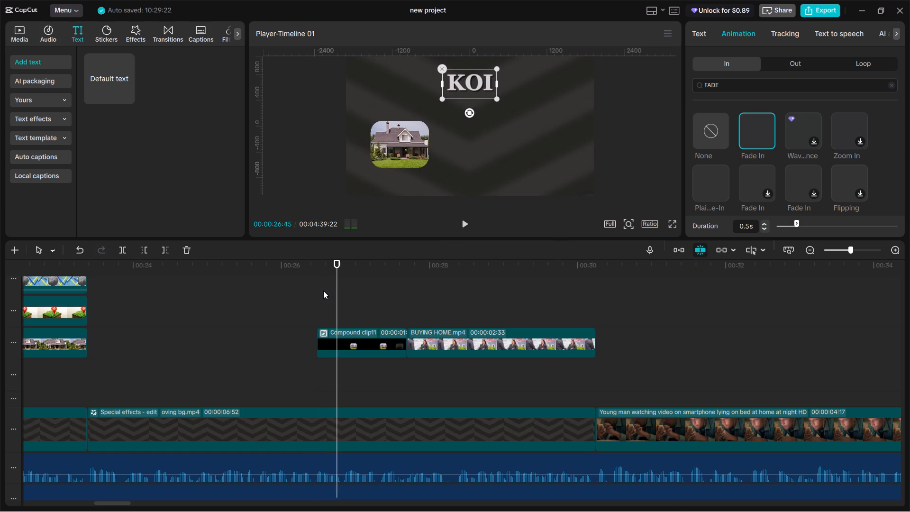
{"action": "key", "text": "space"}
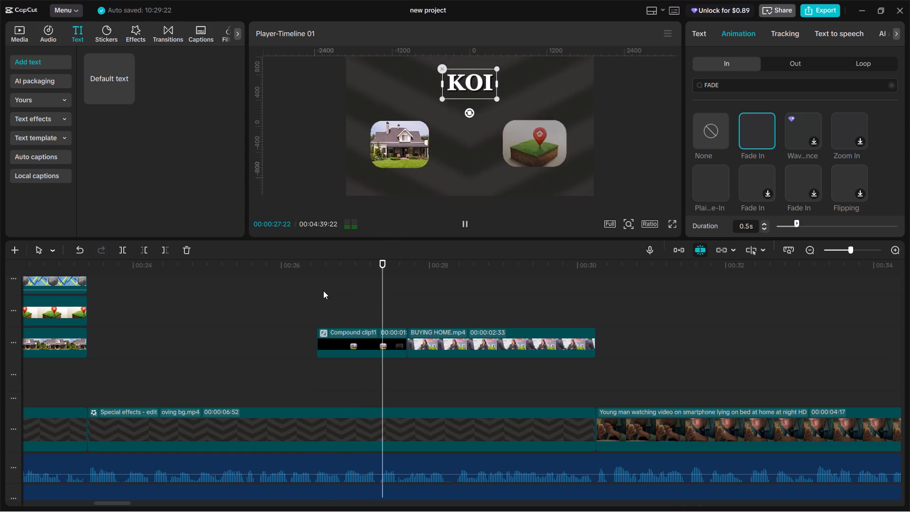
{"action": "key", "text": "space"}
Split the KOI text clip at 00:00:27:42, where BUYING HOME.mp4 begins, and delete the part after the cut.
{"action": "scroll", "coordinate": [446, 309], "scroll_direction": "up", "scroll_amount": 16}
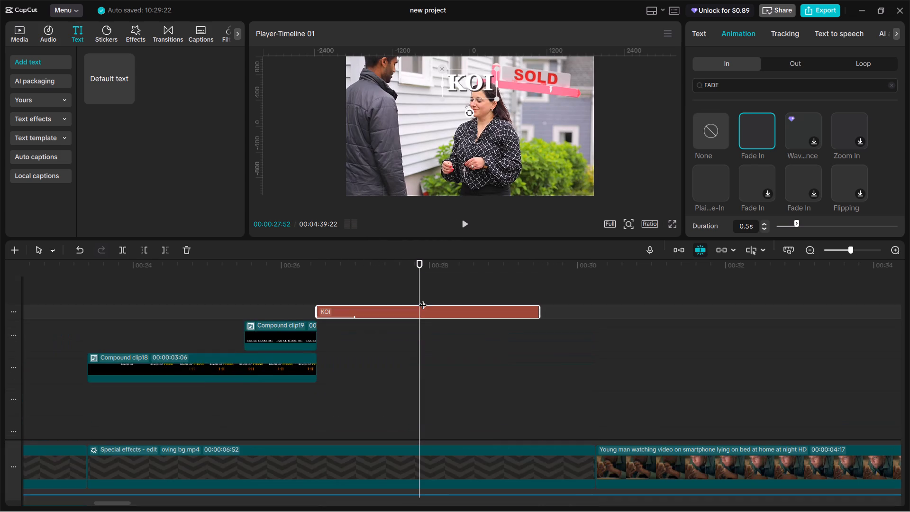
{"action": "left_click_drag", "start_coordinate": [420, 280], "coordinate": [416, 280]}
{"action": "scroll", "coordinate": [428, 298], "scroll_direction": "down", "scroll_amount": 6}
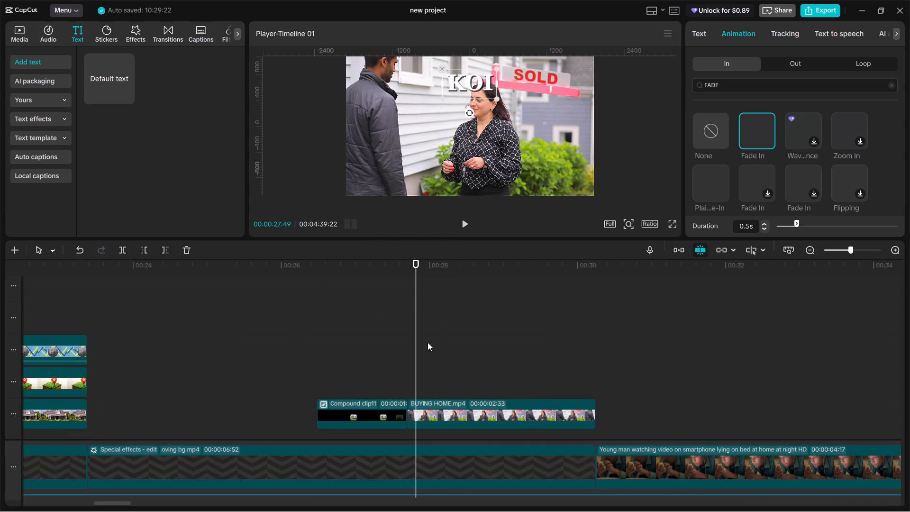
{"action": "scroll", "coordinate": [428, 342], "scroll_direction": "down", "scroll_amount": 4}
{"action": "left_click_drag", "start_coordinate": [419, 347], "coordinate": [409, 345]}
{"action": "scroll", "coordinate": [410, 345], "scroll_direction": "up", "scroll_amount": 15}
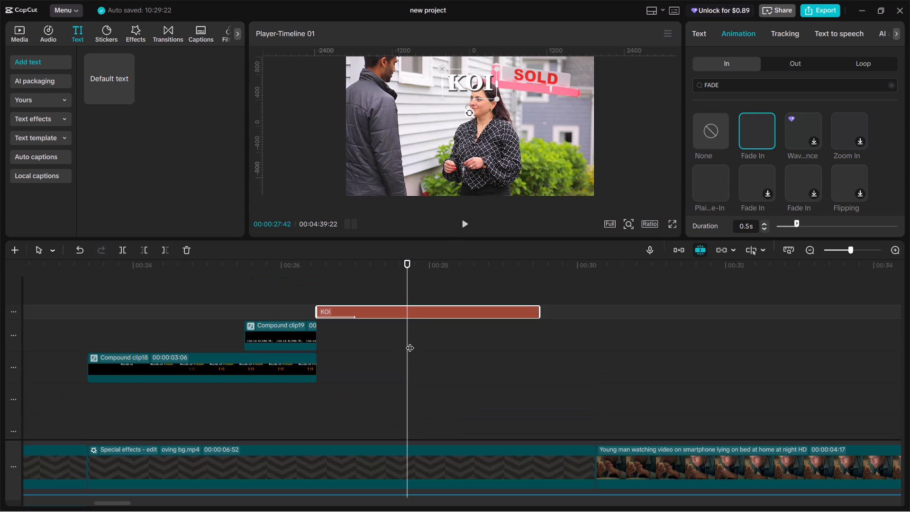
{"action": "scroll", "coordinate": [410, 342], "scroll_direction": "up", "scroll_amount": 1}
{"action": "key", "text": "ctrl+b"}
{"action": "key", "text": "BackSpace"}
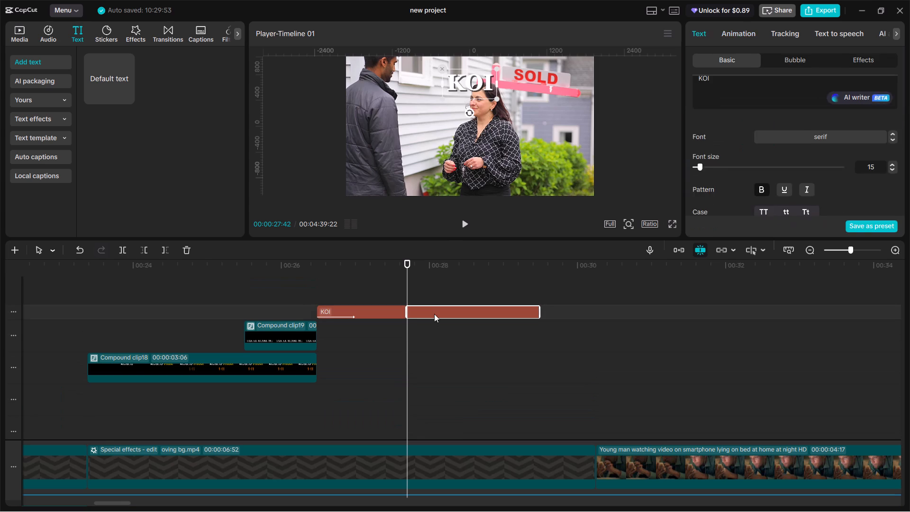
{"action": "left_click", "coordinate": [321, 401]}
{"action": "left_click", "coordinate": [322, 401]}
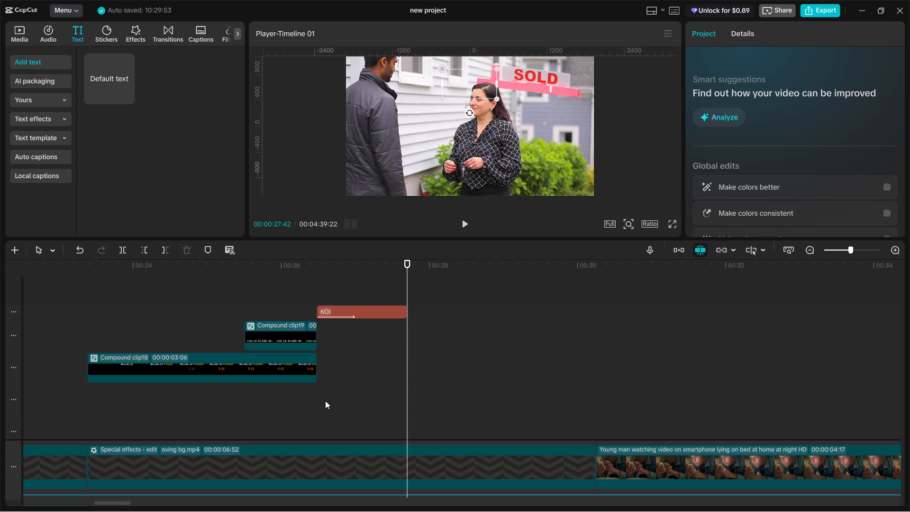
Inspect the frames around 00:00:27:42 to check that the KOI title ends where BUYING HOME.mp4 starts.
{"action": "left_click", "coordinate": [408, 374]}
{"action": "left_click", "coordinate": [405, 374]}
{"action": "left_click_drag", "start_coordinate": [372, 385], "coordinate": [371, 386]}
{"action": "left_click_drag", "start_coordinate": [371, 386], "coordinate": [364, 389]}
{"action": "scroll", "coordinate": [365, 399], "scroll_direction": "down", "scroll_amount": 8}
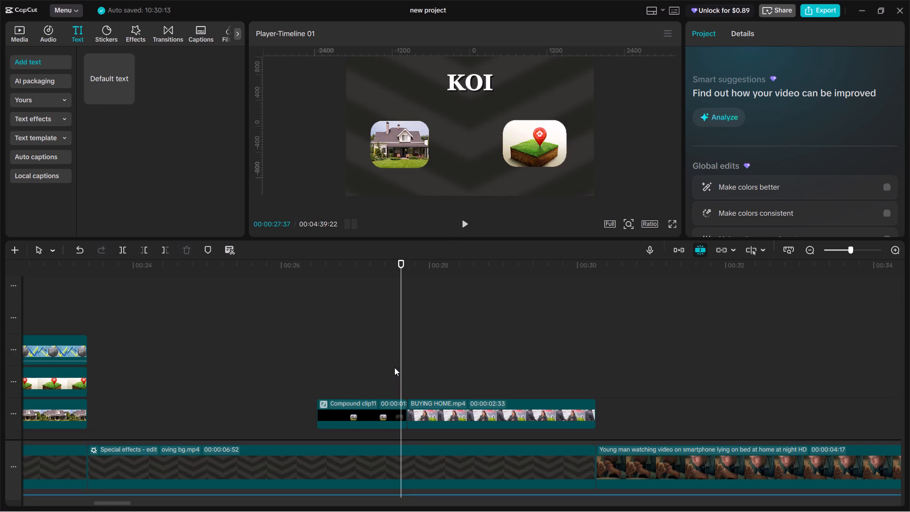
{"action": "left_click_drag", "start_coordinate": [403, 359], "coordinate": [407, 360]}
{"action": "scroll", "coordinate": [405, 360], "scroll_direction": "up", "scroll_amount": 13}
{"action": "scroll", "coordinate": [401, 358], "scroll_direction": "down", "scroll_amount": 9}
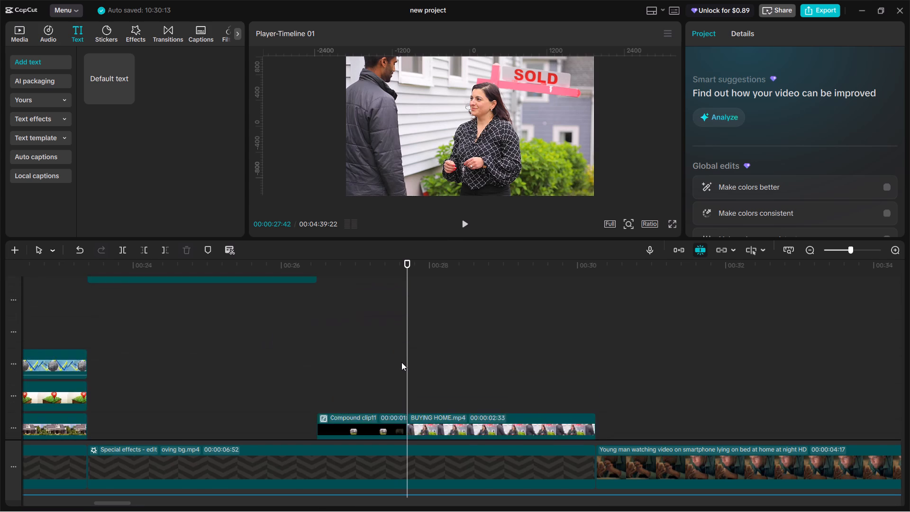
{"action": "scroll", "coordinate": [401, 362], "scroll_direction": "down", "scroll_amount": 5}
Play back the change from the "TAK KE ELAKE ME" text to the KOI title several times to check the timing.
{"action": "left_click", "coordinate": [315, 295]}
{"action": "key", "text": "space"}
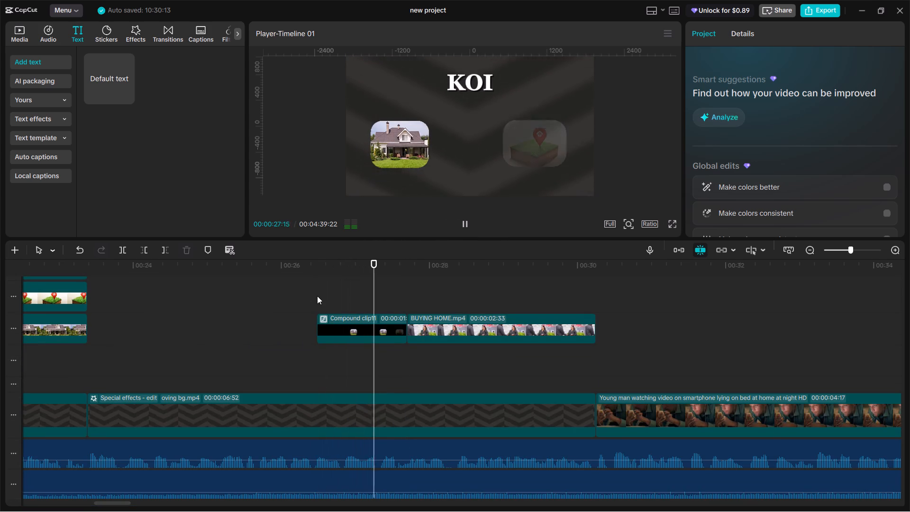
{"action": "key", "text": "space"}
{"action": "left_click", "coordinate": [318, 296]}
{"action": "left_click_drag", "start_coordinate": [317, 296], "coordinate": [309, 295]}
{"action": "key", "text": "space"}
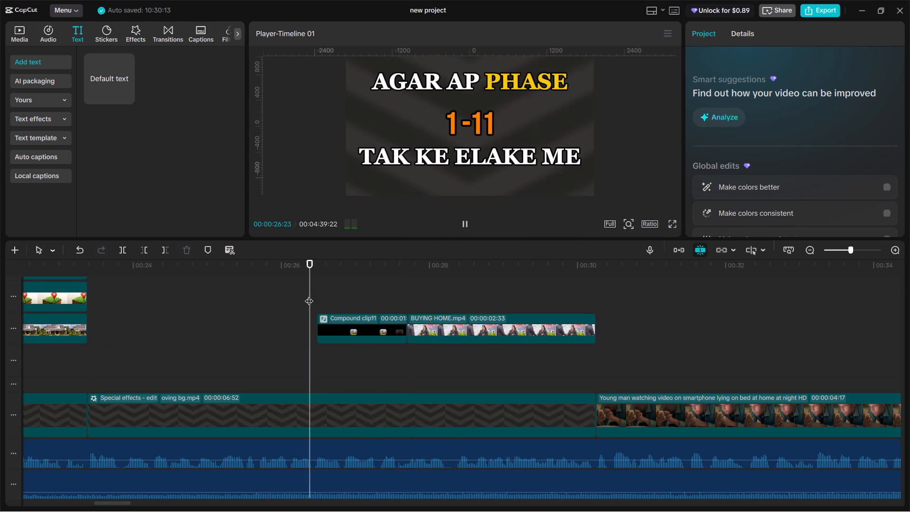
{"action": "left_click", "coordinate": [277, 301]}
{"action": "key", "text": "space"}
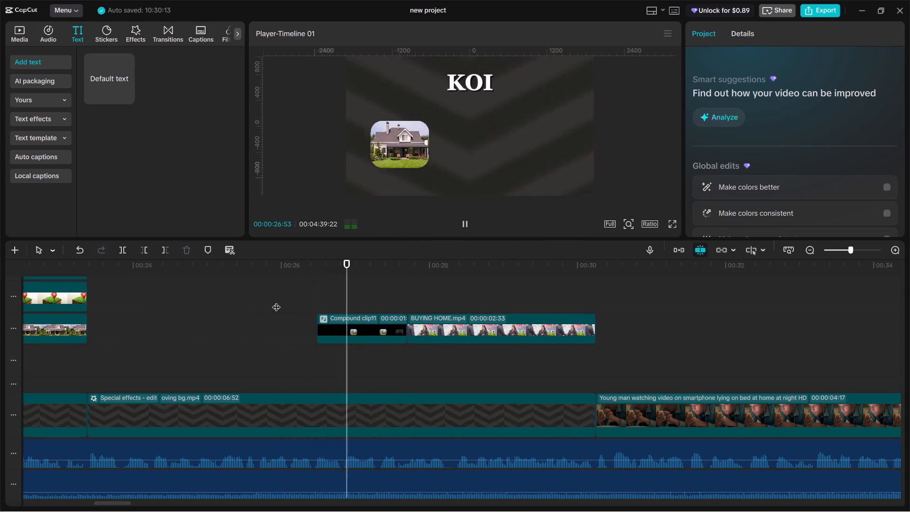
{"action": "key", "text": "space"}
{"action": "left_click", "coordinate": [312, 283]}
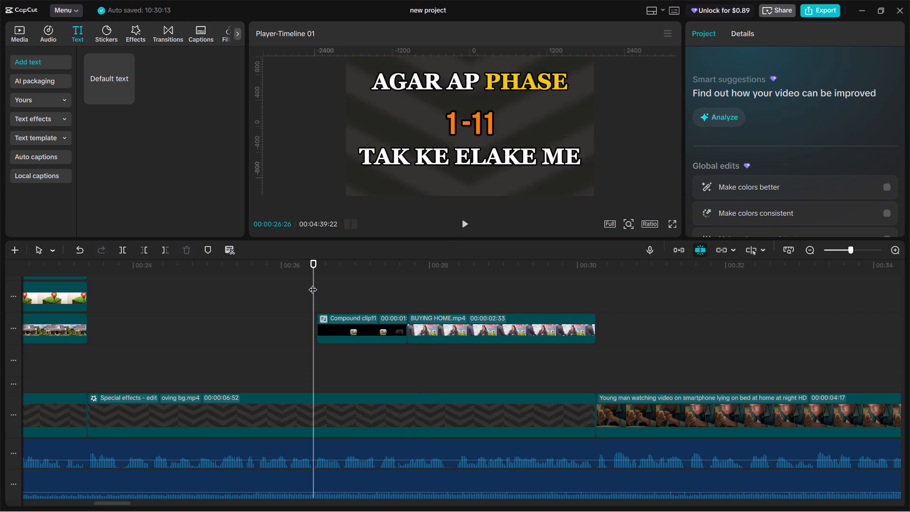
{"action": "key", "text": "space"}
{"action": "key", "text": "space"}
{"action": "key", "text": "space"}
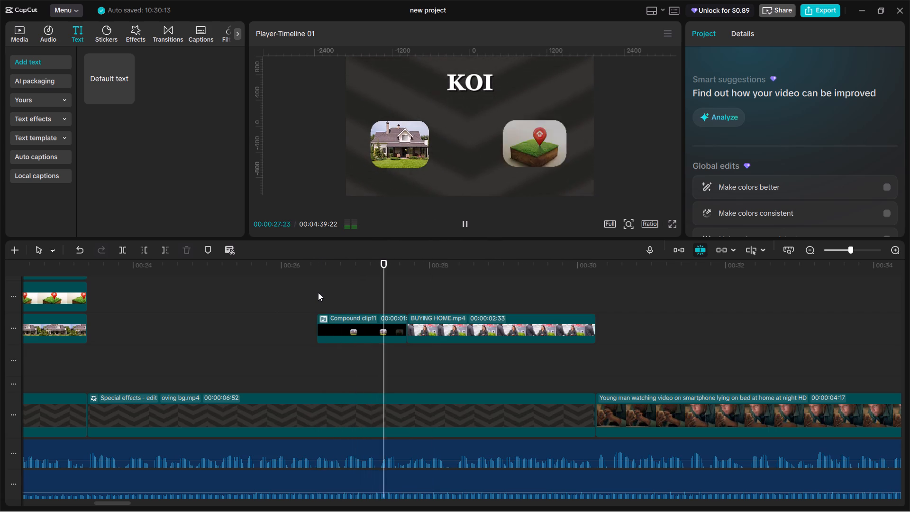
Replay the KOI title from 00:00:26:29 through BUYING HOME.mp4 to check the timing once more.
{"action": "key", "text": "space"}
{"action": "left_click", "coordinate": [319, 287]}
{"action": "left_click", "coordinate": [317, 290]}
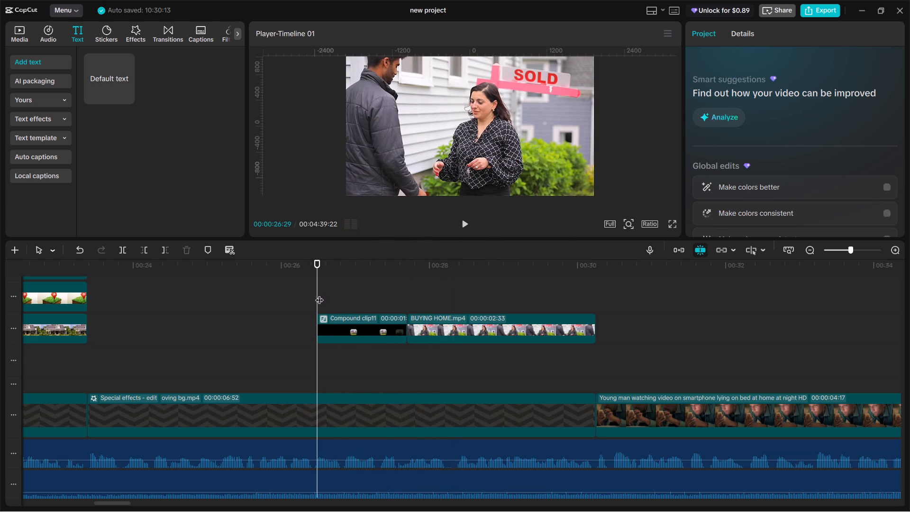
{"action": "key", "text": "space"}
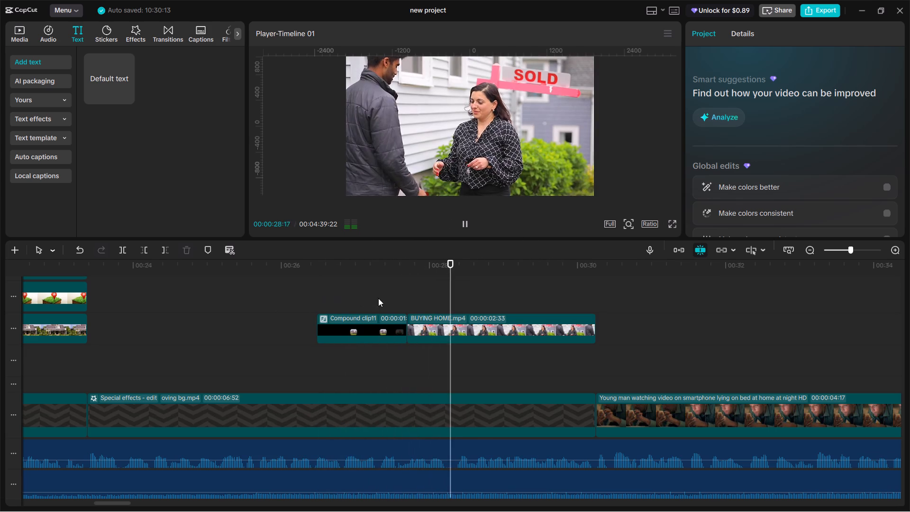
Play short stretches of the rate.png and crowd.png section around 00:00:51:20 and set the playhead to 00:00:51:38.
{"action": "scroll", "coordinate": [634, 318], "scroll_direction": "down", "scroll_amount": 6, "text": "ctrl"}
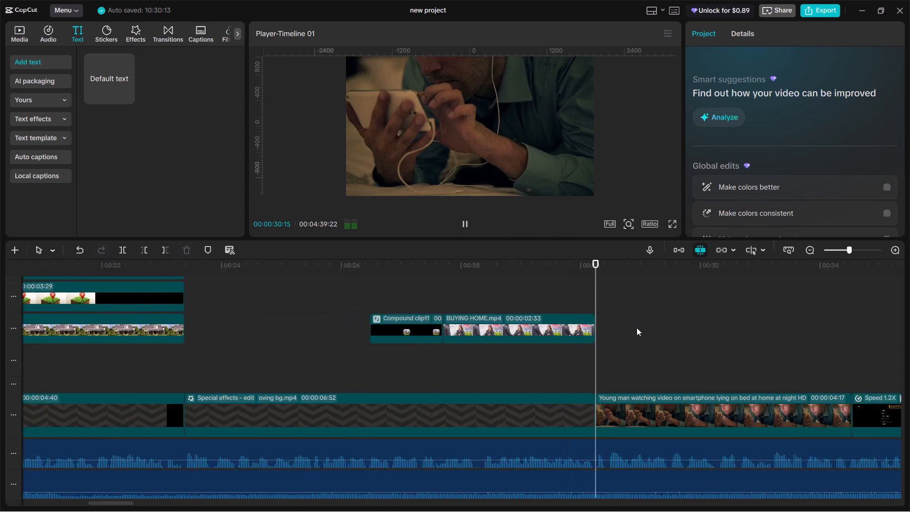
{"action": "scroll", "coordinate": [637, 328], "scroll_direction": "down", "scroll_amount": 9, "text": "ctrl"}
{"action": "scroll", "coordinate": [585, 343], "scroll_direction": "up", "scroll_amount": 7}
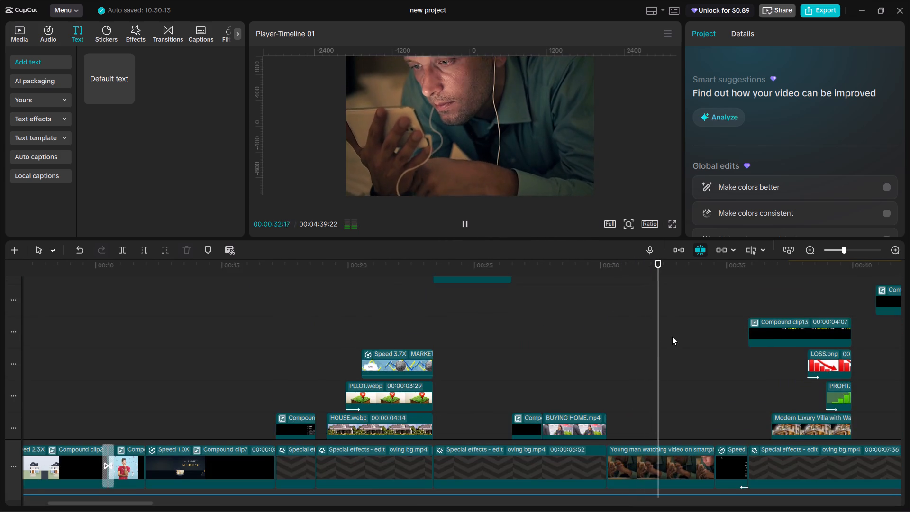
{"action": "scroll", "coordinate": [670, 338], "scroll_direction": "down", "scroll_amount": 8, "text": "alt"}
{"action": "left_click", "coordinate": [576, 336]}
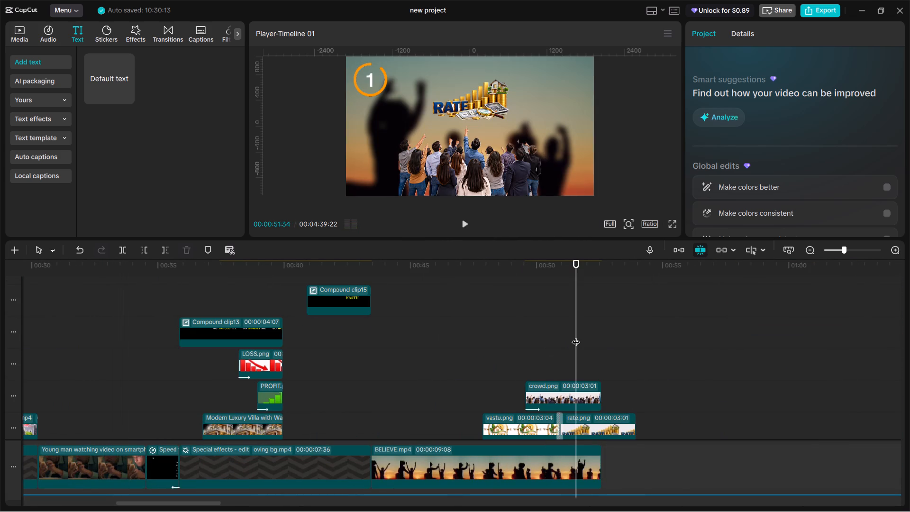
{"action": "key", "text": "space"}
{"action": "left_click", "coordinate": [576, 336]}
{"action": "key", "text": "space"}
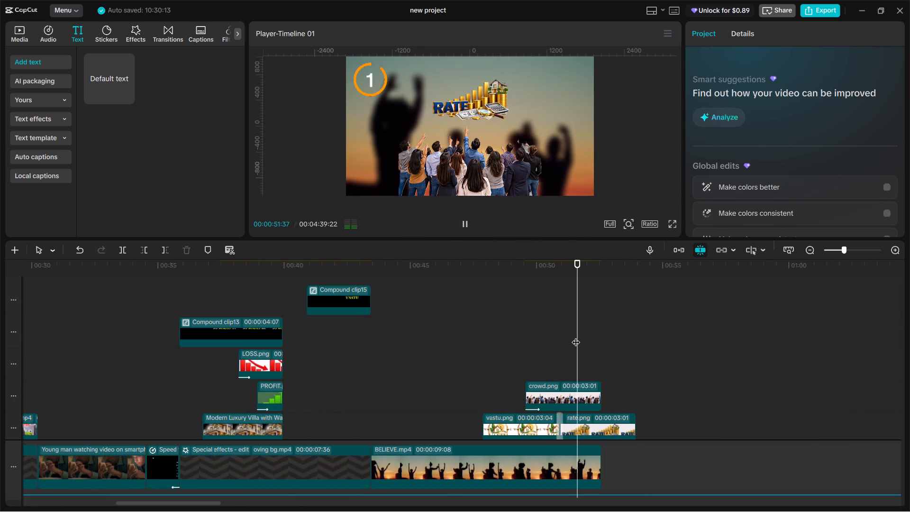
{"action": "left_click", "coordinate": [576, 336]}
{"action": "scroll", "coordinate": [576, 336], "scroll_direction": "down", "scroll_amount": 14}
{"action": "scroll", "coordinate": [577, 342], "scroll_direction": "up", "scroll_amount": 18, "text": "ctrl"}
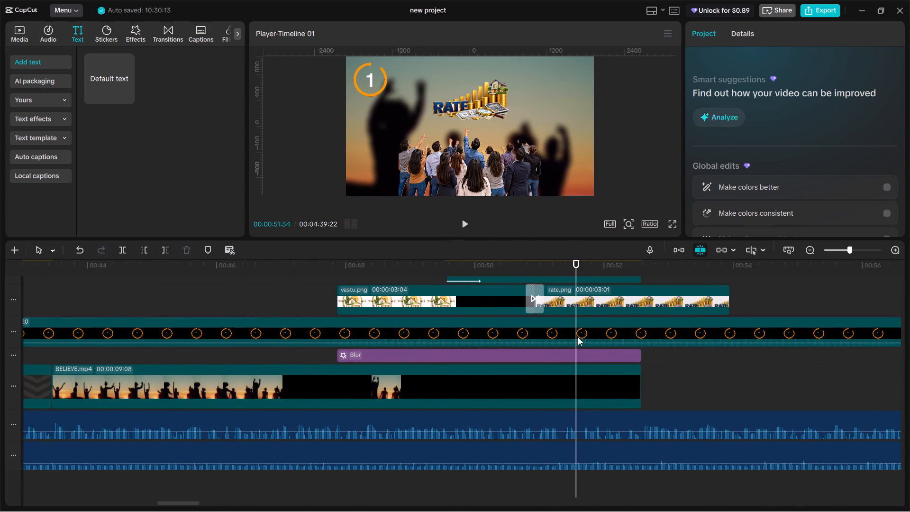
{"action": "double_click", "coordinate": [556, 264]}
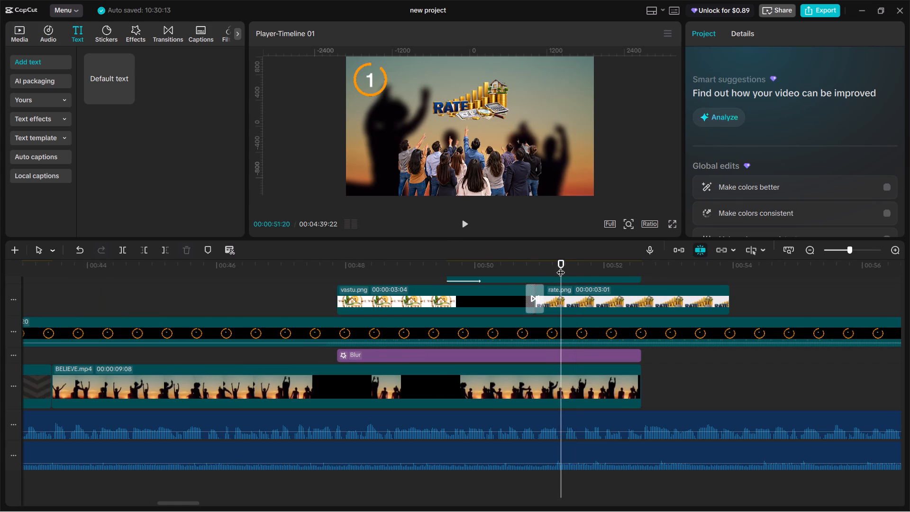
{"action": "key", "text": "space"}
{"action": "key", "text": "space"}
{"action": "key", "text": "space"}
{"action": "key", "text": "space"}
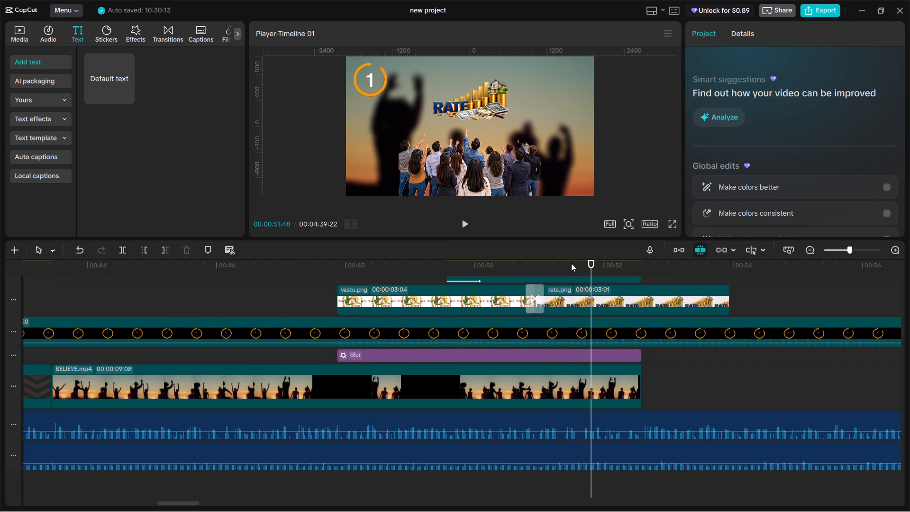
{"action": "left_click", "coordinate": [576, 266]}
{"action": "left_click_drag", "start_coordinate": [576, 266], "coordinate": [581, 272]}
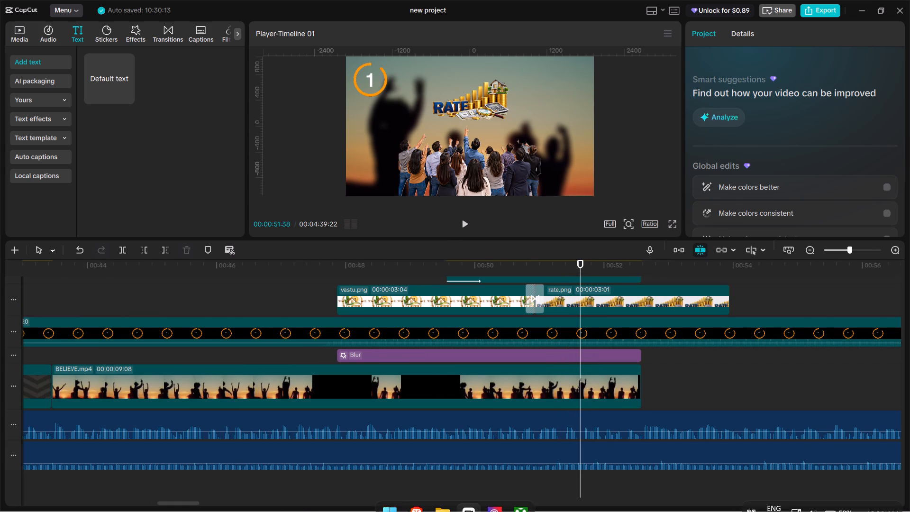
Switch to File Explorer and look through the new proj folder on the Desktop for the loss arrow clip.
{"action": "left_click", "coordinate": [436, 498]}
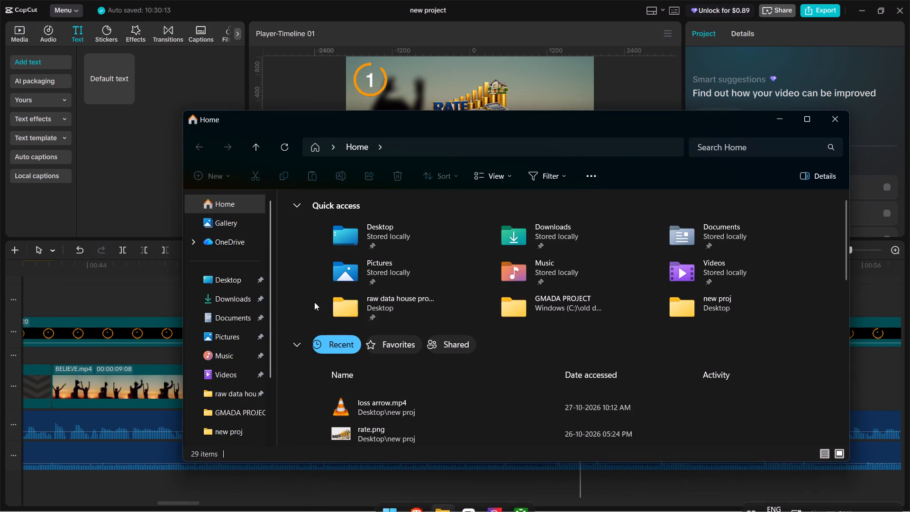
{"action": "left_click", "coordinate": [234, 286]}
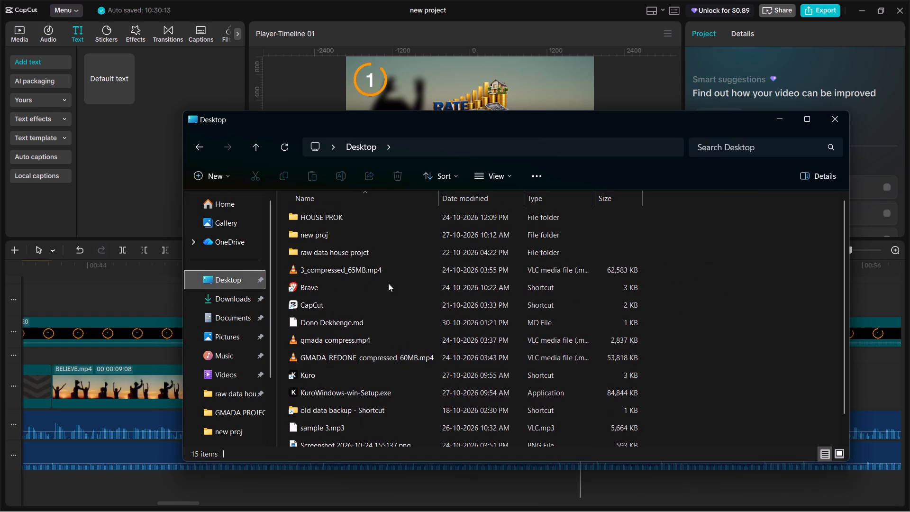
{"action": "scroll", "coordinate": [395, 291], "scroll_direction": "down", "scroll_amount": 8}
{"action": "scroll", "coordinate": [423, 320], "scroll_direction": "up", "scroll_amount": 6}
{"action": "double_click", "coordinate": [368, 233]}
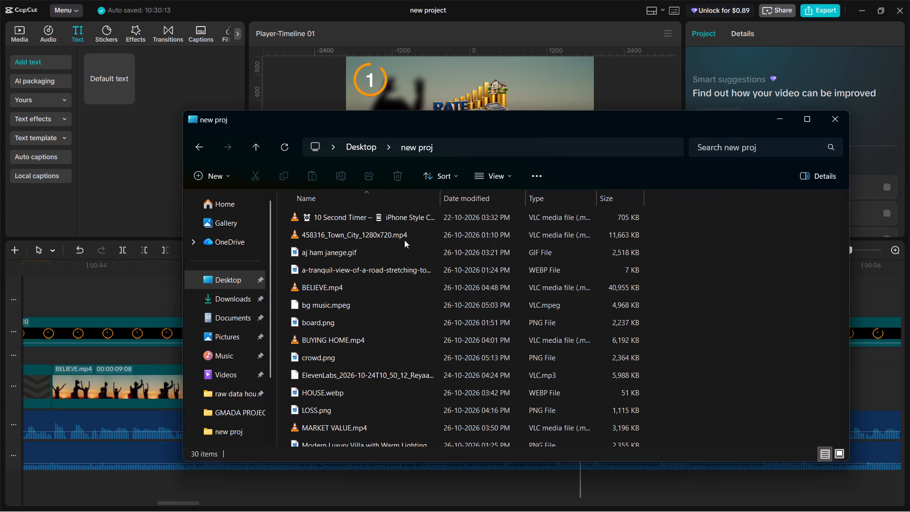
{"action": "scroll", "coordinate": [417, 336], "scroll_direction": "down", "scroll_amount": 7}
{"action": "scroll", "coordinate": [391, 373], "scroll_direction": "down", "scroll_amount": 6}
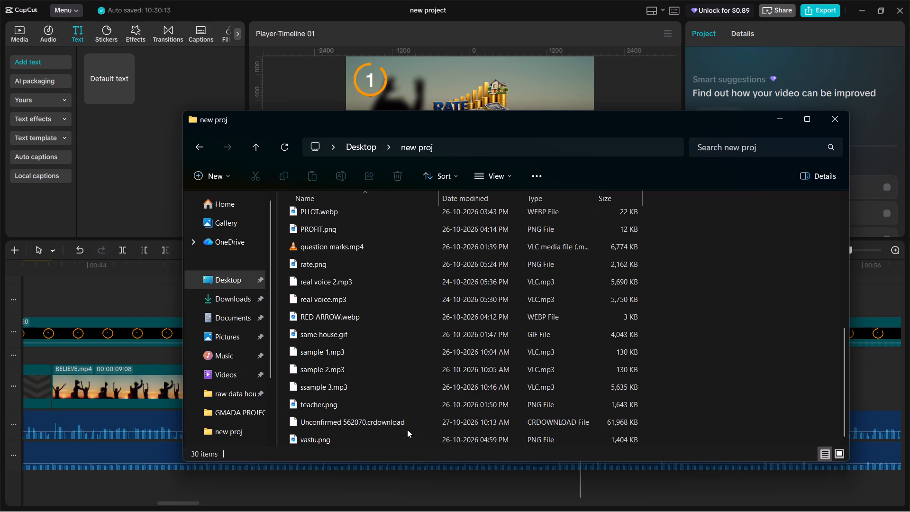
{"action": "scroll", "coordinate": [360, 365], "scroll_direction": "up", "scroll_amount": 4}
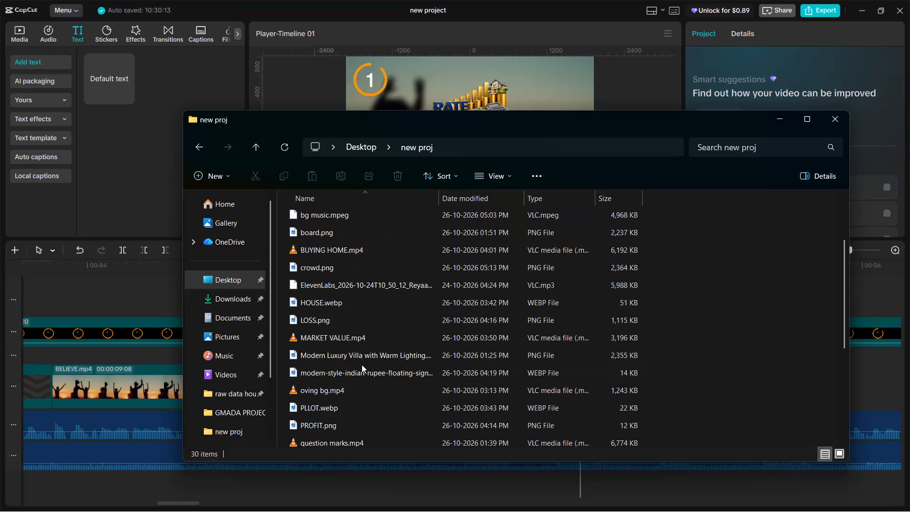
{"action": "scroll", "coordinate": [362, 365], "scroll_direction": "up", "scroll_amount": 4}
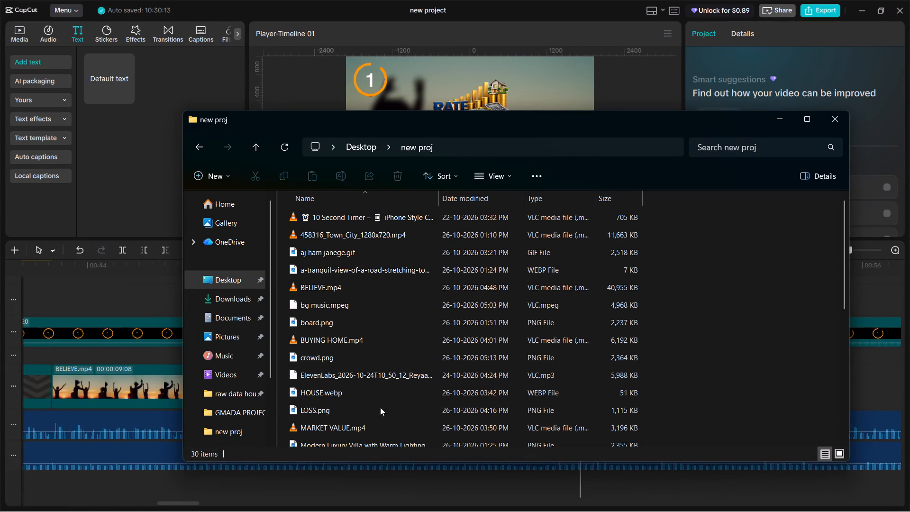
{"action": "scroll", "coordinate": [374, 415], "scroll_direction": "down", "scroll_amount": 3}
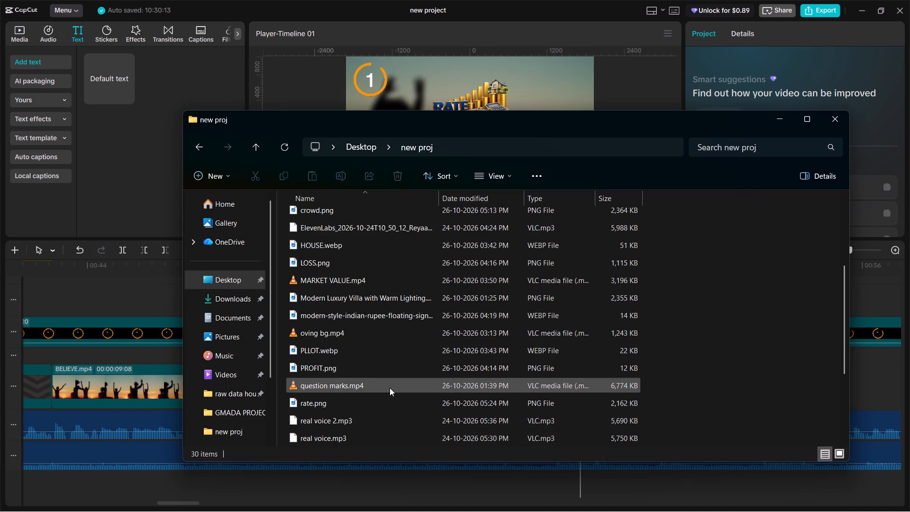
{"action": "scroll", "coordinate": [389, 388], "scroll_direction": "down", "scroll_amount": 4}
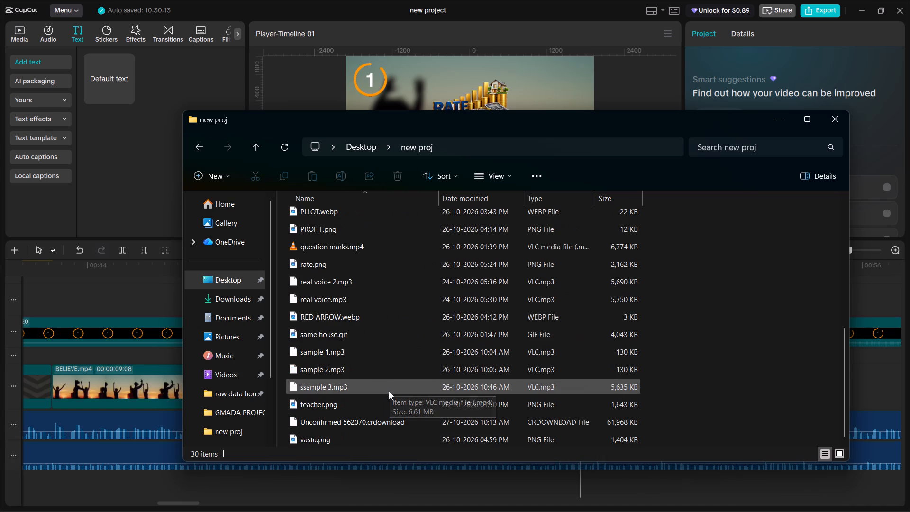
{"action": "scroll", "coordinate": [389, 391], "scroll_direction": "down", "scroll_amount": 5}
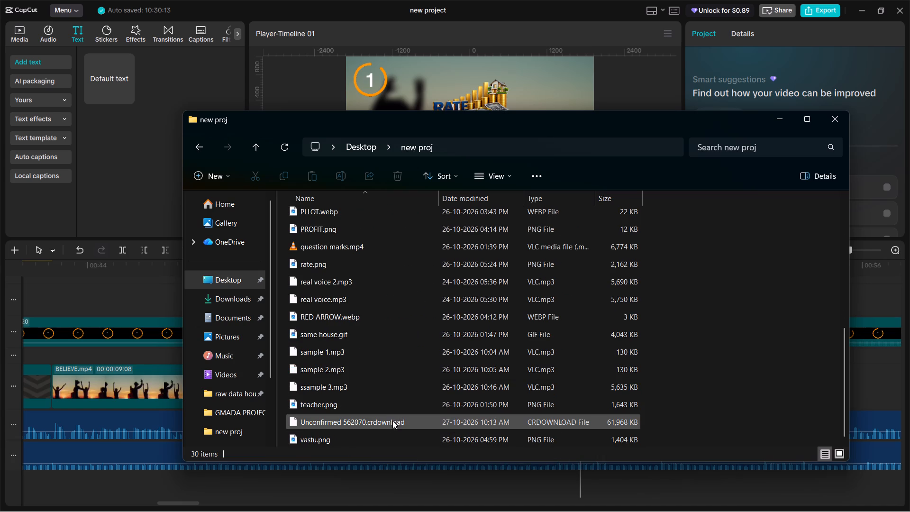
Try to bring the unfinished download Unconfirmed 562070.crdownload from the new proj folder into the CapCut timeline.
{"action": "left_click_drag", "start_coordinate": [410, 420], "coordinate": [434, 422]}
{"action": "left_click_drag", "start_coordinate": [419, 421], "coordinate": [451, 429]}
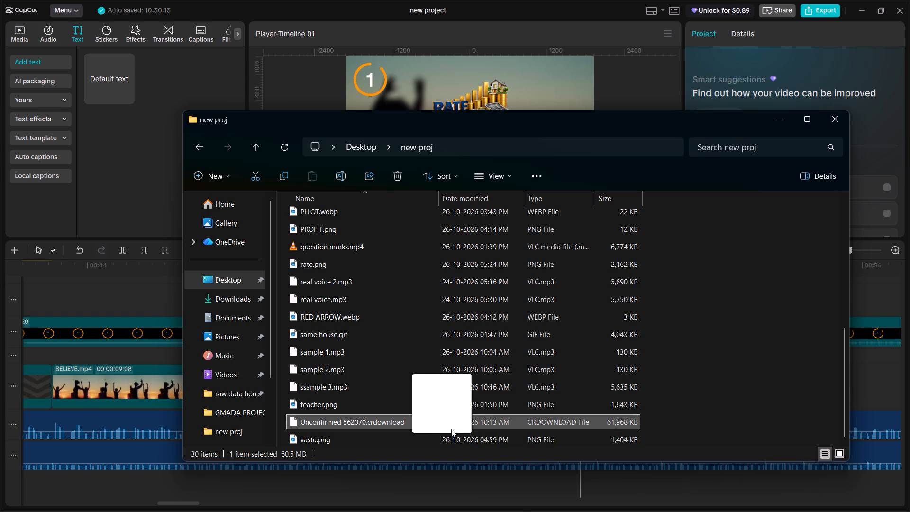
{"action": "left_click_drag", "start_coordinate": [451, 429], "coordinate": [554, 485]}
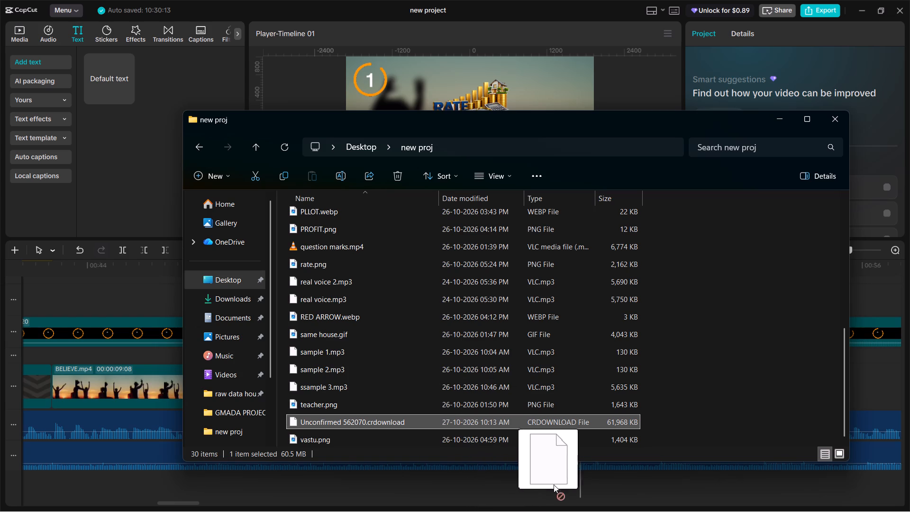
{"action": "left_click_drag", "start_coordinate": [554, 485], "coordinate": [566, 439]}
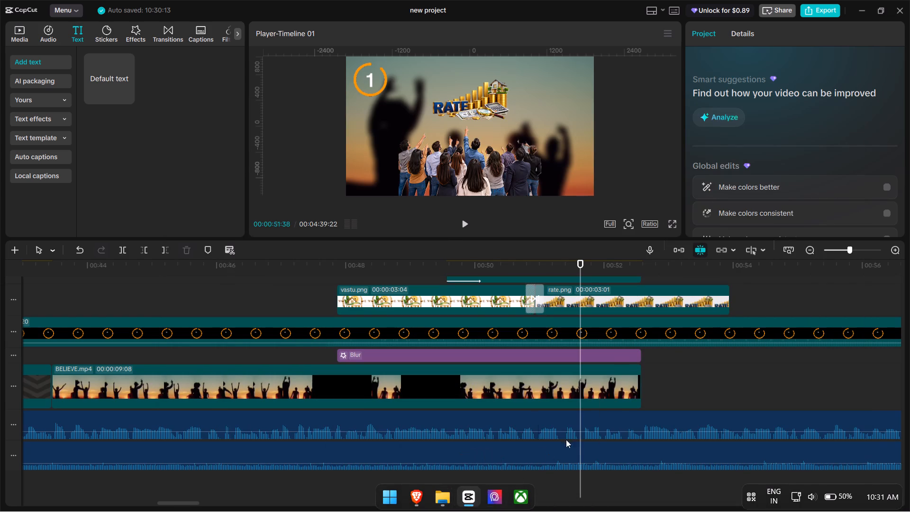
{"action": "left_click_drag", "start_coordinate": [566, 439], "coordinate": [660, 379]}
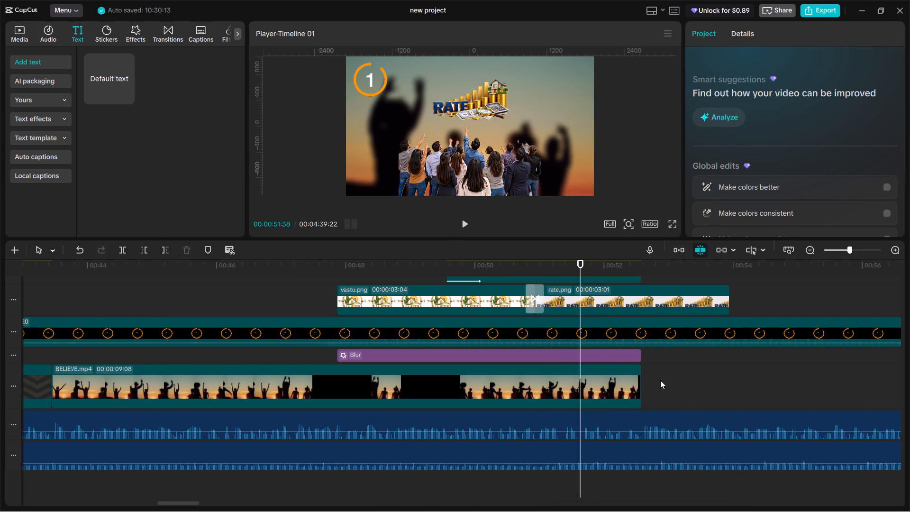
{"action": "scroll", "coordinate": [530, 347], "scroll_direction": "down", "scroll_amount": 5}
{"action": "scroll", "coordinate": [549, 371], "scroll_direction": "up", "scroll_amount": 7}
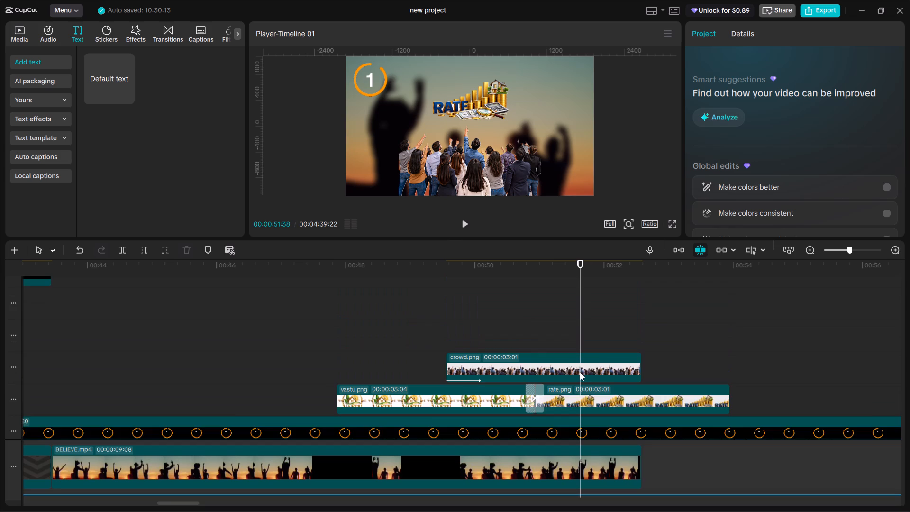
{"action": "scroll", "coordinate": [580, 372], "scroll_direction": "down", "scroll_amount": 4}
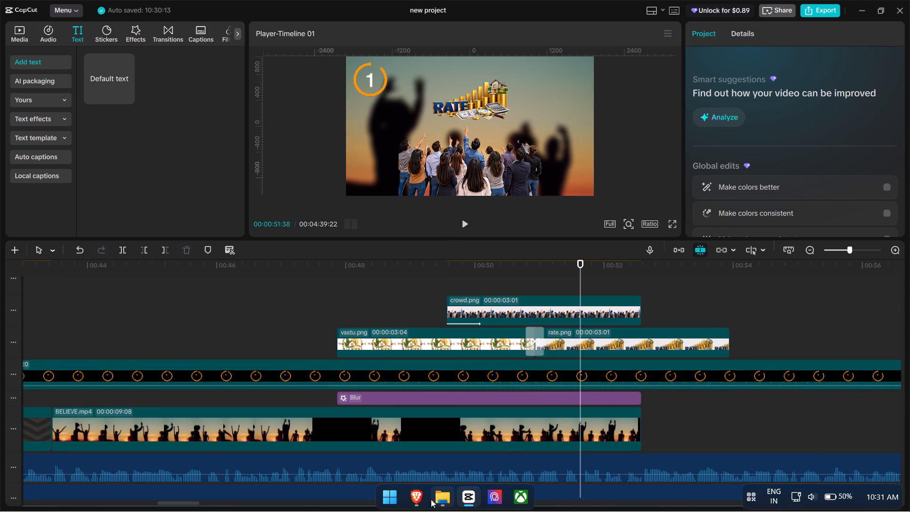
Switch to Brave and resume the interrupted download of loss arrow.mp4.
{"action": "left_click", "coordinate": [420, 496]}
{"action": "left_click", "coordinate": [808, 32]}
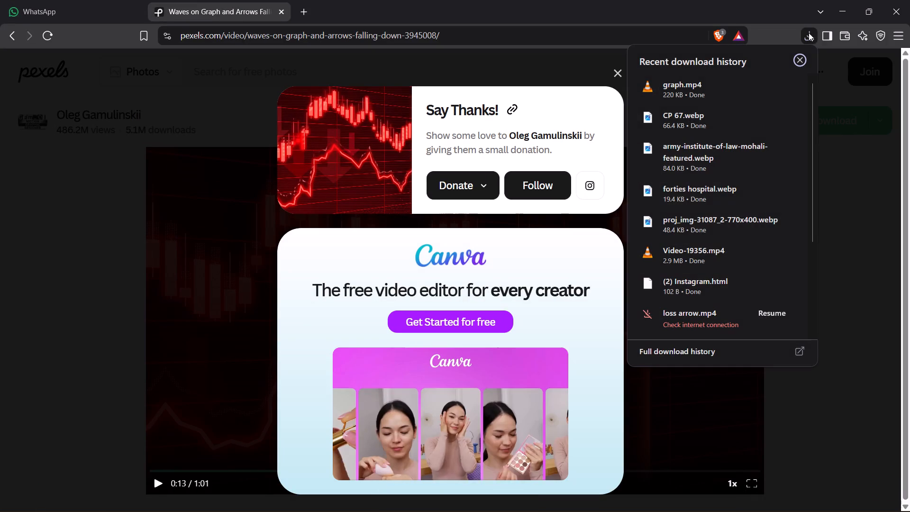
{"action": "left_click", "coordinate": [778, 315]}
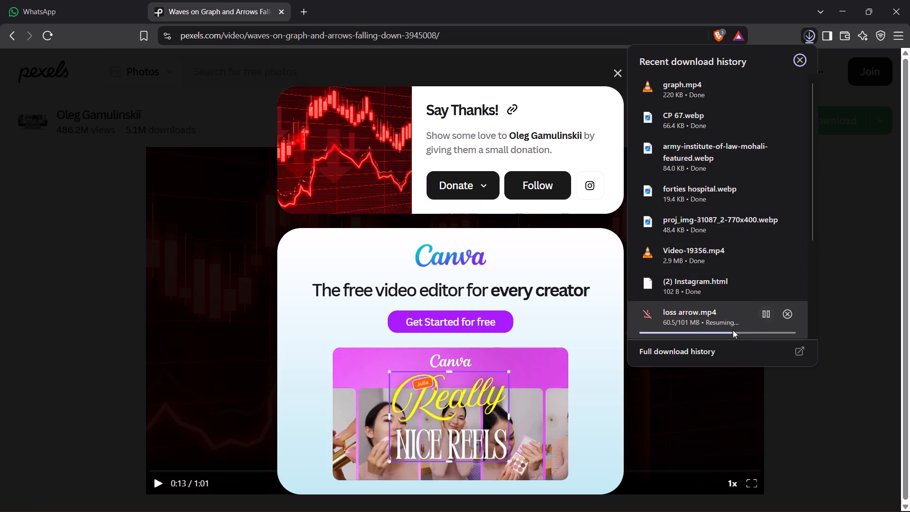
Open the downloaded loss arrow.mp4 in VLC, pause it after a brief look, and return to CapCut.
{"action": "left_click", "coordinate": [720, 320]}
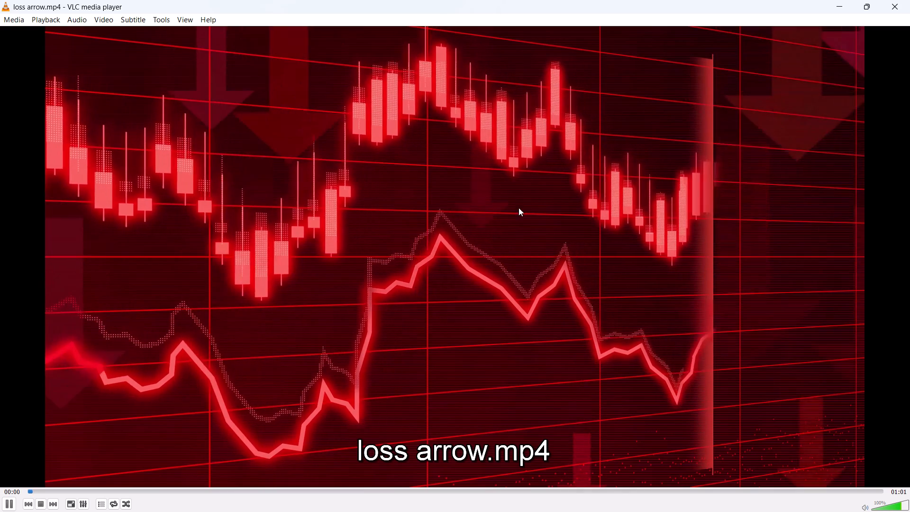
{"action": "key", "text": "space"}
{"action": "left_click", "coordinate": [832, 6]}
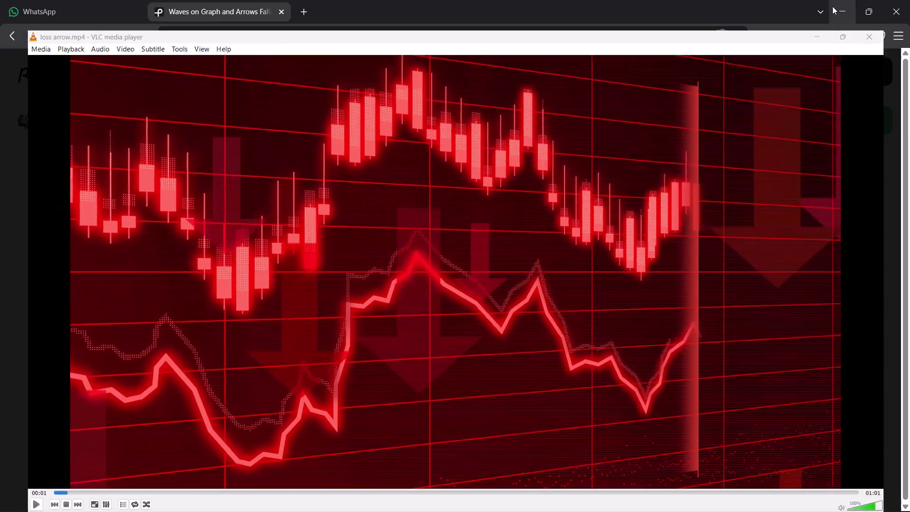
{"action": "left_click", "coordinate": [837, 5]}
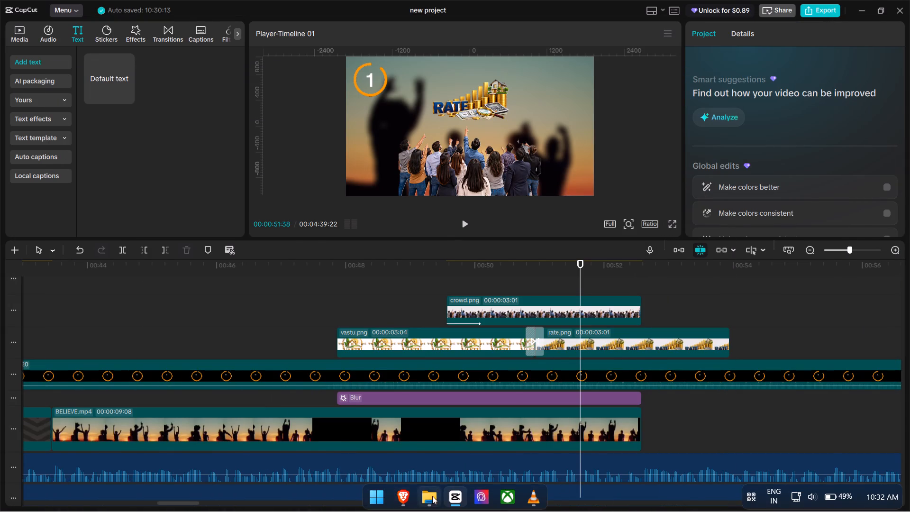
Add loss arrow.mp4 from the new proj folder to the timeline at 00:00:51:38, on the track above crowd.png.
{"action": "left_click", "coordinate": [432, 496]}
{"action": "scroll", "coordinate": [413, 316], "scroll_direction": "down", "scroll_amount": 12}
{"action": "left_click_drag", "start_coordinate": [376, 436], "coordinate": [417, 450]}
{"action": "left_click_drag", "start_coordinate": [395, 439], "coordinate": [676, 413]}
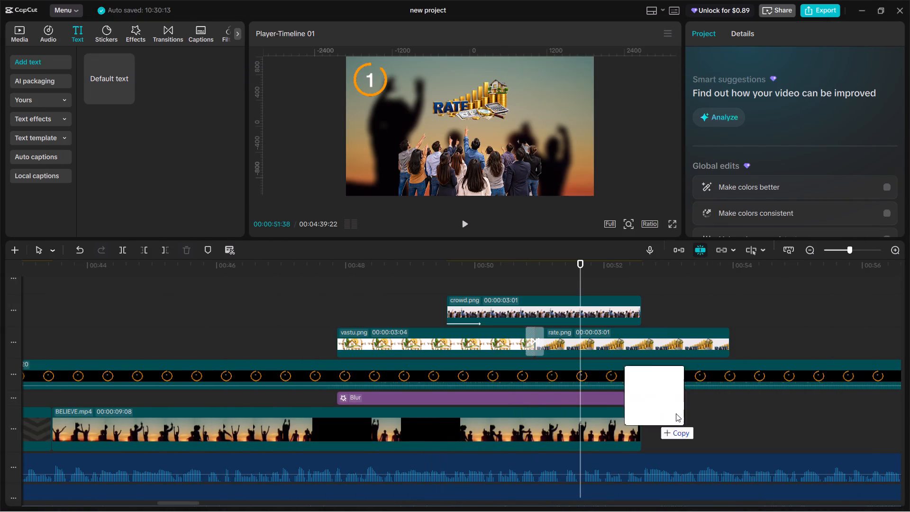
{"action": "left_click_drag", "start_coordinate": [676, 413], "coordinate": [575, 268]}
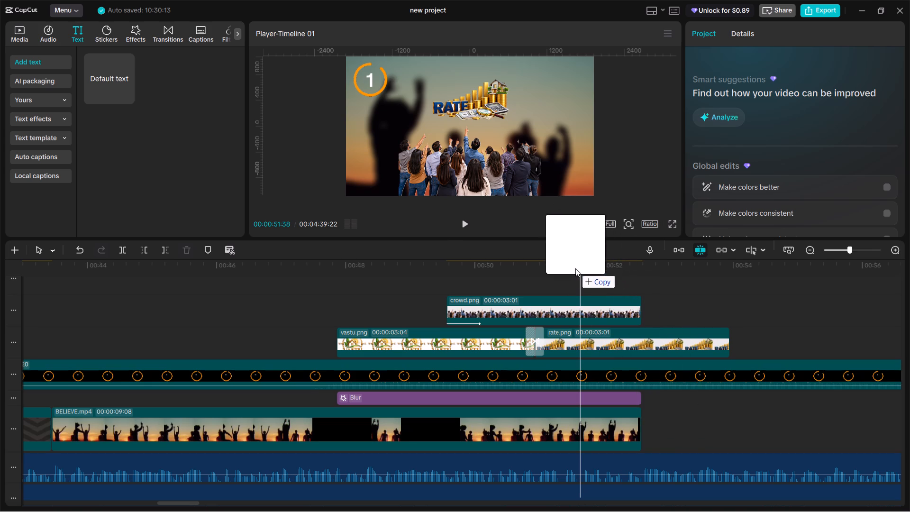
{"action": "left_click_drag", "start_coordinate": [575, 268], "coordinate": [584, 278]}
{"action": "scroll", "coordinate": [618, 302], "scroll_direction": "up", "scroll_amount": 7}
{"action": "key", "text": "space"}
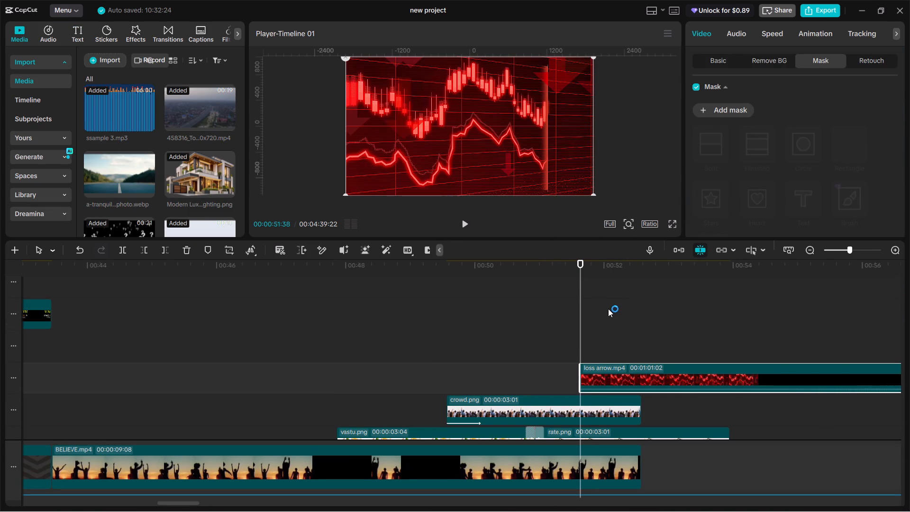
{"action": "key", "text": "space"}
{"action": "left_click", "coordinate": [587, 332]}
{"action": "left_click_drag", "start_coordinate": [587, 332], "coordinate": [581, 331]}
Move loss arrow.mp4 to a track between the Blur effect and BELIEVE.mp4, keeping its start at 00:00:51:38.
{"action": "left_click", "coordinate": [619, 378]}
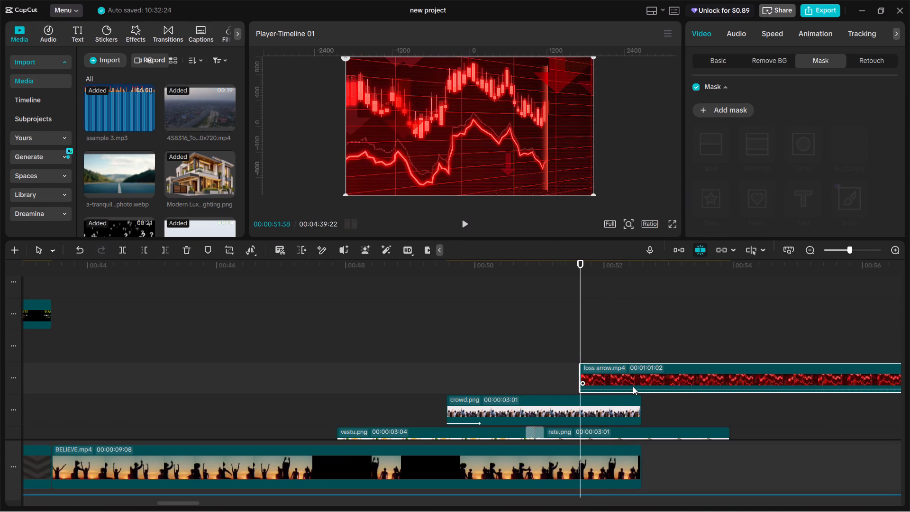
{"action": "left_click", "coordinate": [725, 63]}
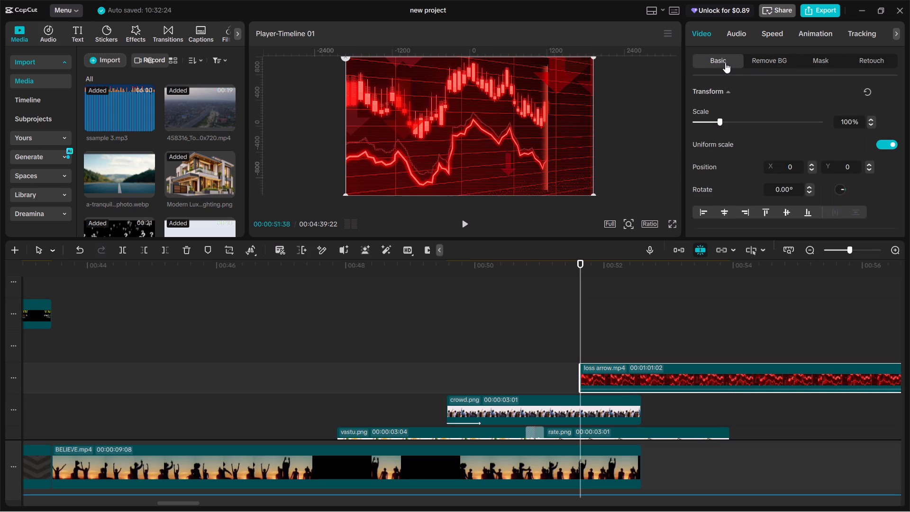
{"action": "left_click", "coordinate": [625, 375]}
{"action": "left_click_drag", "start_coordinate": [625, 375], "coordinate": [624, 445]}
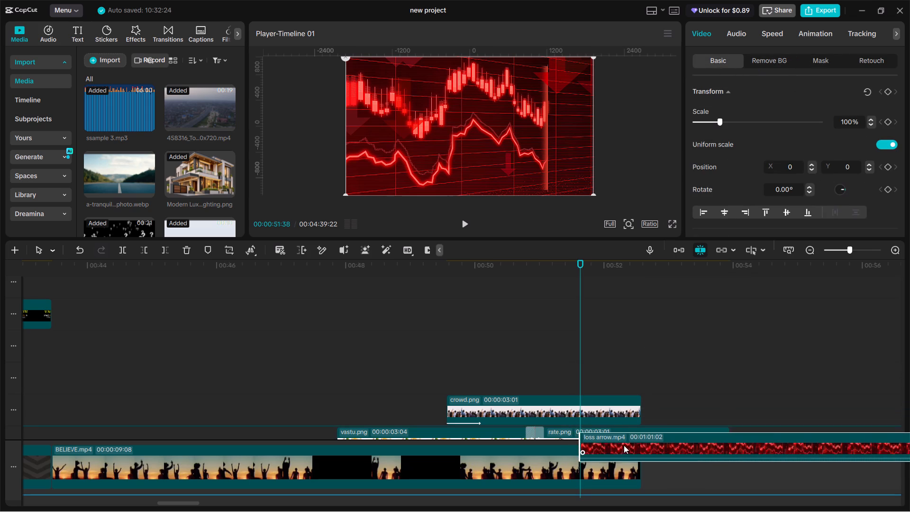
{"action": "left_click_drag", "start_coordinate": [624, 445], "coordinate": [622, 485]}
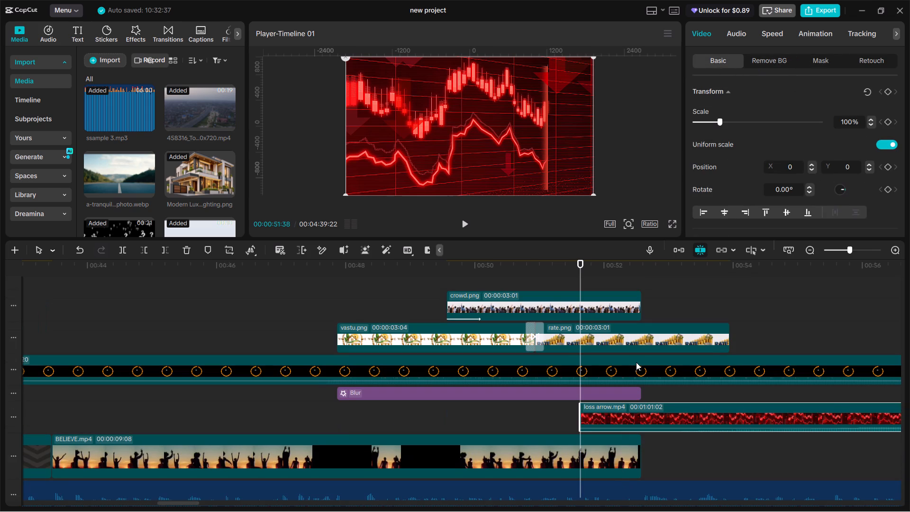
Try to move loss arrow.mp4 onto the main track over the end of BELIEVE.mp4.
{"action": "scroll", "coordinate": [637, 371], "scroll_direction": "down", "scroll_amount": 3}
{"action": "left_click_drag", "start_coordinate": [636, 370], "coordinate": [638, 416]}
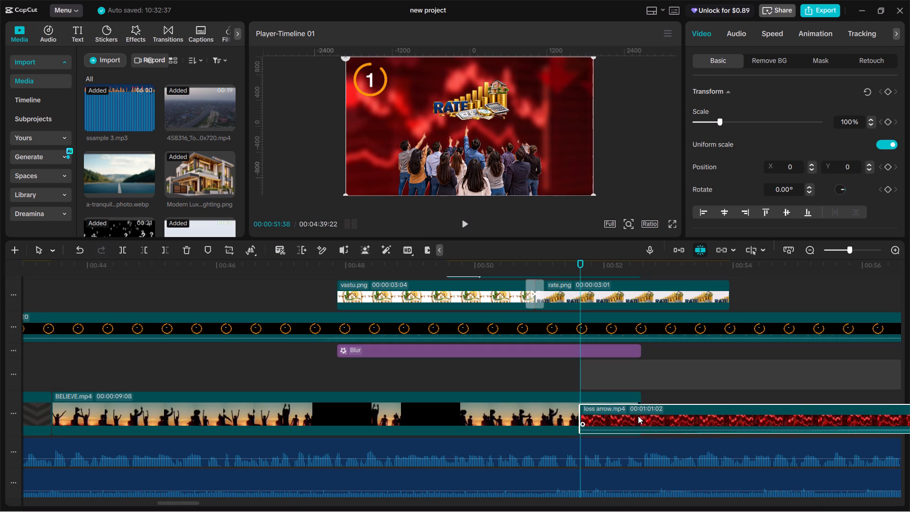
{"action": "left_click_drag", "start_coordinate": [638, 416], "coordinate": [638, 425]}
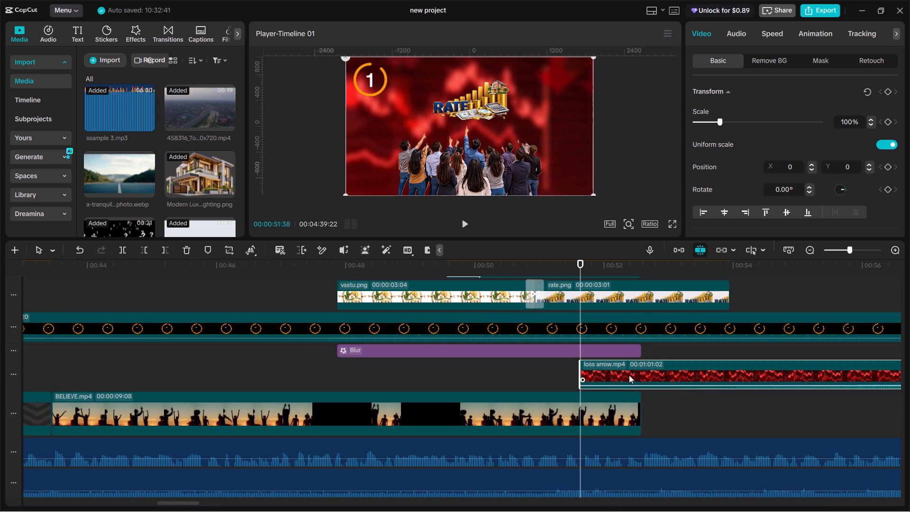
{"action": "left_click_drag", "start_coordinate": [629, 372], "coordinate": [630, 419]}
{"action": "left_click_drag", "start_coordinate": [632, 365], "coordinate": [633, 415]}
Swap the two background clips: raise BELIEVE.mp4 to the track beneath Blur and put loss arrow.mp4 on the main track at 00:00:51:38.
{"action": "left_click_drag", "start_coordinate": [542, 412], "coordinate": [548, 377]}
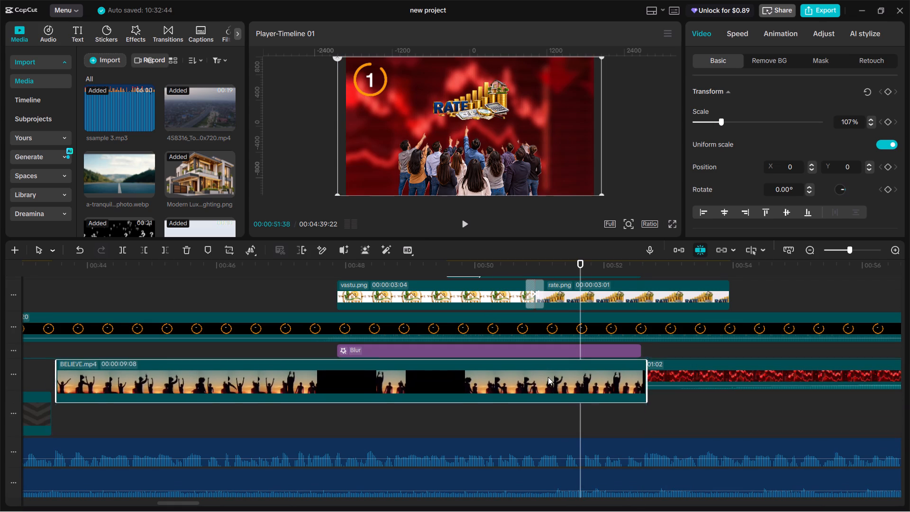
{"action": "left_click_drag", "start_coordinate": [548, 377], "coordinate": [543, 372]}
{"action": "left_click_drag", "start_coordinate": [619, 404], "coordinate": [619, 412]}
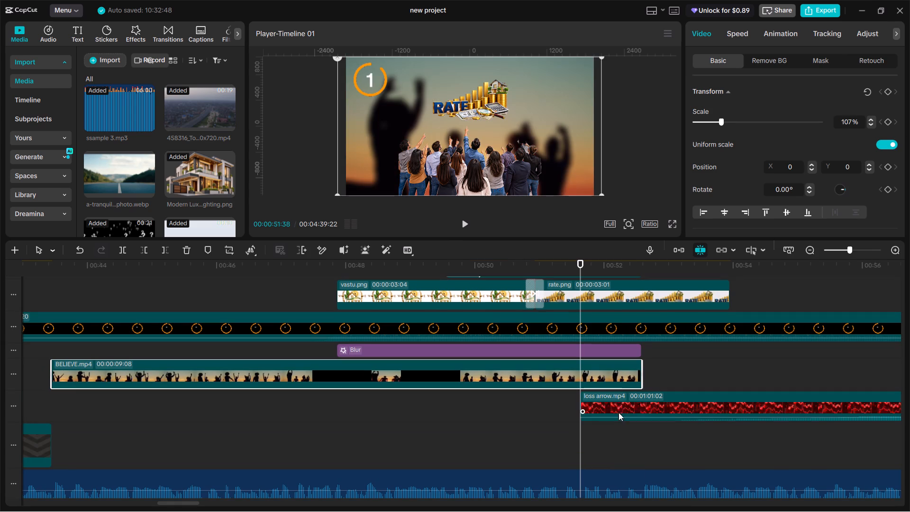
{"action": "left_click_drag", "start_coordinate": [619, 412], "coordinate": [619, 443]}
Play the section from 00:00:47:52 to check the arrangement, and leave the playhead at 00:00:51:24.
{"action": "left_click", "coordinate": [579, 376]}
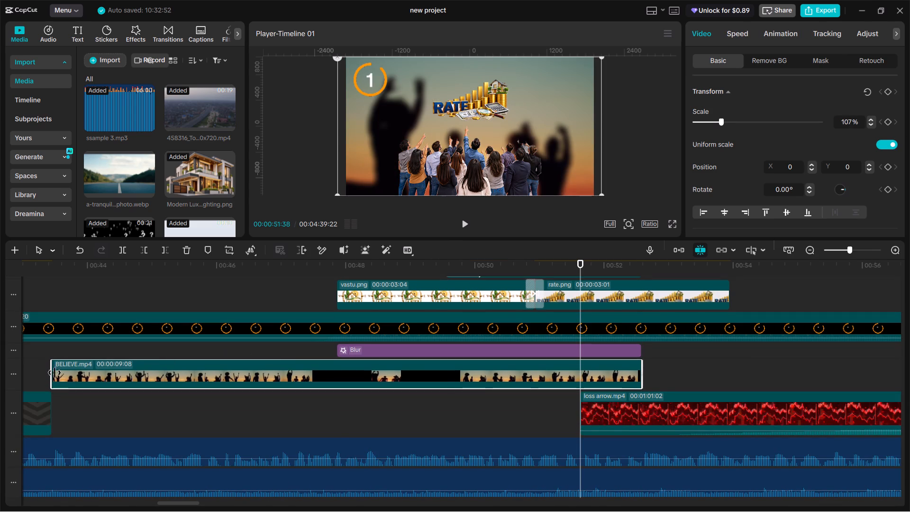
{"action": "left_click", "coordinate": [338, 419]}
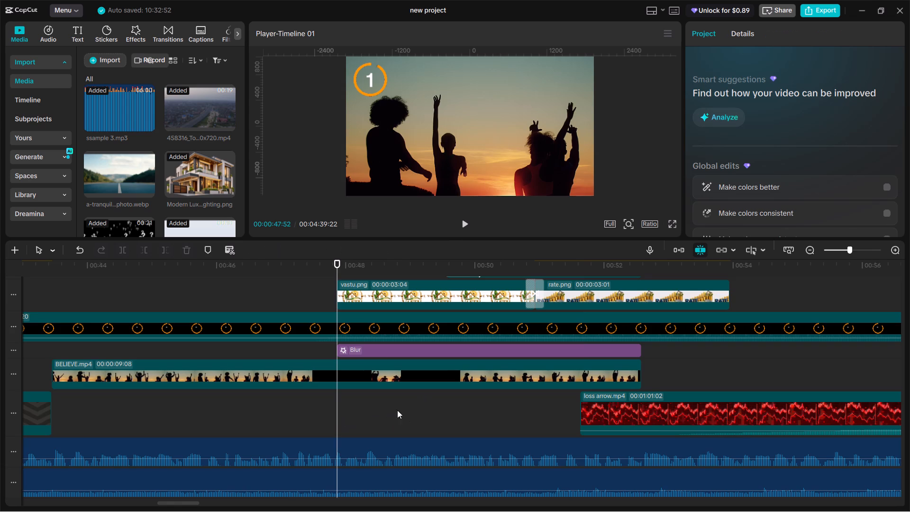
{"action": "key", "text": "space"}
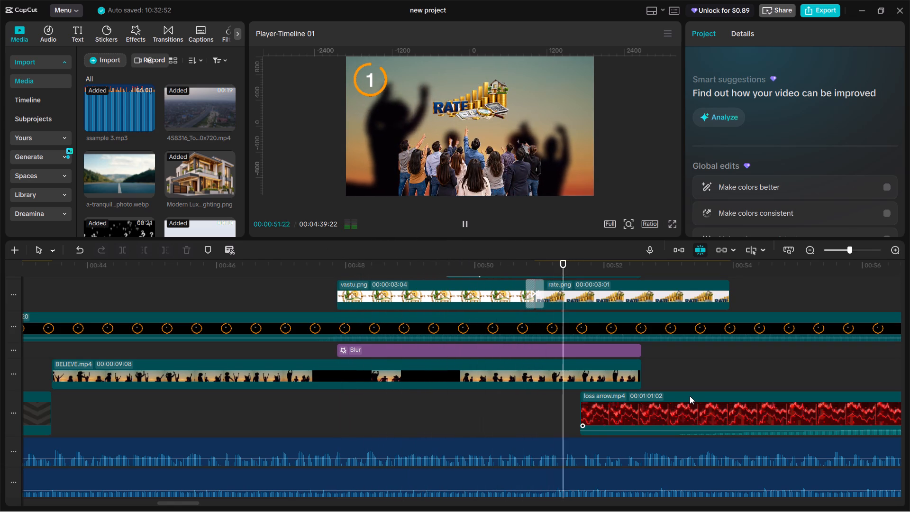
{"action": "key", "text": "space"}
{"action": "left_click", "coordinate": [574, 422]}
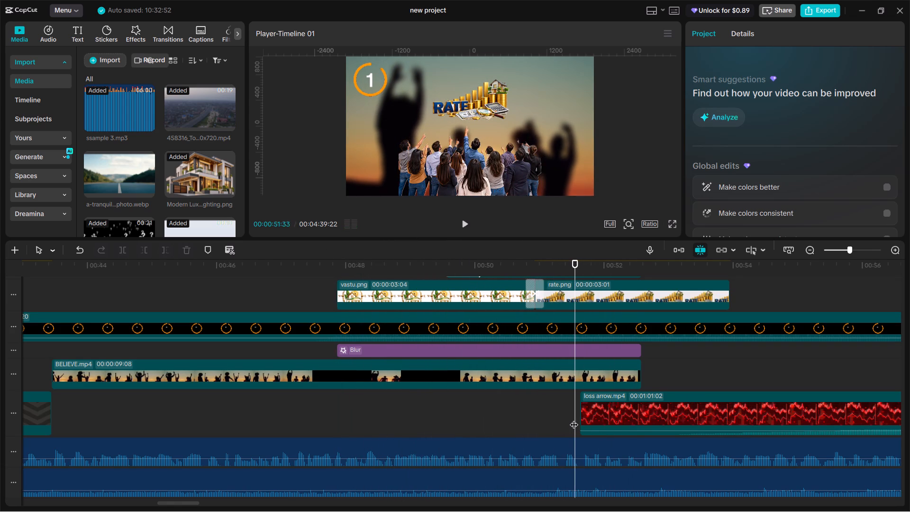
{"action": "key", "text": "space"}
{"action": "key", "text": "space"}
{"action": "left_click", "coordinate": [571, 413]}
{"action": "left_click_drag", "start_coordinate": [571, 413], "coordinate": [574, 417]}
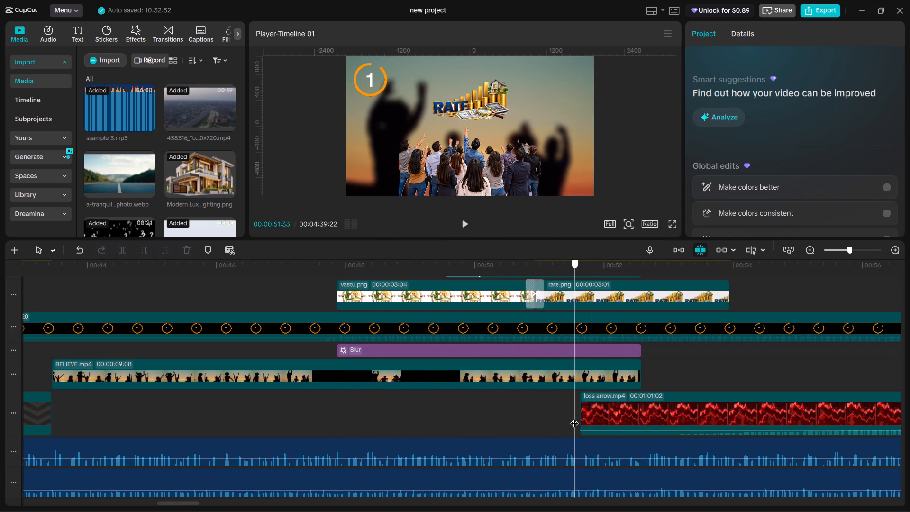
{"action": "left_click_drag", "start_coordinate": [574, 417], "coordinate": [565, 416]}
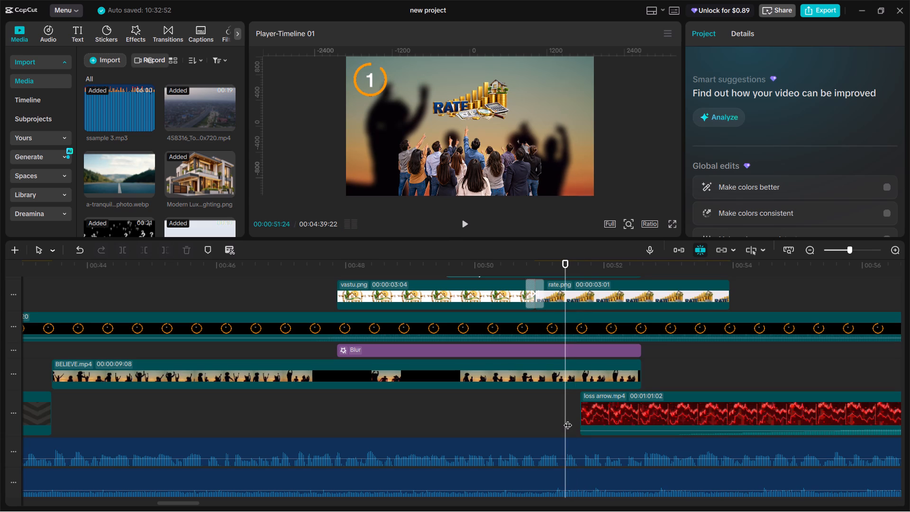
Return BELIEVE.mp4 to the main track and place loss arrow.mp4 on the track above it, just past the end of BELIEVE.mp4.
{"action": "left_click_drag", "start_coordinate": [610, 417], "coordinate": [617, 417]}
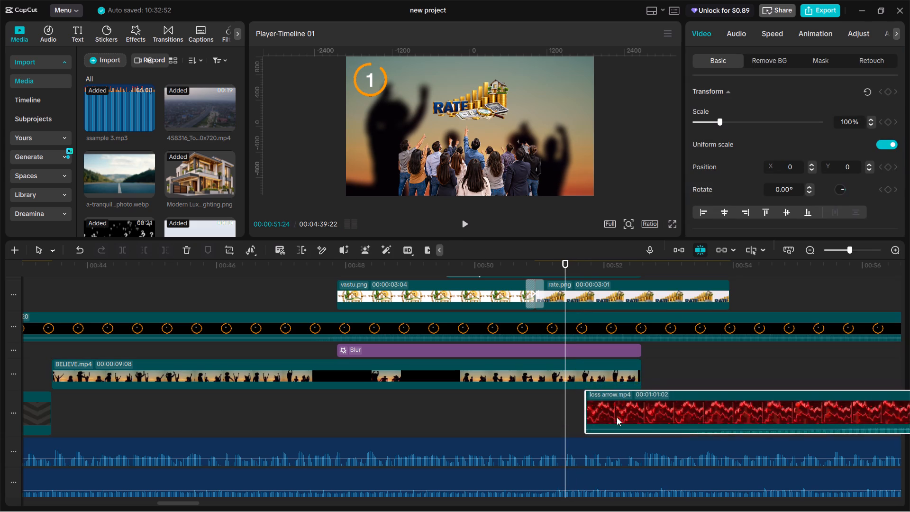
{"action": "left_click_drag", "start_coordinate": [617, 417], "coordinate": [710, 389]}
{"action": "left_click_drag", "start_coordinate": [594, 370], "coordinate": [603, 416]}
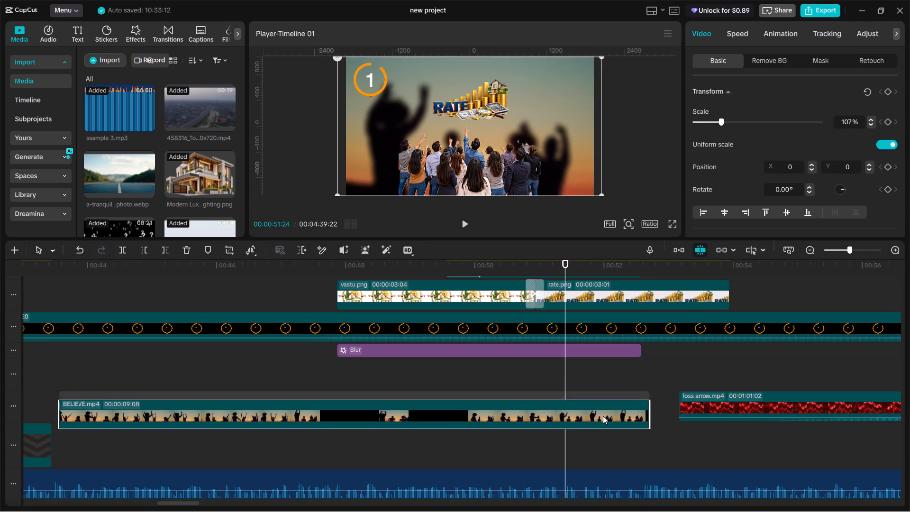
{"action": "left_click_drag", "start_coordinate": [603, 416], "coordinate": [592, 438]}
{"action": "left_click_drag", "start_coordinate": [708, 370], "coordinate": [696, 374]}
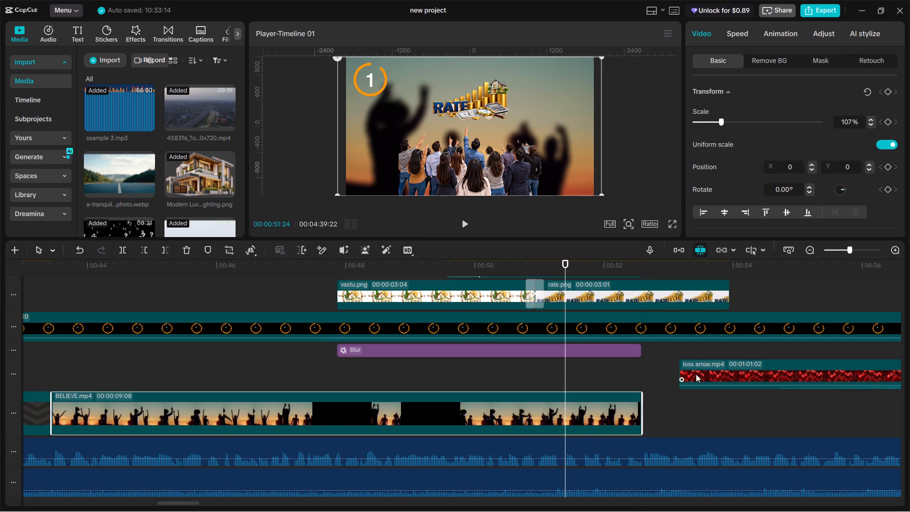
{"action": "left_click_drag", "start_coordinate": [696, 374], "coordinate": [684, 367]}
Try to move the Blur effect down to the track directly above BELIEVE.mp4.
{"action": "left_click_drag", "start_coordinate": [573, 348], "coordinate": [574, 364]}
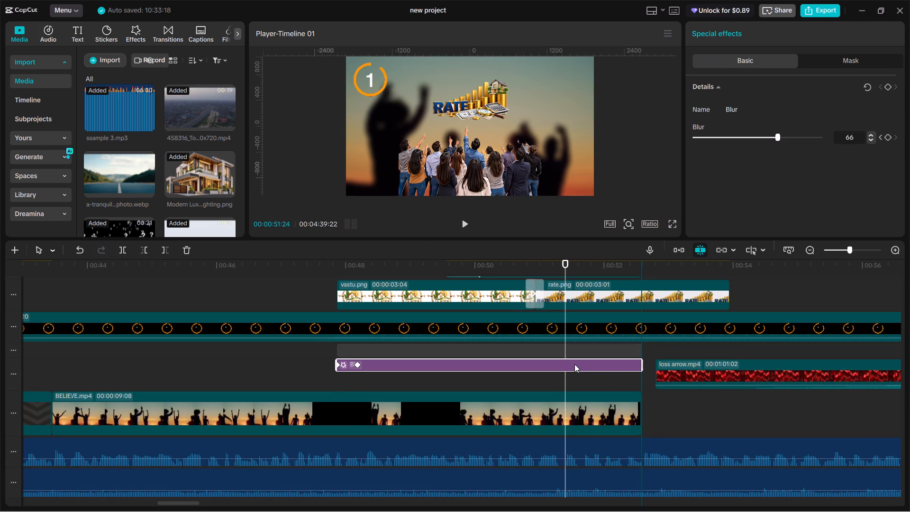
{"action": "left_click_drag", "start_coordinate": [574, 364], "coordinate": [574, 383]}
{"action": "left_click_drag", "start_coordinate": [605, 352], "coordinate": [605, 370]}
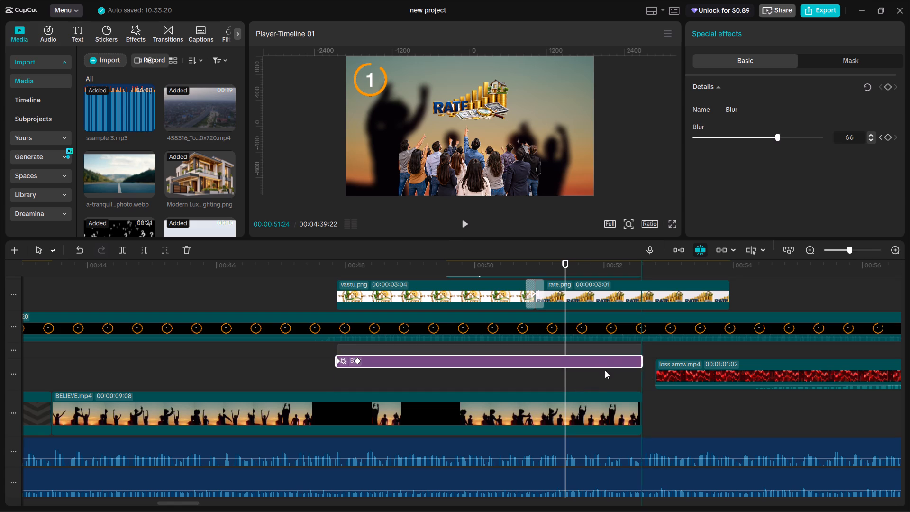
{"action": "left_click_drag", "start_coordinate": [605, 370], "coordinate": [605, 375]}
Move loss arrow.mp4 to its own track directly beneath vastu.png and rate.png, starting at the playhead at 00:00:51:24.
{"action": "left_click_drag", "start_coordinate": [681, 365], "coordinate": [652, 280]}
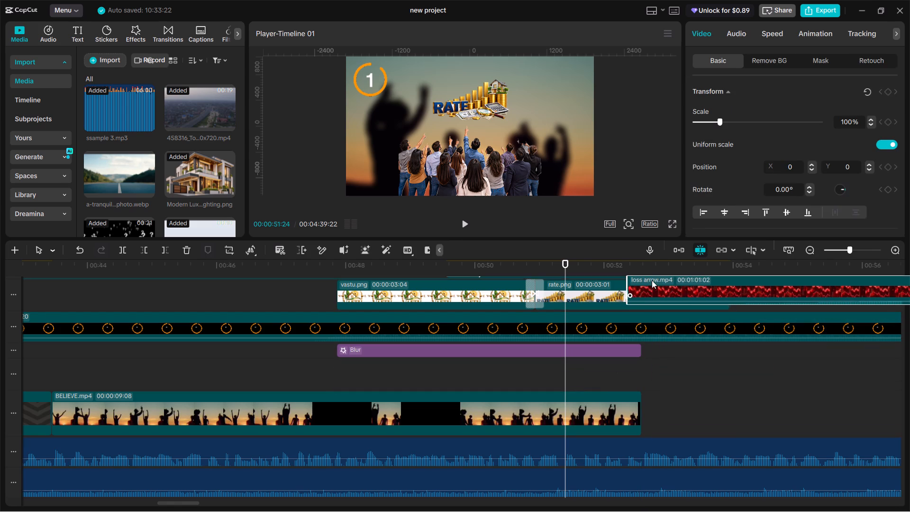
{"action": "left_click_drag", "start_coordinate": [652, 280], "coordinate": [636, 284]}
{"action": "scroll", "coordinate": [642, 270], "scroll_direction": "up", "scroll_amount": 9}
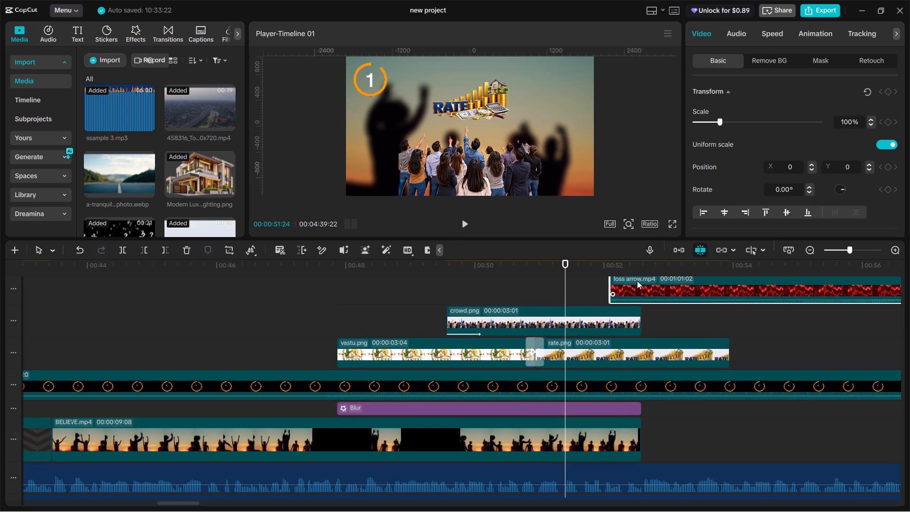
{"action": "left_click_drag", "start_coordinate": [660, 284], "coordinate": [604, 393]}
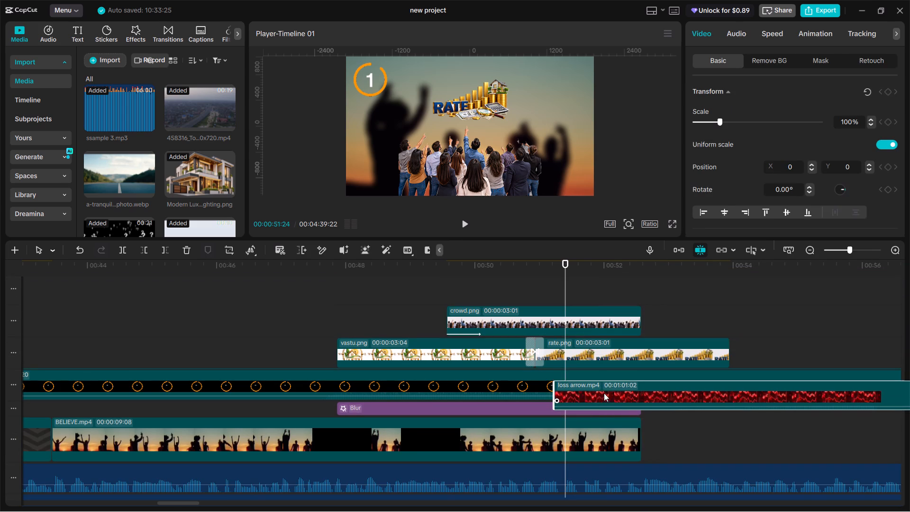
{"action": "left_click_drag", "start_coordinate": [604, 393], "coordinate": [613, 388]}
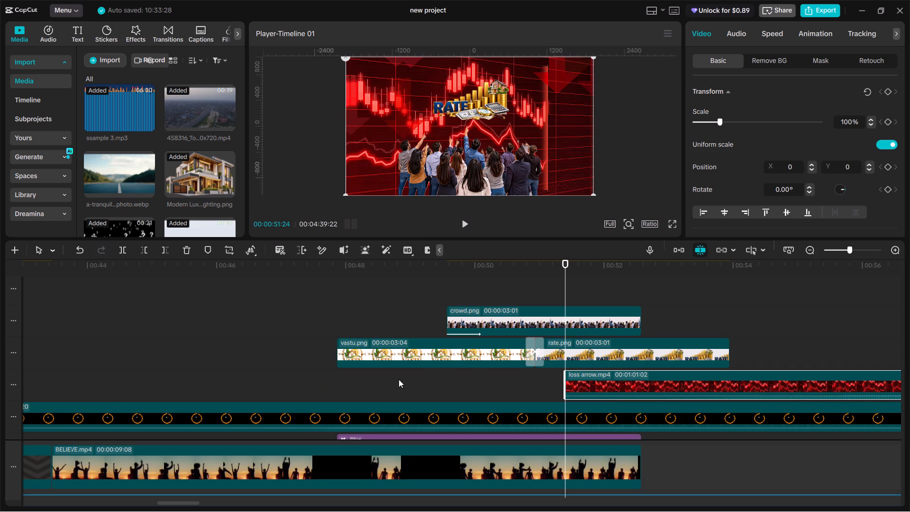
Replay the section around the start of loss arrow.mp4 to check its timing behind the RATE and crowd images.
{"action": "key", "text": "space"}
{"action": "key", "text": "space"}
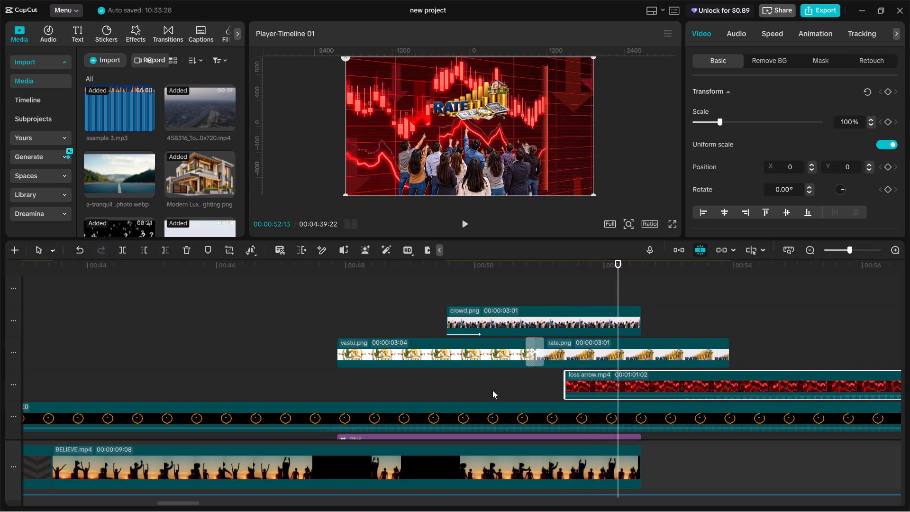
{"action": "left_click", "coordinate": [535, 378]}
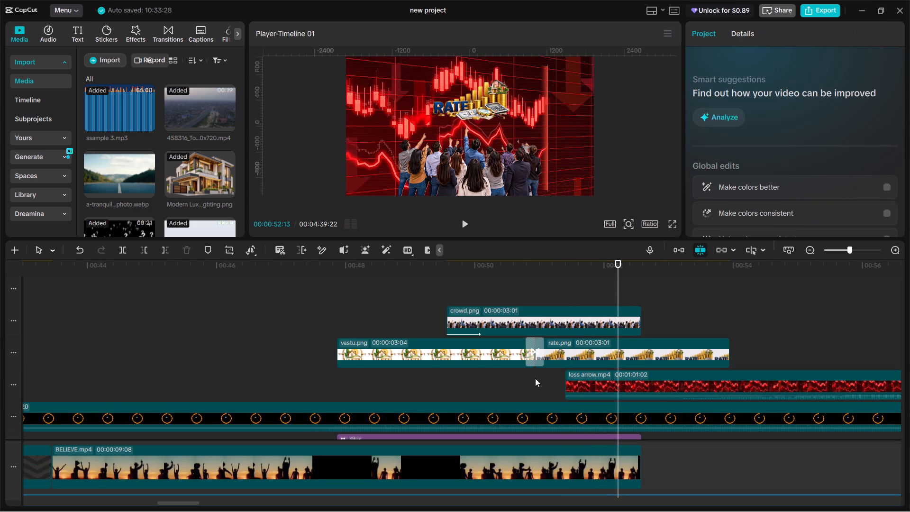
{"action": "key", "text": "space"}
{"action": "key", "text": "space"}
{"action": "key", "text": "space"}
{"action": "key", "text": "space"}
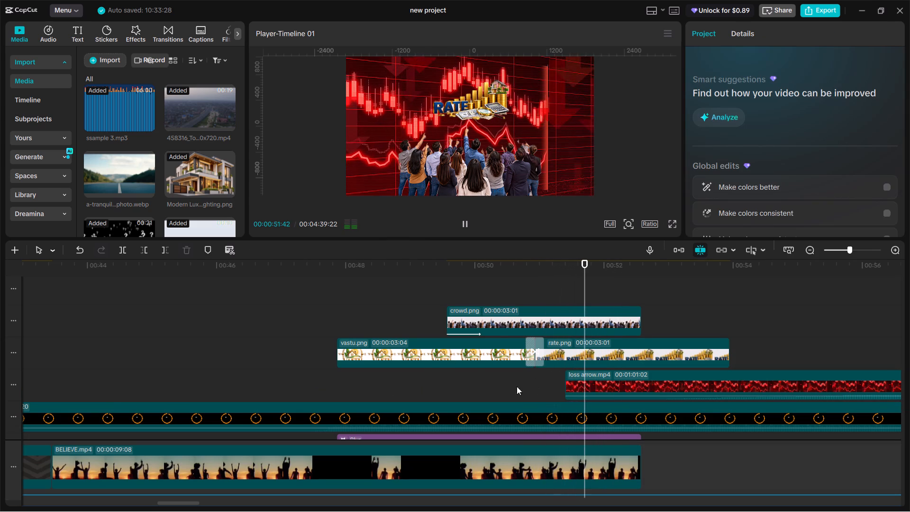
{"action": "left_click", "coordinate": [493, 387]}
{"action": "key", "text": "space"}
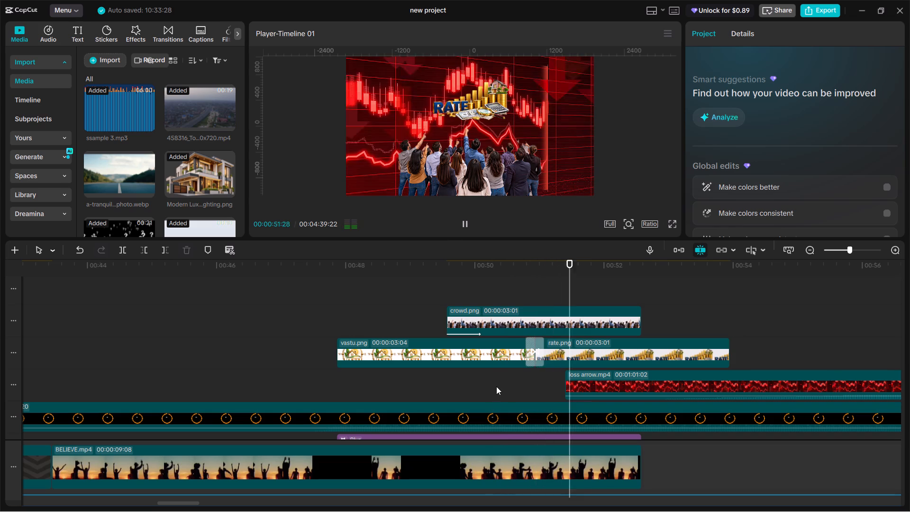
{"action": "key", "text": "space"}
{"action": "key", "text": "space"}
{"action": "key", "text": "space"}
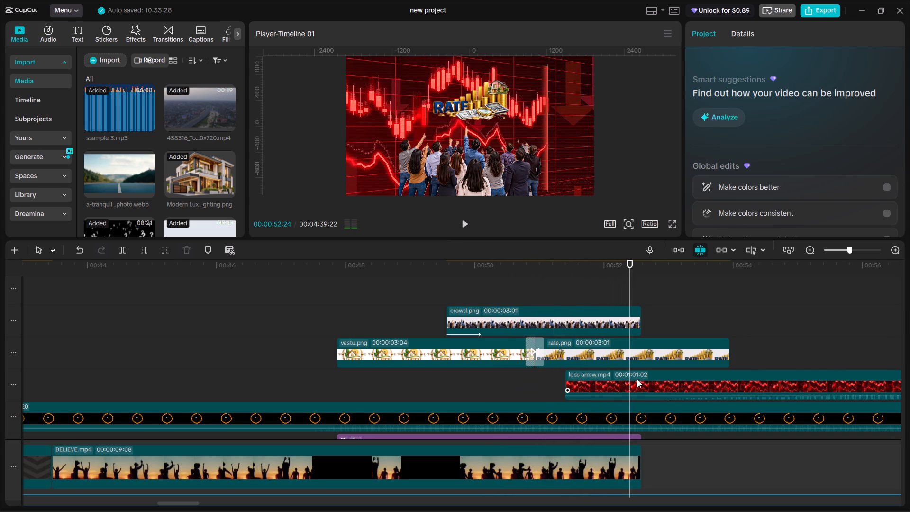
Move loss arrow.mp4 to the track beneath the circular countdown clip and above the Blur effect.
{"action": "left_click_drag", "start_coordinate": [637, 379], "coordinate": [640, 438]}
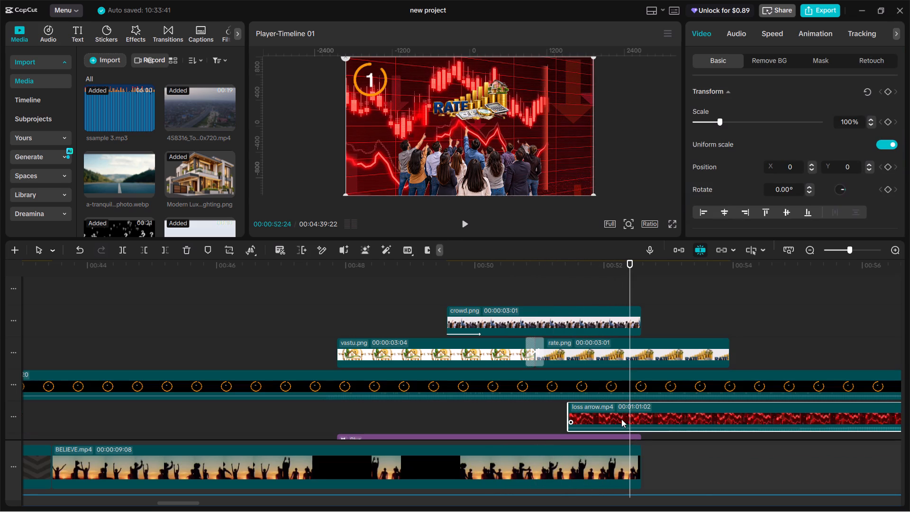
{"action": "scroll", "coordinate": [623, 418], "scroll_direction": "down", "scroll_amount": 4}
{"action": "scroll", "coordinate": [584, 398], "scroll_direction": "up", "scroll_amount": 3}
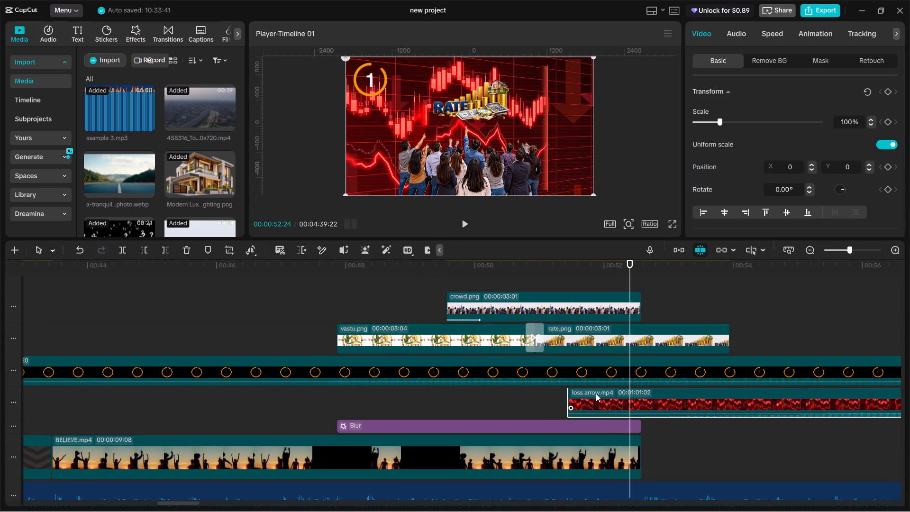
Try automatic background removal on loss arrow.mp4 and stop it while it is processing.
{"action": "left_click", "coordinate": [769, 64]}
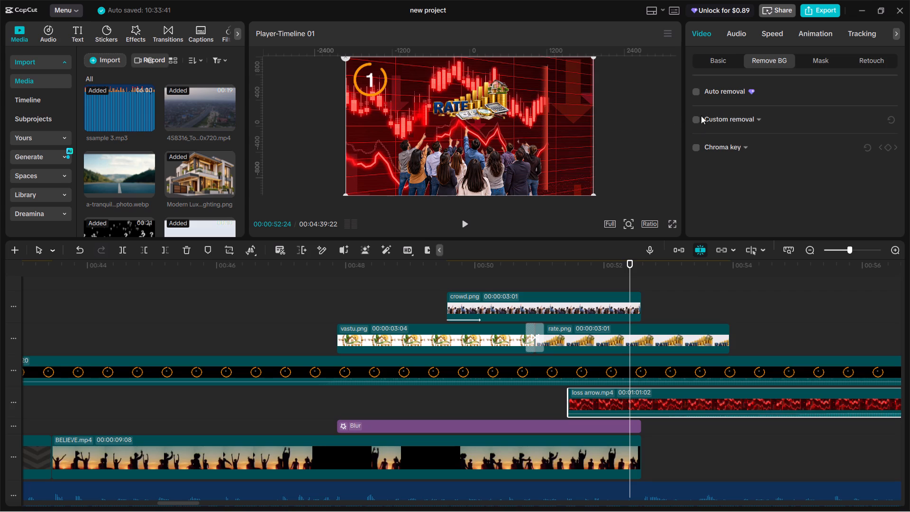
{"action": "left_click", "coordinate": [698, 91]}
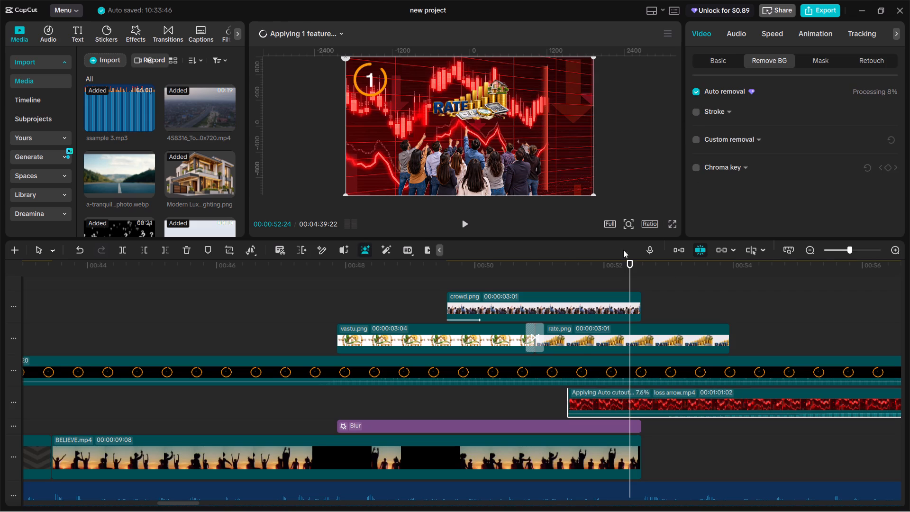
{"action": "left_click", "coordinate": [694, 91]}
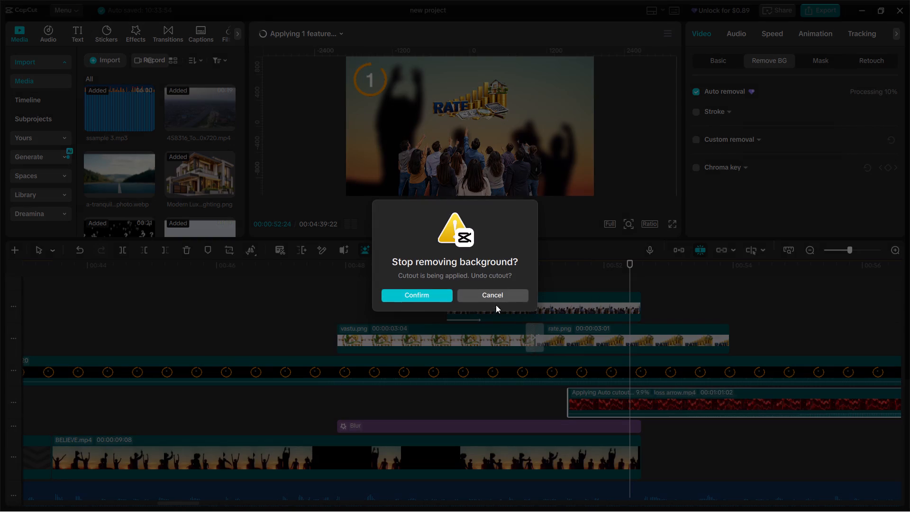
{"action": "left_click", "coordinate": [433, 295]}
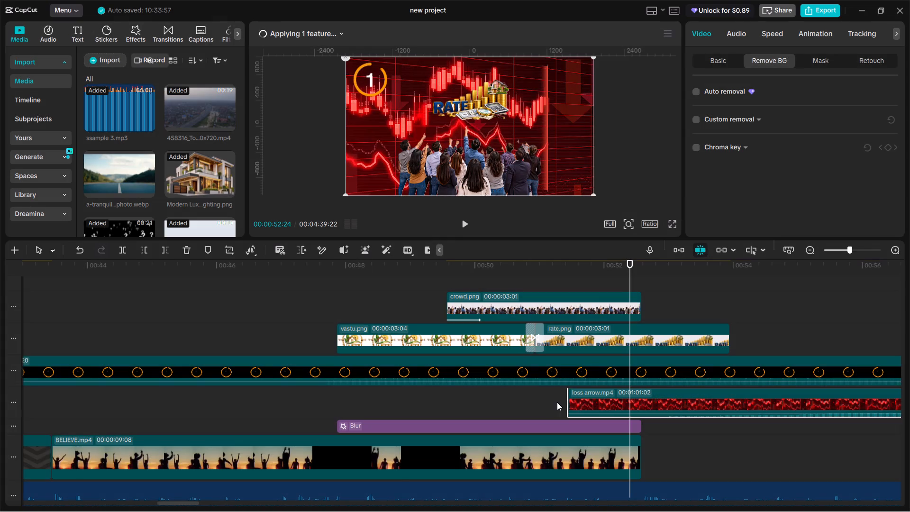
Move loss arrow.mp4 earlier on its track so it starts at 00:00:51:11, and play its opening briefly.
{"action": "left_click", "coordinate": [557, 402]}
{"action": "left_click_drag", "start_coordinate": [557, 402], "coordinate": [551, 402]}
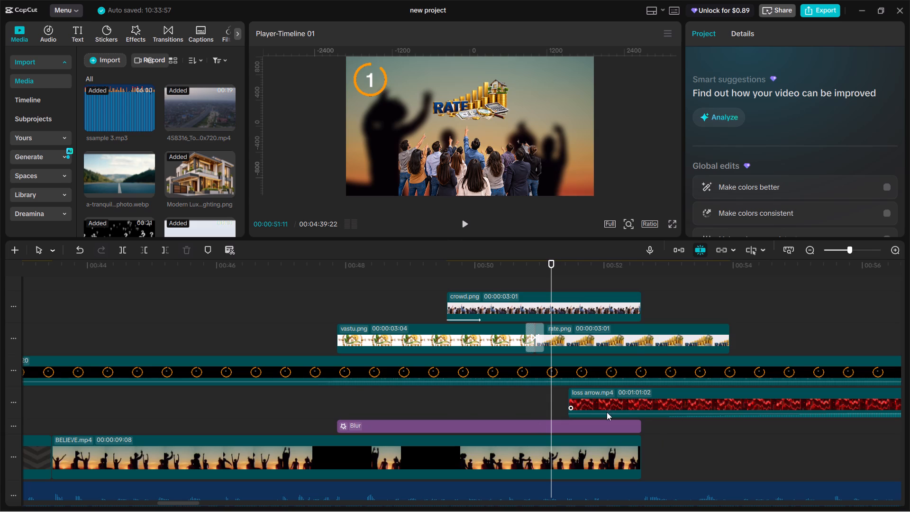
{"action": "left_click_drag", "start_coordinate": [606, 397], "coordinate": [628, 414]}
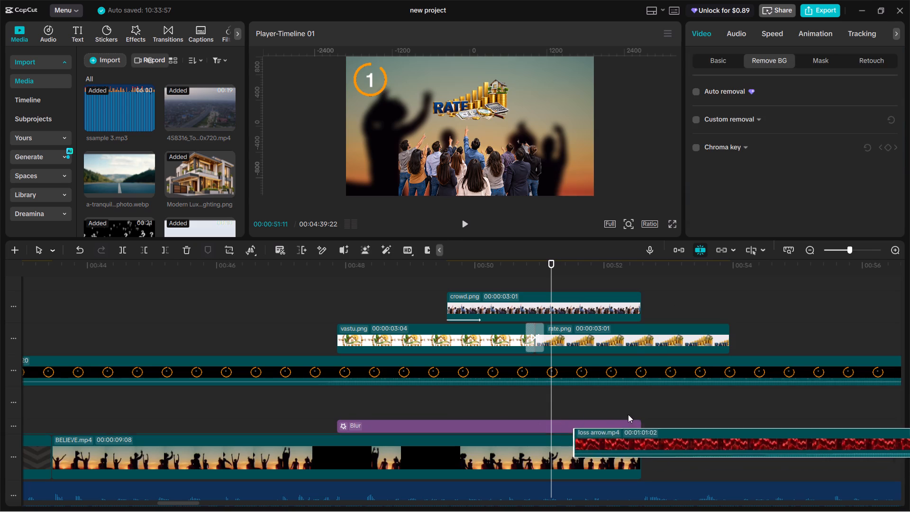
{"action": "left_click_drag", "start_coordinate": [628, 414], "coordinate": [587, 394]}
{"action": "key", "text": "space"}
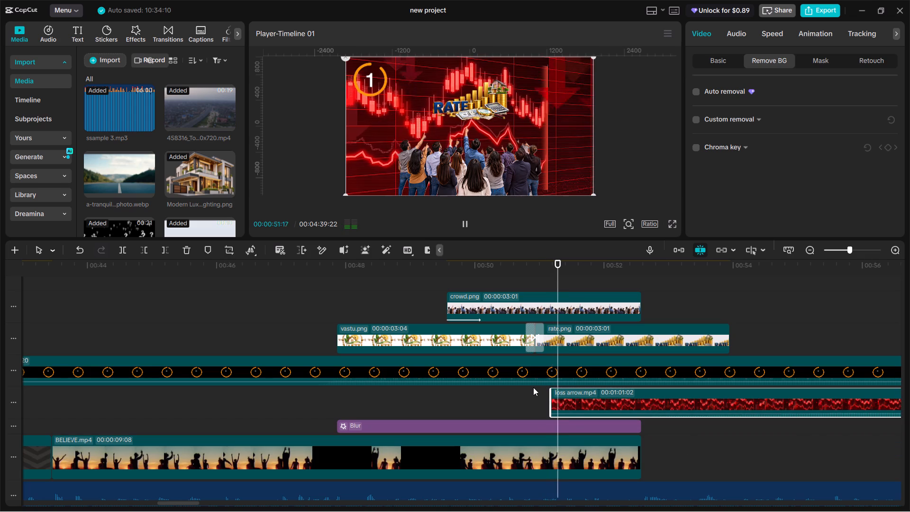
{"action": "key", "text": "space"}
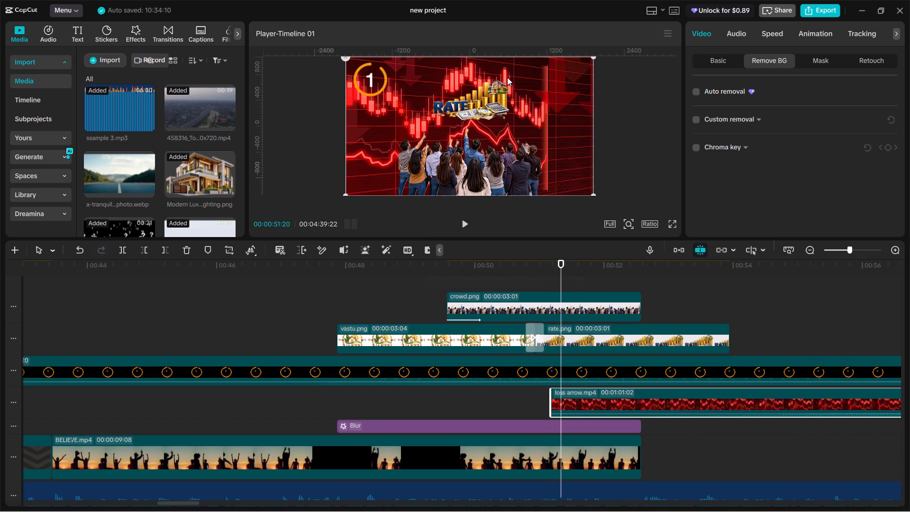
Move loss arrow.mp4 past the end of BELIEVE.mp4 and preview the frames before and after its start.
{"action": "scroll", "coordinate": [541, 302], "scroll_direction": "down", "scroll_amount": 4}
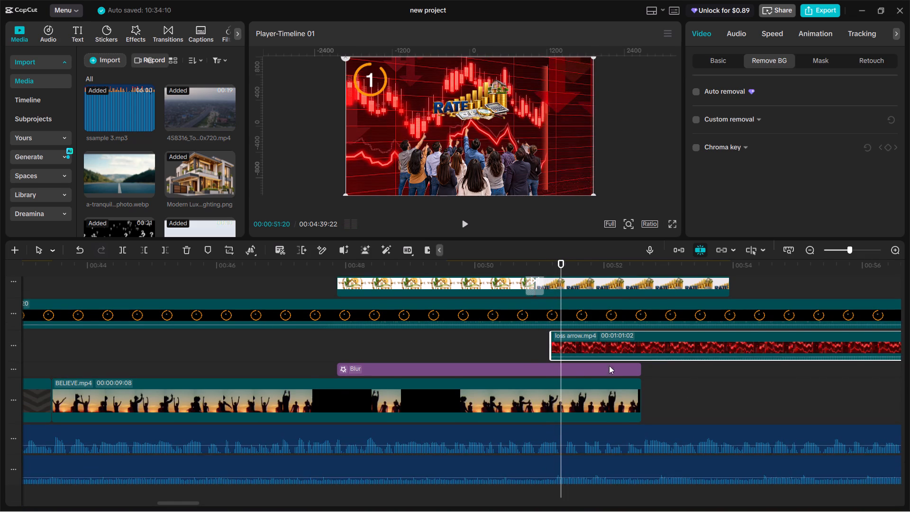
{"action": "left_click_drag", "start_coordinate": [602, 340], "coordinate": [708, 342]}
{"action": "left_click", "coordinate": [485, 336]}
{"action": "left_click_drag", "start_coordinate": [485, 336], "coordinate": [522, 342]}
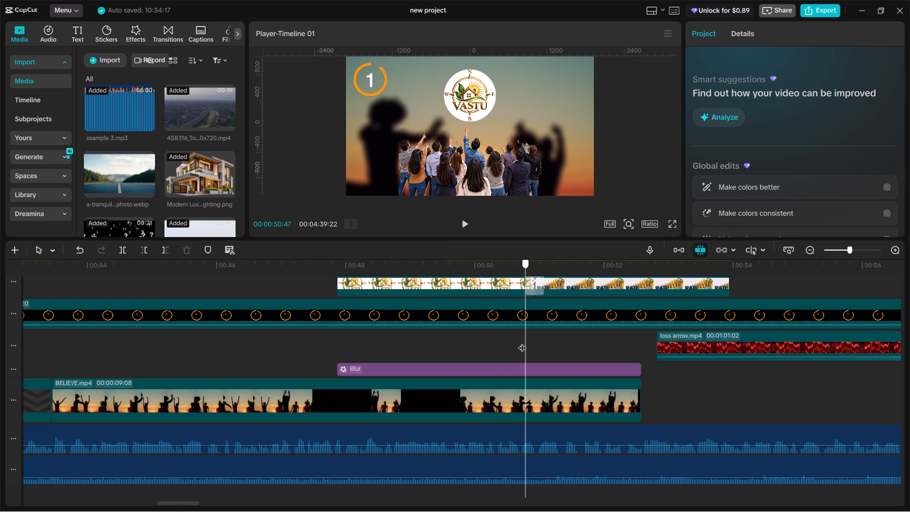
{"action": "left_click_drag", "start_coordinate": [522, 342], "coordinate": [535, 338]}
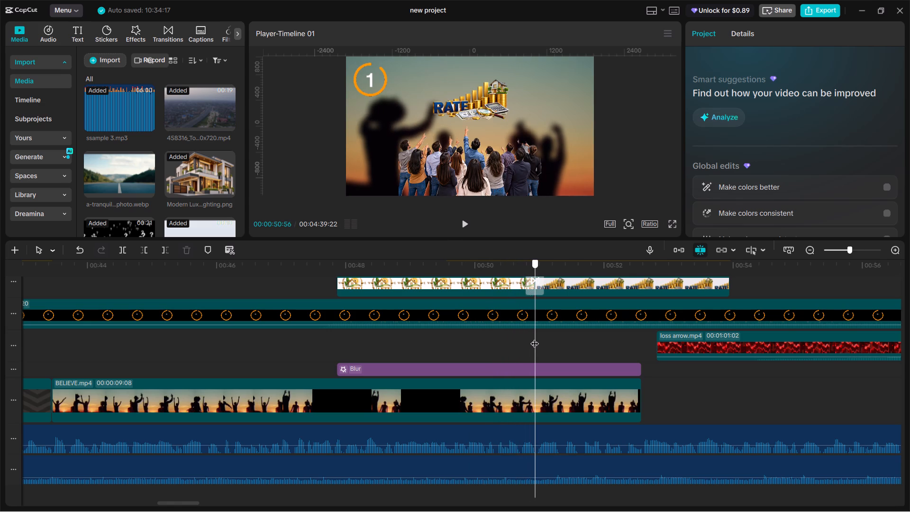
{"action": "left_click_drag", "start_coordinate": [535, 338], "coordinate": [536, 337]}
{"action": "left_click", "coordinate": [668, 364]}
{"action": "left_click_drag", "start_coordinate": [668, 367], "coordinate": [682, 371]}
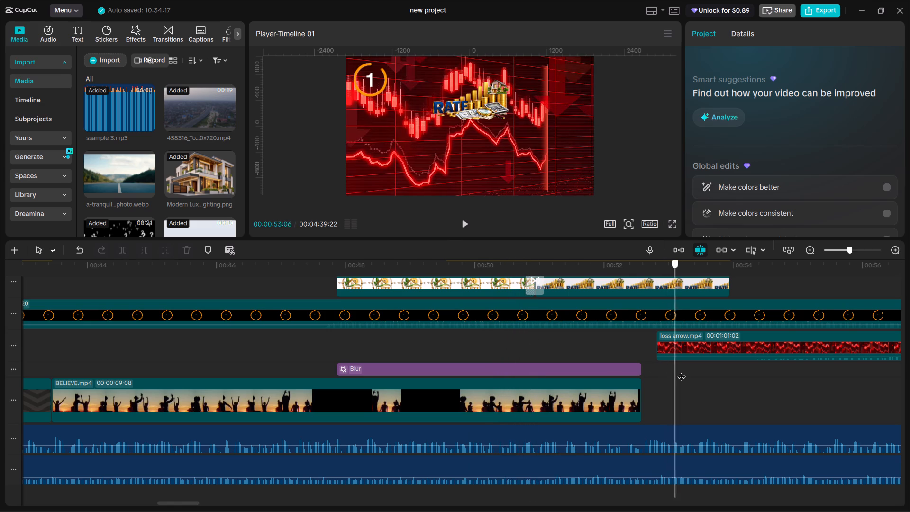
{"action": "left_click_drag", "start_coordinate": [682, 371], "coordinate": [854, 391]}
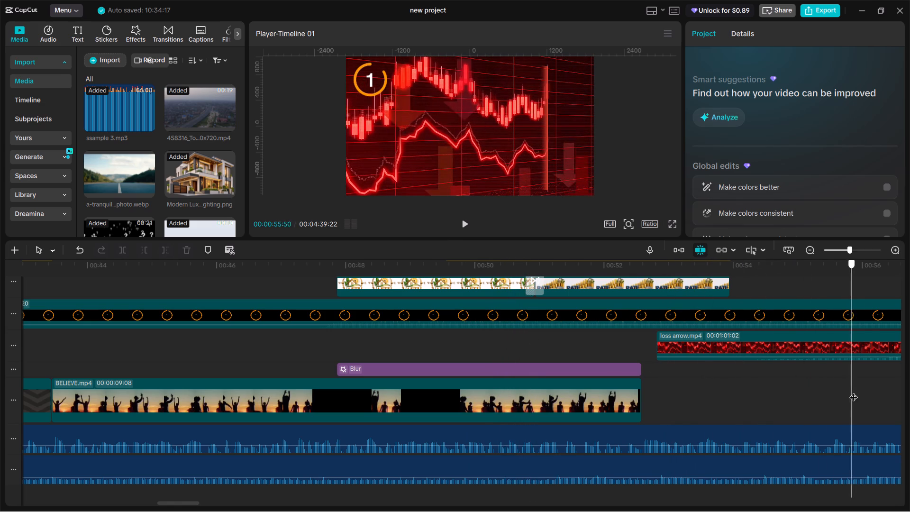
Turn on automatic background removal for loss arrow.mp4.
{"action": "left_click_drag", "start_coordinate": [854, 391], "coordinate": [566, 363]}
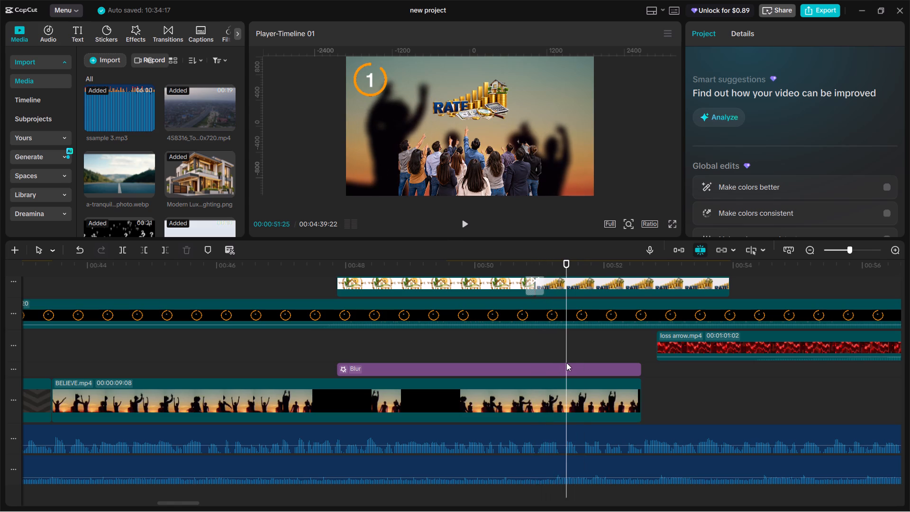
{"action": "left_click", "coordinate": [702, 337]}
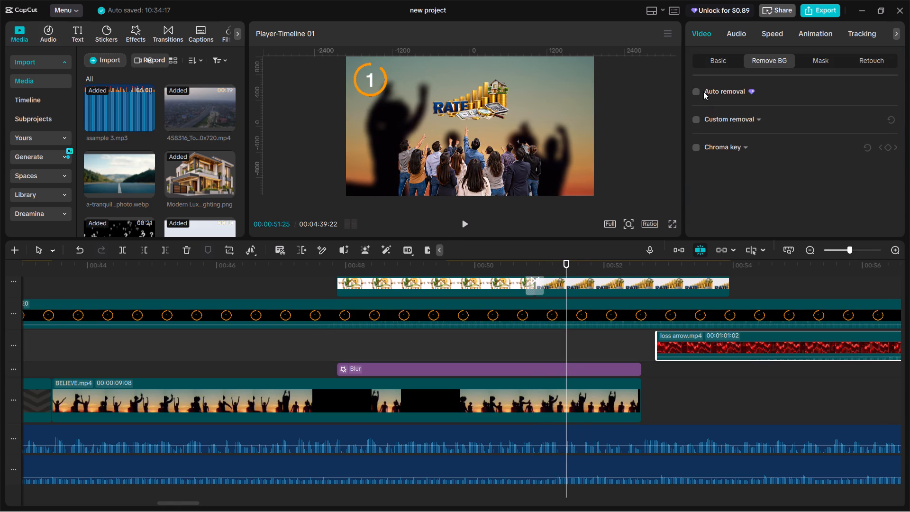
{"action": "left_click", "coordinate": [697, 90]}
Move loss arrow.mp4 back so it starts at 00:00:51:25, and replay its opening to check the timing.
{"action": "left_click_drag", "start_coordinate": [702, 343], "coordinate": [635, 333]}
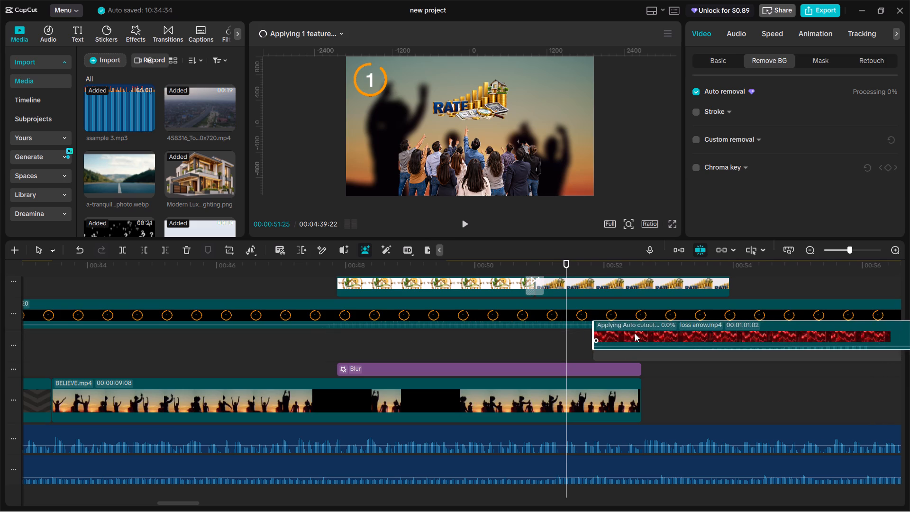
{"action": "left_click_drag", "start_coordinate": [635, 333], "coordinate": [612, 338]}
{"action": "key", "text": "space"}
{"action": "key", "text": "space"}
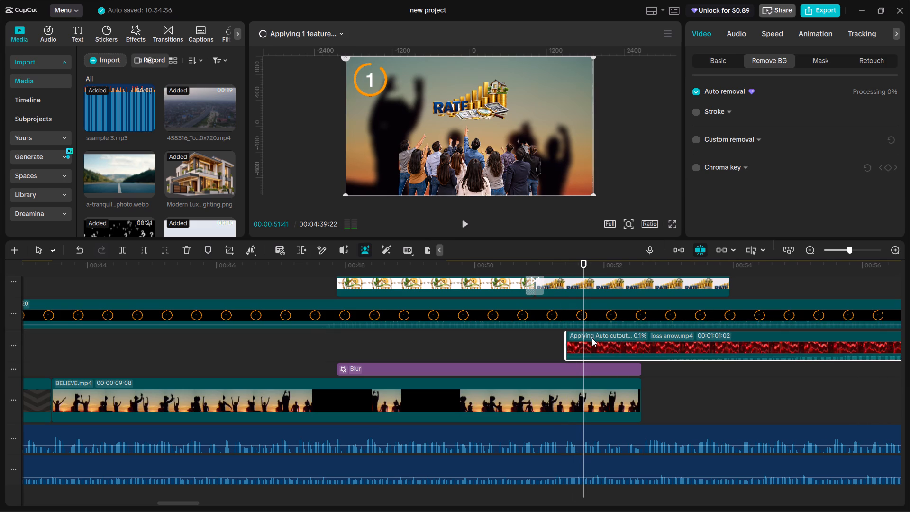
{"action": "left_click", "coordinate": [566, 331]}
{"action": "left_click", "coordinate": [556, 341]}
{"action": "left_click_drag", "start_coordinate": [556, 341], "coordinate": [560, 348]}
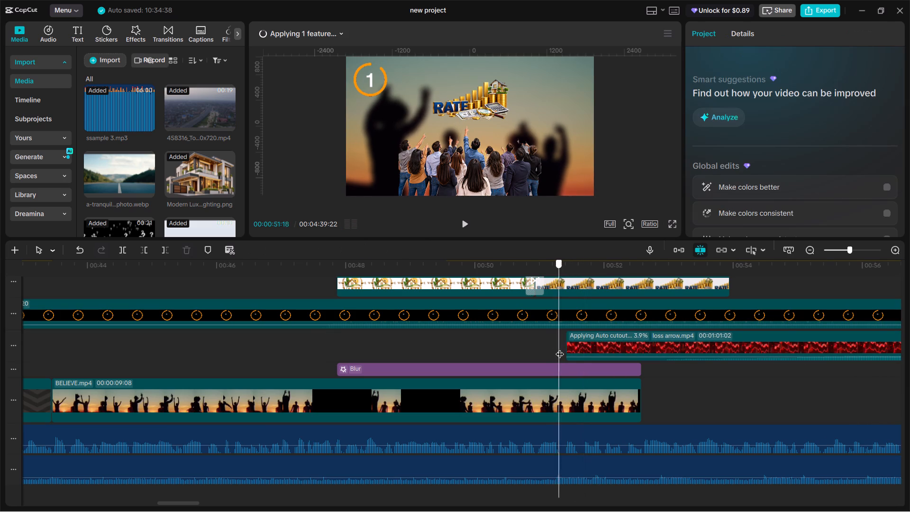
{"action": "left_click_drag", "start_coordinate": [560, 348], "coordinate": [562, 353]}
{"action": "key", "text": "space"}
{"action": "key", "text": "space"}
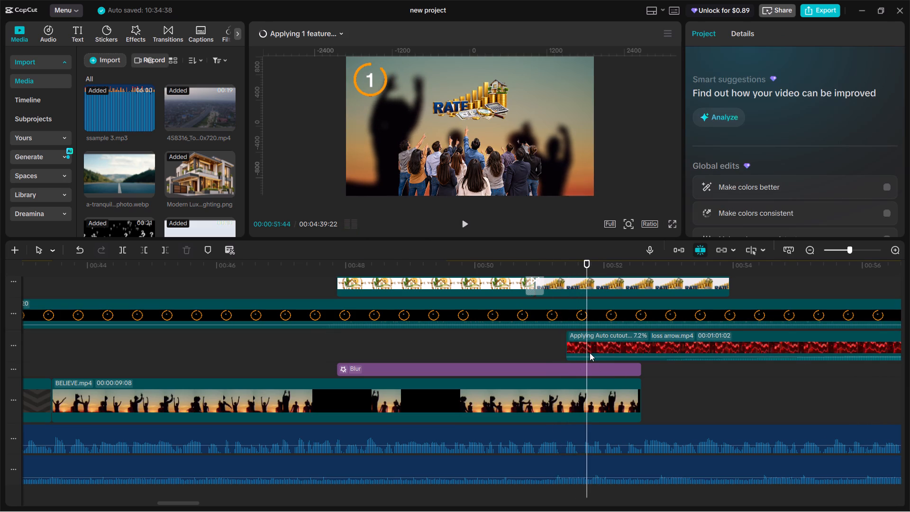
Move loss arrow.mp4 on its track so it starts at 00:00:51:39.
{"action": "left_click_drag", "start_coordinate": [588, 263], "coordinate": [582, 262]}
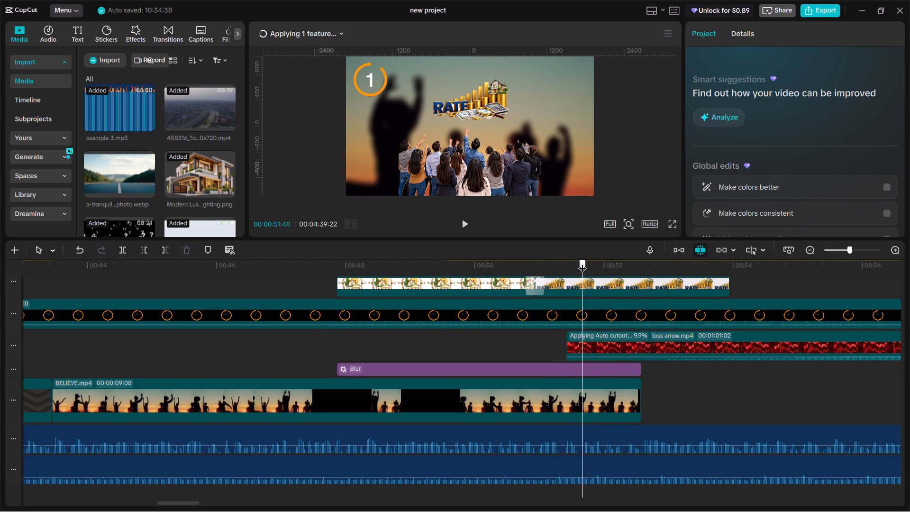
{"action": "left_click_drag", "start_coordinate": [582, 262], "coordinate": [582, 262]}
{"action": "left_click_drag", "start_coordinate": [592, 342], "coordinate": [606, 339]}
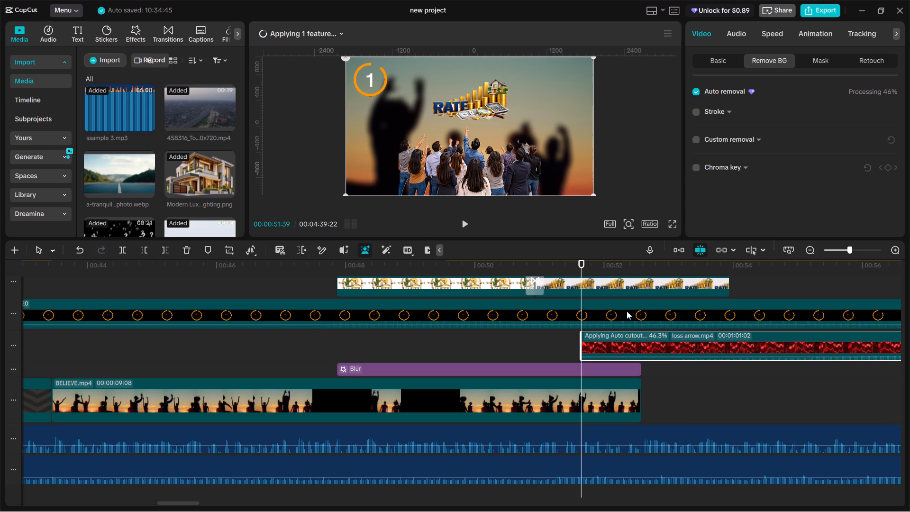
Set the blend mode of loss arrow.mp4 to Overlay.
{"action": "left_click", "coordinate": [719, 61]}
{"action": "scroll", "coordinate": [742, 135], "scroll_direction": "down", "scroll_amount": 4}
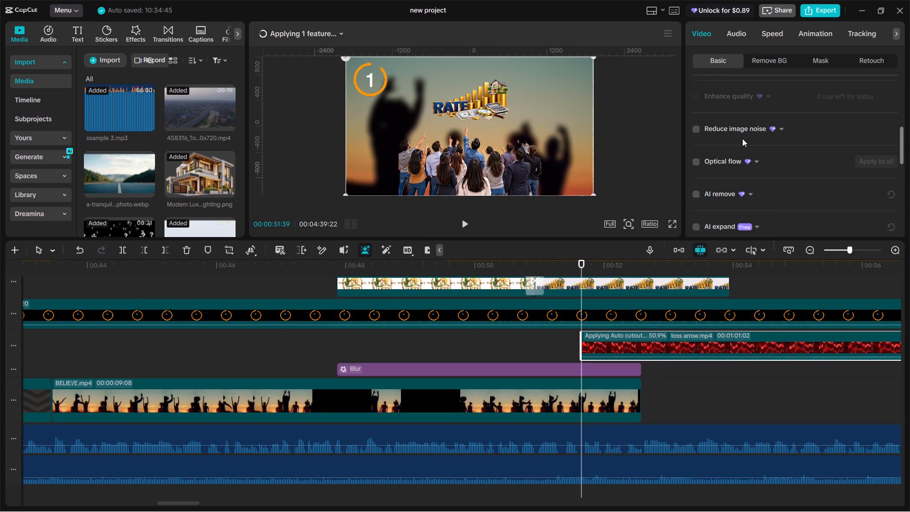
{"action": "scroll", "coordinate": [742, 138], "scroll_direction": "up", "scroll_amount": 2}
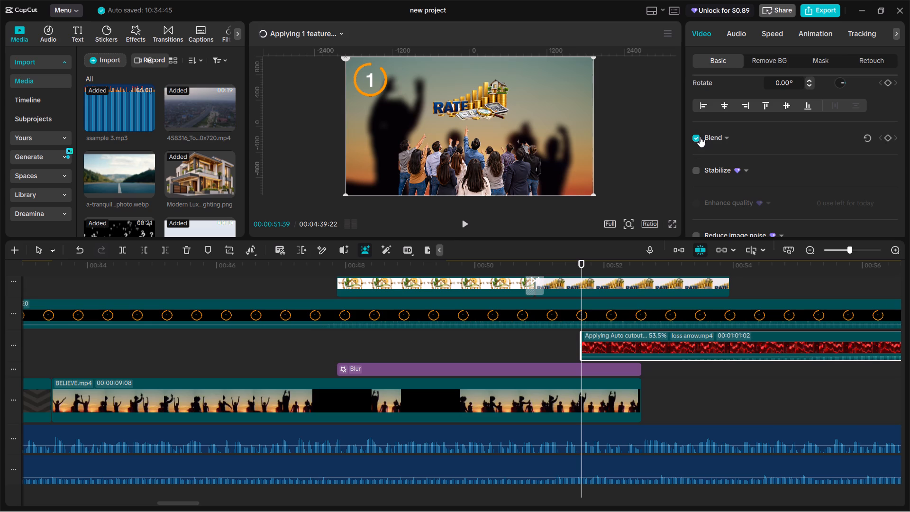
{"action": "left_click", "coordinate": [697, 137]}
{"action": "left_click", "coordinate": [697, 137]}
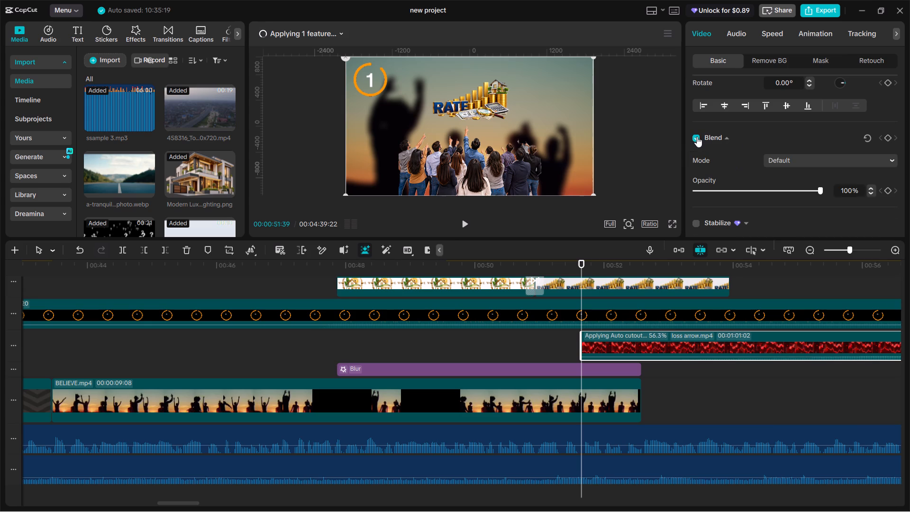
{"action": "left_click", "coordinate": [798, 160]}
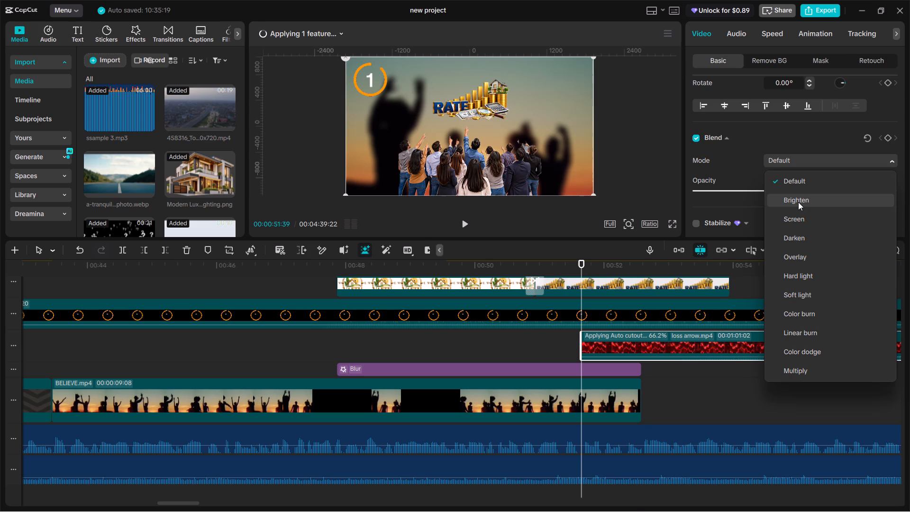
{"action": "left_click", "coordinate": [646, 342]}
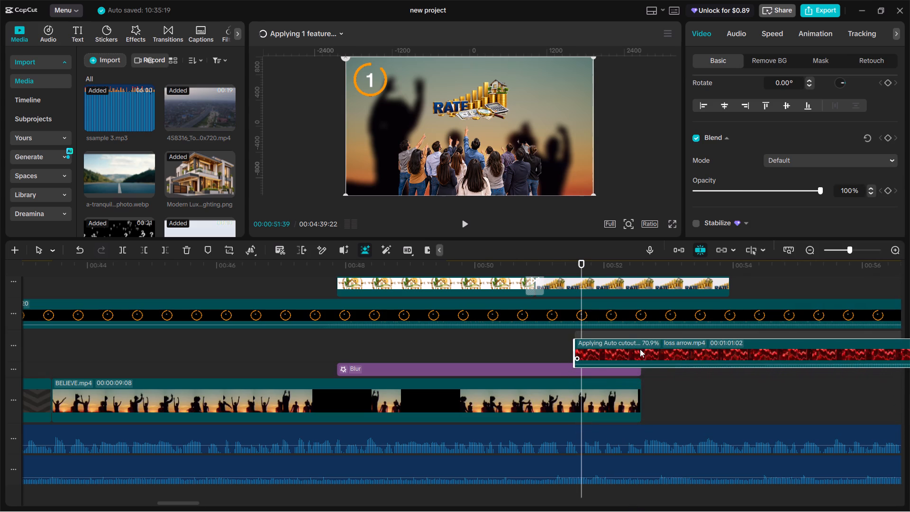
{"action": "left_click", "coordinate": [797, 162]}
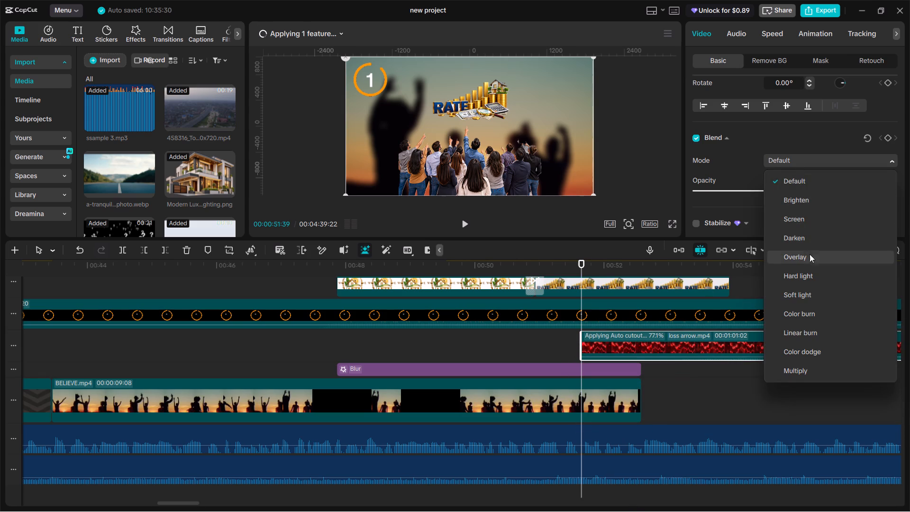
{"action": "left_click", "coordinate": [810, 260]}
Replay the opening of loss arrow.mp4 from 00:00:51:39 to examine how it looks over BELIEVE.mp4.
{"action": "key", "text": "space"}
{"action": "key", "text": "space"}
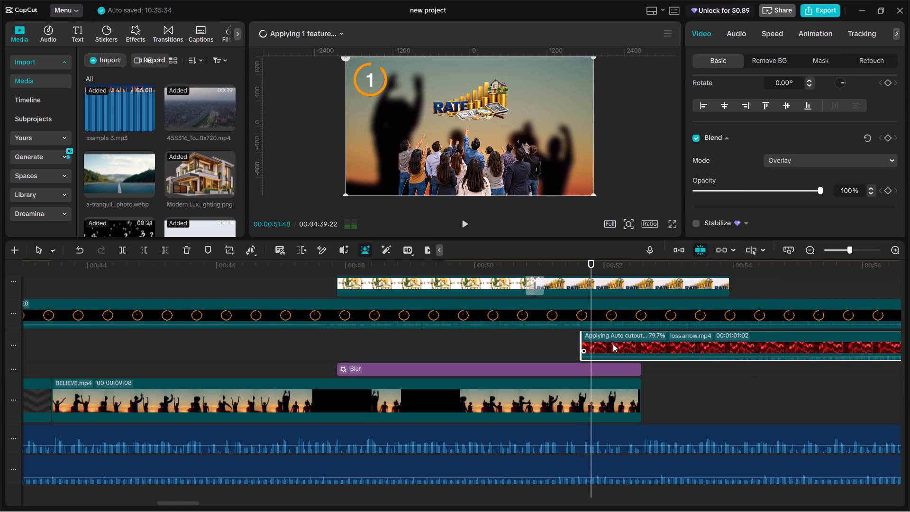
{"action": "key", "text": "space"}
{"action": "key", "text": "space"}
{"action": "left_click", "coordinate": [564, 351]}
{"action": "left_click_drag", "start_coordinate": [565, 342], "coordinate": [584, 349]}
{"action": "left_click", "coordinate": [625, 336]}
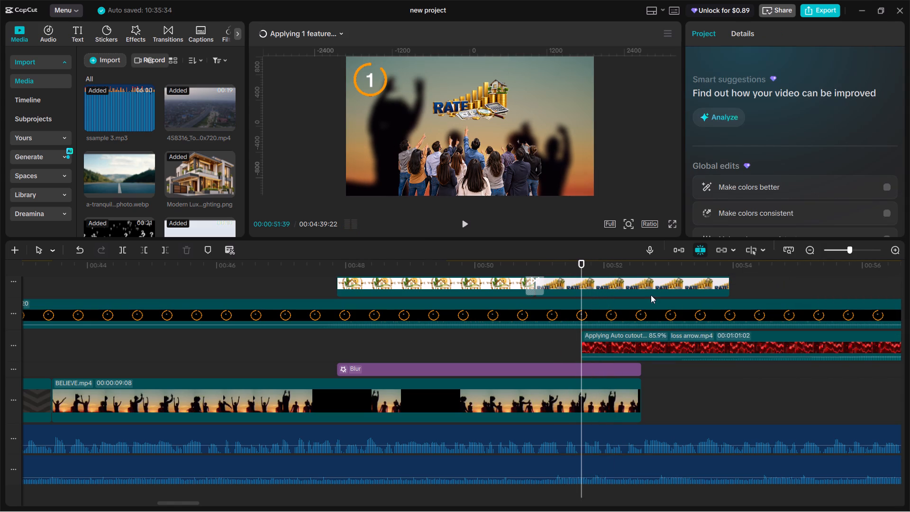
{"action": "left_click", "coordinate": [627, 348]}
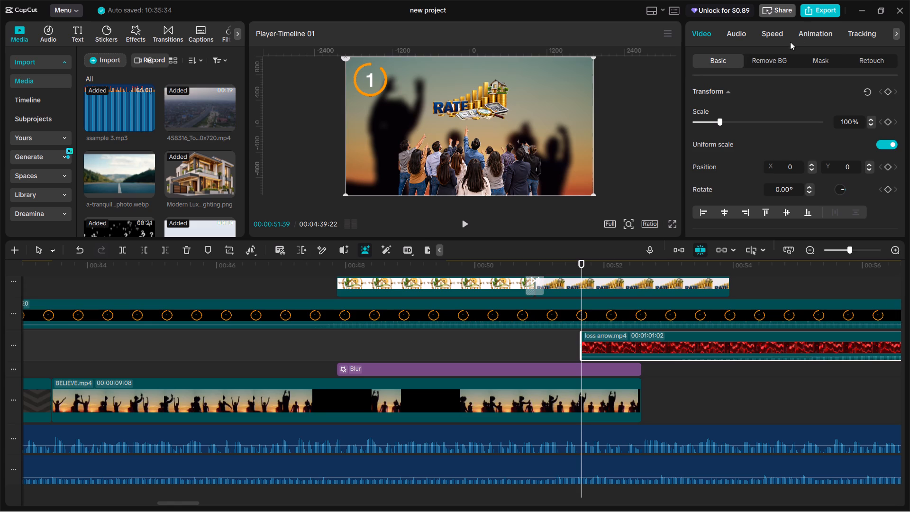
{"action": "key", "text": "space"}
{"action": "key", "text": "space"}
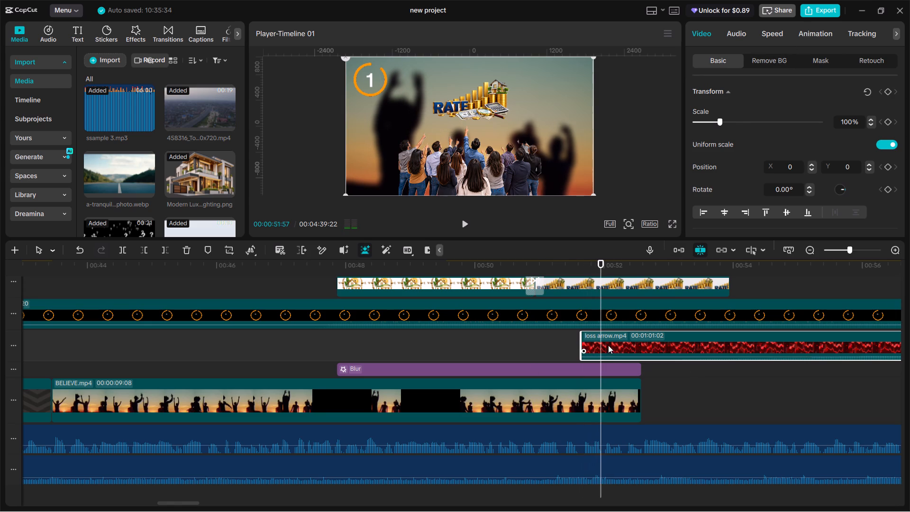
{"action": "left_click", "coordinate": [573, 345]}
{"action": "left_click_drag", "start_coordinate": [573, 345], "coordinate": [580, 347]}
{"action": "left_click", "coordinate": [601, 339]}
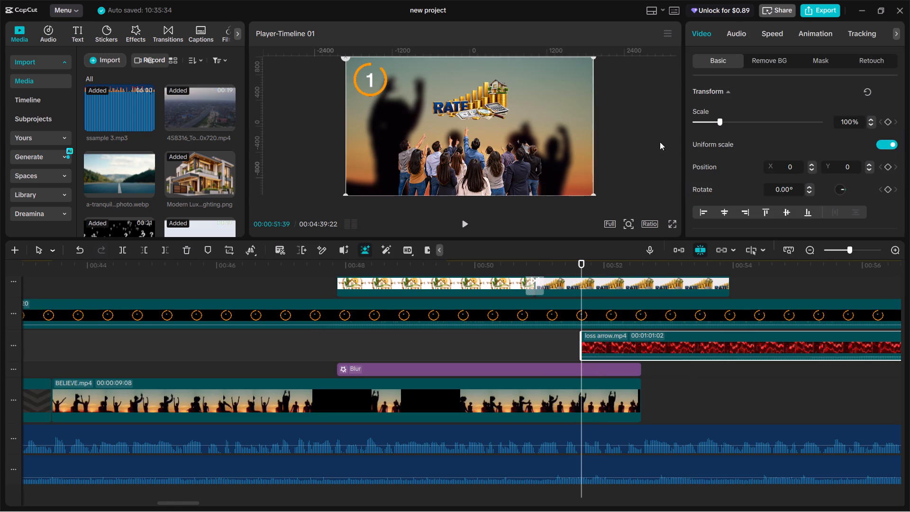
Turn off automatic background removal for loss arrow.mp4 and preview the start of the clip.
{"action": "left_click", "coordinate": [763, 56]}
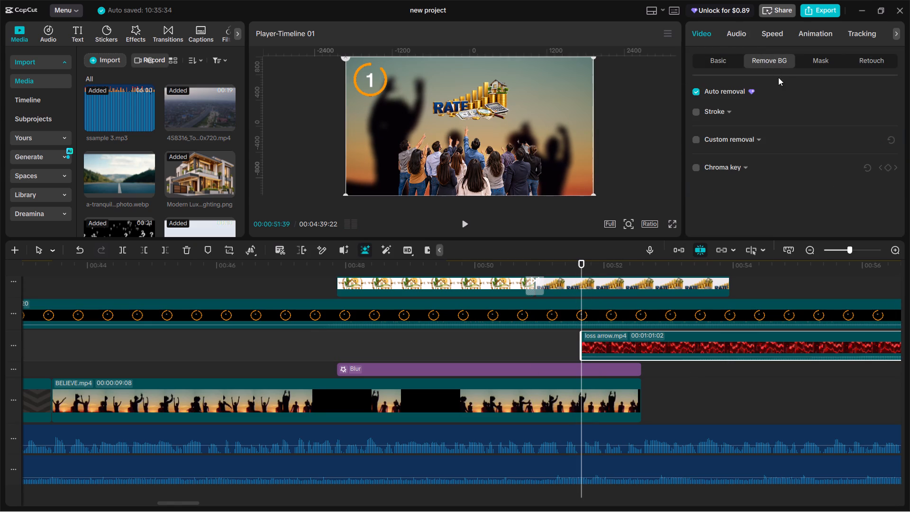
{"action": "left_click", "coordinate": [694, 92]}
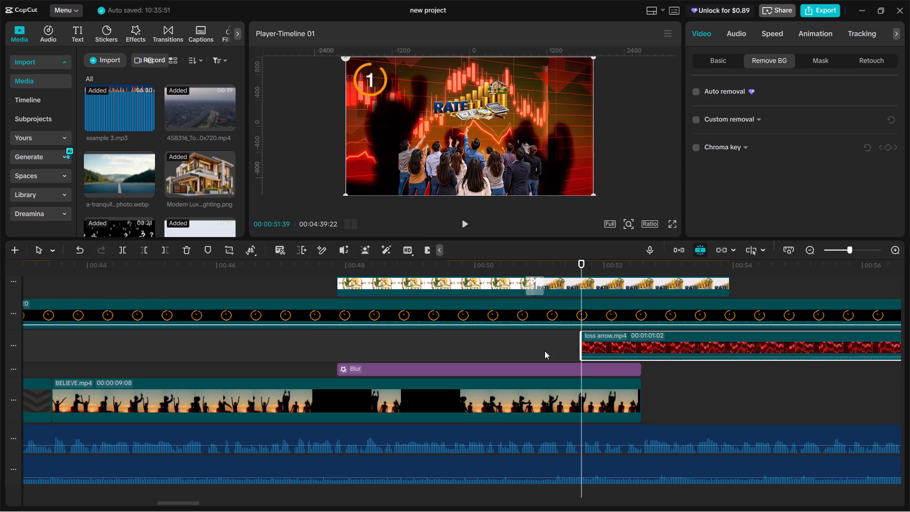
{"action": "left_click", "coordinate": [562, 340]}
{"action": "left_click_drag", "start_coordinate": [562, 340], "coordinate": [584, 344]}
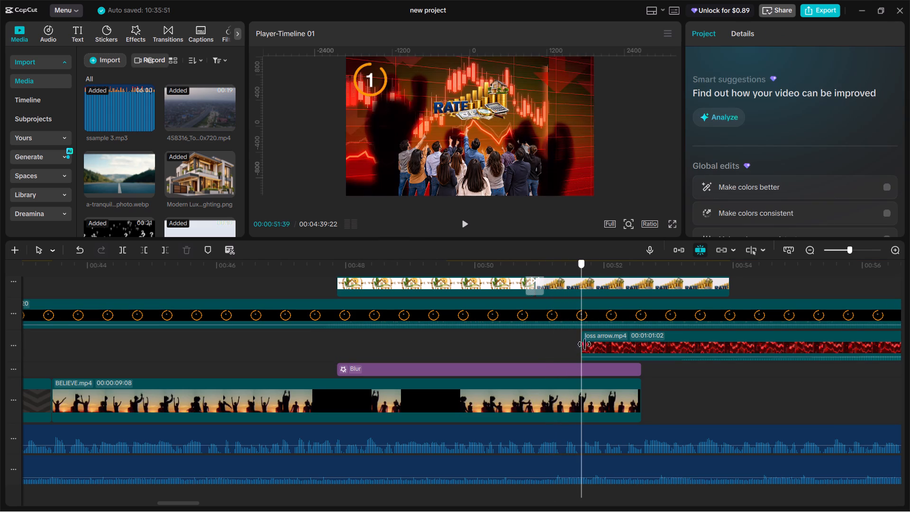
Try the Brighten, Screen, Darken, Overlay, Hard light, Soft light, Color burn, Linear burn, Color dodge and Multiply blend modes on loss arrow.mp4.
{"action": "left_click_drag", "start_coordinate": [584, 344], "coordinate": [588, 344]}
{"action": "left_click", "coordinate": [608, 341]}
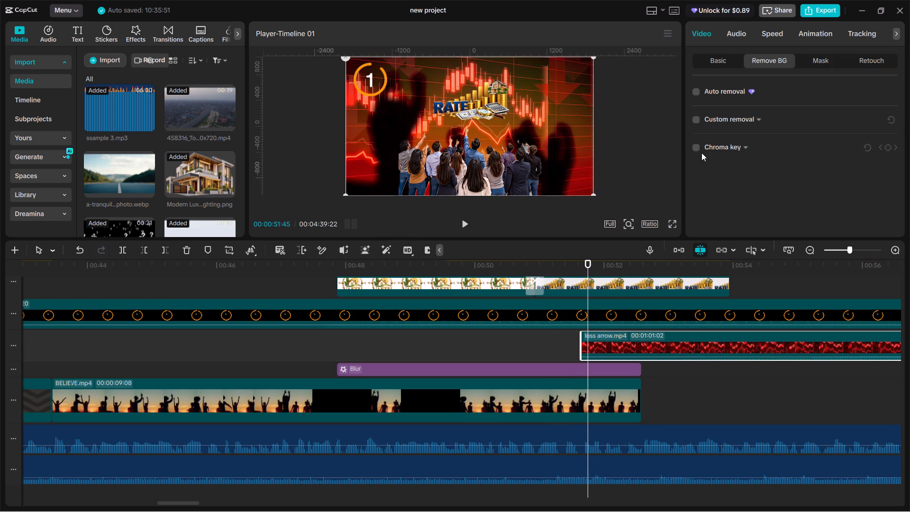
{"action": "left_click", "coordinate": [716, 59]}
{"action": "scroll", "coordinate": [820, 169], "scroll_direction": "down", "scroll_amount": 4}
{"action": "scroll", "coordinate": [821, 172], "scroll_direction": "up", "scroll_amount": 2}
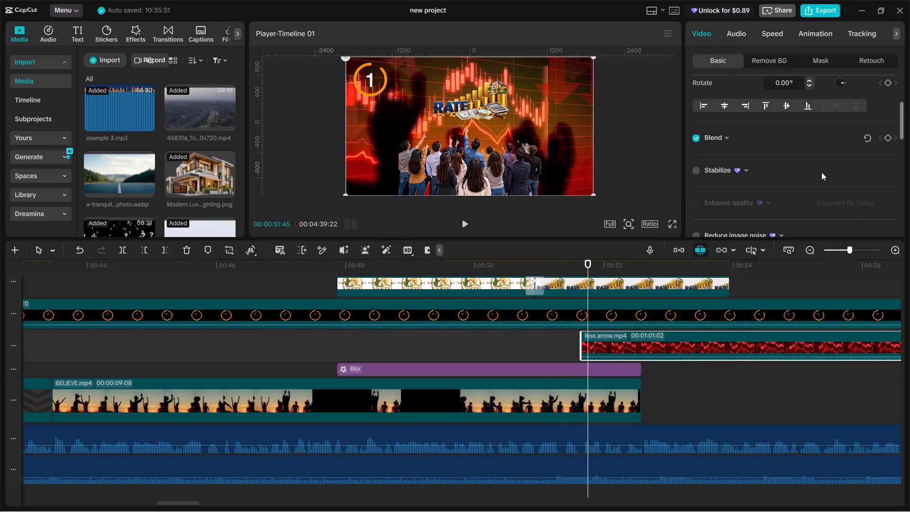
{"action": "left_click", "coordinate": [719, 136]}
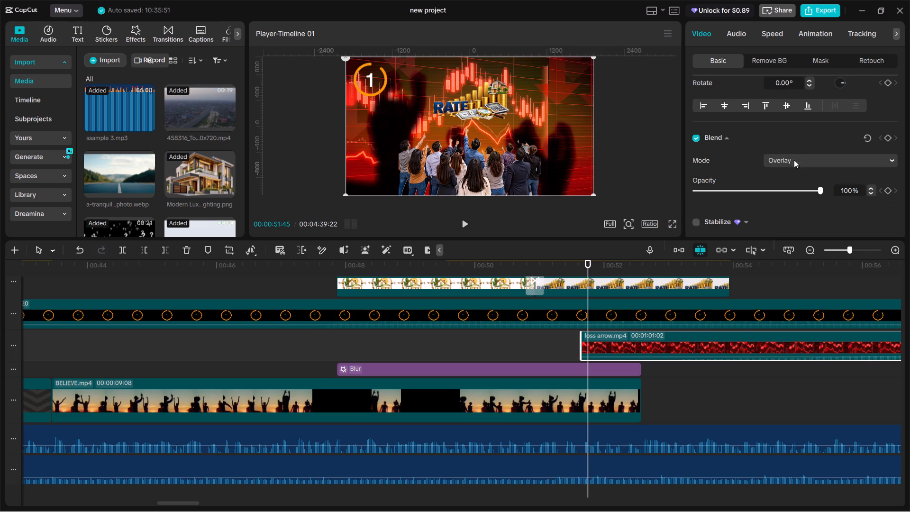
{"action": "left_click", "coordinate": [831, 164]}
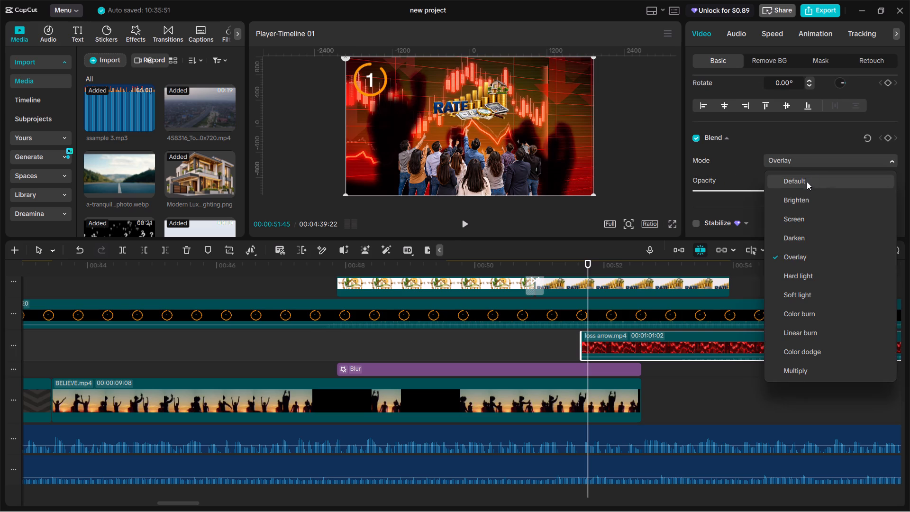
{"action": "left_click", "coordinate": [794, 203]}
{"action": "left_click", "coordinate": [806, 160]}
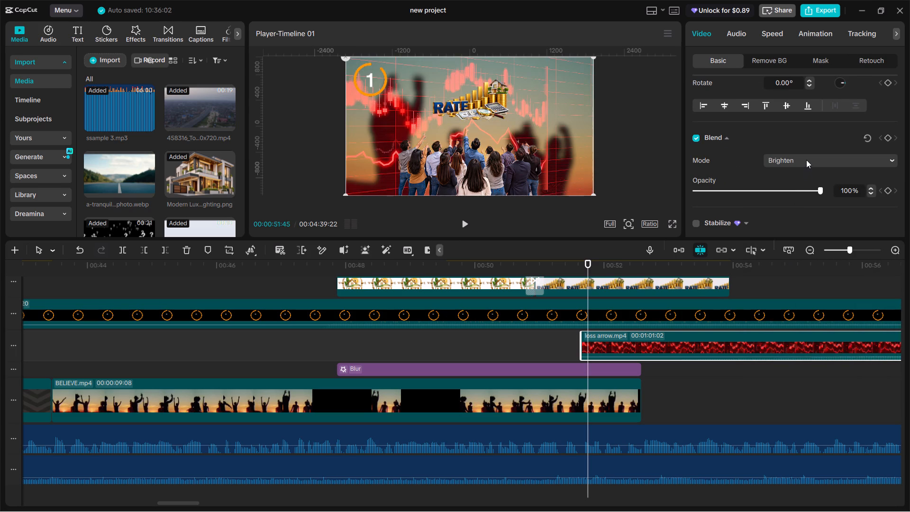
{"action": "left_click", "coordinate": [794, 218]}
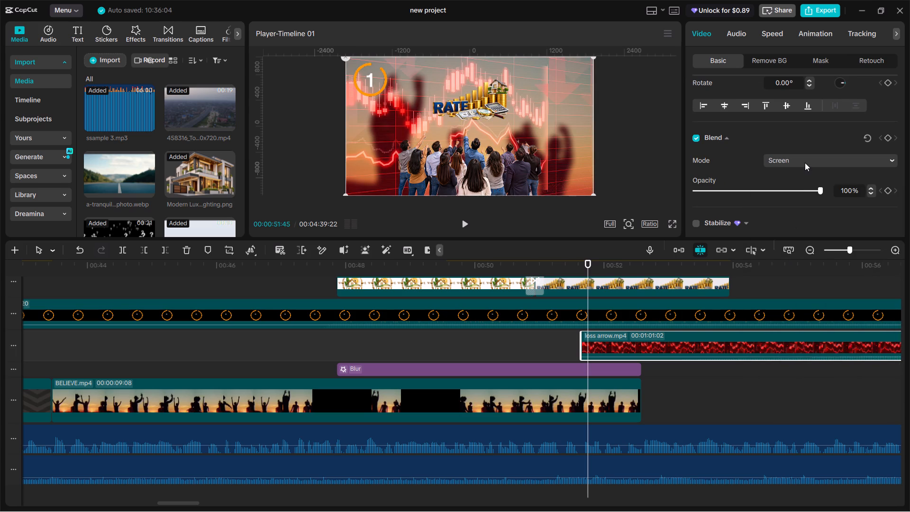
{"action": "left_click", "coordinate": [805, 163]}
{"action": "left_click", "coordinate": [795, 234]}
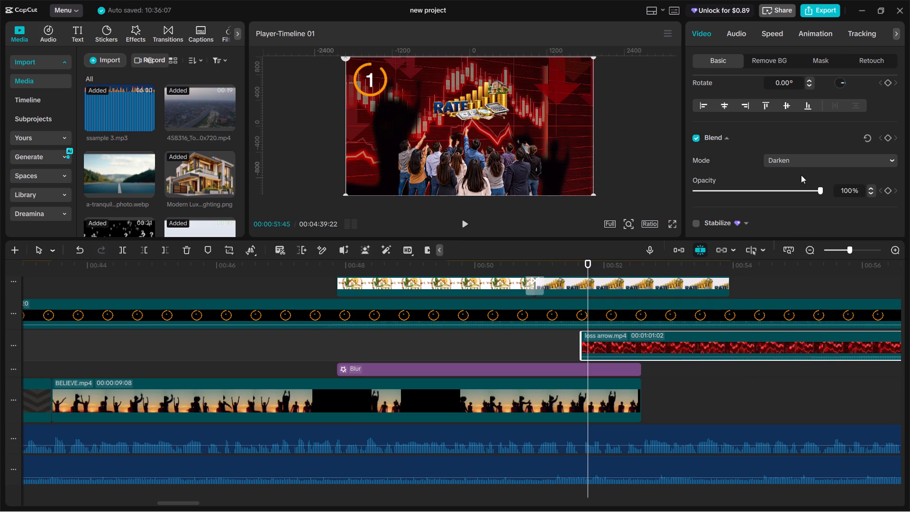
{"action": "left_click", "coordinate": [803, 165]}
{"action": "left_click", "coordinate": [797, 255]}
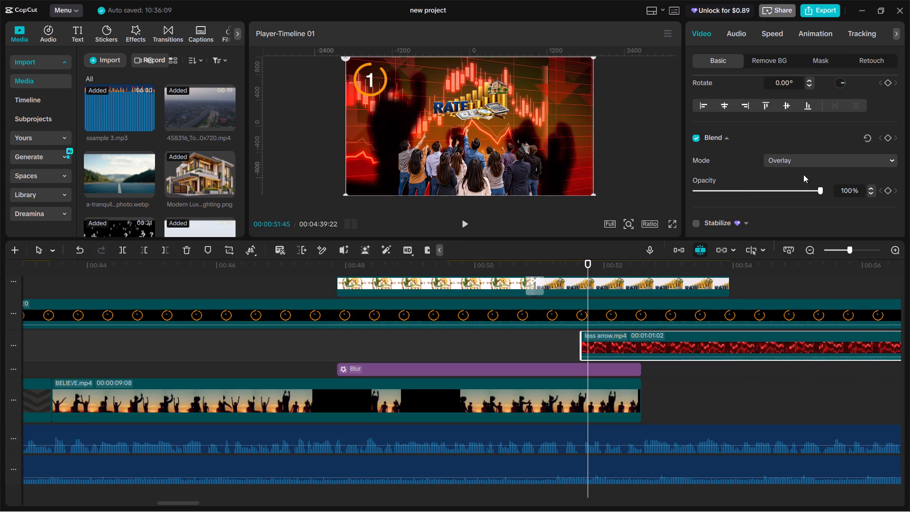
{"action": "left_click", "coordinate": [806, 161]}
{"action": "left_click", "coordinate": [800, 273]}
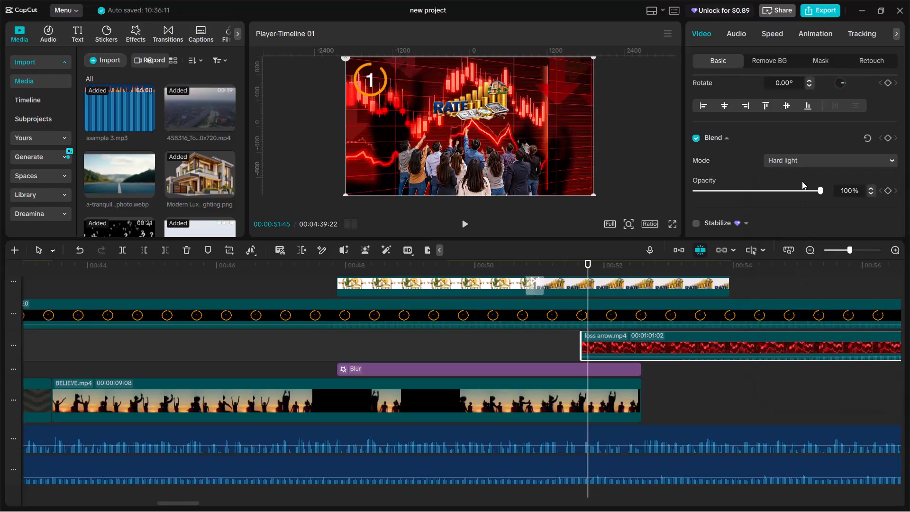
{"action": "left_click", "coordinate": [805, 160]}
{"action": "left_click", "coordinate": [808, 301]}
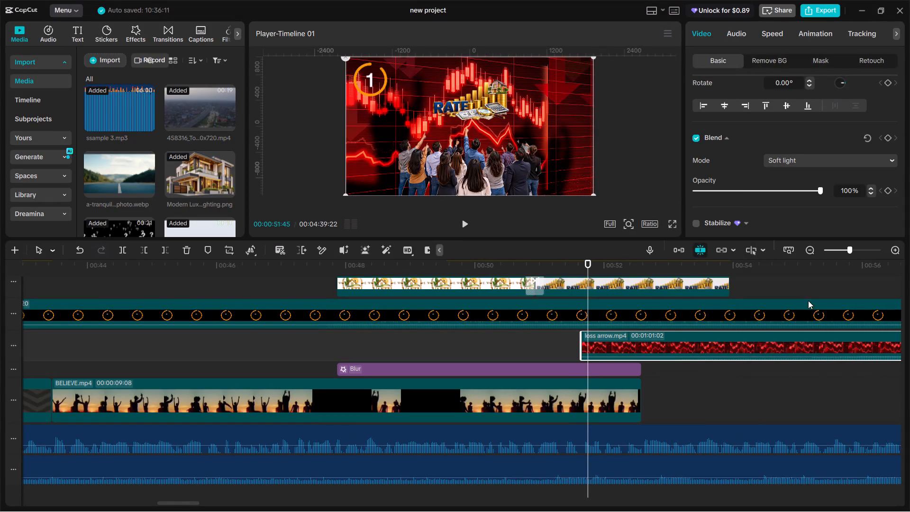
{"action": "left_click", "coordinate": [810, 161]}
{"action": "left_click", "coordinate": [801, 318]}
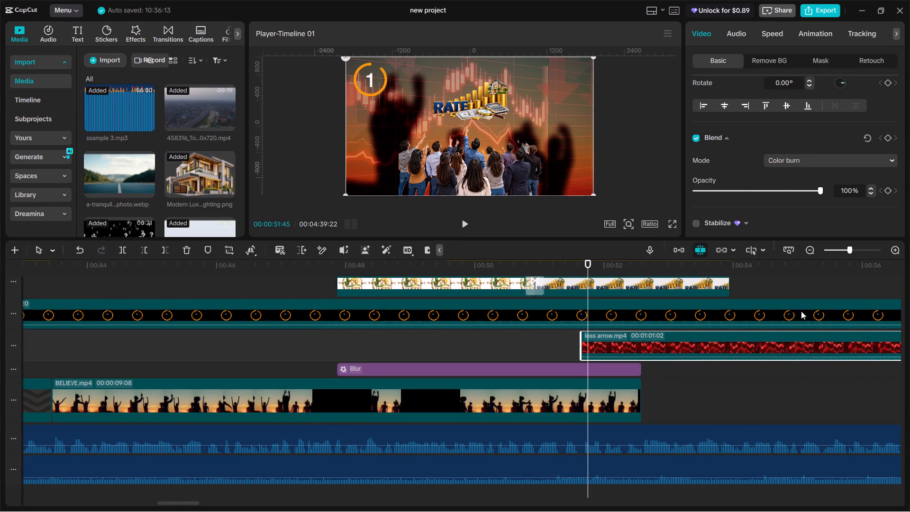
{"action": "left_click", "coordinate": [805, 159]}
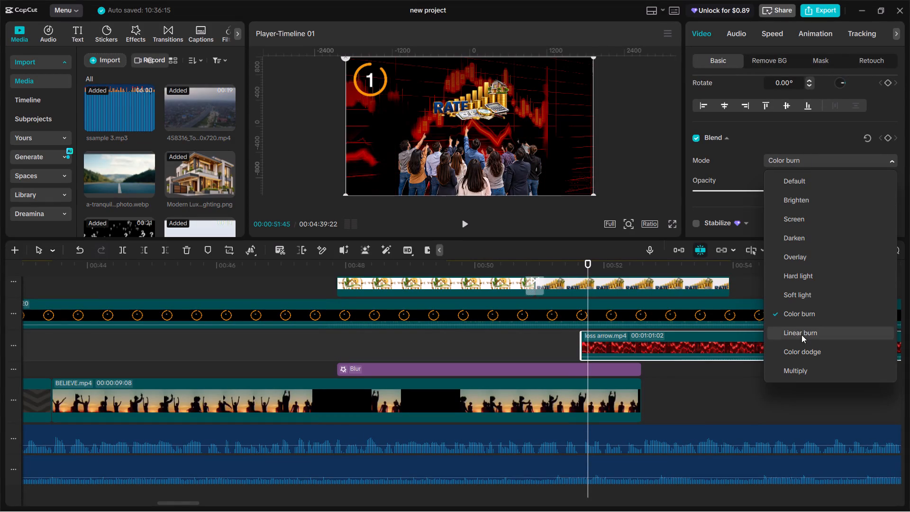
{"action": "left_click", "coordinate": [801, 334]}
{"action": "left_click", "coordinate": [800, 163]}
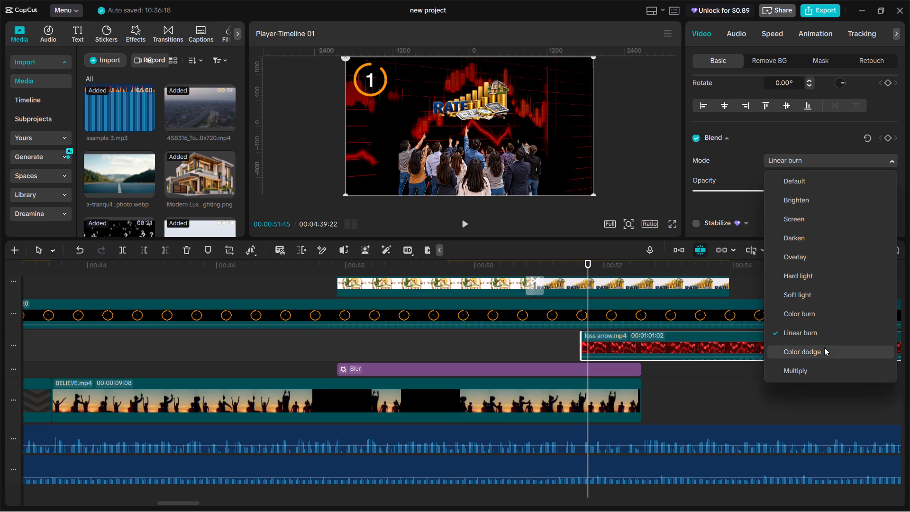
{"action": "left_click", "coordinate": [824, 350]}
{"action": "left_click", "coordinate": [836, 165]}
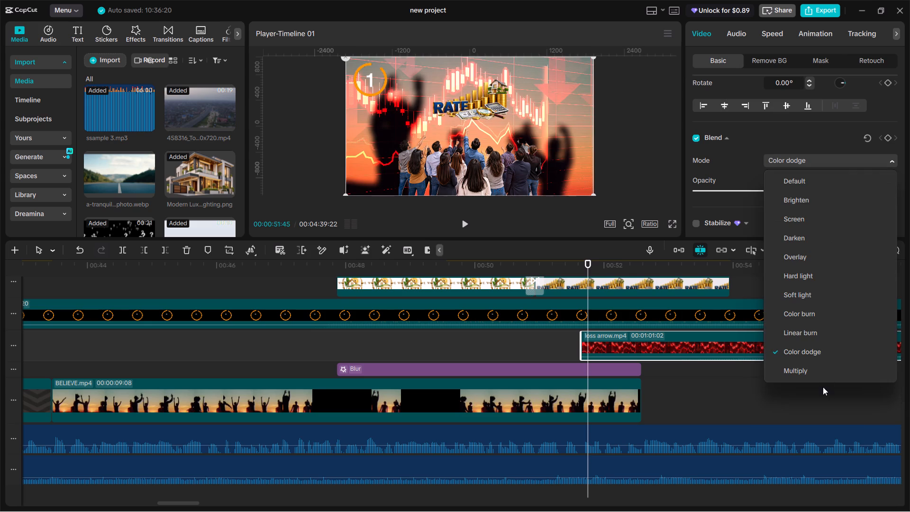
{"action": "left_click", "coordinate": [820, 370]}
Set the blend mode of loss arrow.mp4 to Brighten and preview the start of the clip.
{"action": "left_click", "coordinate": [822, 162]}
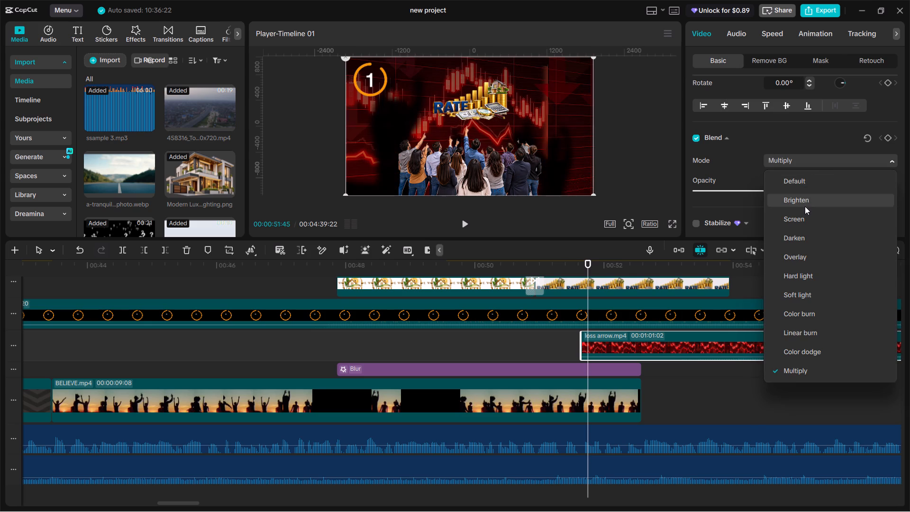
{"action": "left_click", "coordinate": [805, 207]}
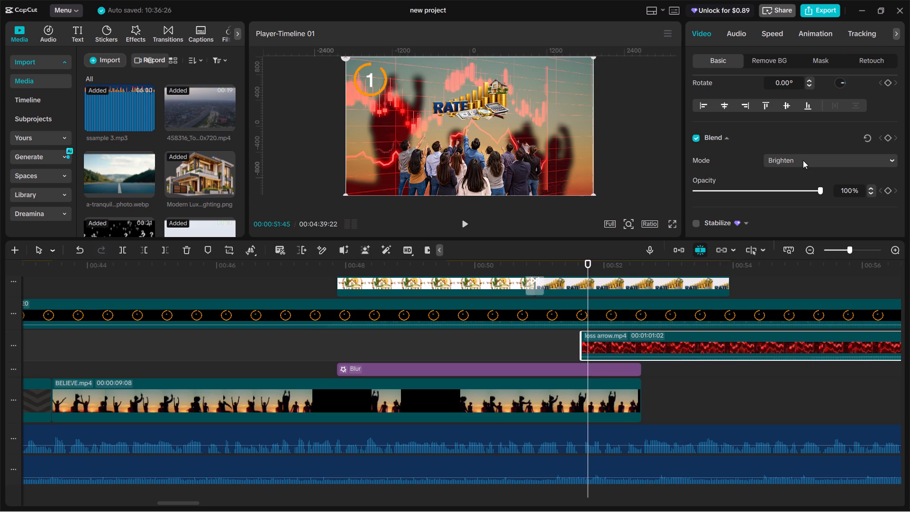
{"action": "left_click", "coordinate": [559, 350]}
{"action": "key", "text": "space"}
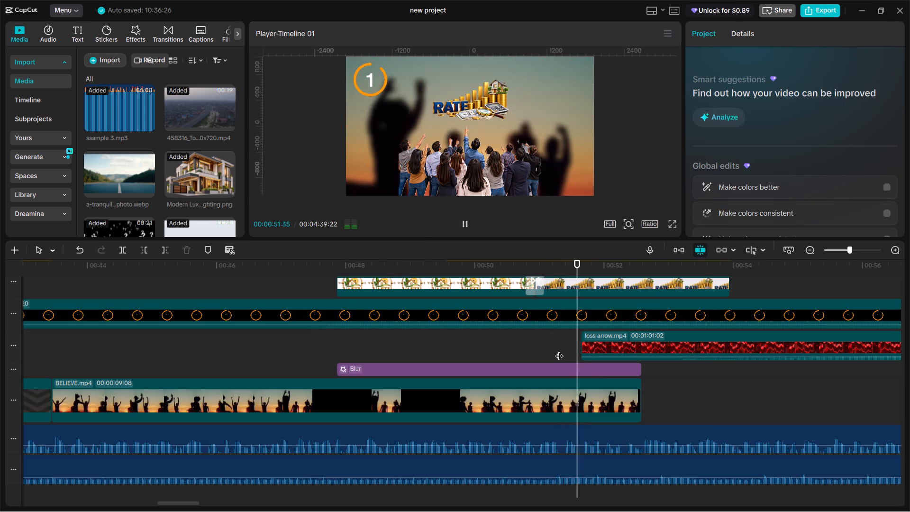
{"action": "key", "text": "space"}
{"action": "double_click", "coordinate": [577, 339]}
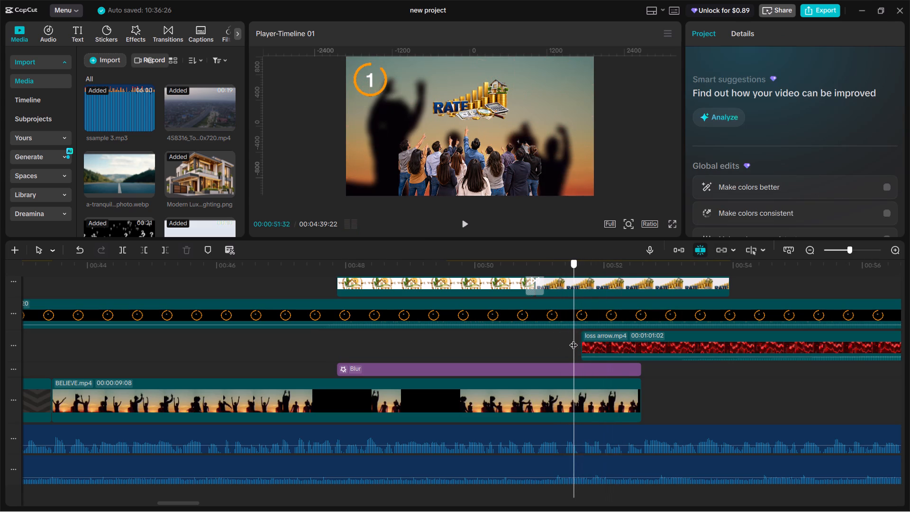
{"action": "key", "text": "space"}
{"action": "key", "text": "space"}
Apply the Fade In entrance animation to loss arrow.mp4 and preview it over BELIEVE.mp4.
{"action": "left_click", "coordinate": [598, 342]}
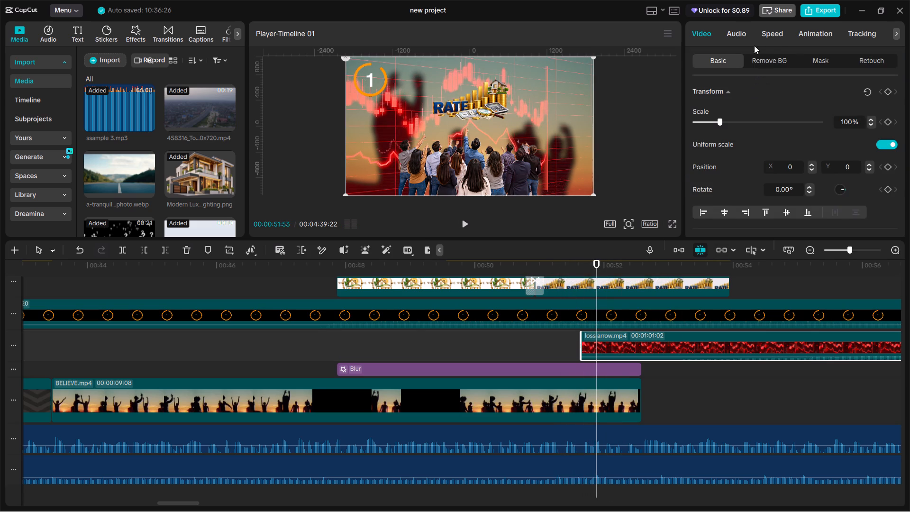
{"action": "left_click", "coordinate": [816, 30]}
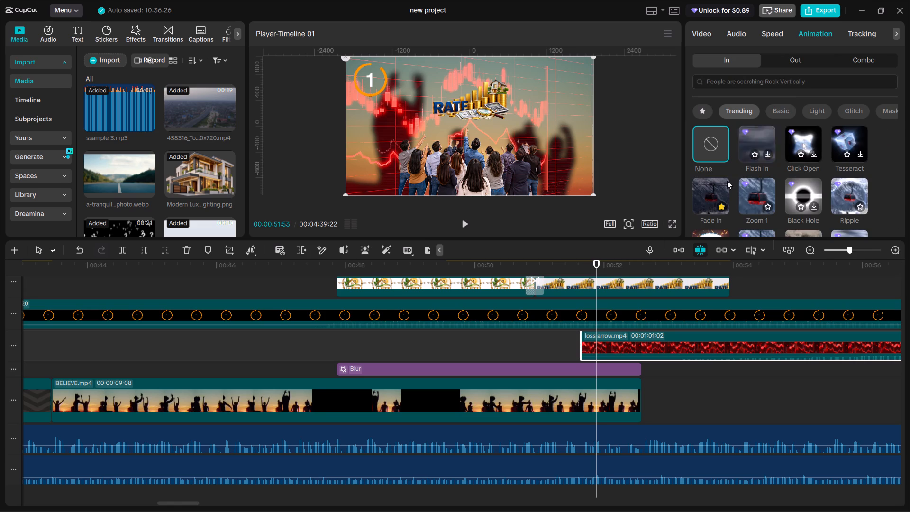
{"action": "left_click", "coordinate": [719, 197]}
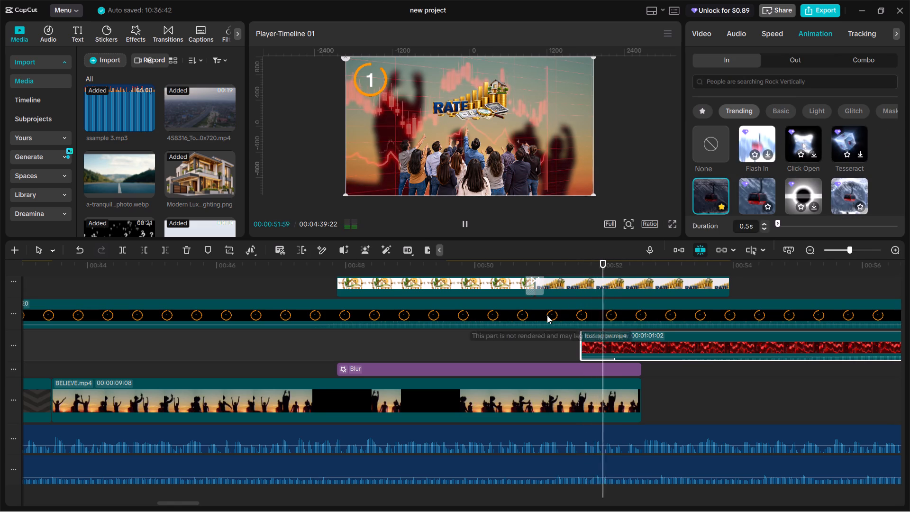
{"action": "left_click", "coordinate": [555, 337]}
{"action": "left_click_drag", "start_coordinate": [555, 337], "coordinate": [518, 339]}
{"action": "key", "text": "space"}
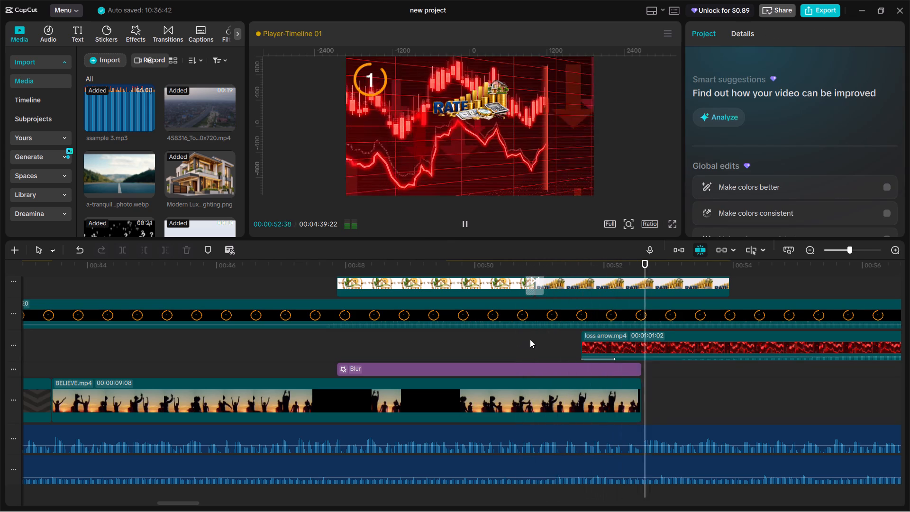
{"action": "key", "text": "space"}
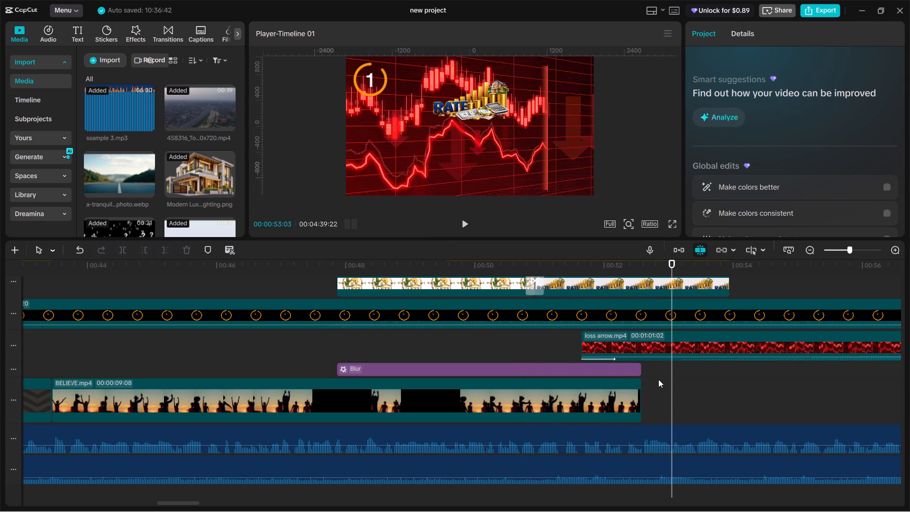
Split loss arrow.mp4 at 00:00:52:35, where BELIEVE.mp4 ends, and delete the part after it.
{"action": "left_click_drag", "start_coordinate": [671, 392], "coordinate": [640, 395]}
{"action": "left_click", "coordinate": [682, 343]}
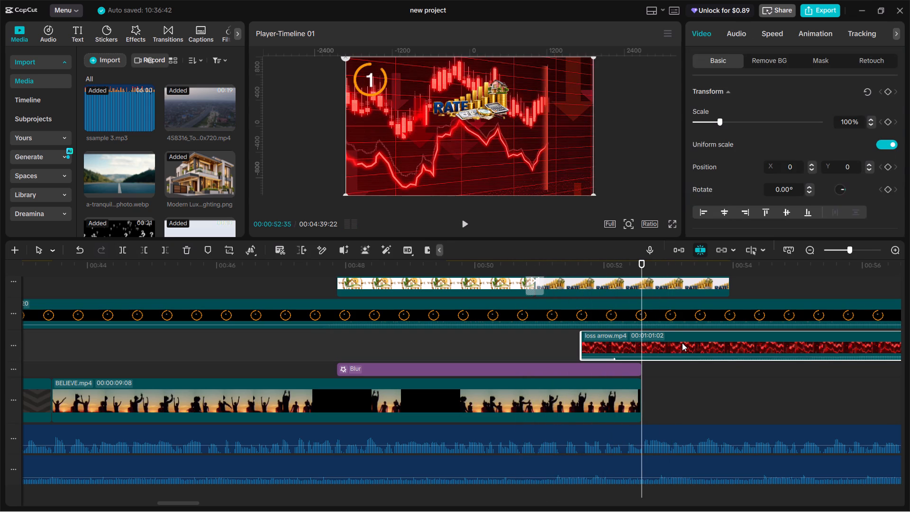
{"action": "key", "text": "ctrl+b"}
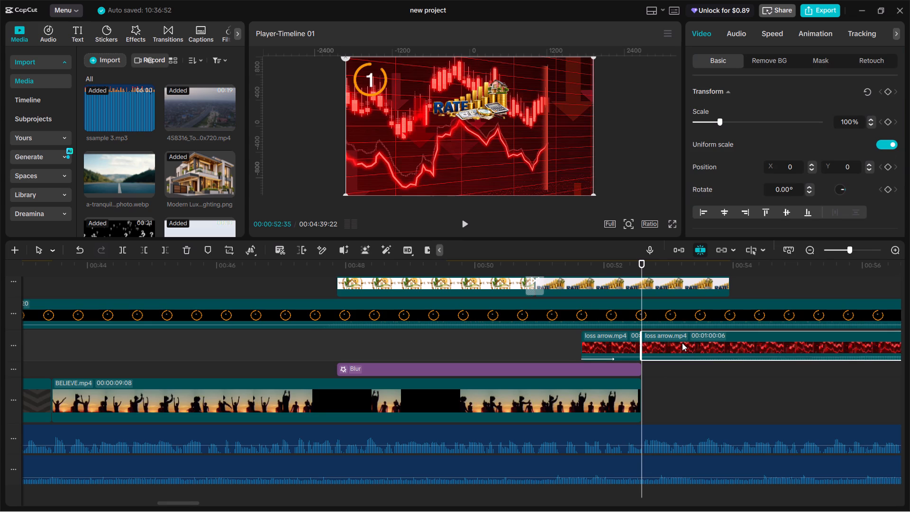
{"action": "key", "text": "BackSpace"}
Replay the section from about 00:00:51 to examine how the shortened loss arrow.mp4 fades in behind the RATE and crowd images.
{"action": "left_click", "coordinate": [525, 343]}
{"action": "key", "text": "space"}
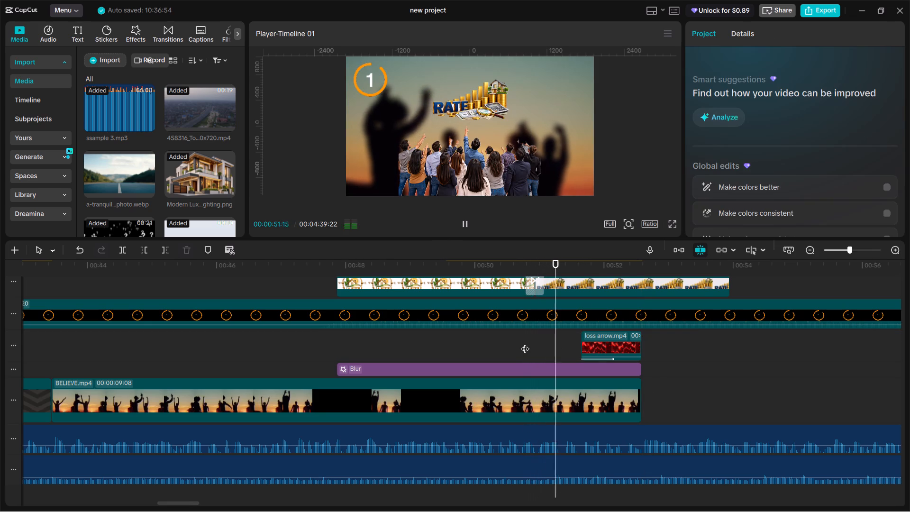
{"action": "key", "text": "space"}
{"action": "key", "text": "space"}
{"action": "key", "text": "space"}
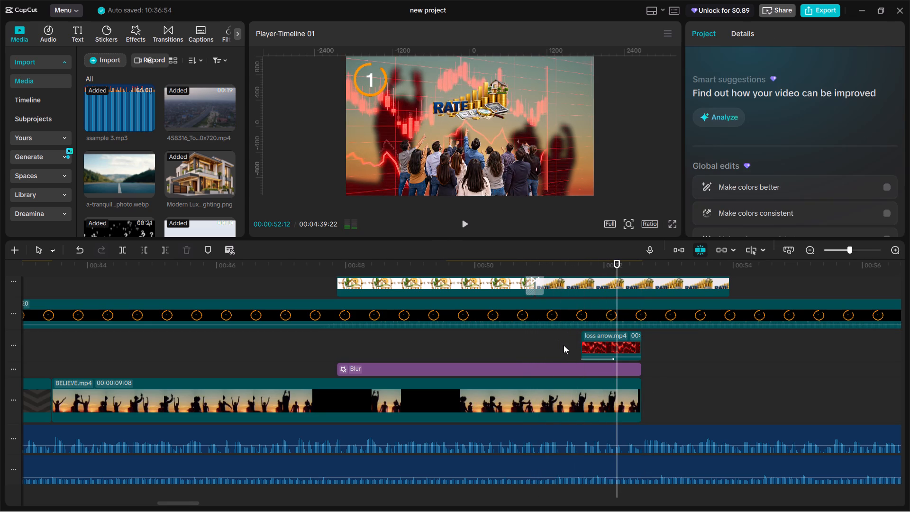
{"action": "left_click", "coordinate": [540, 347]}
{"action": "left_click_drag", "start_coordinate": [540, 347], "coordinate": [535, 355]}
{"action": "key", "text": "space"}
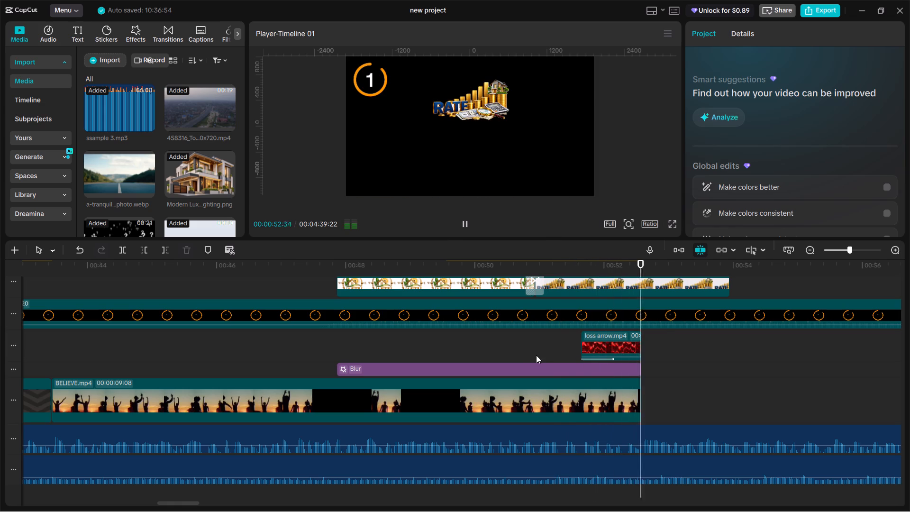
{"action": "key", "text": "space"}
{"action": "left_click", "coordinate": [562, 346]}
{"action": "left_click_drag", "start_coordinate": [562, 346], "coordinate": [575, 363]}
{"action": "key", "text": "space"}
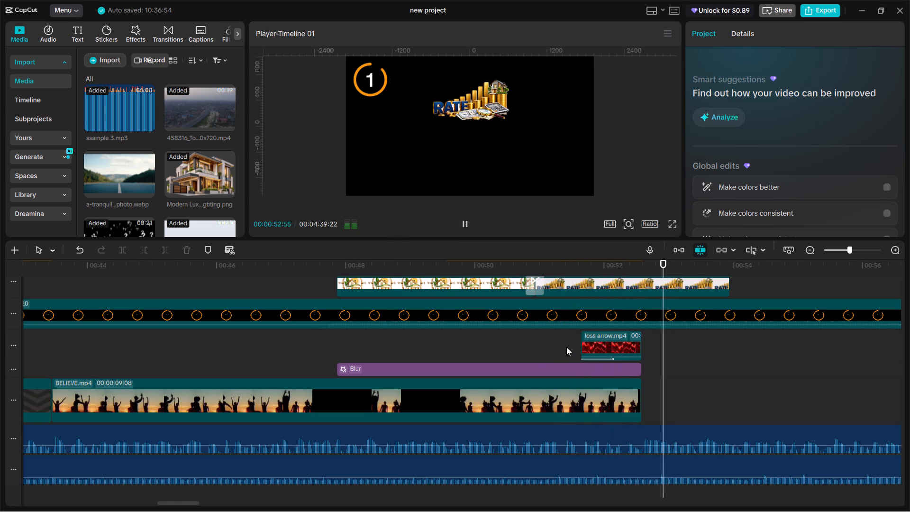
{"action": "key", "text": "space"}
Trim the end of rate.png to 00:00:52:35 so it ends together with crowd.png and BELIEVE.mp4.
{"action": "scroll", "coordinate": [566, 347], "scroll_direction": "up", "scroll_amount": 4}
{"action": "left_click", "coordinate": [590, 334]}
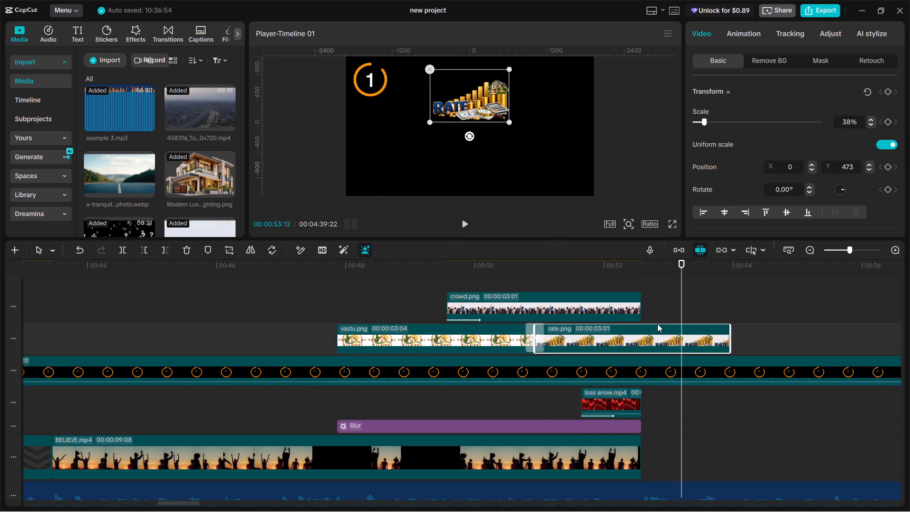
{"action": "left_click_drag", "start_coordinate": [680, 302], "coordinate": [642, 295]}
{"action": "left_click_drag", "start_coordinate": [730, 331], "coordinate": [628, 340]}
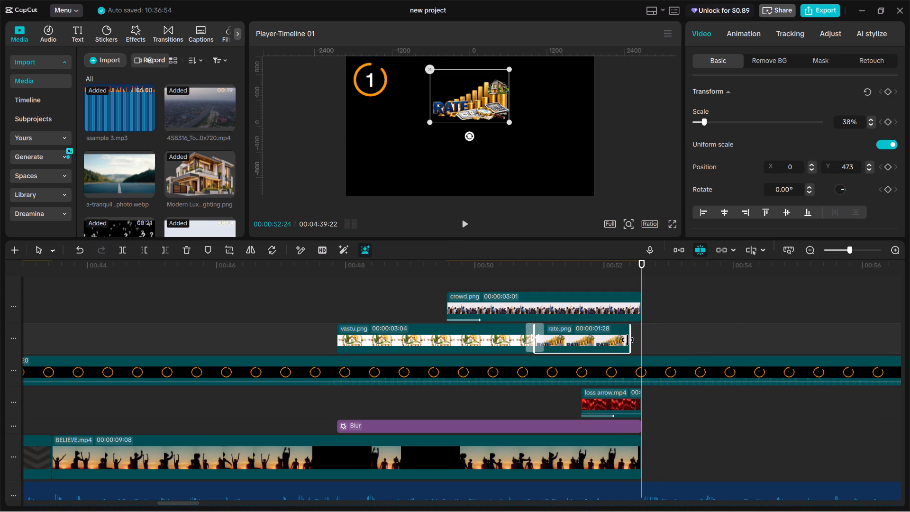
{"action": "left_click_drag", "start_coordinate": [628, 340], "coordinate": [639, 340]}
{"action": "left_click", "coordinate": [611, 338]}
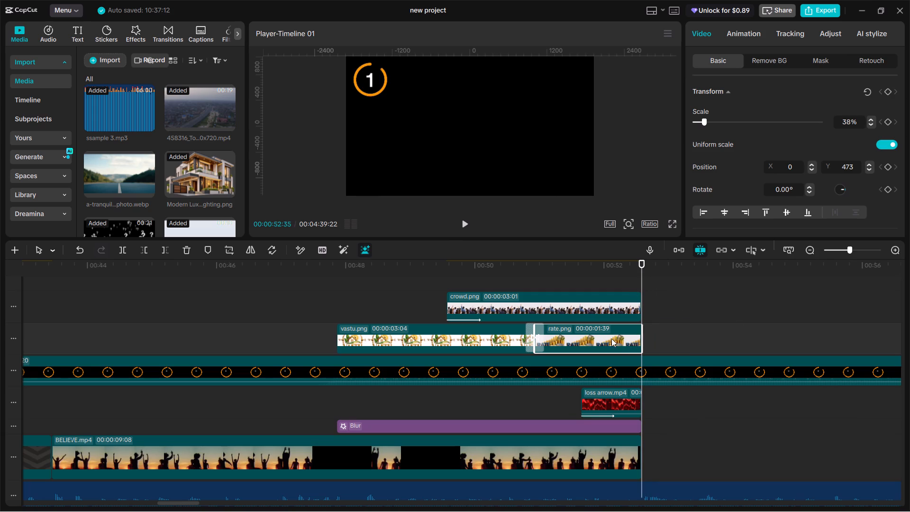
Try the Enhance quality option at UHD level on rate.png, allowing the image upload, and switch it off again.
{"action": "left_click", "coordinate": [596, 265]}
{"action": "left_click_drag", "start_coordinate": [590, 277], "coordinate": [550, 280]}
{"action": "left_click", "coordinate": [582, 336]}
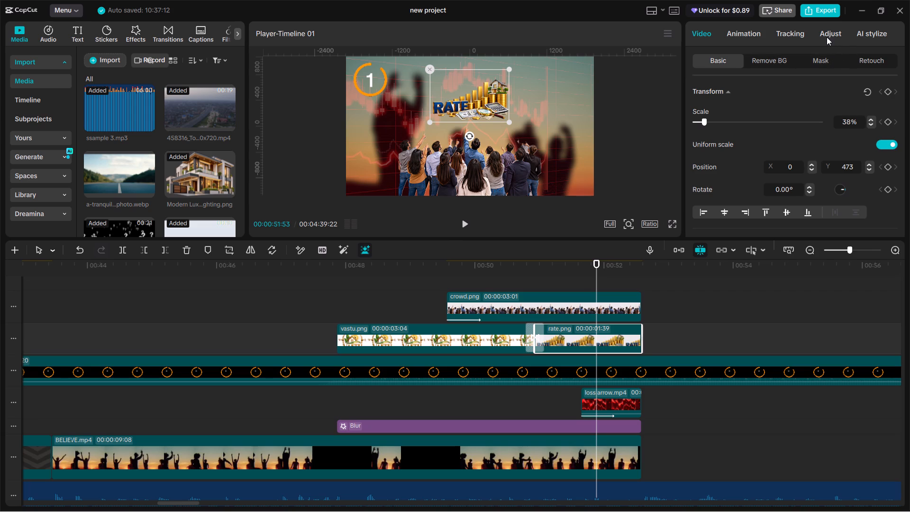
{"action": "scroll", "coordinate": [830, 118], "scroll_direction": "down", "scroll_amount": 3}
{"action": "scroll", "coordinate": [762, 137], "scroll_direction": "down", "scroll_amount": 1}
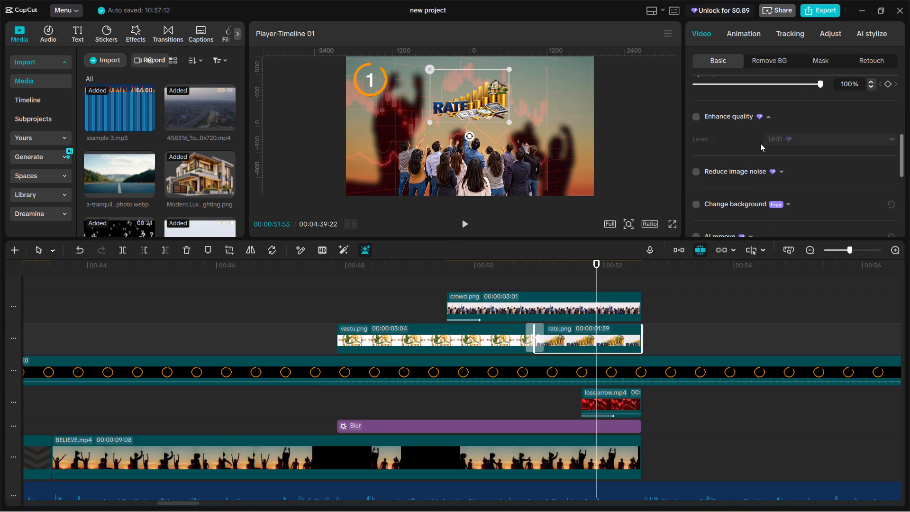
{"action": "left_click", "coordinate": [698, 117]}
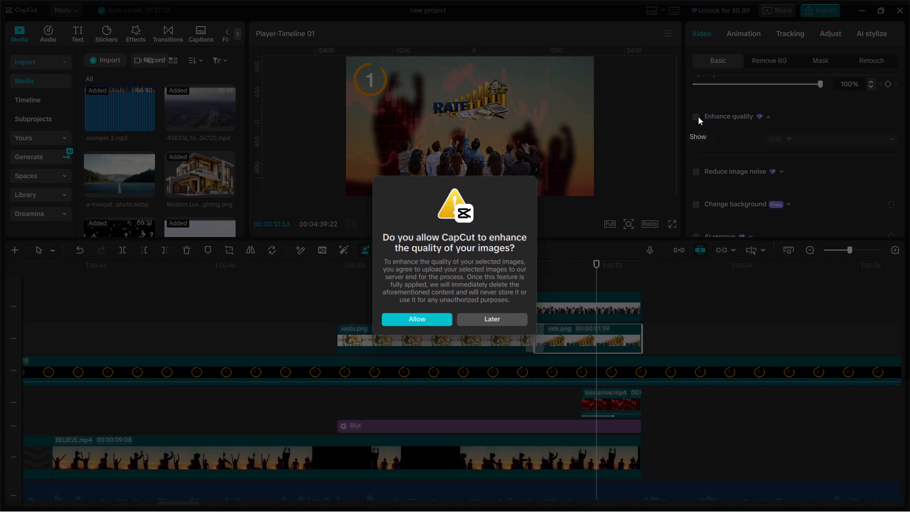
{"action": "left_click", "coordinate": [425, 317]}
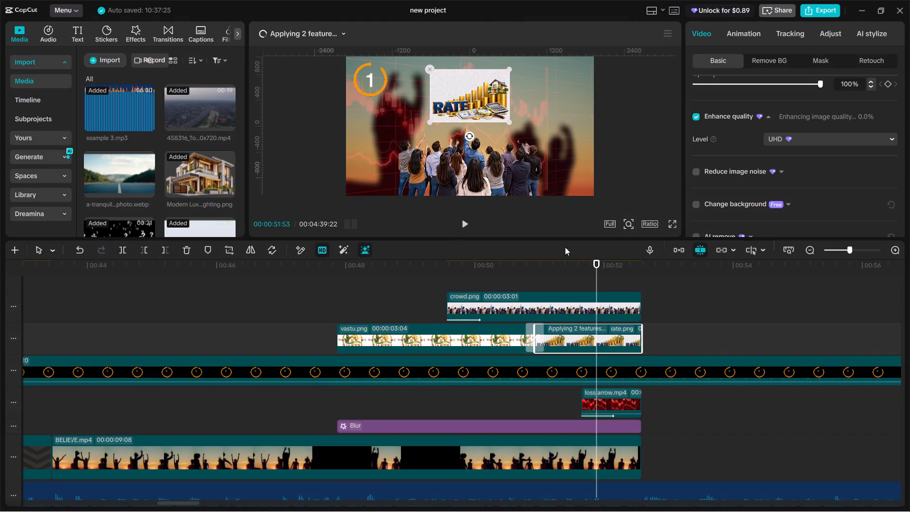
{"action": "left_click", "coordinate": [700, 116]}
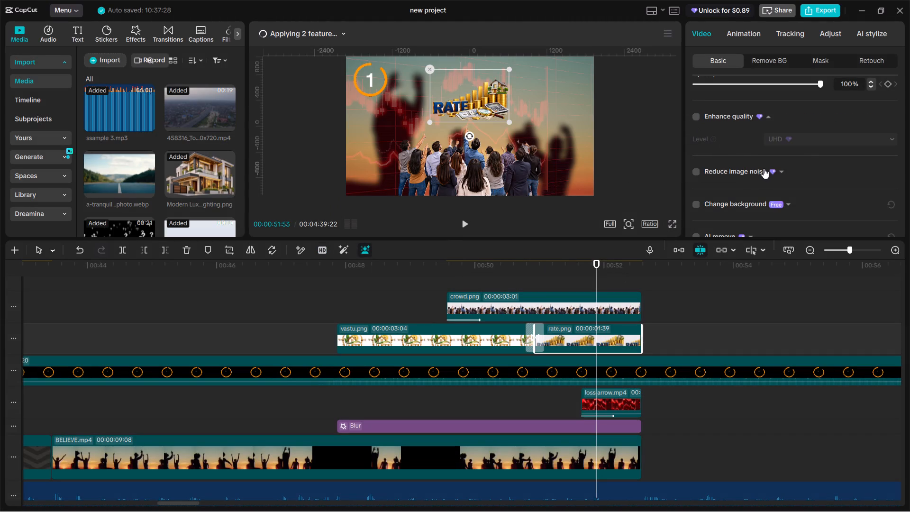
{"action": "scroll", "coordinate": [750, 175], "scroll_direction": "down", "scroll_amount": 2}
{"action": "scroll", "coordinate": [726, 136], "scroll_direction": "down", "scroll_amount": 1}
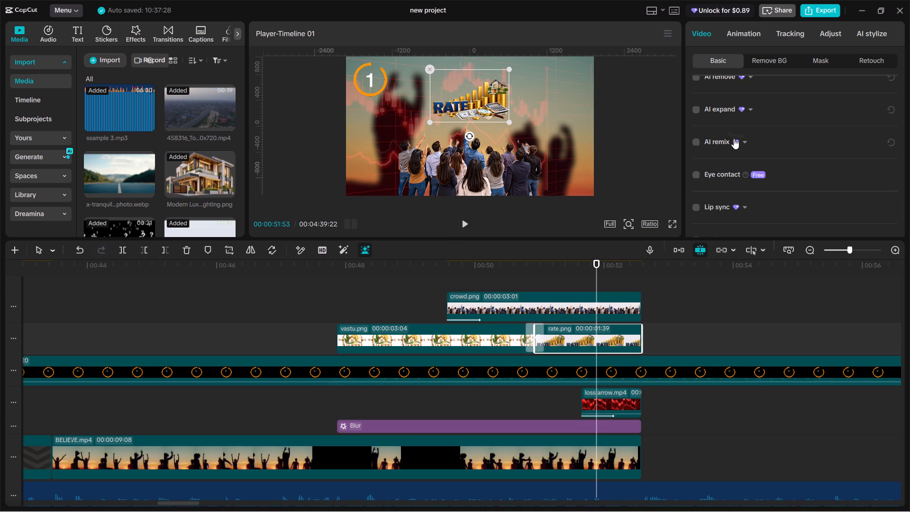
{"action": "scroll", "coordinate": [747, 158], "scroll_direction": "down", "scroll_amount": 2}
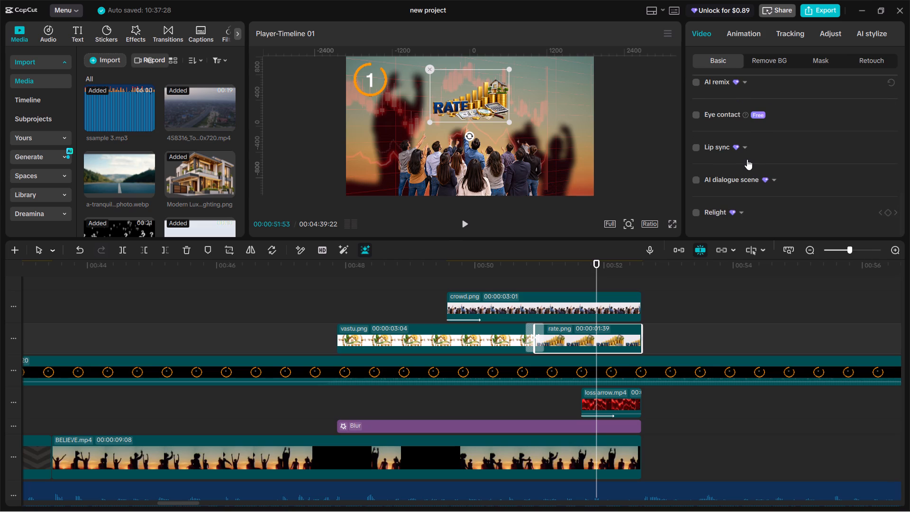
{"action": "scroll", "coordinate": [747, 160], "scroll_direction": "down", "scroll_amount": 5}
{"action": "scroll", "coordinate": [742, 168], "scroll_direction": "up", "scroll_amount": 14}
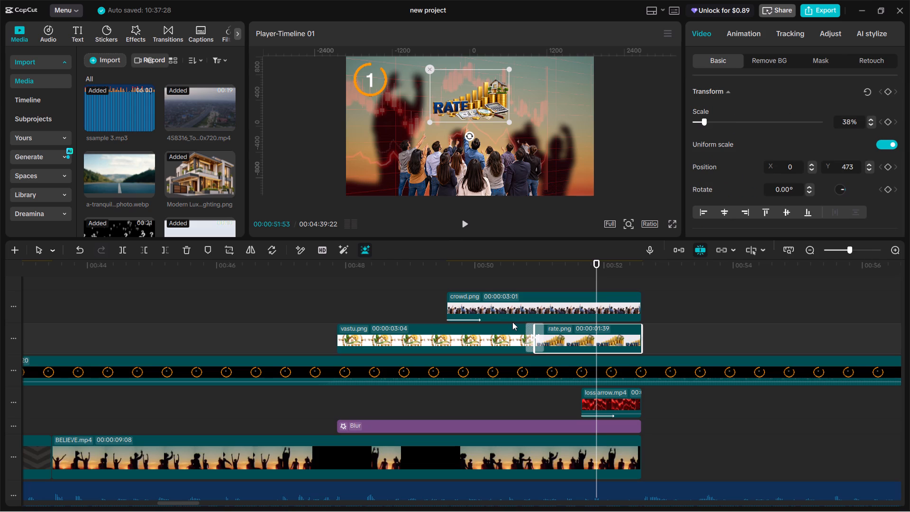
Replay the RATE and crowd scene up to 00:00:52:35 to check the image change and the loss arrow.mp4 overlay.
{"action": "left_click", "coordinate": [345, 304]}
{"action": "left_click_drag", "start_coordinate": [345, 304], "coordinate": [338, 302]}
{"action": "key", "text": "space"}
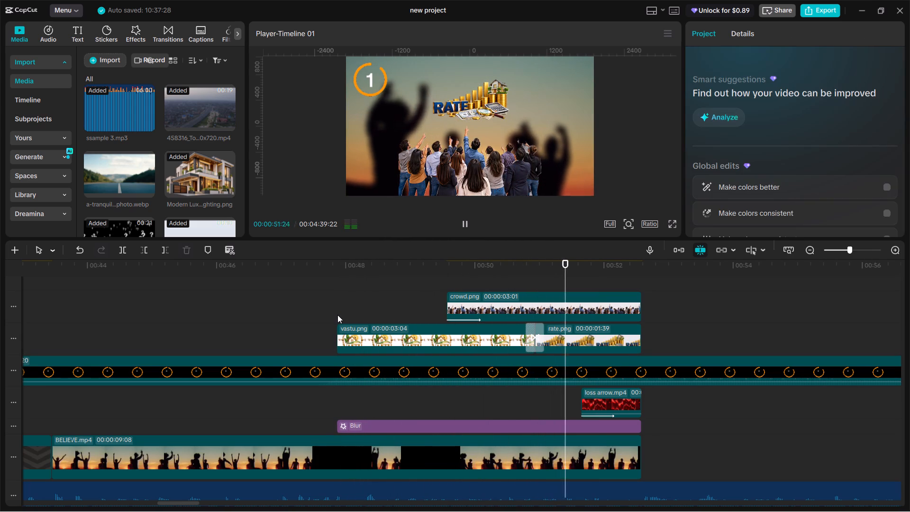
{"action": "key", "text": "space"}
{"action": "key", "text": "space"}
{"action": "key", "text": "space"}
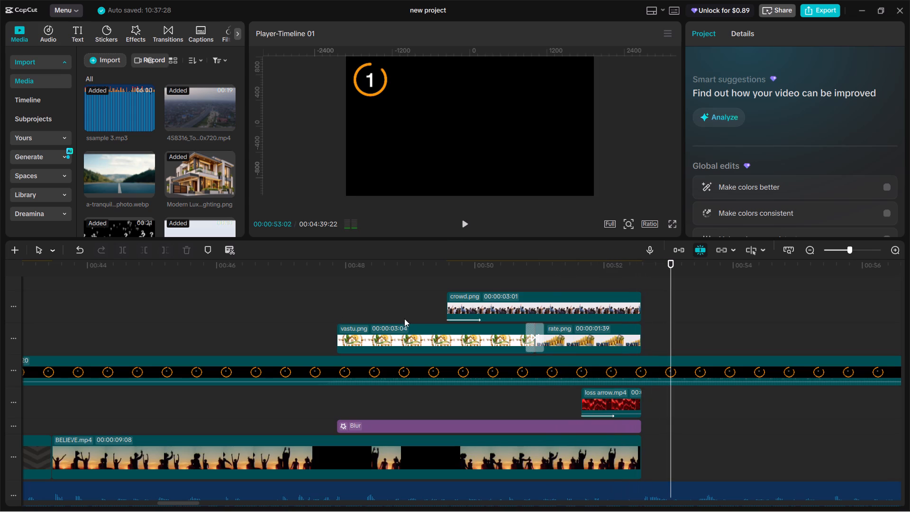
{"action": "left_click", "coordinate": [443, 281]}
{"action": "left_click_drag", "start_coordinate": [443, 281], "coordinate": [518, 286]}
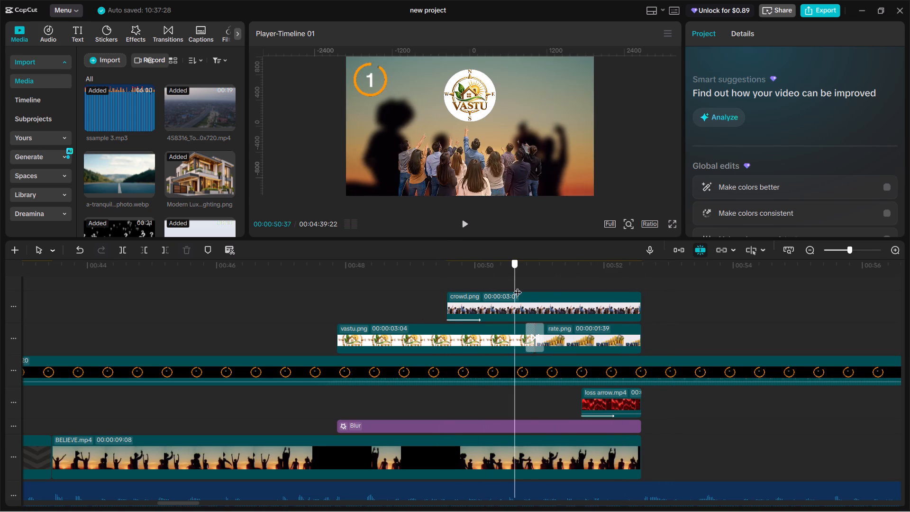
{"action": "left_click_drag", "start_coordinate": [518, 286], "coordinate": [530, 286]}
{"action": "key", "text": "space"}
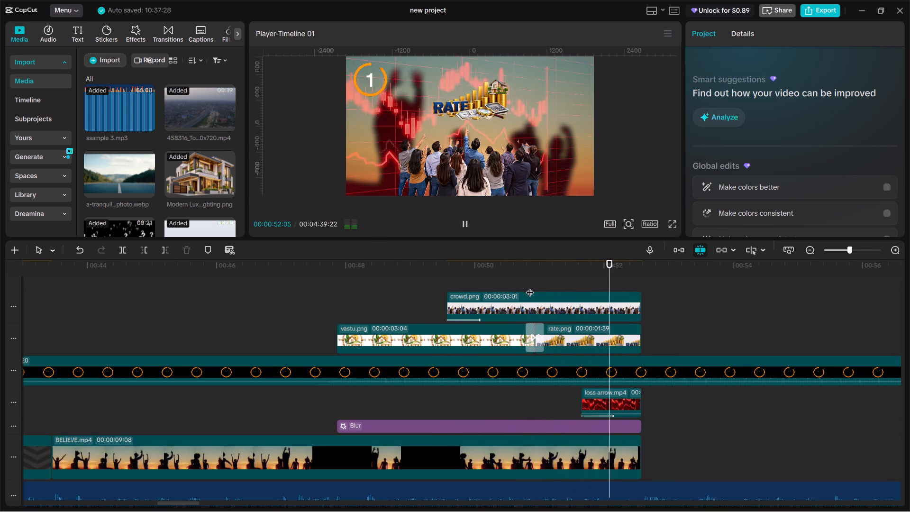
{"action": "key", "text": "space"}
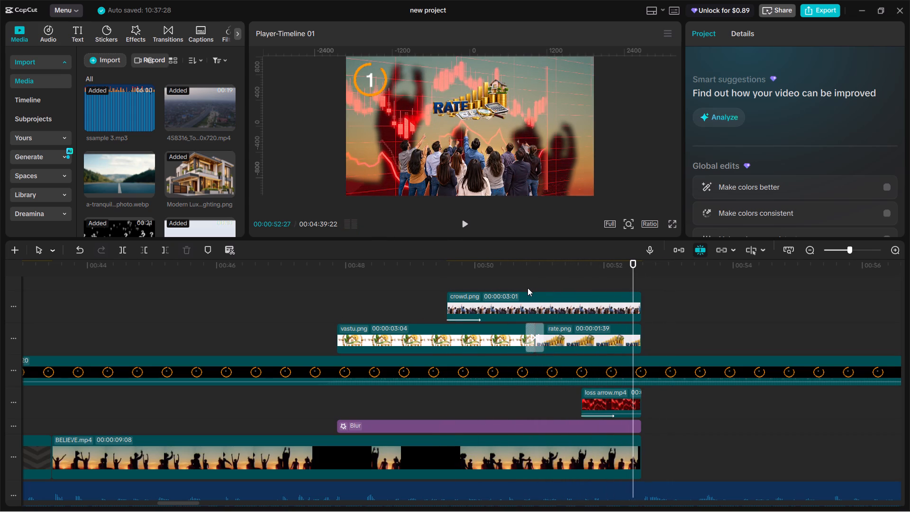
{"action": "key", "text": "space"}
Play the empty section following 00:00:52:35 to review the audio that the next scene must match.
{"action": "left_click", "coordinate": [641, 284]}
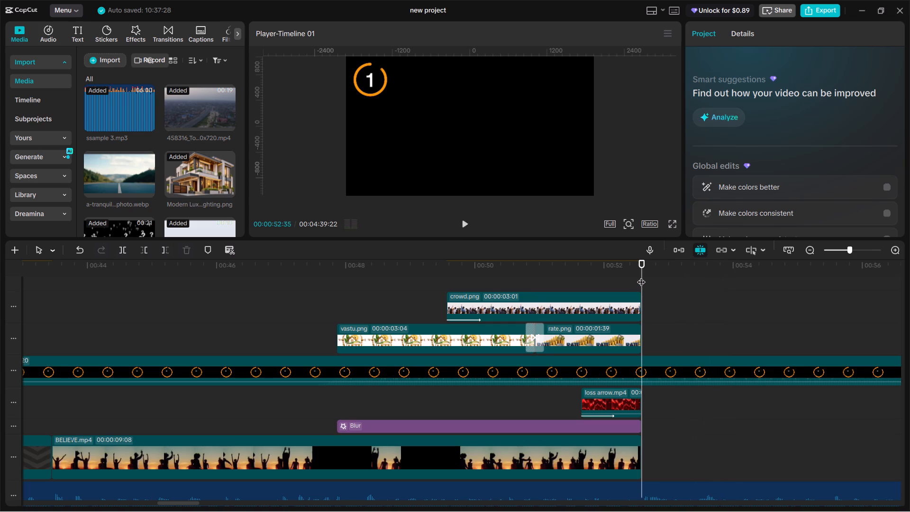
{"action": "key", "text": "space"}
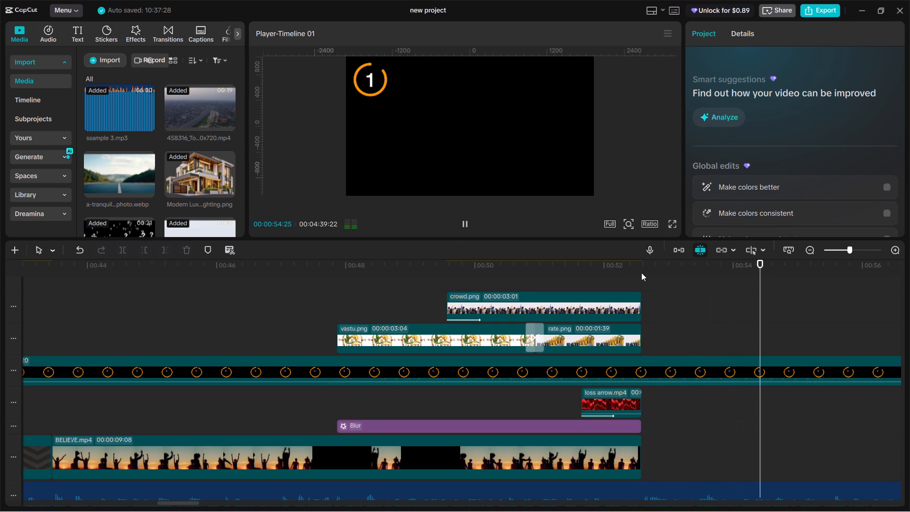
{"action": "key", "text": "space"}
{"action": "key", "text": "space"}
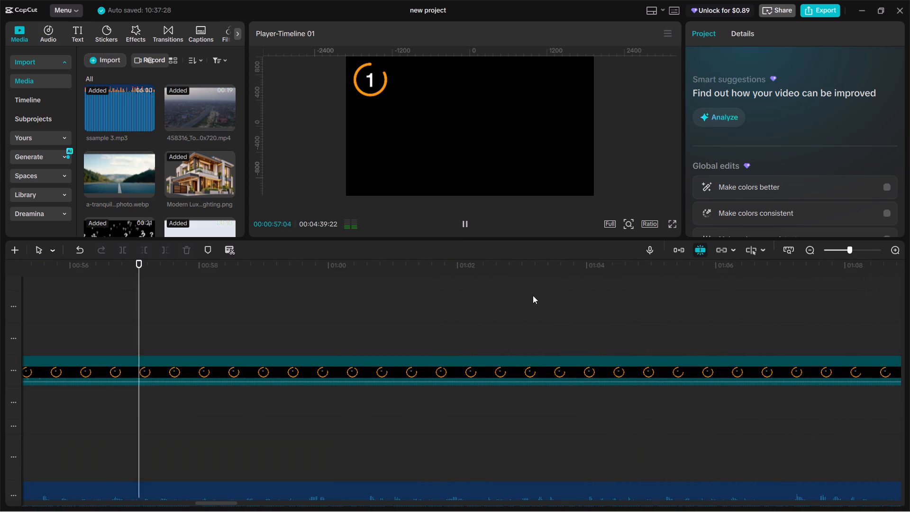
{"action": "scroll", "coordinate": [341, 323], "scroll_direction": "down", "scroll_amount": 20, "text": "ctrl"}
{"action": "scroll", "coordinate": [341, 323], "scroll_direction": "down", "scroll_amount": 3, "text": "ctrl"}
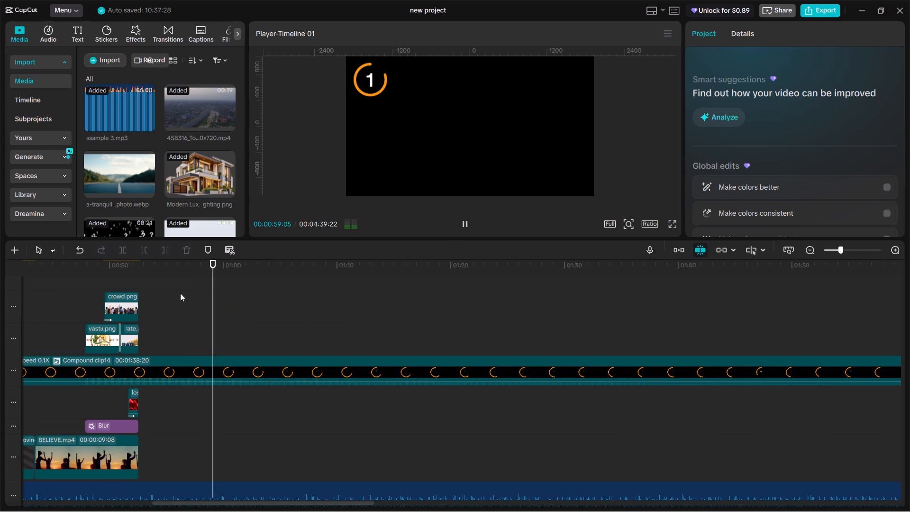
{"action": "key", "text": "space"}
{"action": "double_click", "coordinate": [140, 278]}
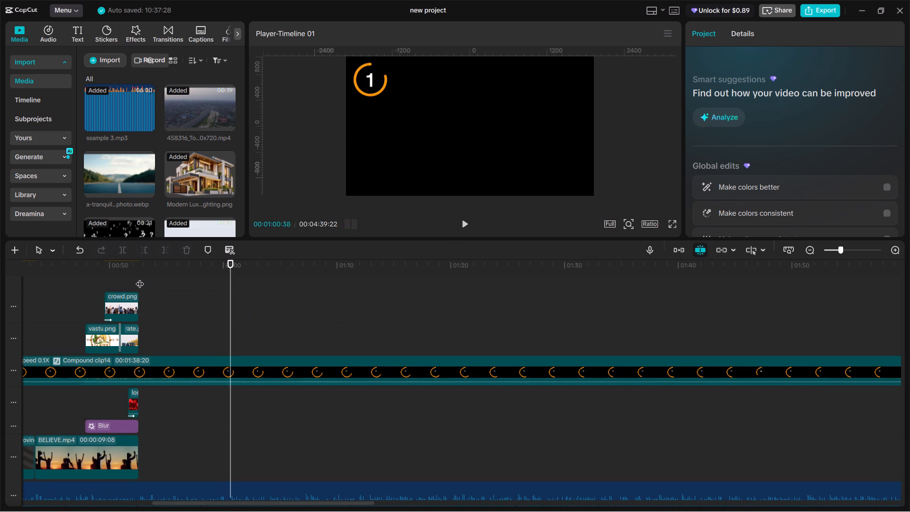
{"action": "key", "text": "space"}
Copy the Special effects chevron background clip preceding BELIEVE.mp4, paste it at 00:00:52:35 directly behind BELIEVE.mp4, and preview it.
{"action": "left_click", "coordinate": [140, 278]}
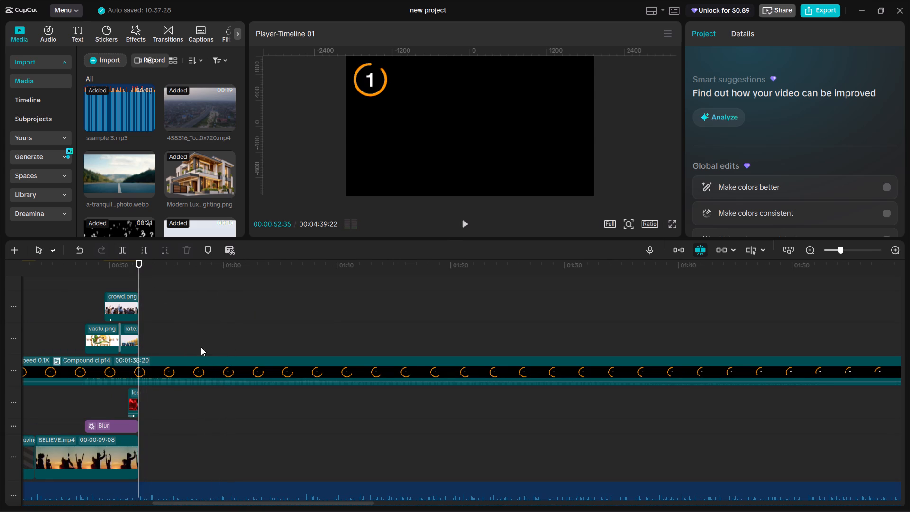
{"action": "scroll", "coordinate": [234, 357], "scroll_direction": "up", "scroll_amount": 5, "text": "alt"}
{"action": "left_click", "coordinate": [338, 460]}
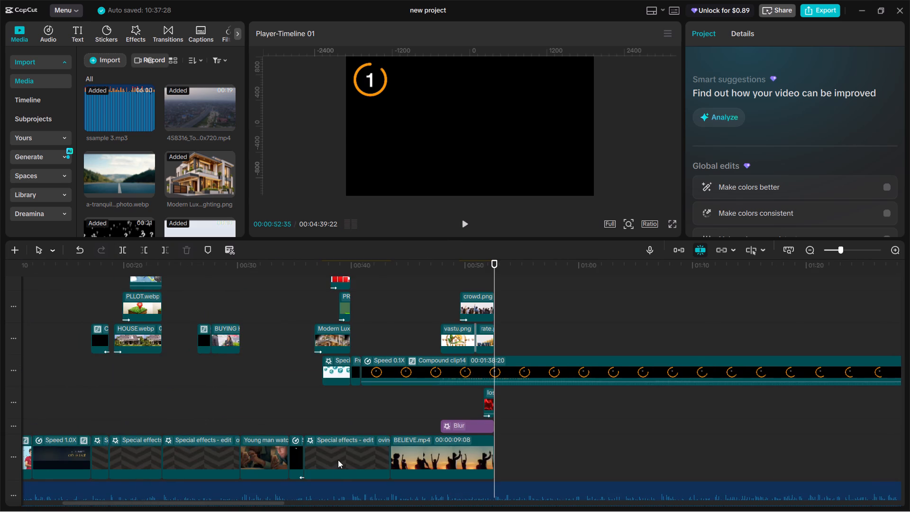
{"action": "key", "text": "ctrl+c"}
{"action": "key", "text": "ctrl+v"}
{"action": "key", "text": "ctrl+b"}
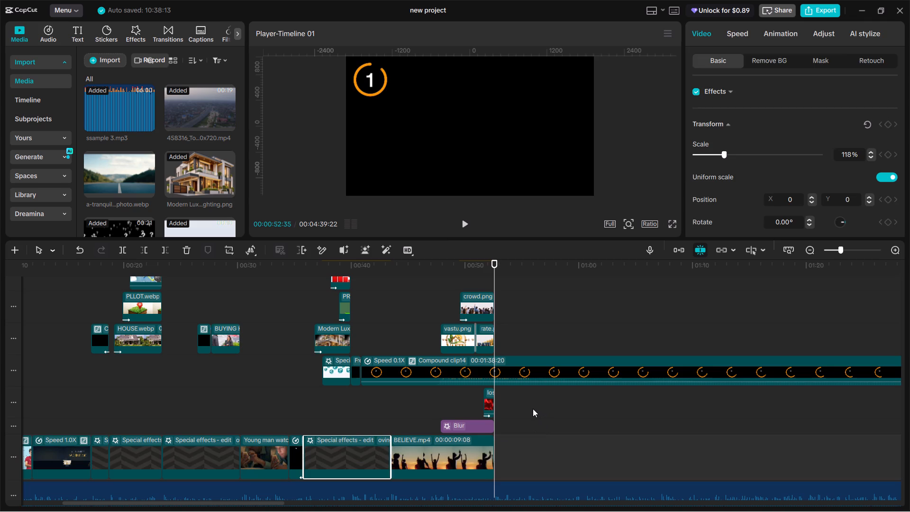
{"action": "key", "text": "space"}
{"action": "key", "text": "space"}
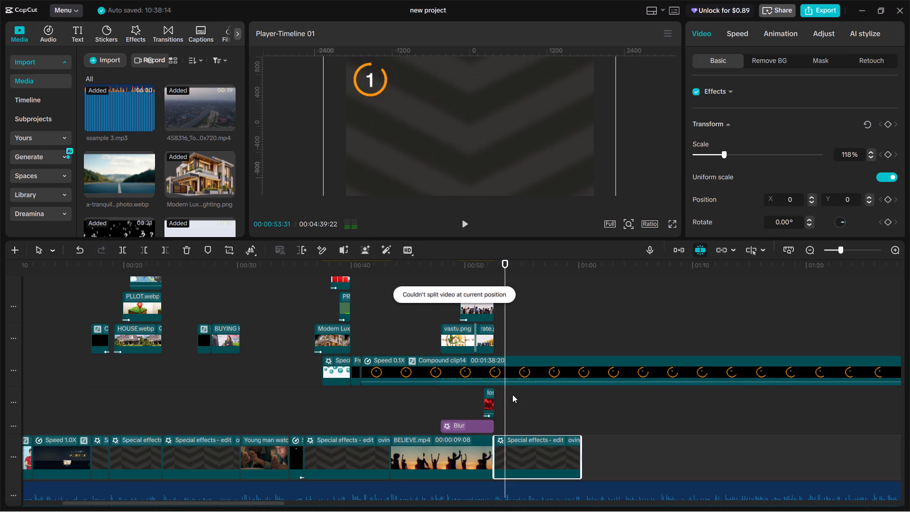
{"action": "key", "text": "space"}
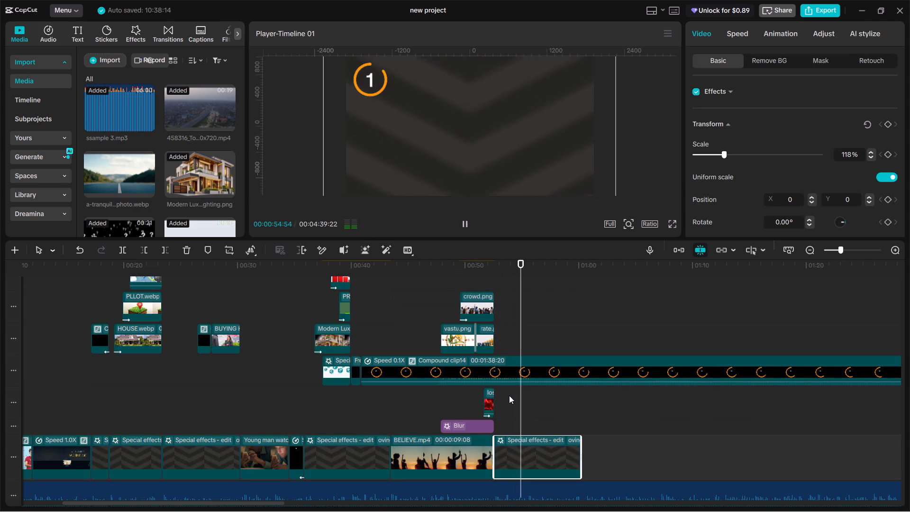
{"action": "key", "text": "space"}
Add a default text clip at 00:00:52:35 over the pasted chevron background with the wording "for example".
{"action": "left_click", "coordinate": [508, 398]}
{"action": "left_click_drag", "start_coordinate": [508, 399], "coordinate": [493, 393]}
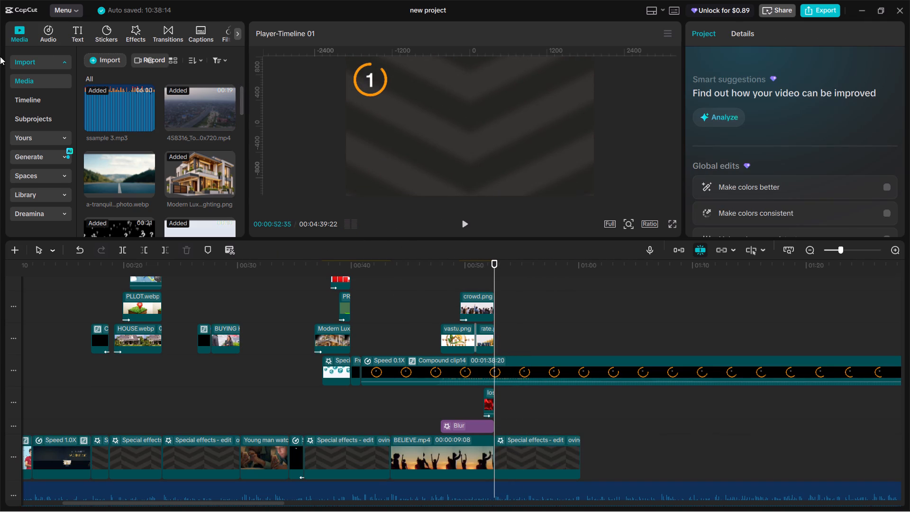
{"action": "left_click", "coordinate": [77, 31]}
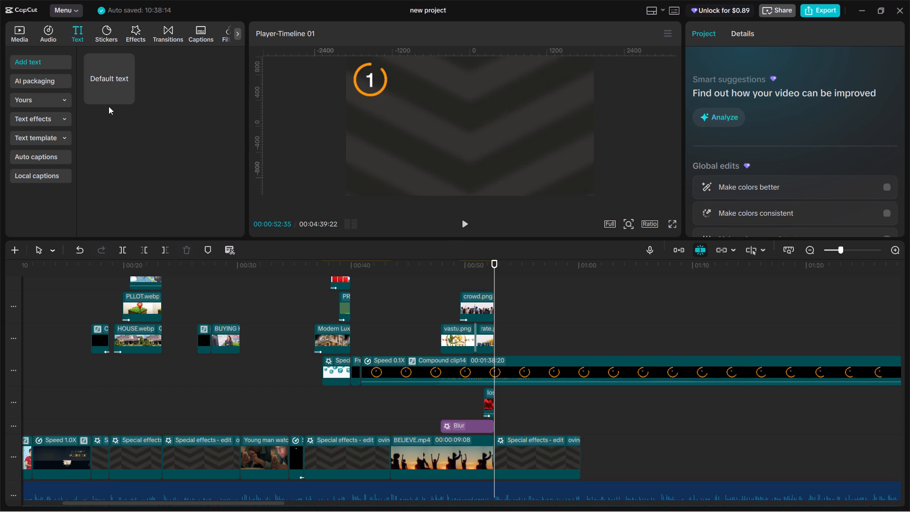
{"action": "left_click", "coordinate": [127, 98]}
{"action": "left_click", "coordinate": [766, 90]}
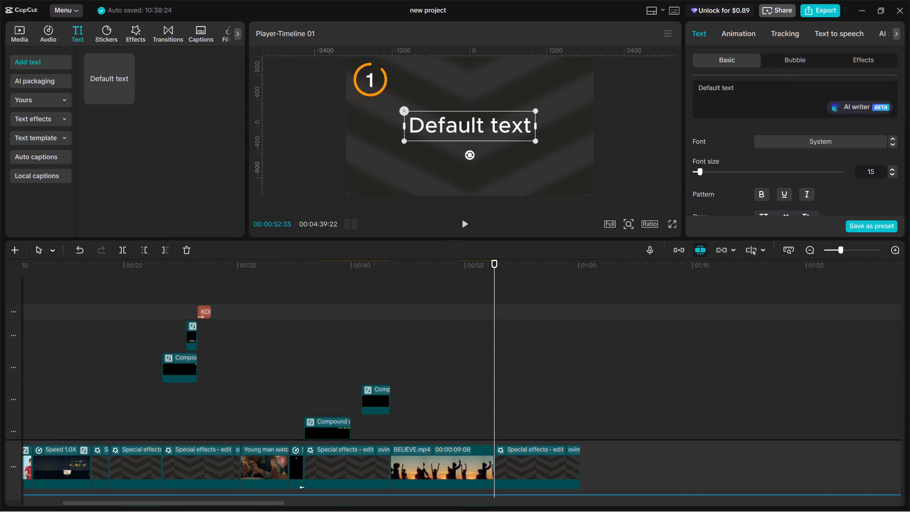
{"action": "key", "text": "ctrl+a"}
{"action": "type", "text": "fro exasple"}
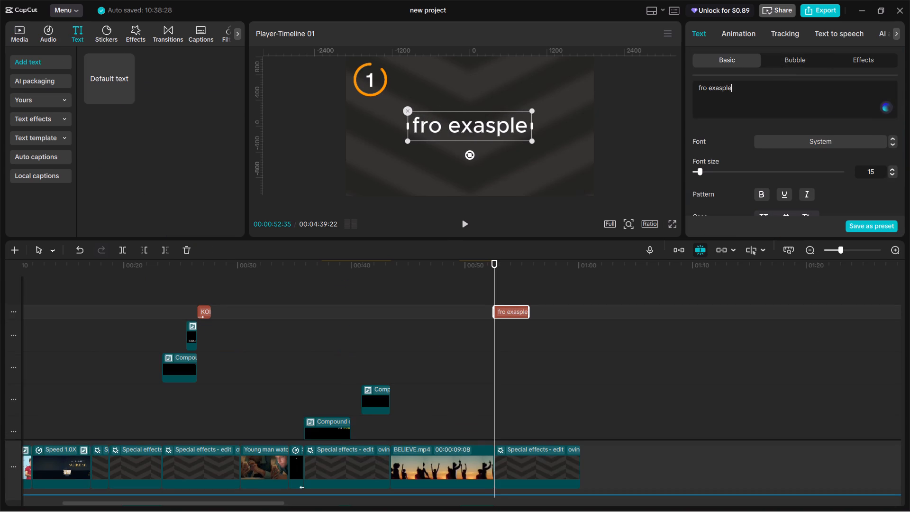
{"action": "key", "text": "ctrl+BackSpace"}
{"action": "key", "text": "ctrl+BackSpace"}
{"action": "key", "text": "ctrl+BackSpace"}
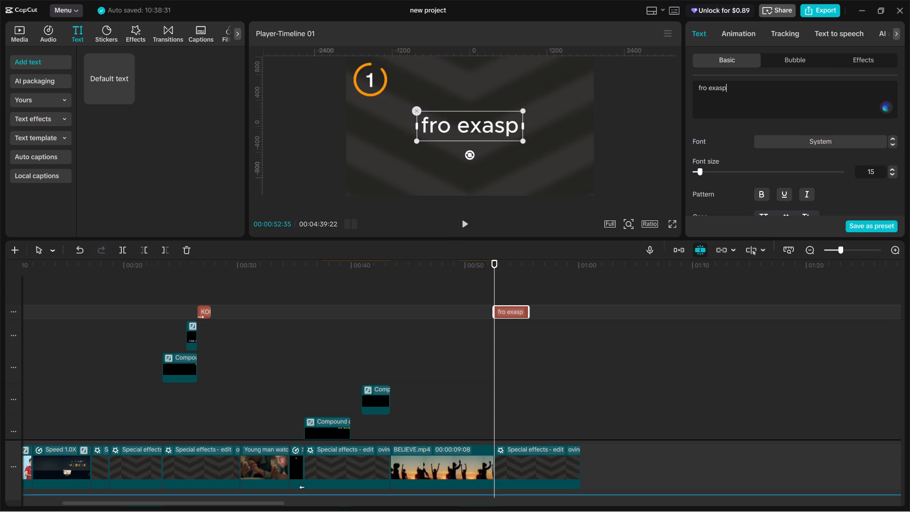
{"action": "key", "text": "ctrl+BackSpace"}
{"action": "key", "text": "ctrl+BackSpace"}
{"action": "key", "text": "ctrl+BackSpace"}
{"action": "key", "text": "ctrl+BackSpace"}
{"action": "key", "text": "ctrl+BackSpace"}
{"action": "key", "text": "ctrl+BackSpace"}
{"action": "key", "text": "ctrl+BackSpace"}
{"action": "key", "text": "ctrl+BackSpace"}
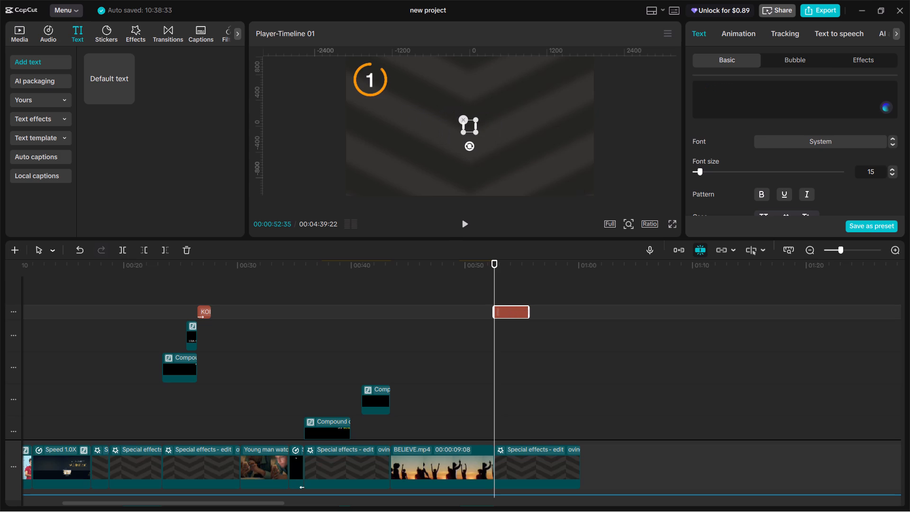
{"action": "type", "text": "for example"}
Format the "for example" text as bold uppercase in the Serif font.
{"action": "scroll", "coordinate": [815, 115], "scroll_direction": "down", "scroll_amount": 1}
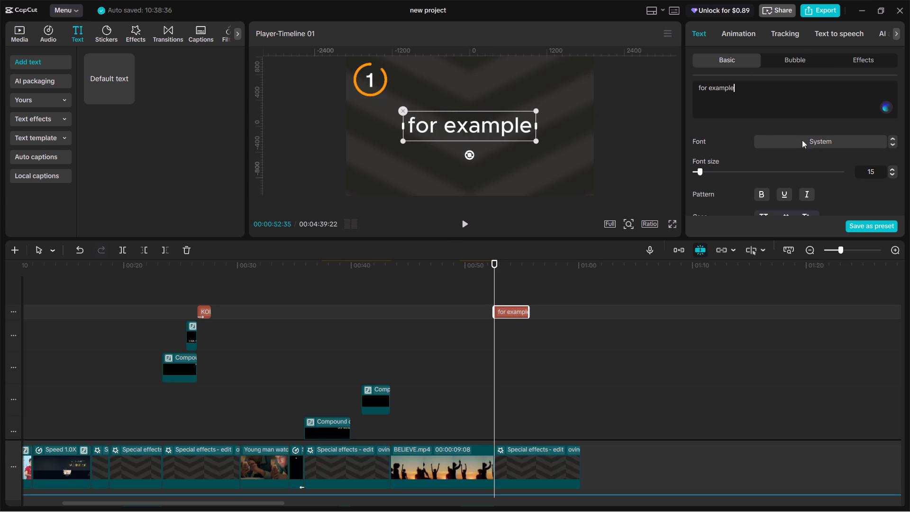
{"action": "scroll", "coordinate": [773, 185], "scroll_direction": "down", "scroll_amount": 1}
{"action": "left_click", "coordinate": [759, 145]}
{"action": "left_click", "coordinate": [762, 161]}
{"action": "scroll", "coordinate": [817, 142], "scroll_direction": "up", "scroll_amount": 1}
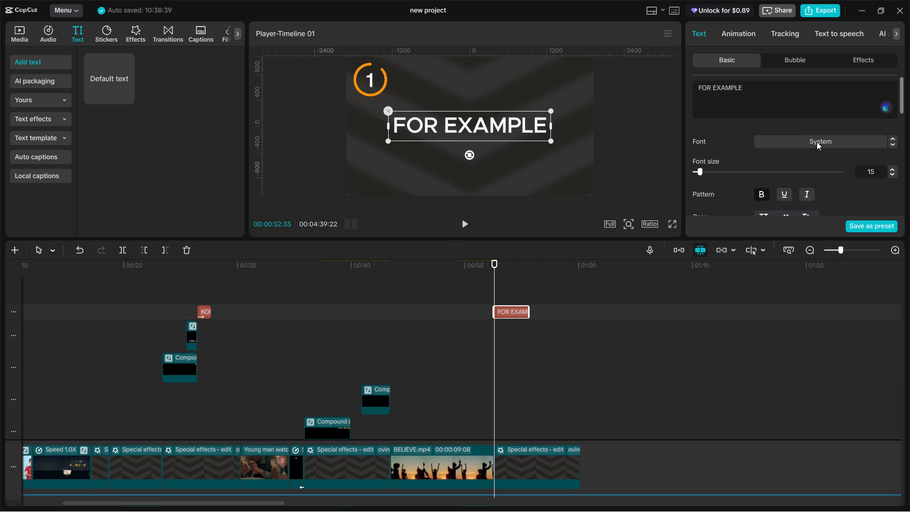
{"action": "left_click", "coordinate": [820, 147]}
{"action": "left_click", "coordinate": [814, 134]}
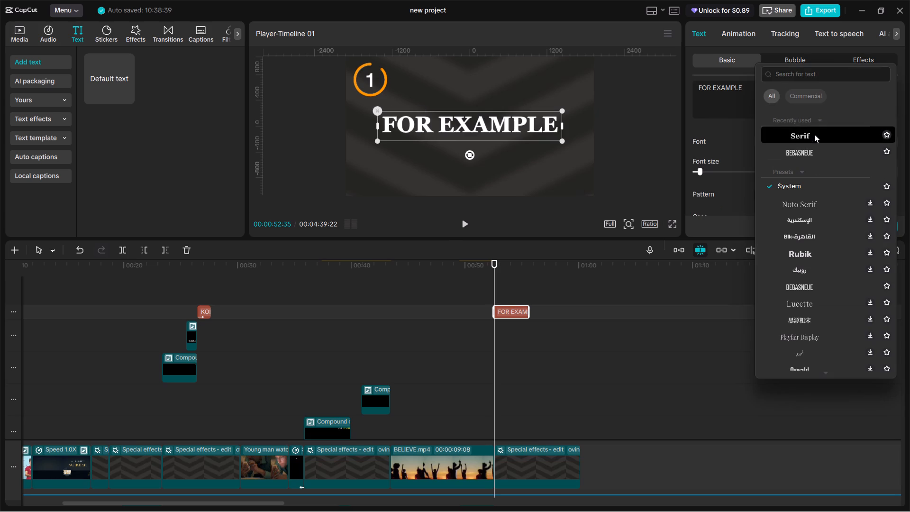
Move the FOR EXAMPLE text to the top of the video frame, just beside the circled number 1.
{"action": "left_click_drag", "start_coordinate": [489, 127], "coordinate": [503, 82]}
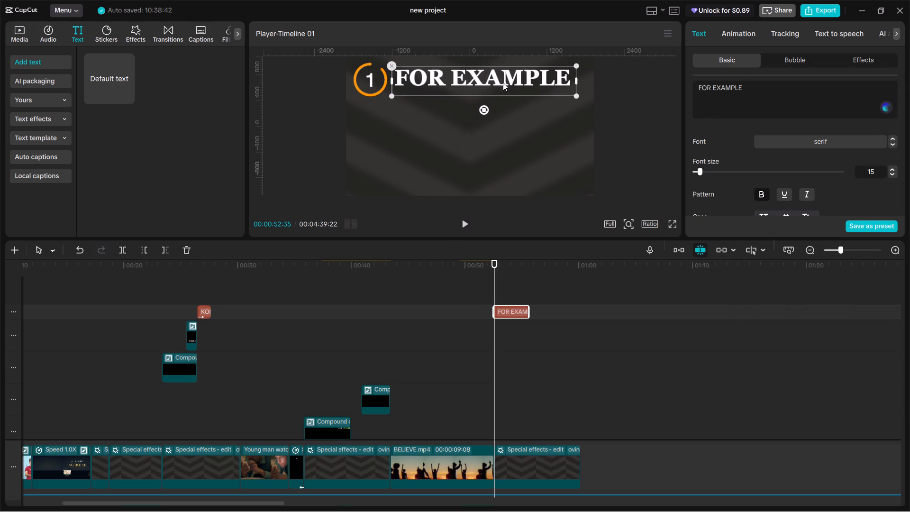
{"action": "left_click_drag", "start_coordinate": [503, 82], "coordinate": [500, 82]}
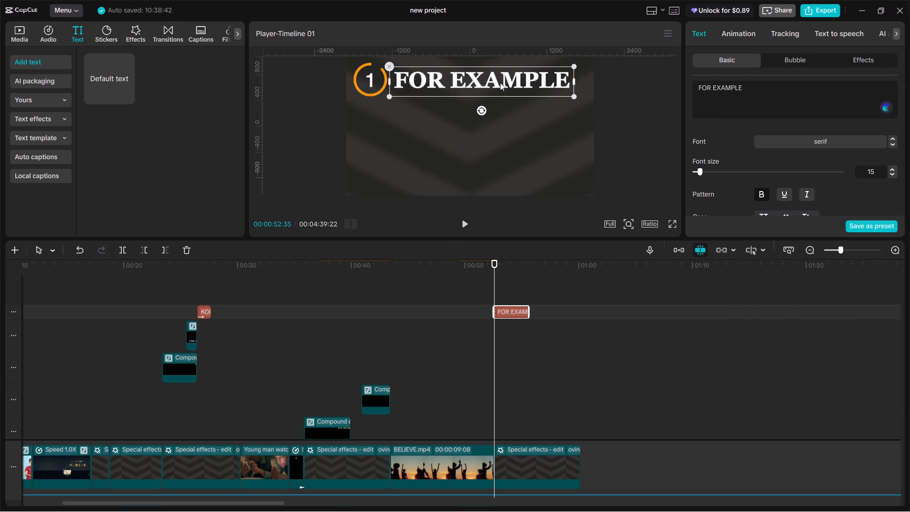
Nudge the FOR EXAMPLE text slightly closer to the circled number 1 and preview the scene from 00:00:52:35.
{"action": "left_click_drag", "start_coordinate": [500, 82], "coordinate": [500, 82]}
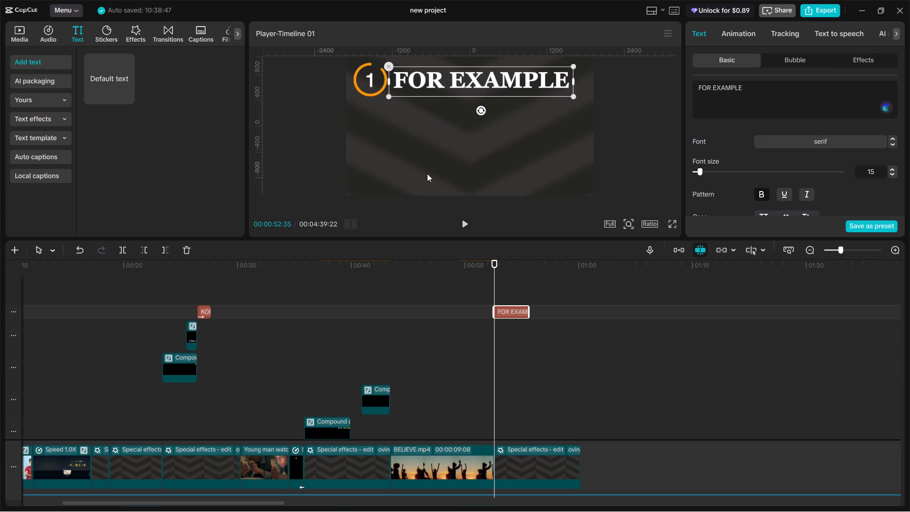
{"action": "key", "text": "space"}
{"action": "key", "text": "space"}
{"action": "key", "text": "space"}
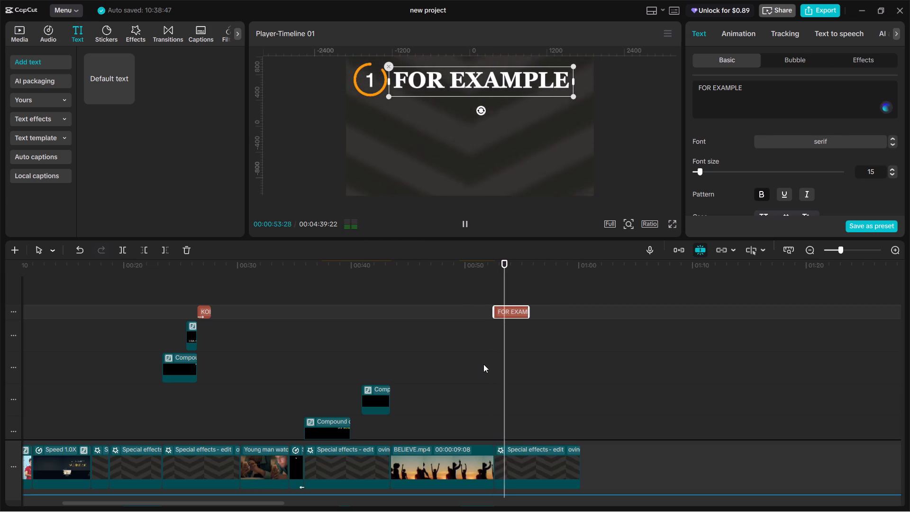
{"action": "key", "text": "space"}
Find the circled number 1 animation, Compound clip14, on the timeline and place the playhead at its start, at 00:00:40:52.
{"action": "scroll", "coordinate": [464, 387], "scroll_direction": "down", "scroll_amount": 9}
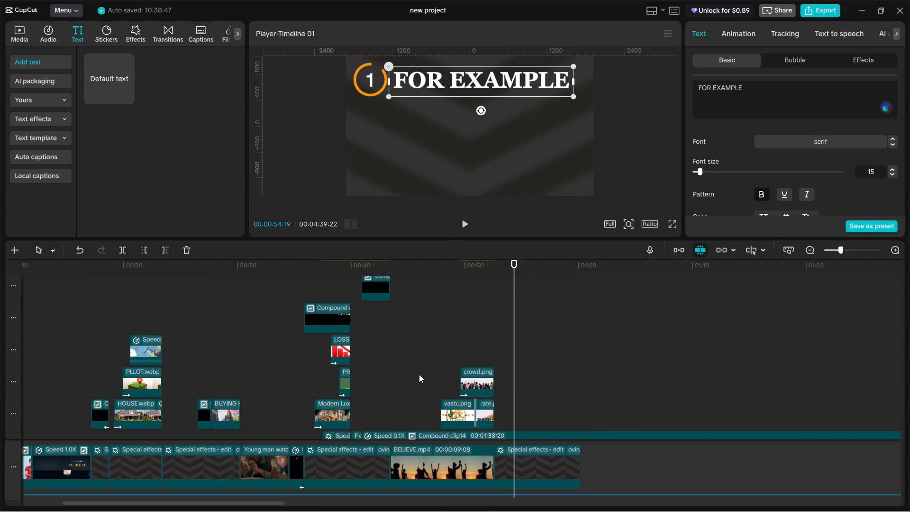
{"action": "scroll", "coordinate": [419, 375], "scroll_direction": "down", "scroll_amount": 2}
{"action": "left_click", "coordinate": [388, 402]}
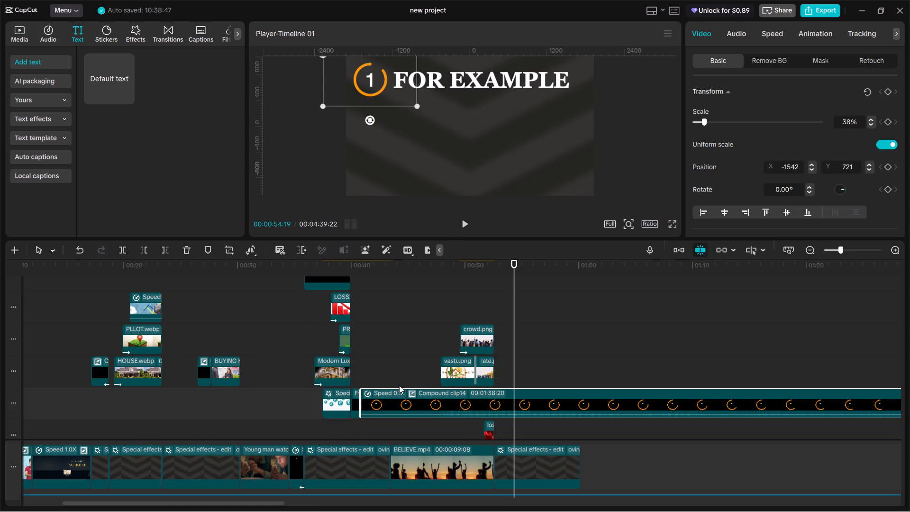
{"action": "scroll", "coordinate": [400, 369], "scroll_direction": "up", "scroll_amount": 2}
{"action": "scroll", "coordinate": [400, 369], "scroll_direction": "down", "scroll_amount": 4}
{"action": "scroll", "coordinate": [385, 355], "scroll_direction": "up", "scroll_amount": 5, "text": "ctrl"}
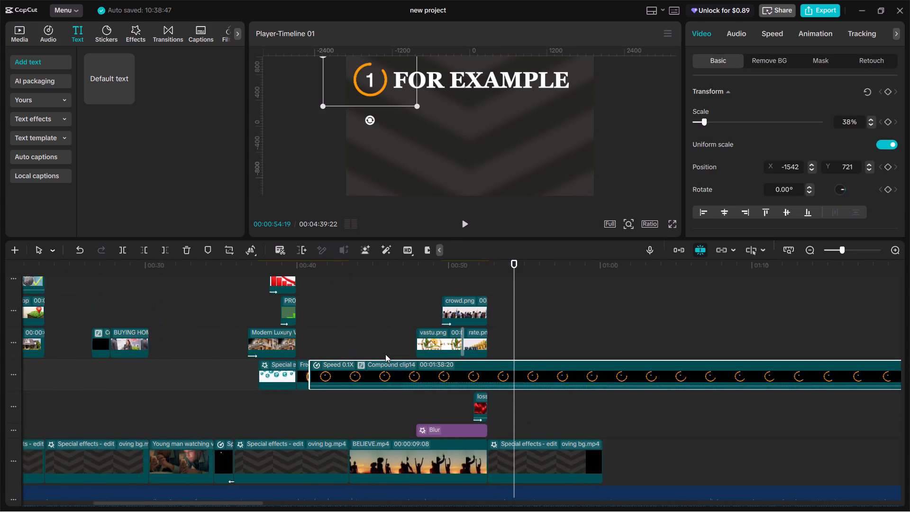
{"action": "scroll", "coordinate": [385, 354], "scroll_direction": "up", "scroll_amount": 2, "text": "ctrl"}
{"action": "left_click", "coordinate": [174, 341]}
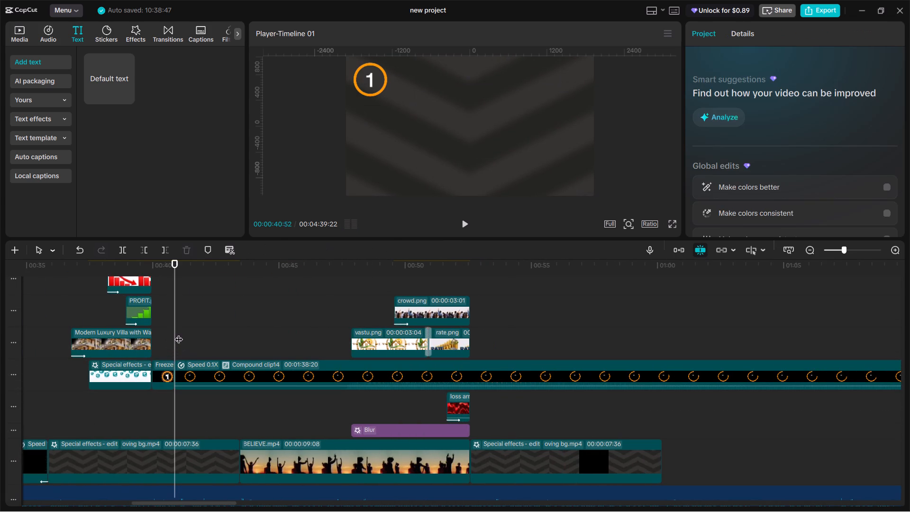
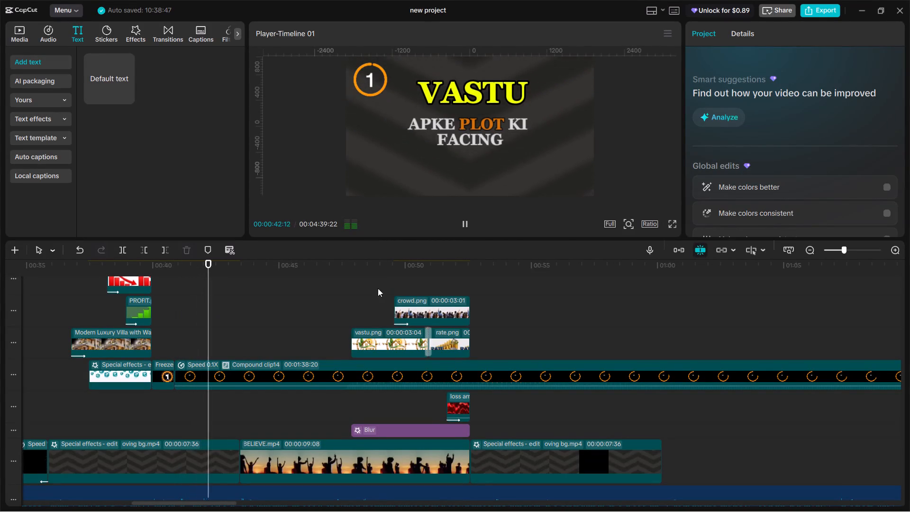
Play back the timeline from the vastu.png clip, and again from about 00:00:40 through into the FOR EXAMPLE scene.
{"action": "left_click", "coordinate": [353, 299]}
{"action": "key", "text": "space"}
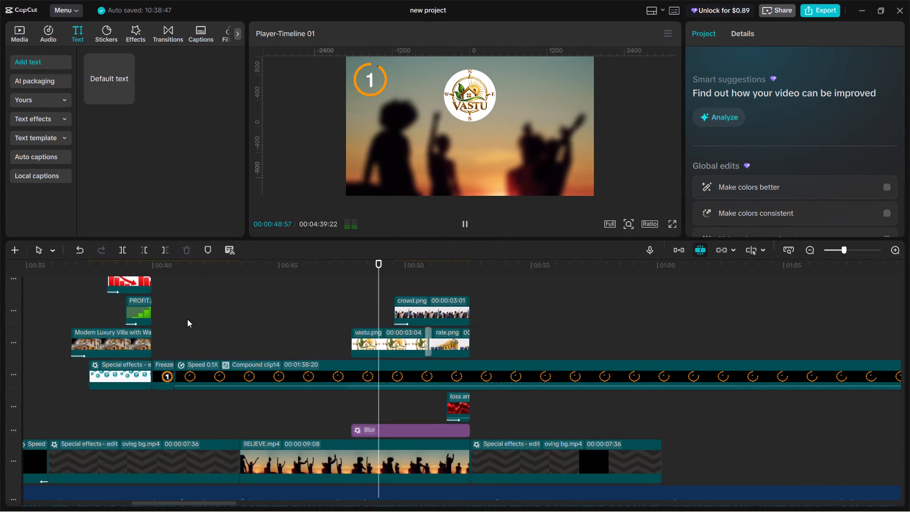
{"action": "left_click", "coordinate": [172, 321]}
{"action": "key", "text": "space"}
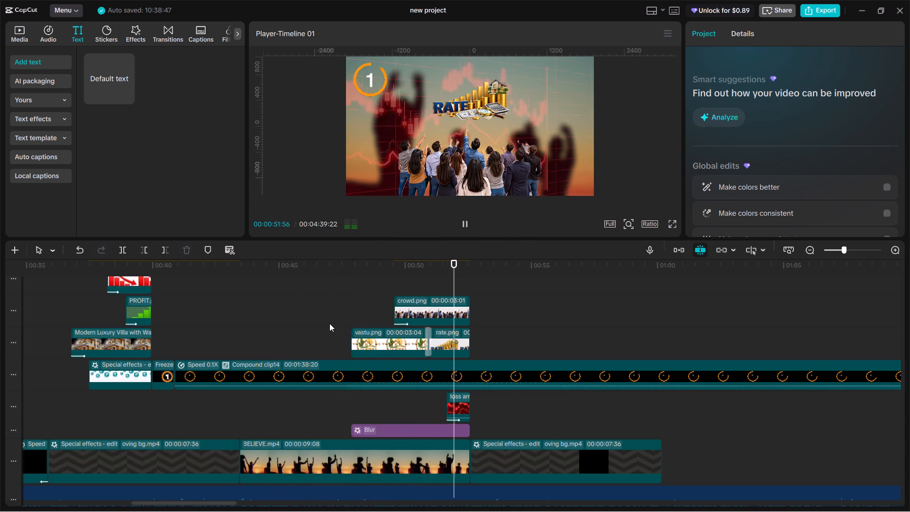
{"action": "key", "text": "space"}
Replay the opening of the FOR EXAMPLE scene several times and return the playhead to its start at 00:00:52:35.
{"action": "left_click", "coordinate": [429, 281]}
{"action": "left_click_drag", "start_coordinate": [430, 281], "coordinate": [438, 286]}
{"action": "key", "text": "space"}
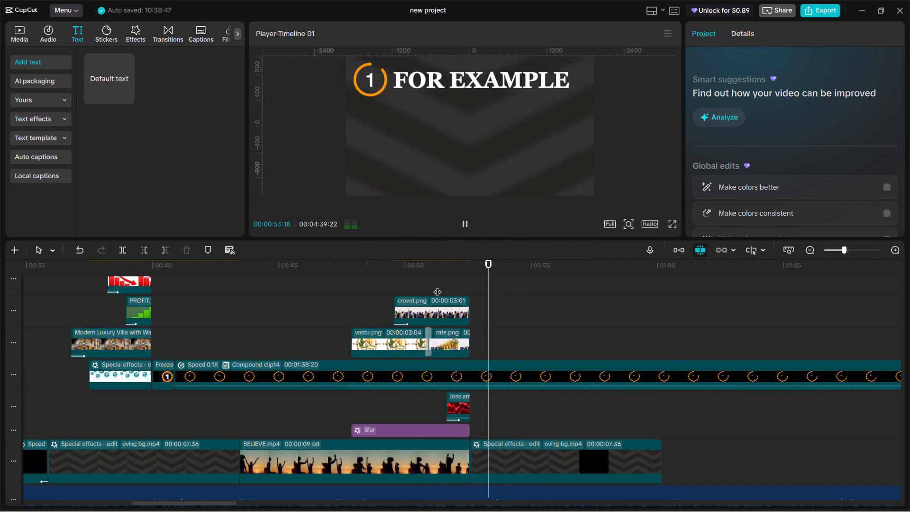
{"action": "key", "text": "space"}
{"action": "left_click", "coordinate": [435, 282]}
{"action": "key", "text": "space"}
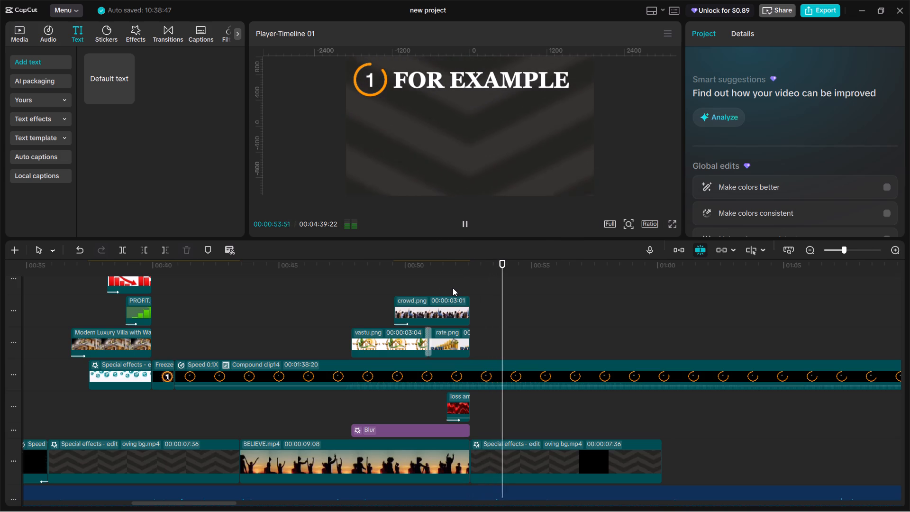
{"action": "key", "text": "space"}
{"action": "left_click", "coordinate": [469, 282]}
{"action": "key", "text": "space"}
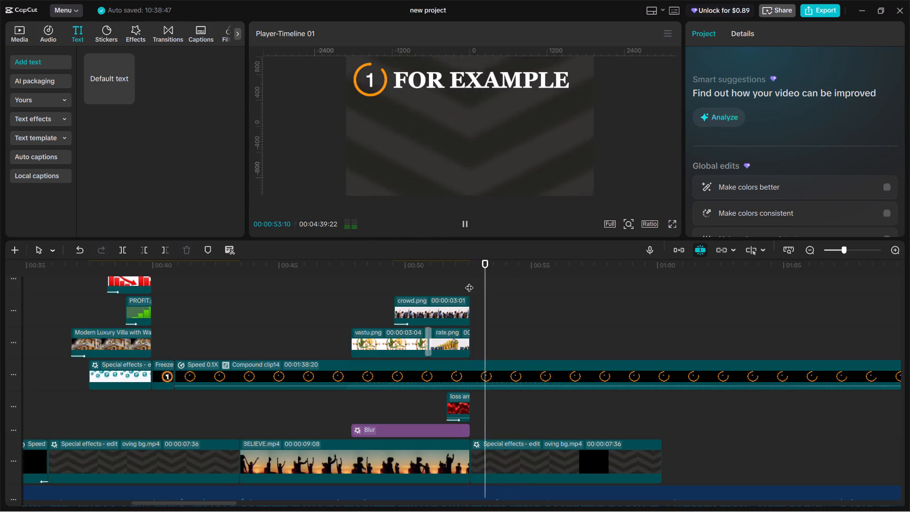
{"action": "left_click", "coordinate": [469, 282]}
{"action": "key", "text": "space"}
{"action": "left_click", "coordinate": [469, 282]}
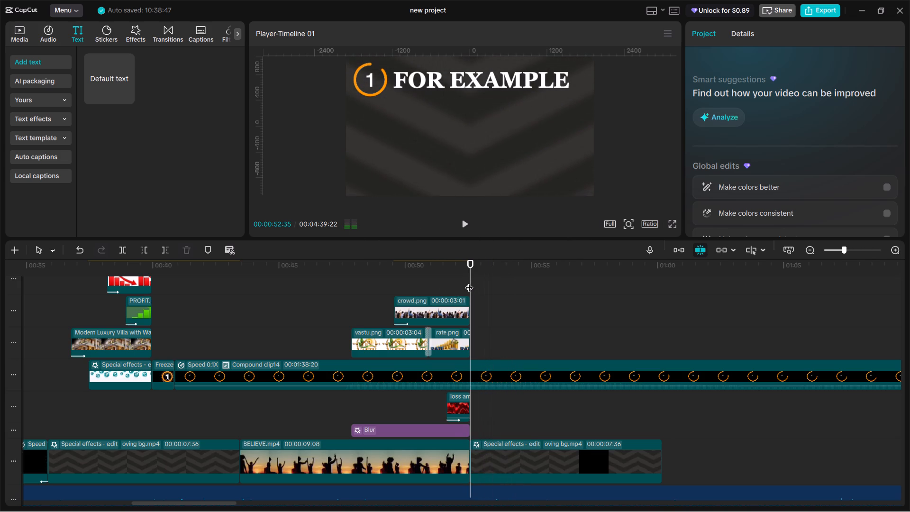
Apply the white preset style with a dark drop shadow to the FOR EXAMPLE text.
{"action": "scroll", "coordinate": [488, 418], "scroll_direction": "down", "scroll_amount": 5}
{"action": "scroll", "coordinate": [489, 417], "scroll_direction": "up", "scroll_amount": 20}
{"action": "scroll", "coordinate": [489, 417], "scroll_direction": "up", "scroll_amount": 2}
{"action": "left_click", "coordinate": [495, 312]}
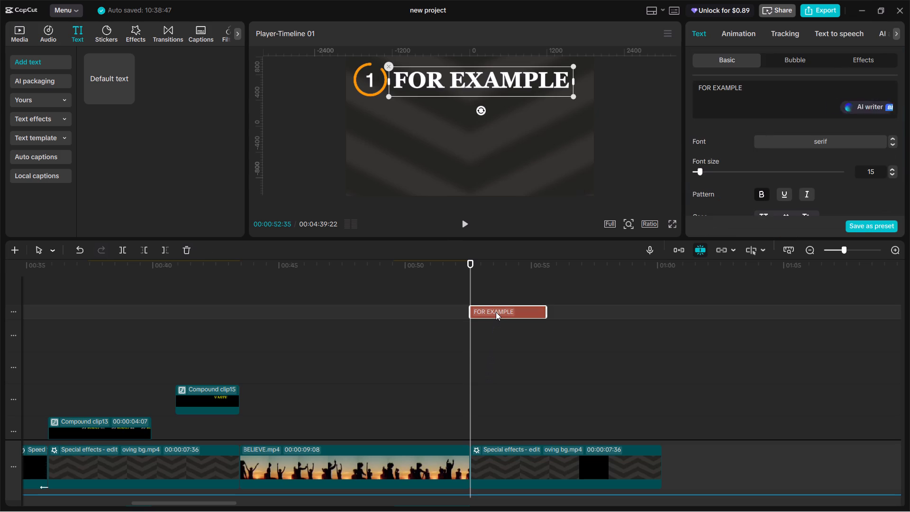
{"action": "scroll", "coordinate": [778, 167], "scroll_direction": "down", "scroll_amount": 3}
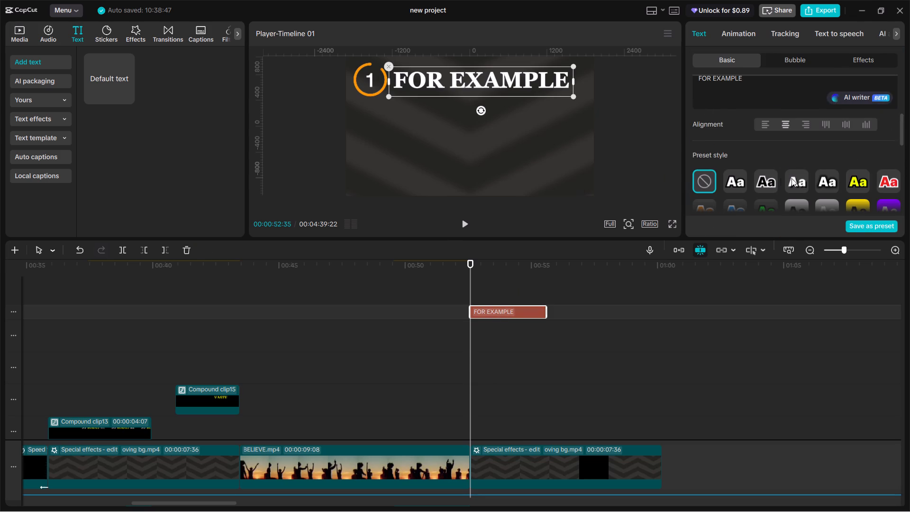
{"action": "left_click", "coordinate": [792, 178]}
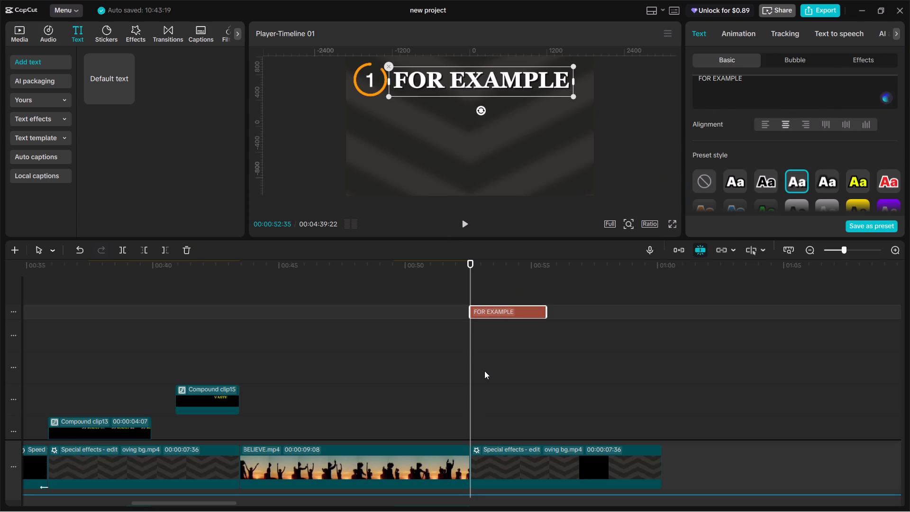
Preview the restyled FOR EXAMPLE text and return the playhead to the clip's start at 00:00:52:35.
{"action": "double_click", "coordinate": [470, 364]}
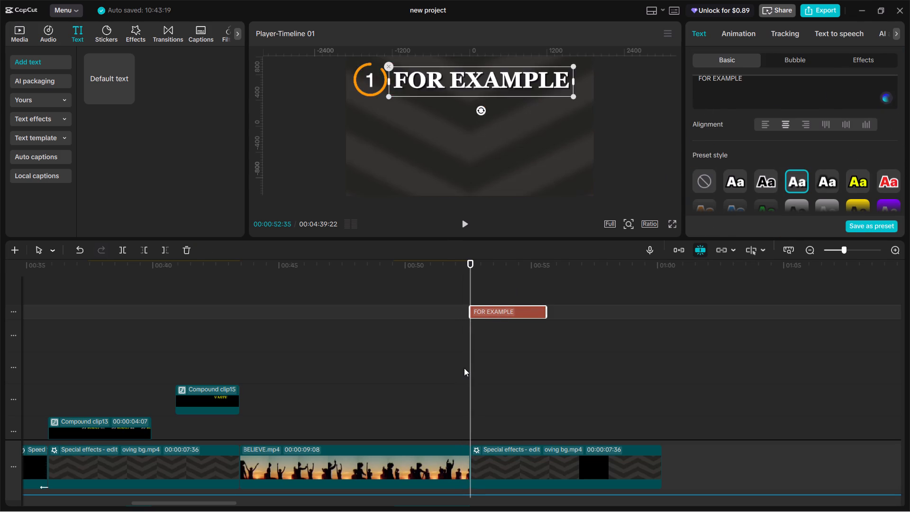
{"action": "left_click", "coordinate": [464, 368]}
{"action": "left_click_drag", "start_coordinate": [464, 368], "coordinate": [469, 372]}
{"action": "key", "text": "space"}
{"action": "key", "text": "space"}
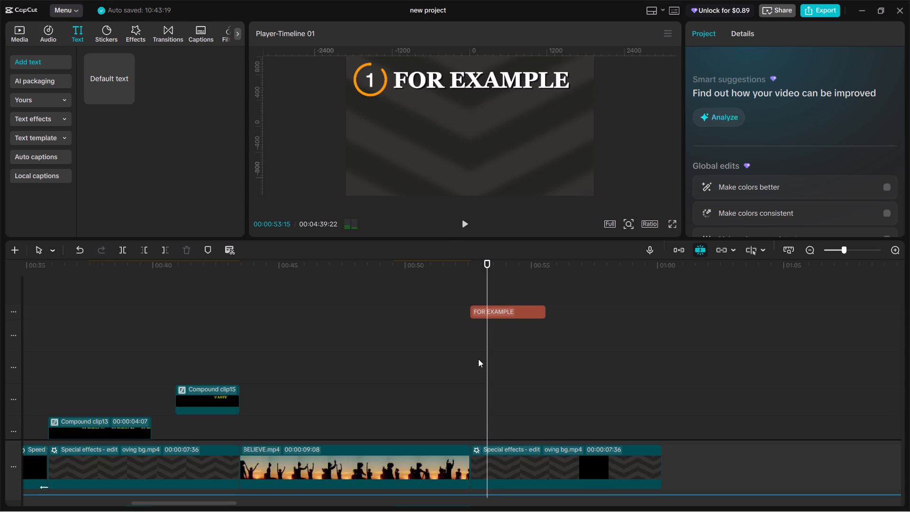
{"action": "left_click", "coordinate": [478, 359]}
{"action": "left_click_drag", "start_coordinate": [478, 359], "coordinate": [473, 358]}
Search the In animations for "FADE" and apply Fade In to the FOR EXAMPLE text.
{"action": "left_click", "coordinate": [491, 310]}
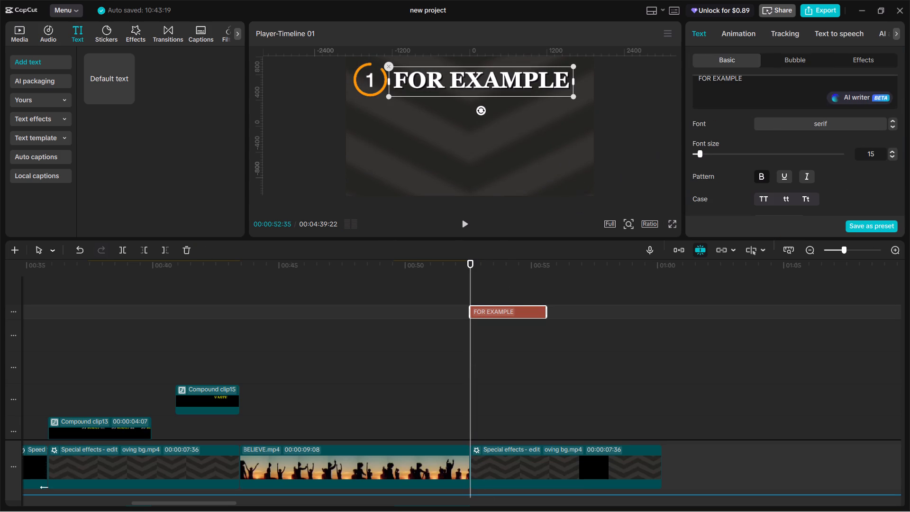
{"action": "left_click", "coordinate": [742, 32]}
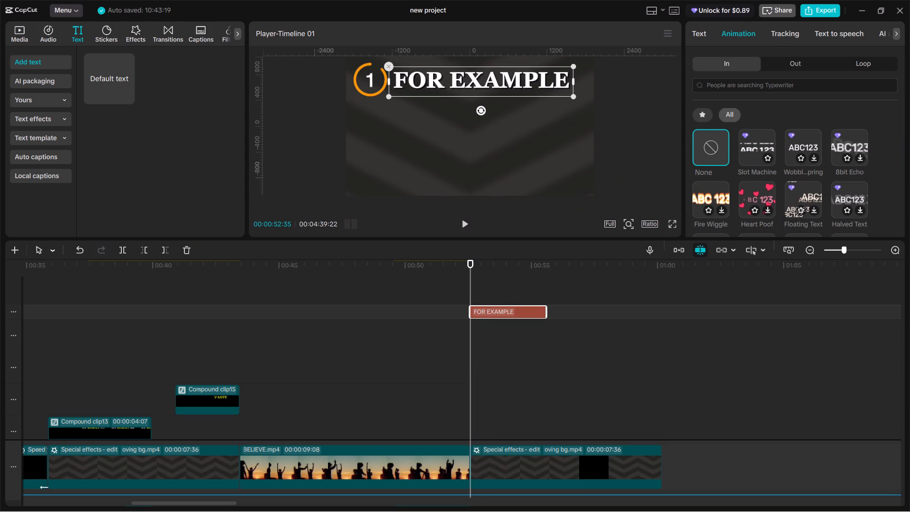
{"action": "left_click", "coordinate": [748, 83]}
{"action": "left_click", "coordinate": [715, 112]}
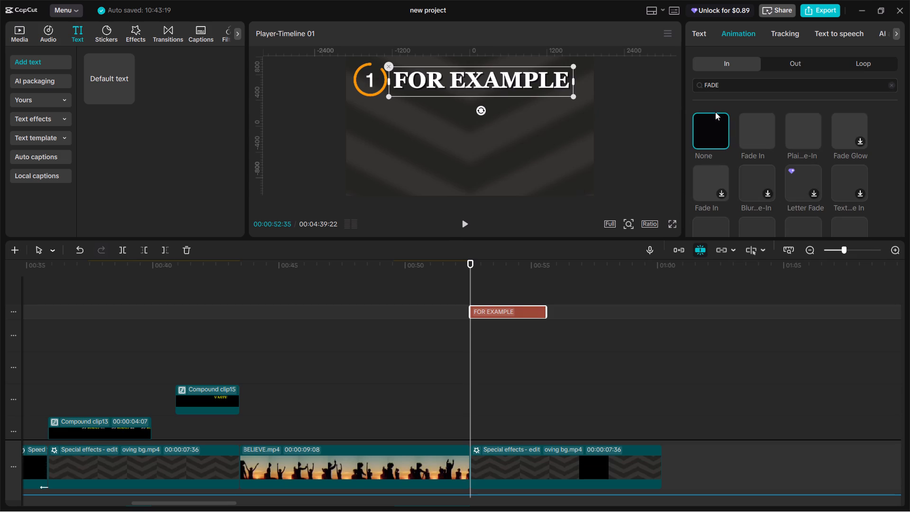
{"action": "left_click", "coordinate": [756, 128]}
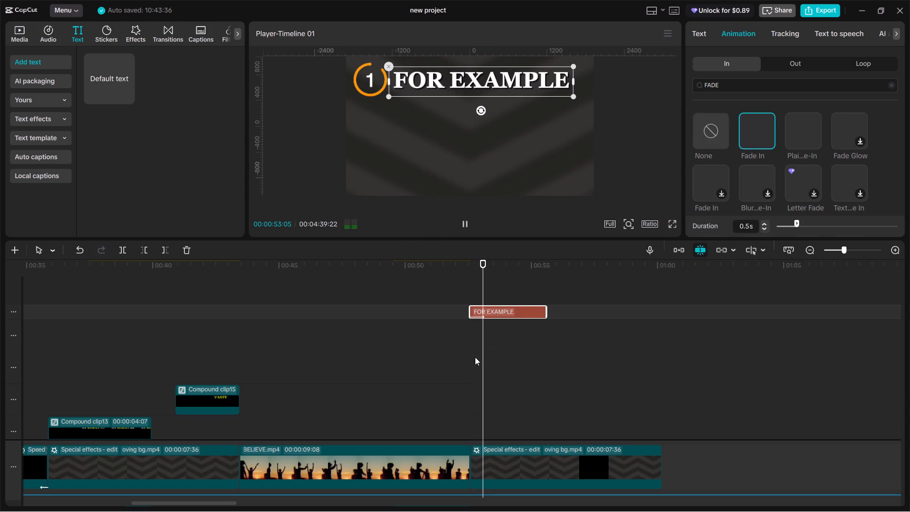
Preview the Fade In animation on the FOR EXAMPLE text by replaying from the clip's start.
{"action": "left_click", "coordinate": [485, 346]}
{"action": "left_click_drag", "start_coordinate": [485, 346], "coordinate": [484, 347]}
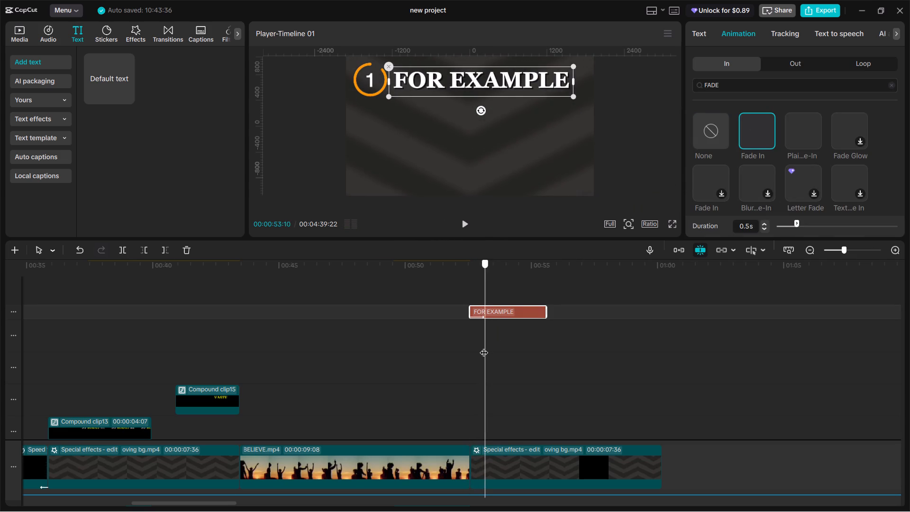
{"action": "left_click_drag", "start_coordinate": [484, 347], "coordinate": [474, 352]}
{"action": "double_click", "coordinate": [468, 351]}
{"action": "key", "text": "space"}
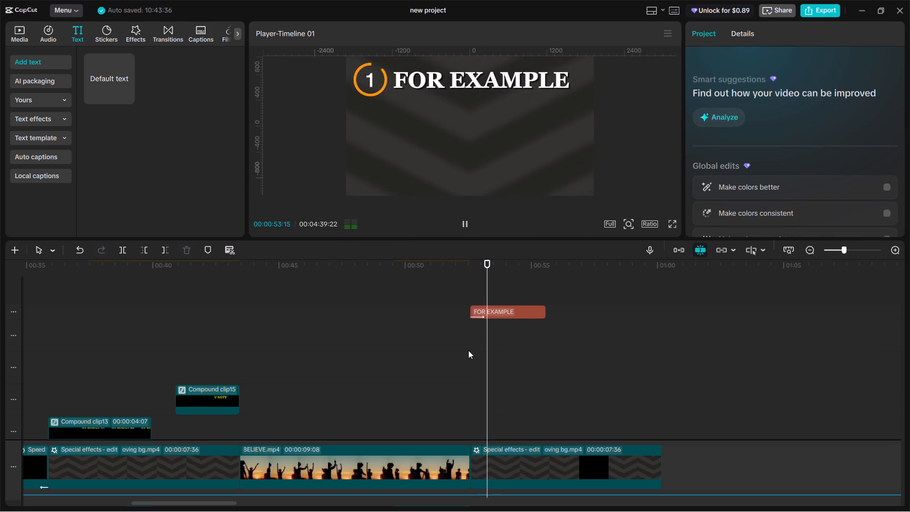
{"action": "key", "text": "space"}
{"action": "key", "text": "space"}
{"action": "key", "text": "space"}
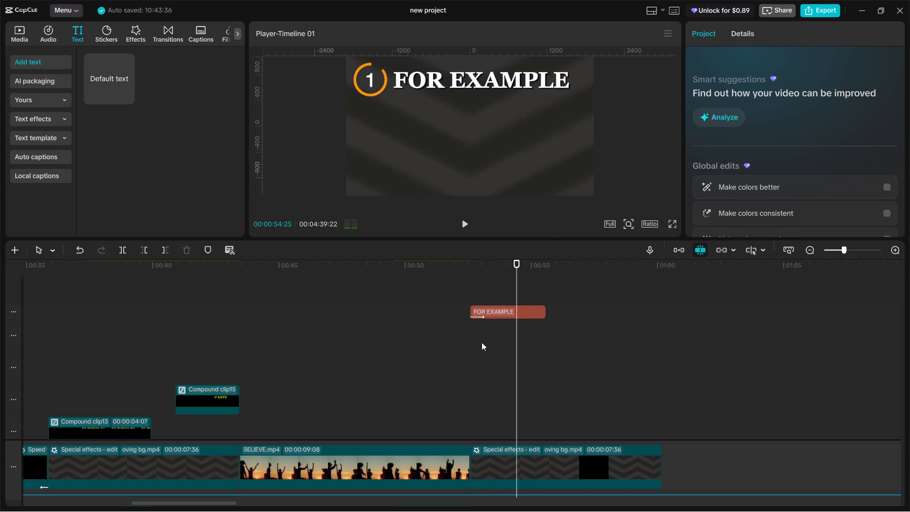
{"action": "left_click", "coordinate": [482, 342]}
{"action": "key", "text": "space"}
{"action": "key", "text": "space"}
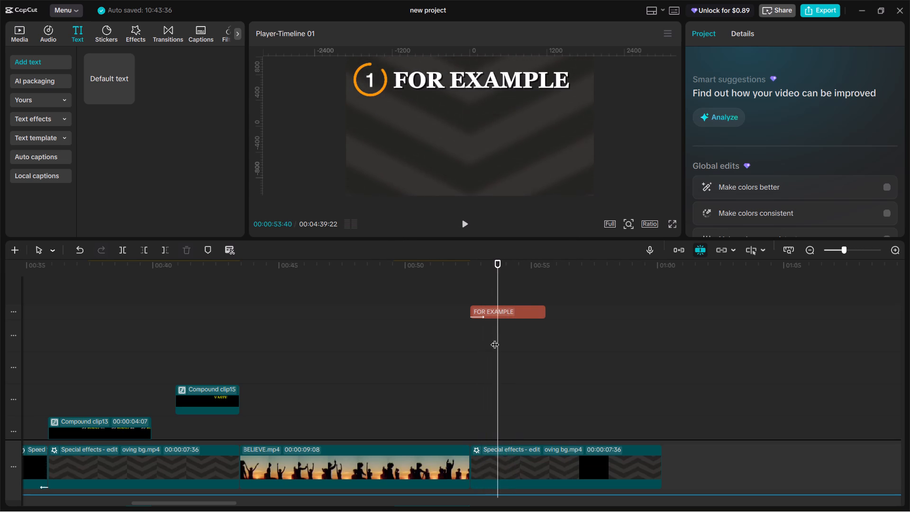
Check the tracks and audio under the FOR EXAMPLE scene, leaving the playhead at 00:00:53:26.
{"action": "scroll", "coordinate": [497, 337], "scroll_direction": "down", "scroll_amount": 11}
{"action": "scroll", "coordinate": [499, 329], "scroll_direction": "down", "scroll_amount": 11}
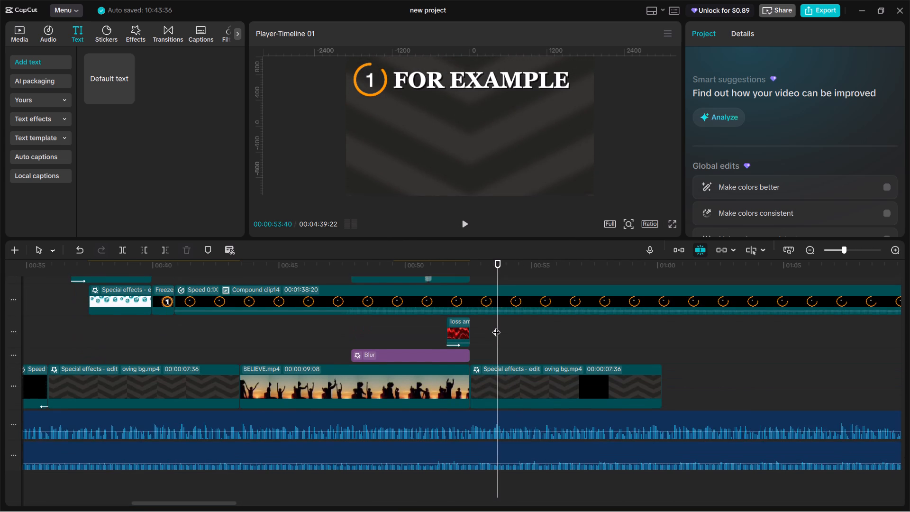
{"action": "scroll", "coordinate": [496, 326], "scroll_direction": "up", "scroll_amount": 12}
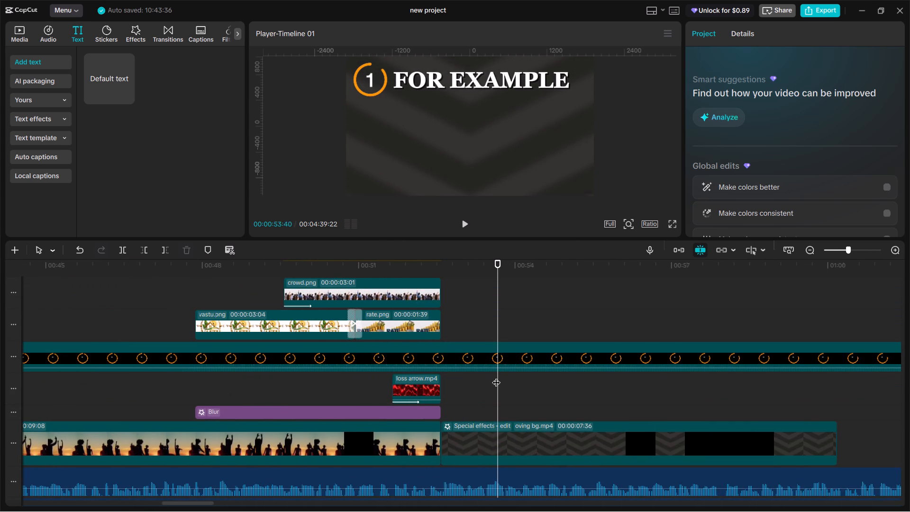
{"action": "left_click_drag", "start_coordinate": [496, 376], "coordinate": [485, 389]}
{"action": "key", "text": "space"}
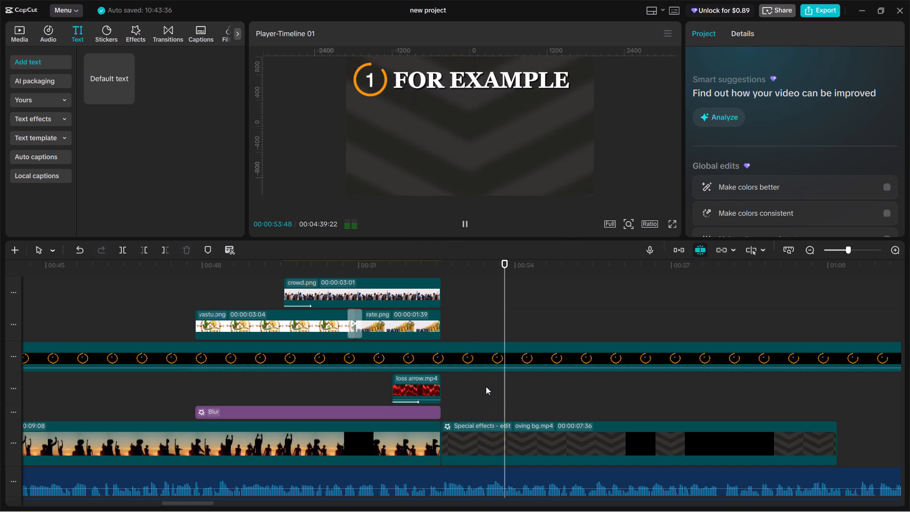
{"action": "left_click", "coordinate": [486, 386]}
{"action": "scroll", "coordinate": [487, 378], "scroll_direction": "up", "scroll_amount": 9, "text": "ctrl"}
{"action": "left_click", "coordinate": [486, 380]}
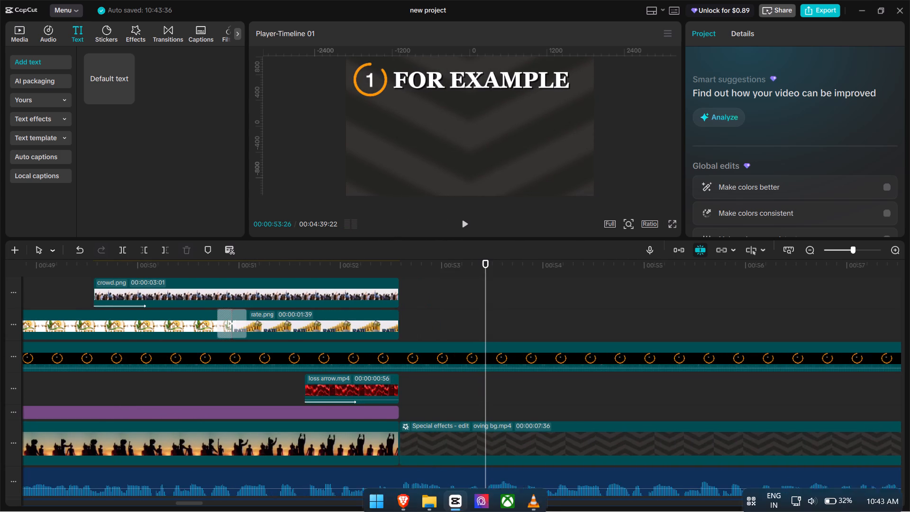
Switch to Brave and search the web in a new tab for "north east facing house photo".
{"action": "left_click", "coordinate": [401, 499]}
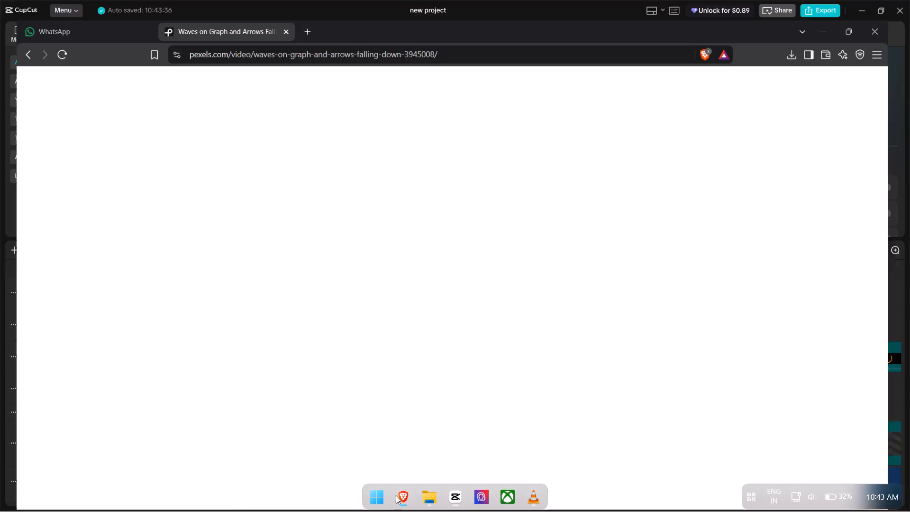
{"action": "left_click", "coordinate": [302, 9]}
{"action": "left_click", "coordinate": [278, 42]}
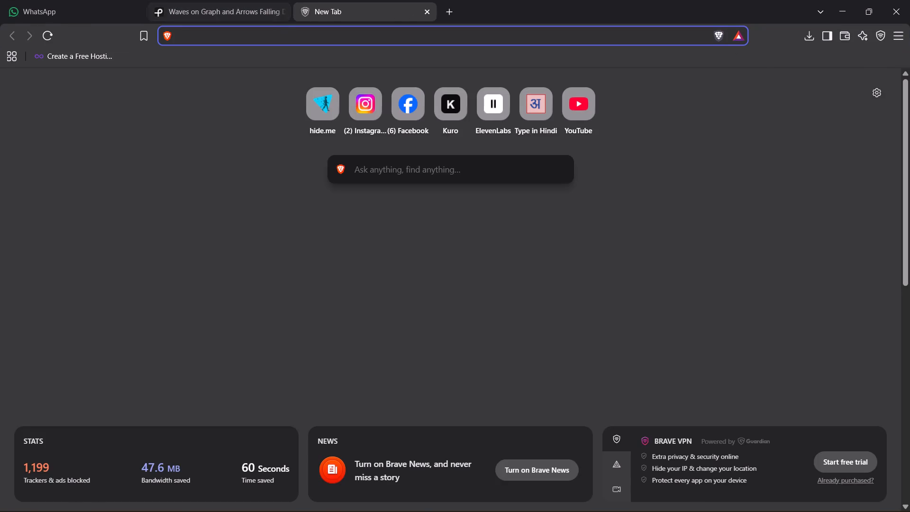
{"action": "type", "text": "north earst"}
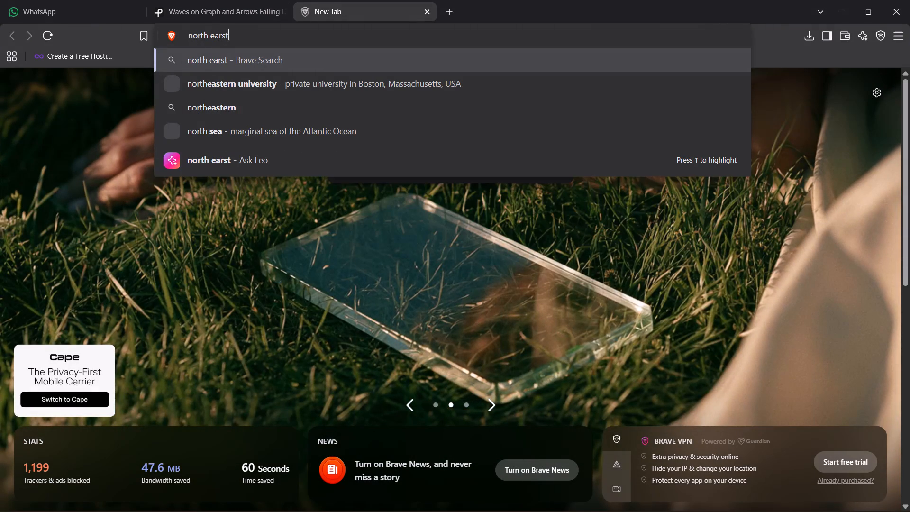
{"action": "key", "text": "space"}
{"action": "key", "text": "BackSpace"}
{"action": "key", "text": "BackSpace"}
{"action": "key", "text": "BackSpace"}
{"action": "key", "text": "BackSpace"}
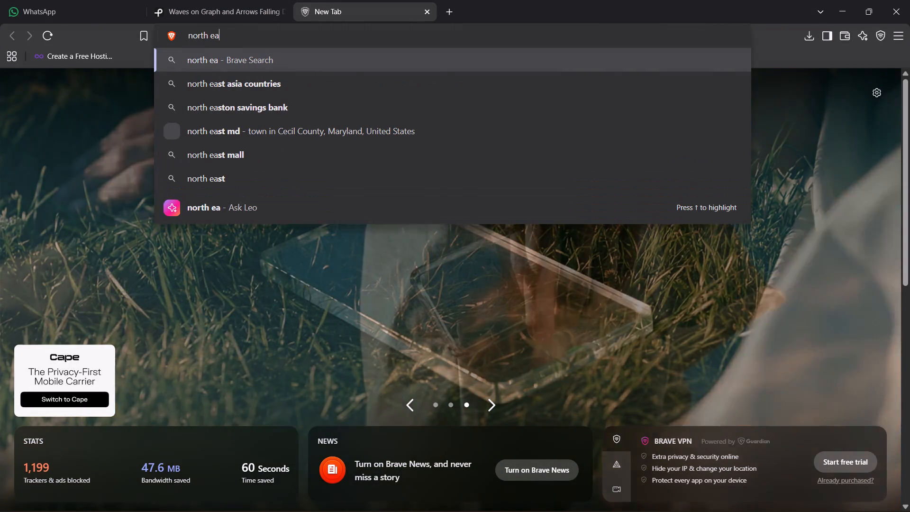
{"action": "type", "text": "st facing"}
{"action": "key", "text": "space"}
{"action": "type", "text": "house photo"}
{"action": "key", "text": "space"}
{"action": "key", "text": "Return"}
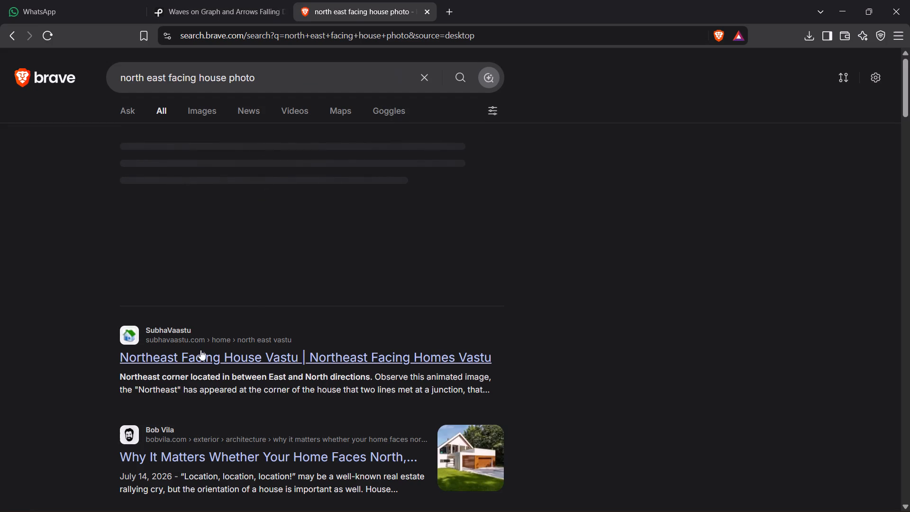
Browse the image results for a suitable north-east facing house picture.
{"action": "left_click", "coordinate": [200, 112]}
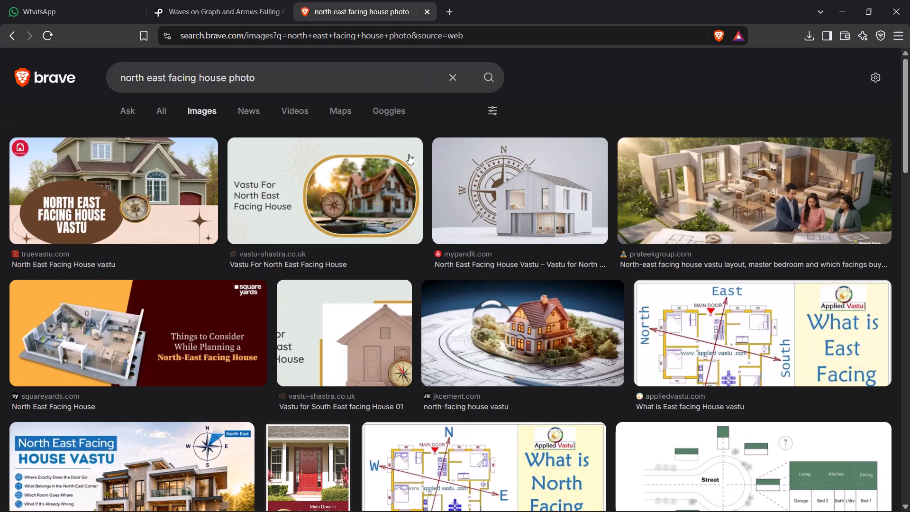
{"action": "scroll", "coordinate": [458, 256], "scroll_direction": "down", "scroll_amount": 3}
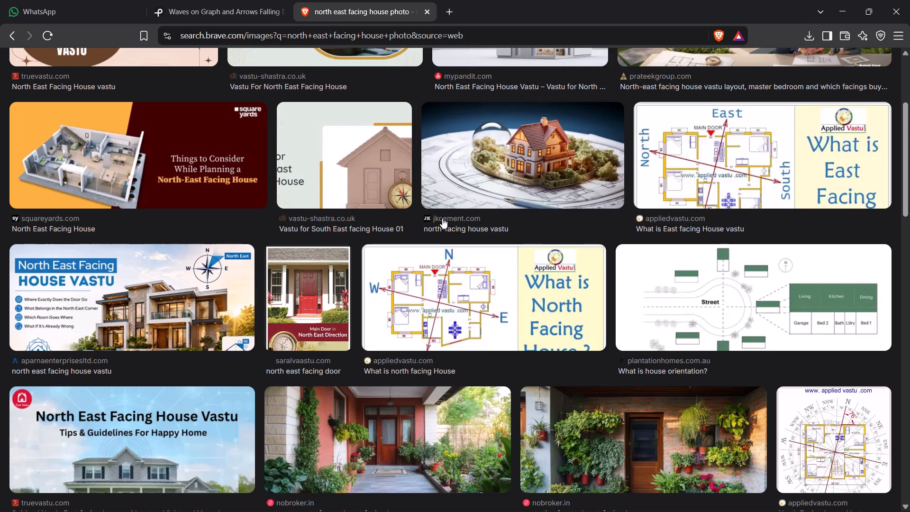
{"action": "scroll", "coordinate": [453, 219], "scroll_direction": "down", "scroll_amount": 4}
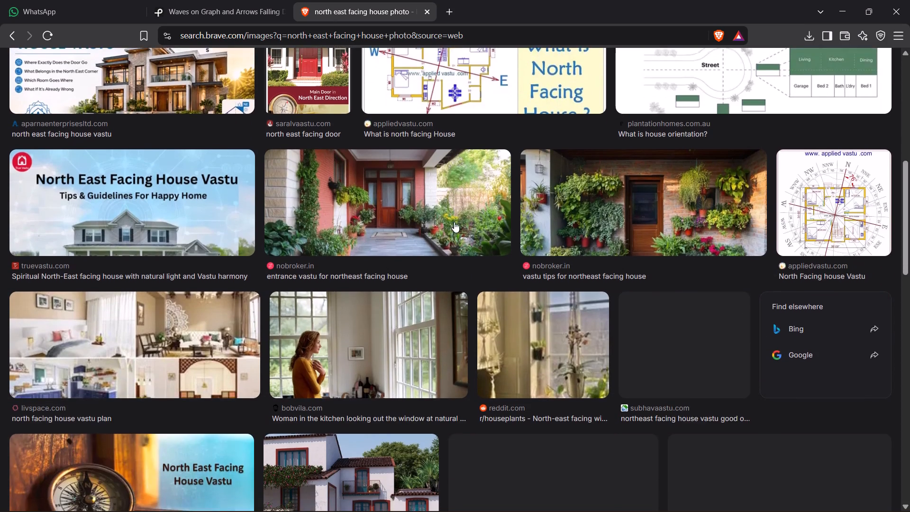
{"action": "scroll", "coordinate": [454, 222], "scroll_direction": "down", "scroll_amount": 1}
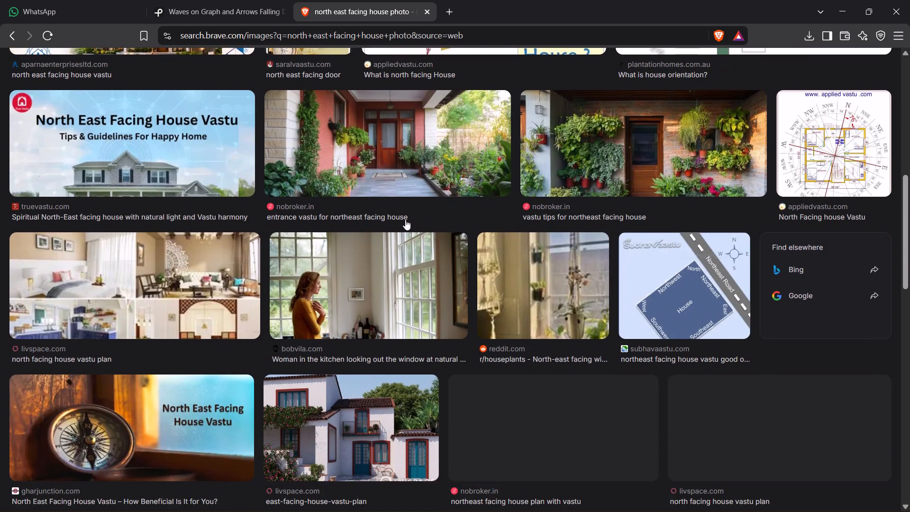
{"action": "scroll", "coordinate": [405, 219], "scroll_direction": "up", "scroll_amount": 17}
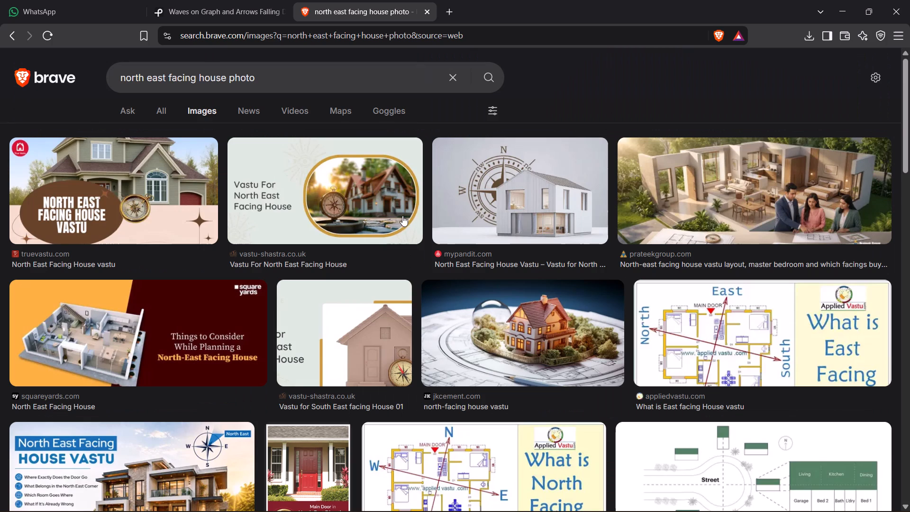
{"action": "left_click", "coordinate": [380, 498]}
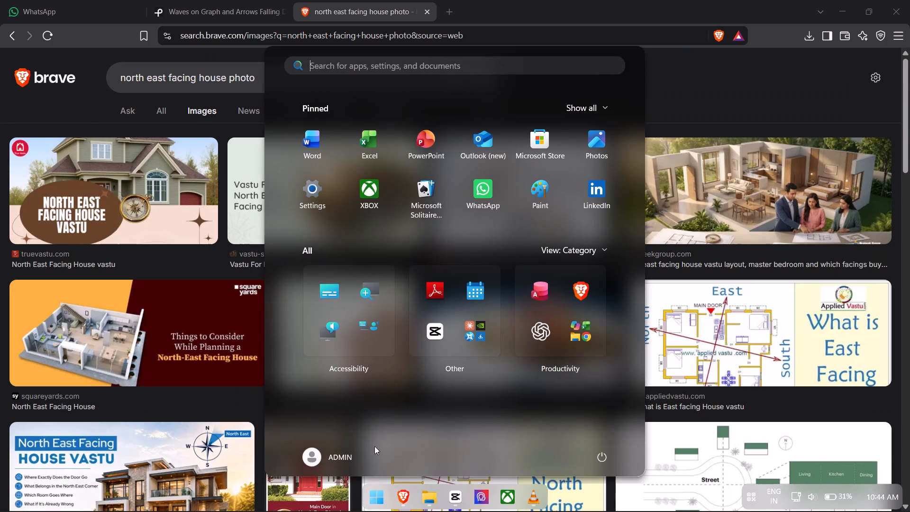
{"action": "key", "text": "c"}
{"action": "key", "text": "a"}
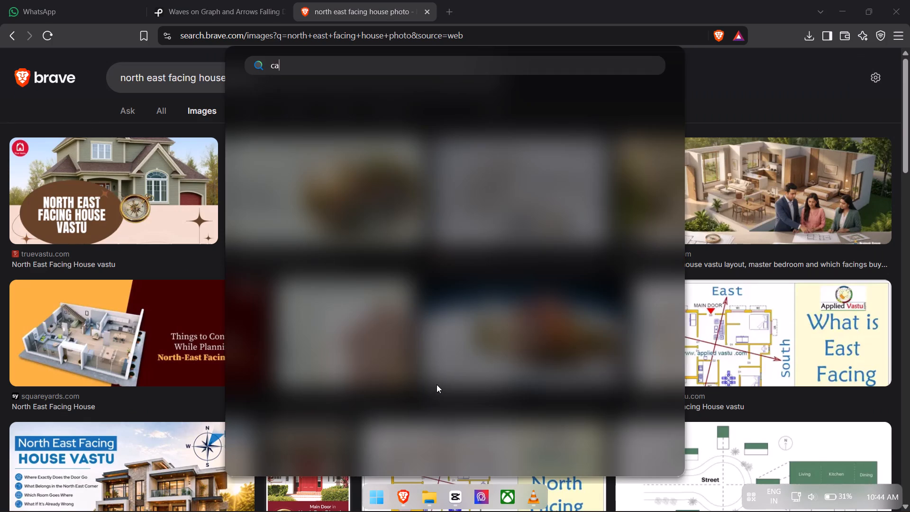
{"action": "key", "text": "t"}
{"action": "key", "text": "BackSpace"}
{"action": "key", "text": "BackSpace"}
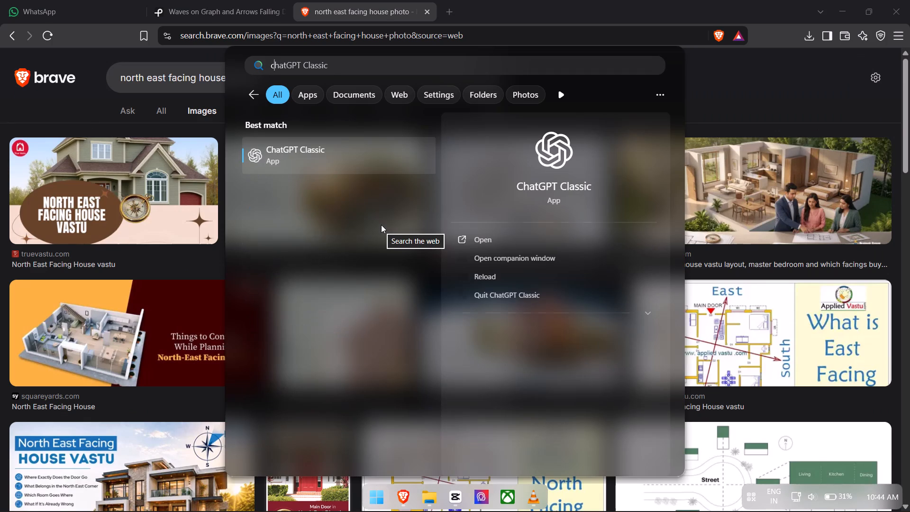
{"action": "type", "text": "hat"}
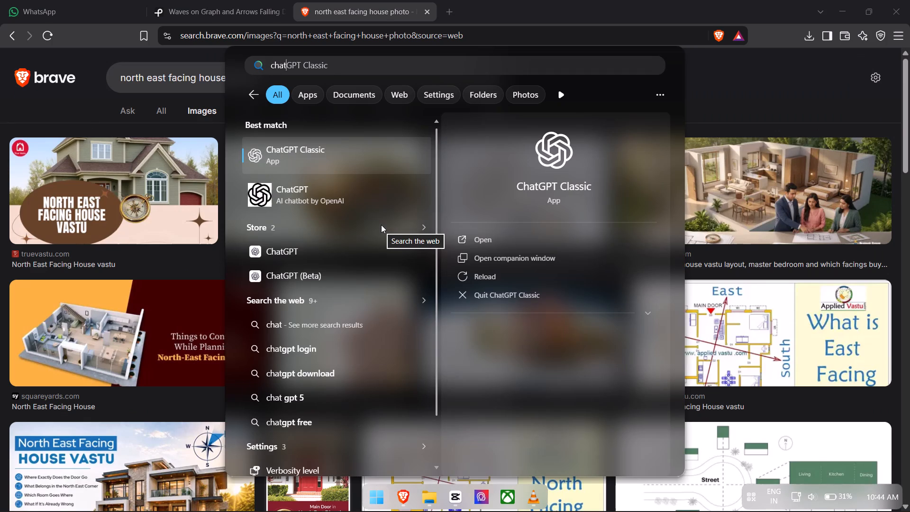
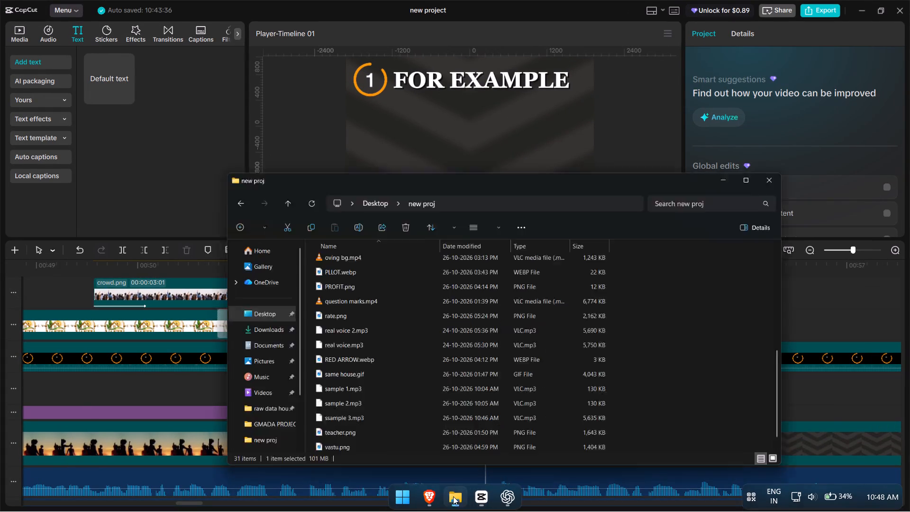
{"action": "scroll", "coordinate": [437, 261], "scroll_direction": "down", "scroll_amount": 8}
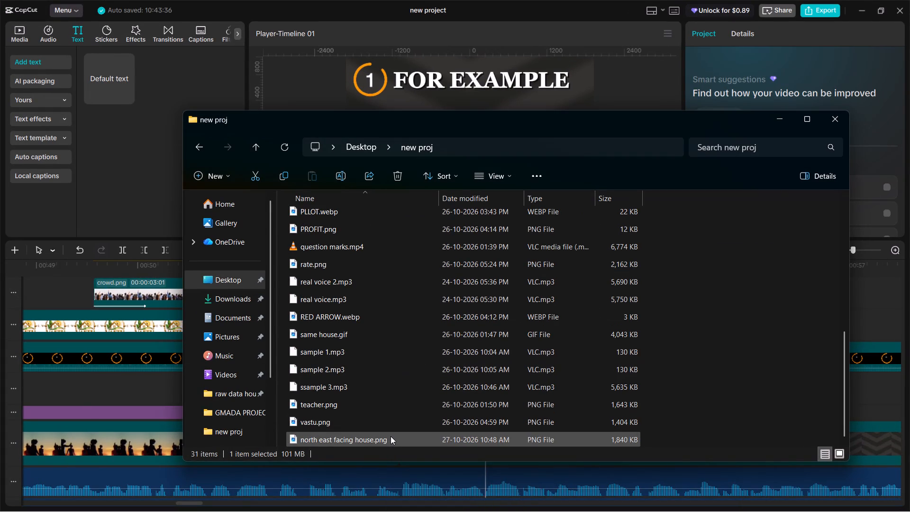
{"action": "left_click_drag", "start_coordinate": [409, 439], "coordinate": [428, 450]}
{"action": "left_click_drag", "start_coordinate": [415, 440], "coordinate": [483, 510]}
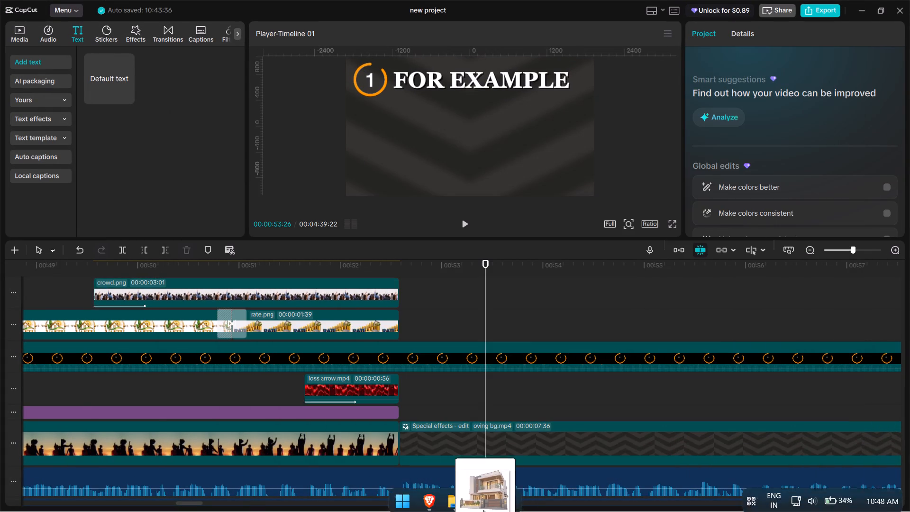
{"action": "left_click_drag", "start_coordinate": [483, 510], "coordinate": [451, 319]}
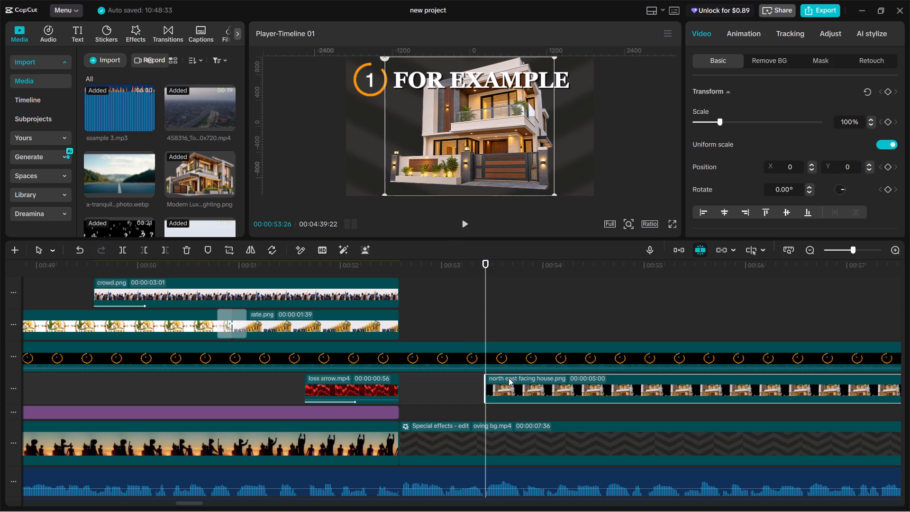
Play the FOR EXAMPLE section around 00:00:53 to check when the house image appears against the voice-over.
{"action": "left_click", "coordinate": [426, 298]}
{"action": "left_click_drag", "start_coordinate": [427, 299], "coordinate": [401, 302]}
{"action": "key", "text": "space"}
{"action": "left_click", "coordinate": [406, 283]}
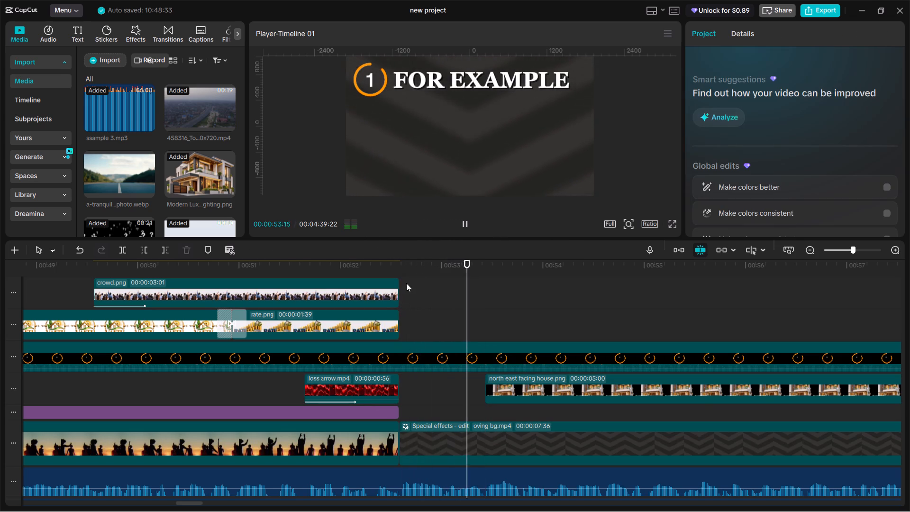
{"action": "left_click_drag", "start_coordinate": [406, 283], "coordinate": [401, 284]}
{"action": "key", "text": "space"}
{"action": "key", "text": "space"}
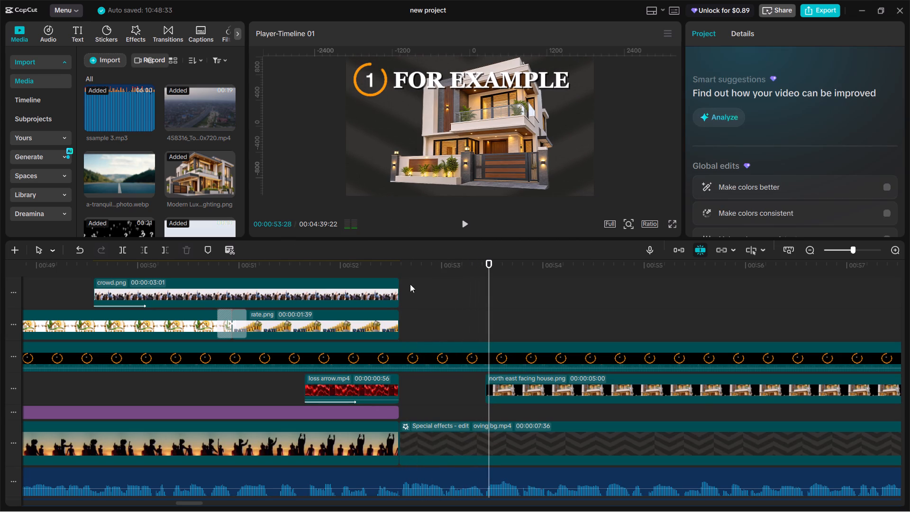
{"action": "left_click_drag", "start_coordinate": [493, 309], "coordinate": [487, 306]}
{"action": "key", "text": "space"}
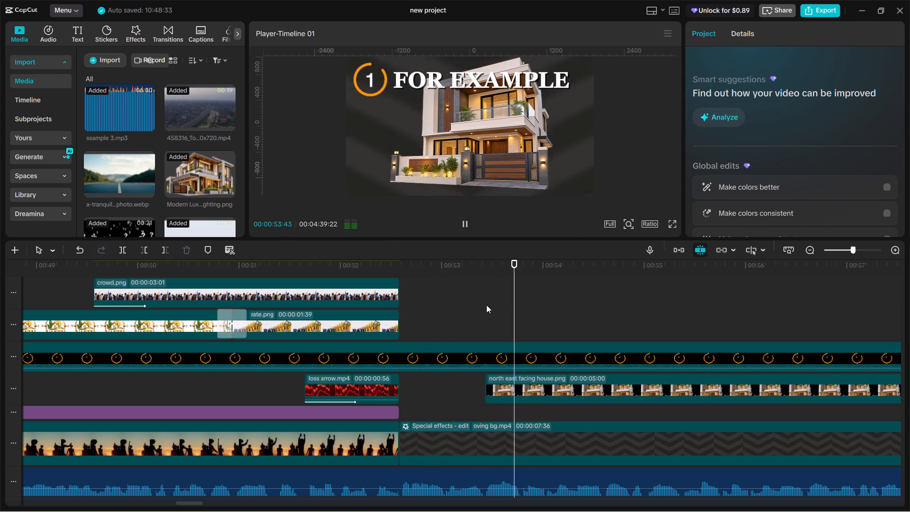
{"action": "left_click", "coordinate": [486, 305]}
Scale the house image down to 43% and centre it under the FOR EXAMPLE title at X 0, Y -184.
{"action": "left_click", "coordinate": [513, 390]}
{"action": "left_click_drag", "start_coordinate": [464, 147], "coordinate": [464, 151]}
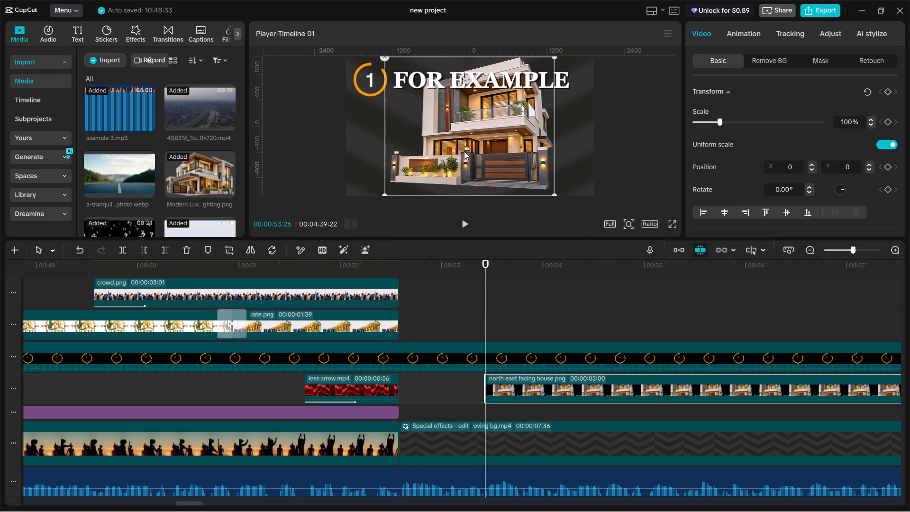
{"action": "left_click_drag", "start_coordinate": [464, 151], "coordinate": [446, 137]}
{"action": "left_click_drag", "start_coordinate": [534, 183], "coordinate": [494, 131]}
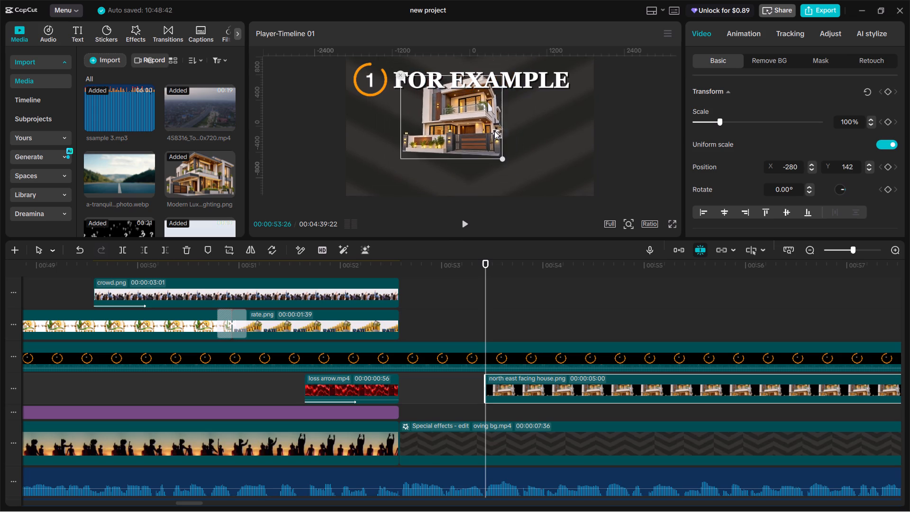
{"action": "left_click_drag", "start_coordinate": [494, 131], "coordinate": [479, 109]}
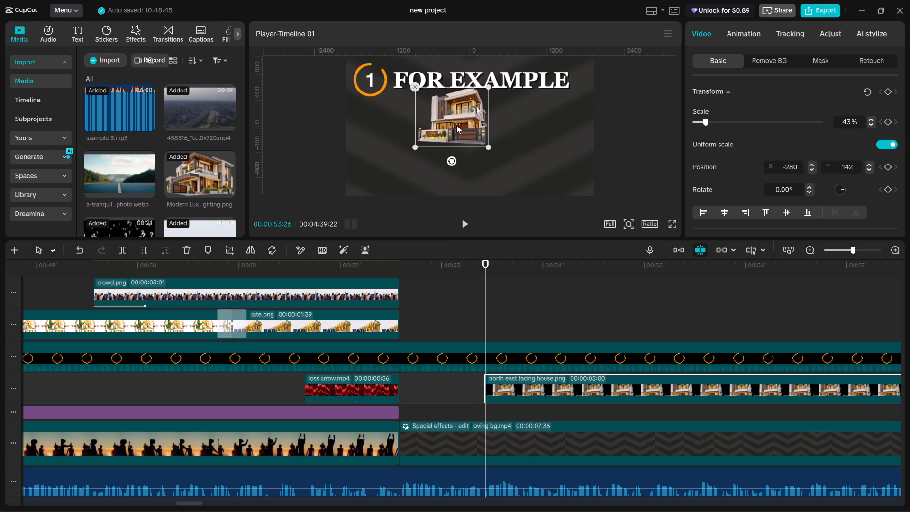
{"action": "left_click_drag", "start_coordinate": [456, 124], "coordinate": [475, 141]}
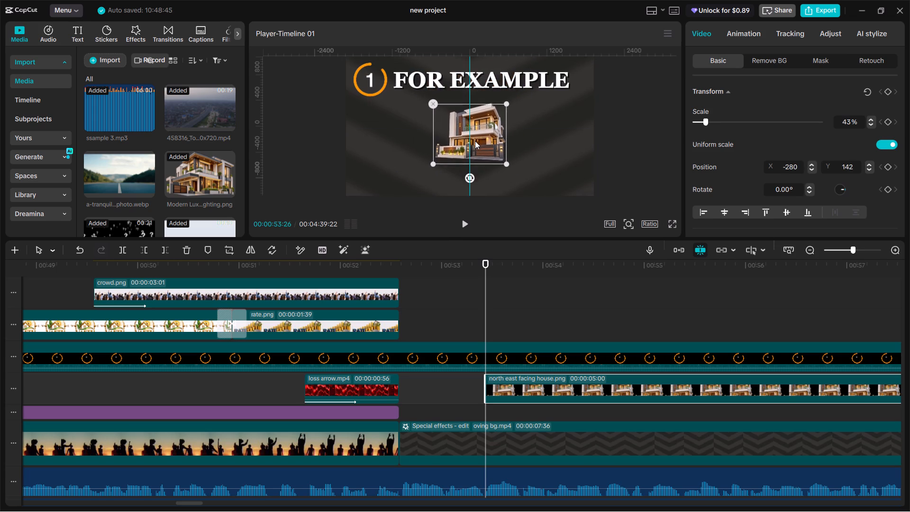
{"action": "left_click_drag", "start_coordinate": [475, 141], "coordinate": [474, 145]}
Move the house image straight down below the frame, to X 0, Y -1547, with the playhead at 00:00:53:26.
{"action": "key", "text": "space"}
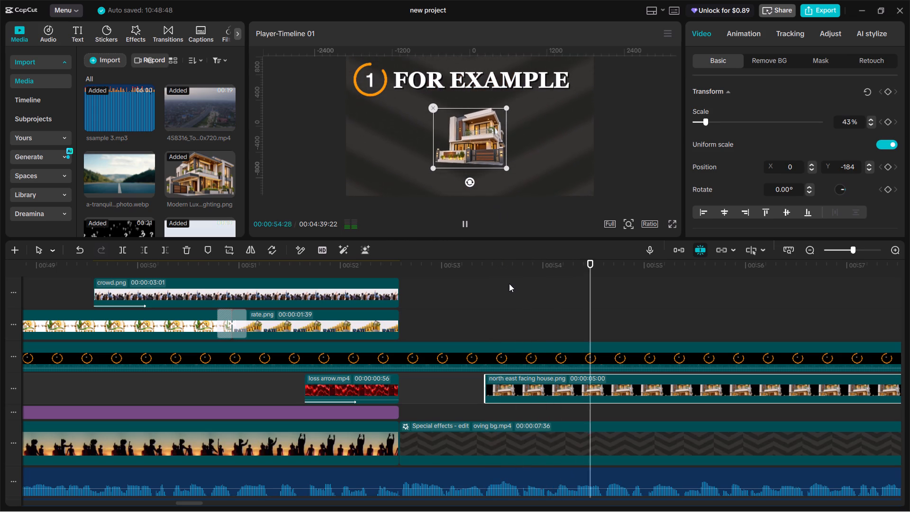
{"action": "key", "text": "space"}
{"action": "left_click", "coordinate": [495, 312]}
{"action": "left_click_drag", "start_coordinate": [495, 312], "coordinate": [490, 311]}
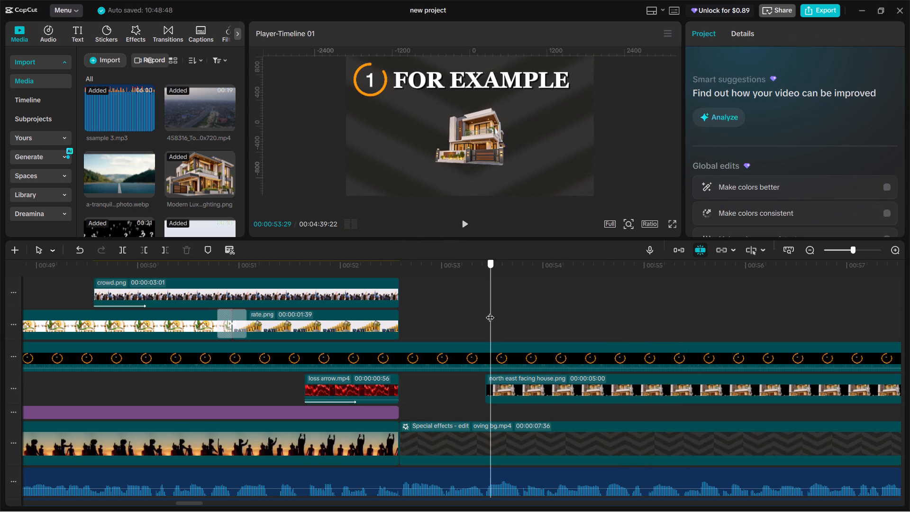
{"action": "left_click_drag", "start_coordinate": [490, 311], "coordinate": [489, 311]}
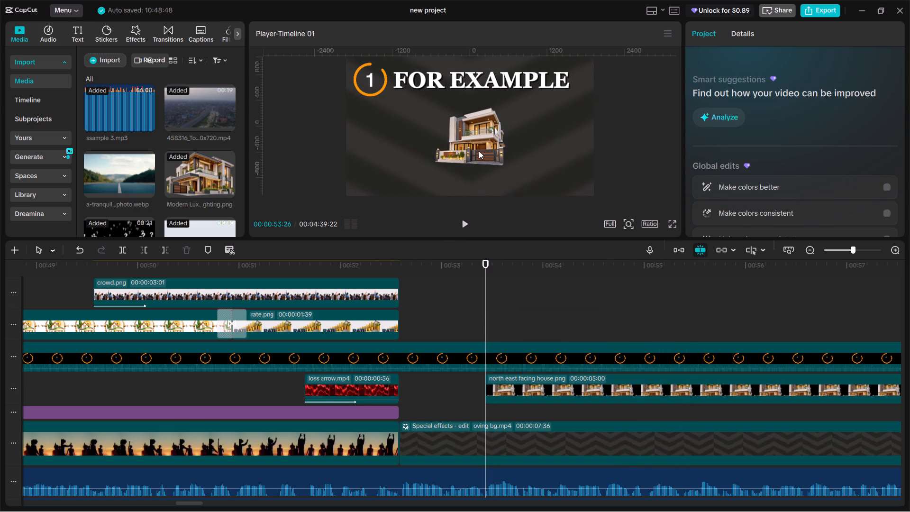
{"action": "left_click", "coordinate": [479, 146]}
{"action": "left_click_drag", "start_coordinate": [479, 146], "coordinate": [476, 219]}
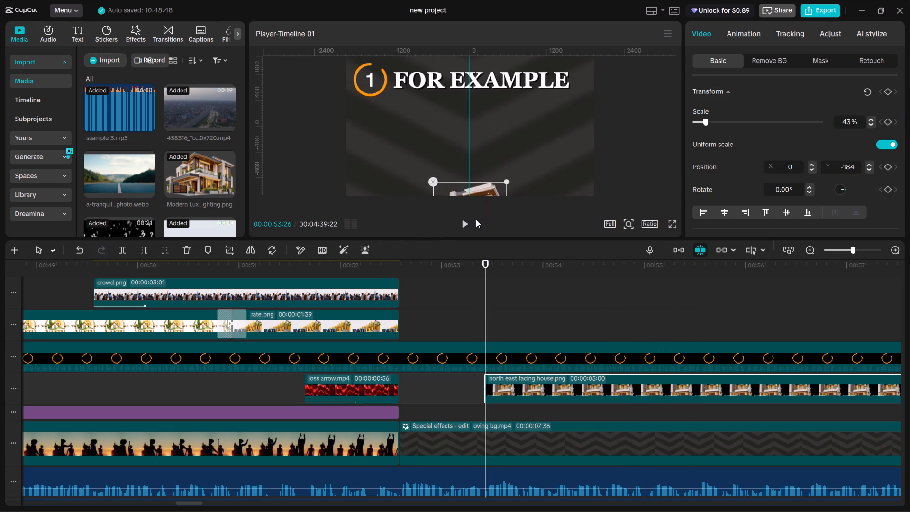
{"action": "left_click_drag", "start_coordinate": [476, 219], "coordinate": [478, 236]}
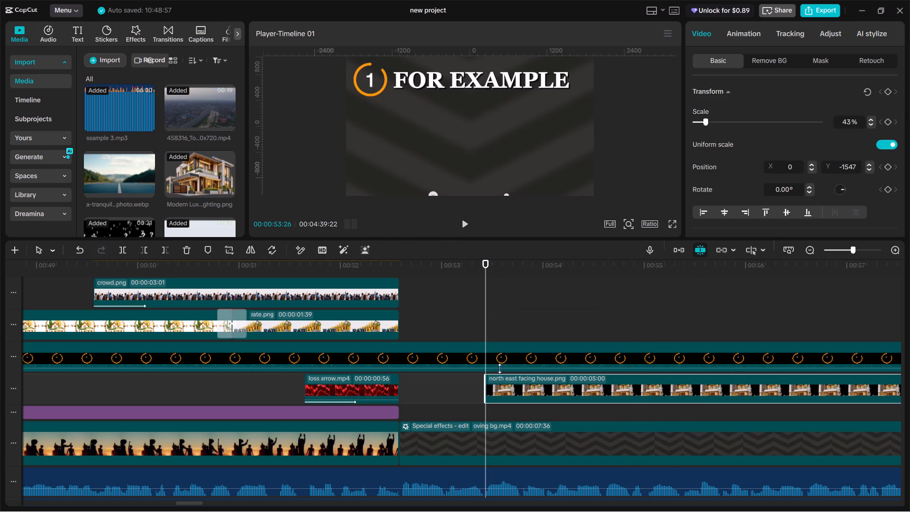
Extend the start of the house clip earlier so that the clip lasts 00:00:05:06.
{"action": "left_click_drag", "start_coordinate": [485, 385], "coordinate": [477, 385]}
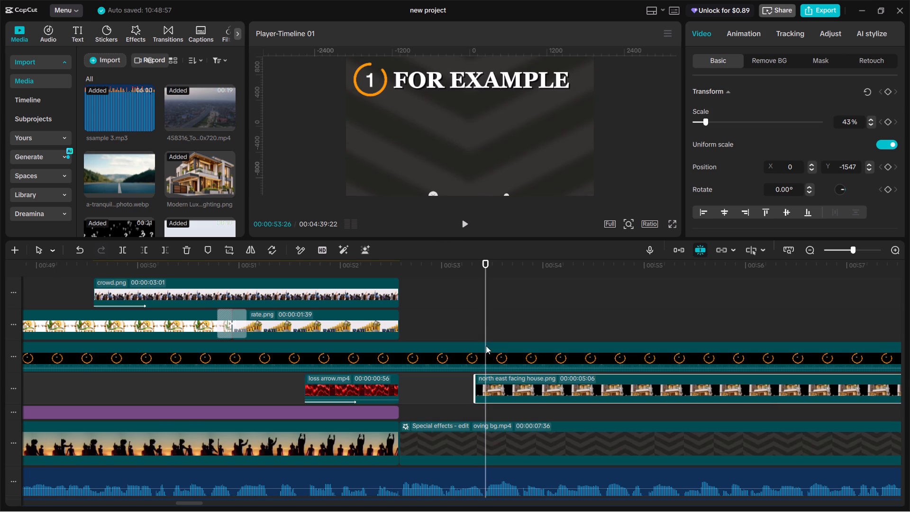
Add a keyframe for all Transform properties of the house clip at its start, 00:00:53:20.
{"action": "left_click_drag", "start_coordinate": [488, 322], "coordinate": [476, 324]}
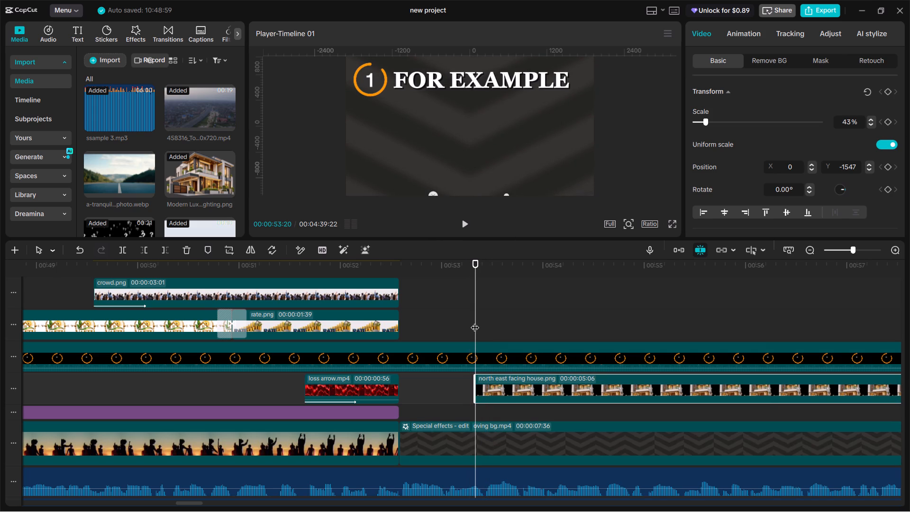
{"action": "key", "text": "space"}
{"action": "key", "text": "space"}
{"action": "double_click", "coordinate": [481, 311]}
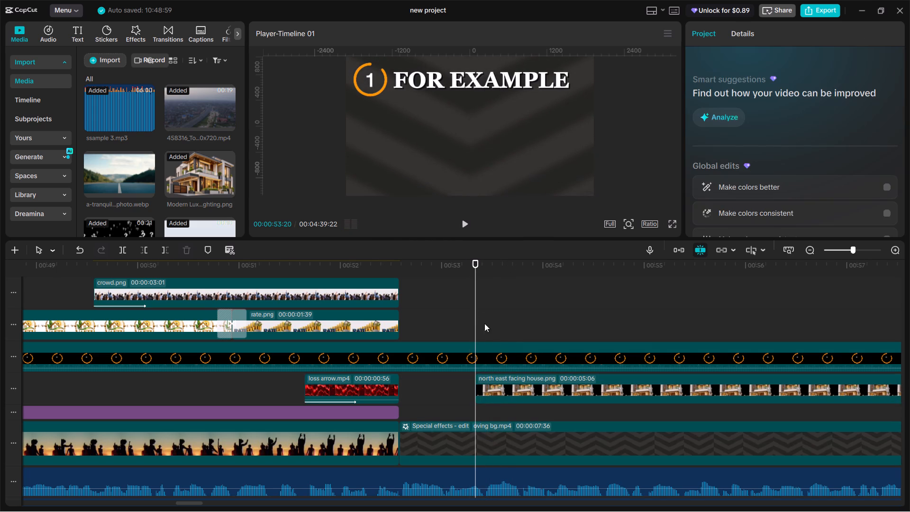
{"action": "left_click", "coordinate": [489, 394]}
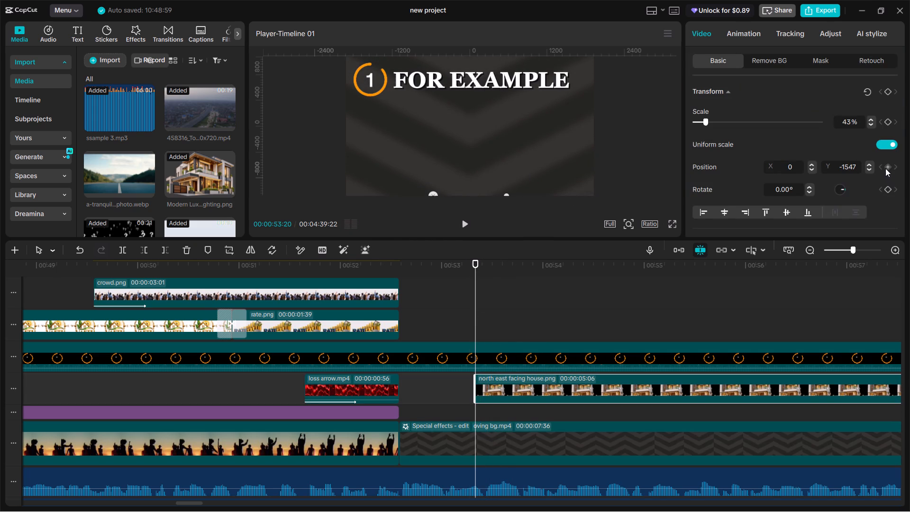
{"action": "left_click", "coordinate": [890, 91]}
At 00:00:53:26, bring the house image up into the frame with a position keyframe at X 0, Y -217.
{"action": "key", "text": "space"}
{"action": "key", "text": "space"}
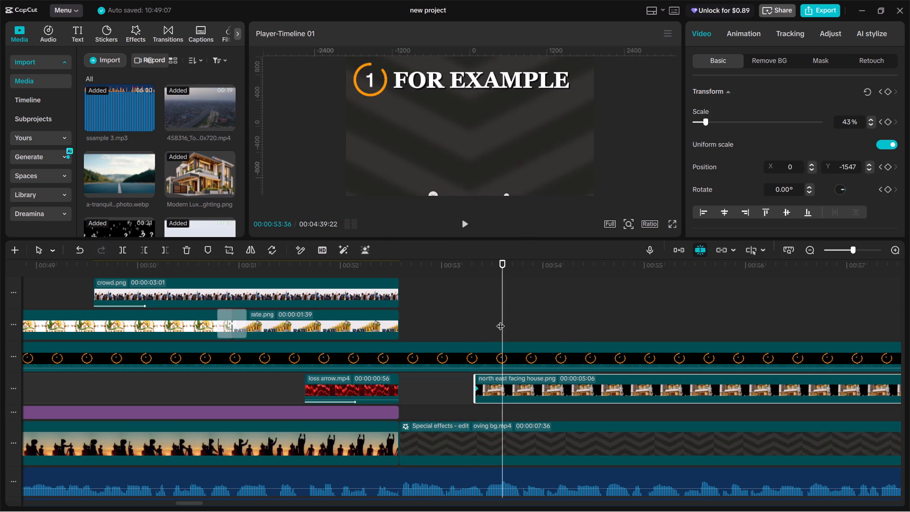
{"action": "left_click_drag", "start_coordinate": [504, 322], "coordinate": [486, 314]}
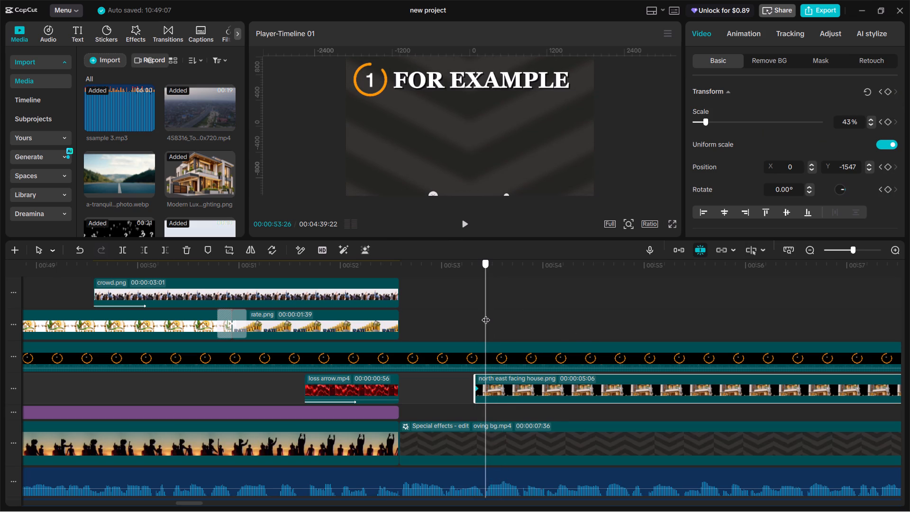
{"action": "left_click_drag", "start_coordinate": [486, 314], "coordinate": [486, 314]}
{"action": "key", "text": "space"}
{"action": "key", "text": "space"}
{"action": "double_click", "coordinate": [488, 321]}
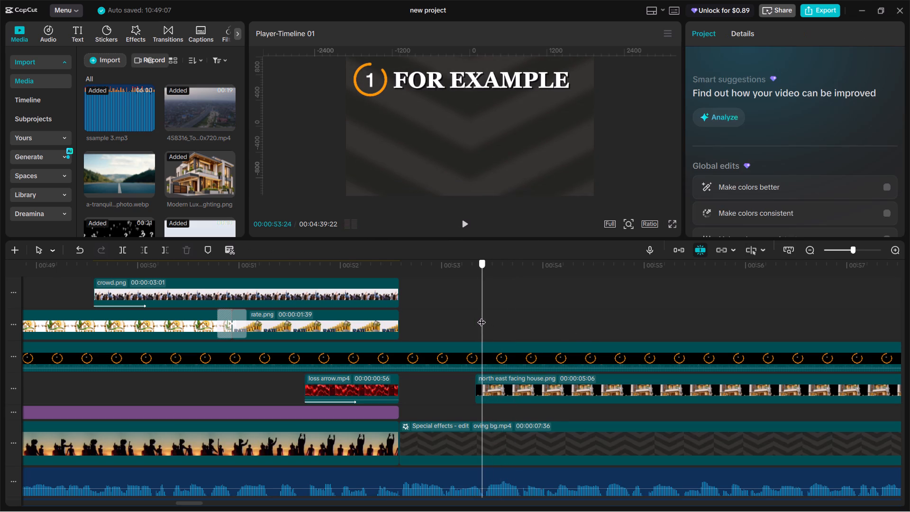
{"action": "left_click", "coordinate": [495, 388]}
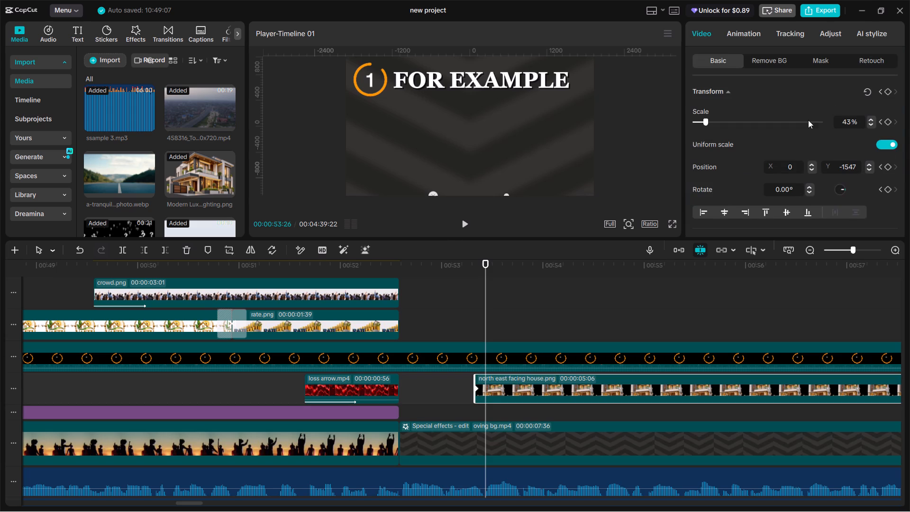
{"action": "double_click", "coordinate": [868, 164]}
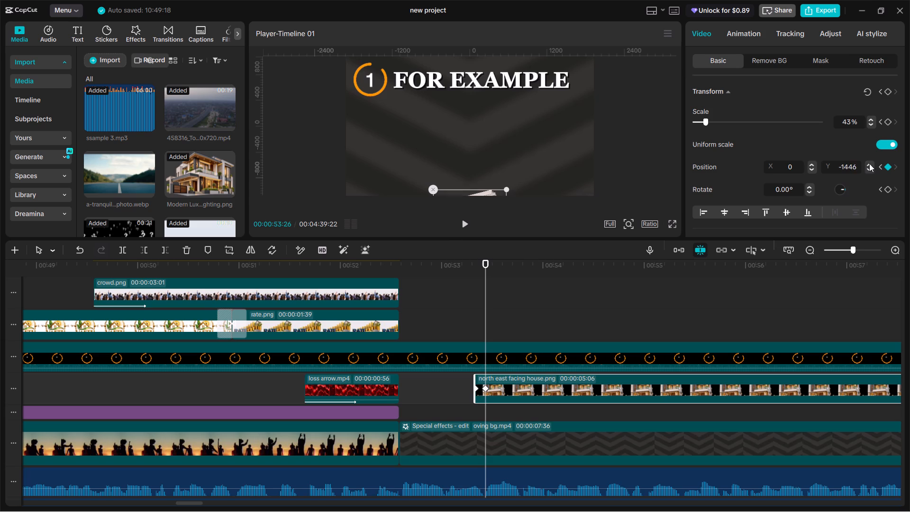
{"action": "left_click_drag", "start_coordinate": [483, 193], "coordinate": [477, 114]}
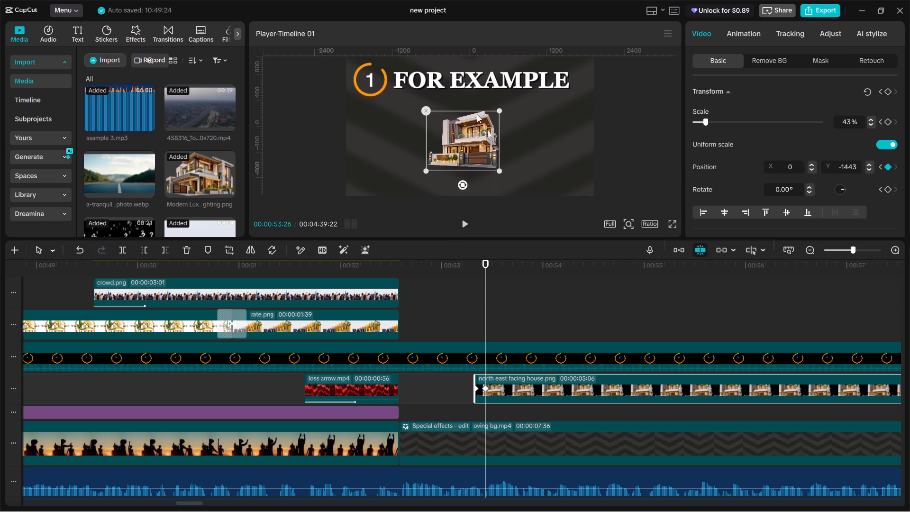
{"action": "left_click_drag", "start_coordinate": [477, 114], "coordinate": [484, 113]}
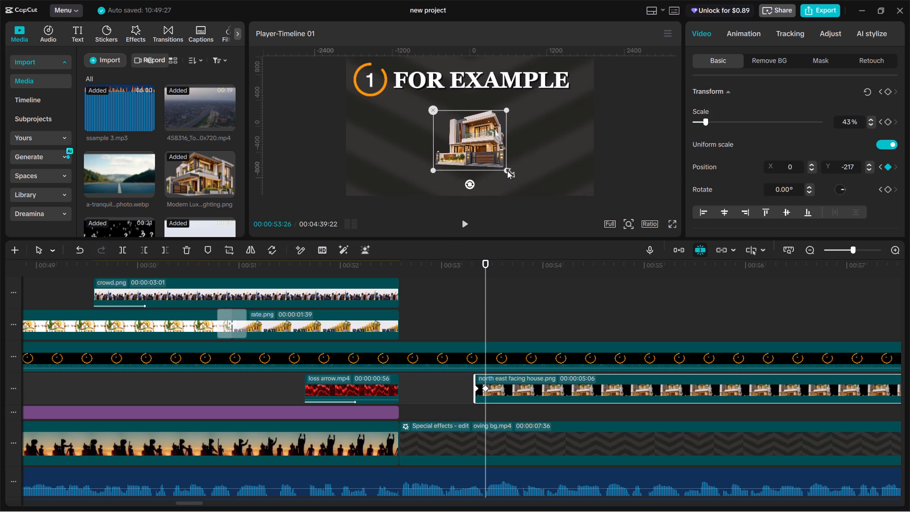
Enlarge the house image to 52% at 00:00:53:26 and keyframe all its Transform properties there.
{"action": "left_click_drag", "start_coordinate": [506, 170], "coordinate": [515, 181]}
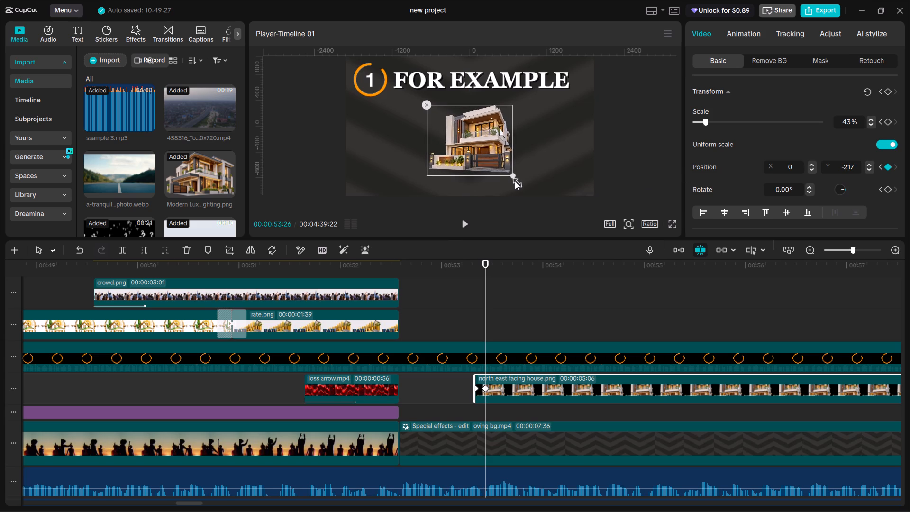
{"action": "left_click_drag", "start_coordinate": [515, 181], "coordinate": [515, 183]}
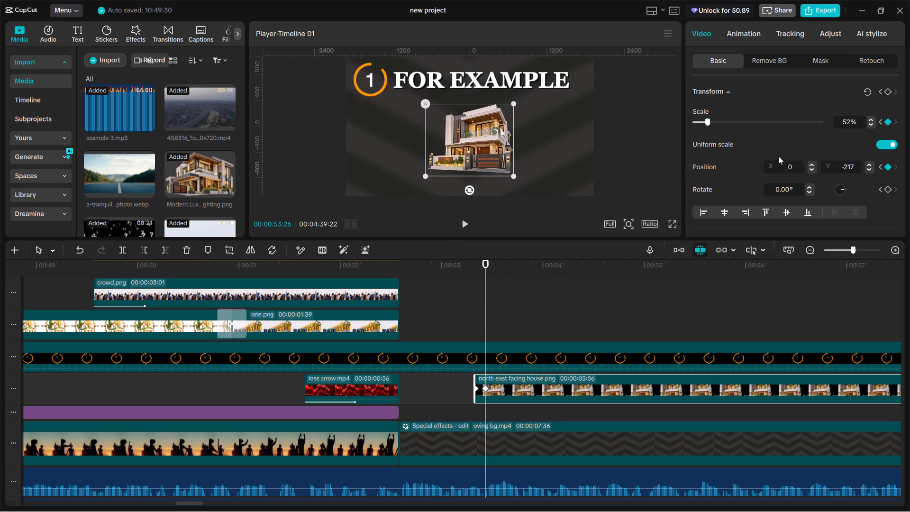
{"action": "left_click", "coordinate": [890, 90]}
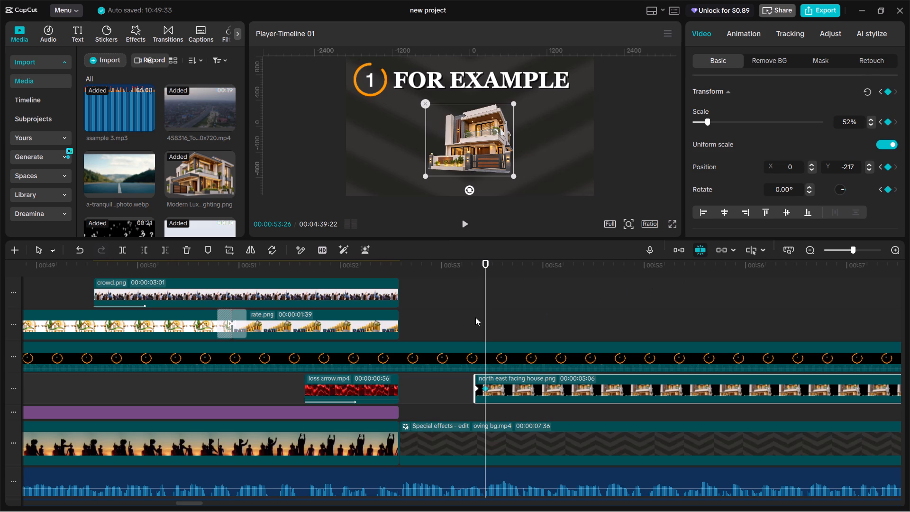
Preview the house entrance, and raise the scale keyframe at 00:00:53:26 to 56% in the north east facing house clip's keyframe graph.
{"action": "left_click", "coordinate": [475, 317]}
{"action": "key", "text": "space"}
{"action": "key", "text": "space"}
{"action": "scroll", "coordinate": [481, 350], "scroll_direction": "down", "scroll_amount": 1}
{"action": "scroll", "coordinate": [481, 350], "scroll_direction": "up", "scroll_amount": 12, "text": "ctrl"}
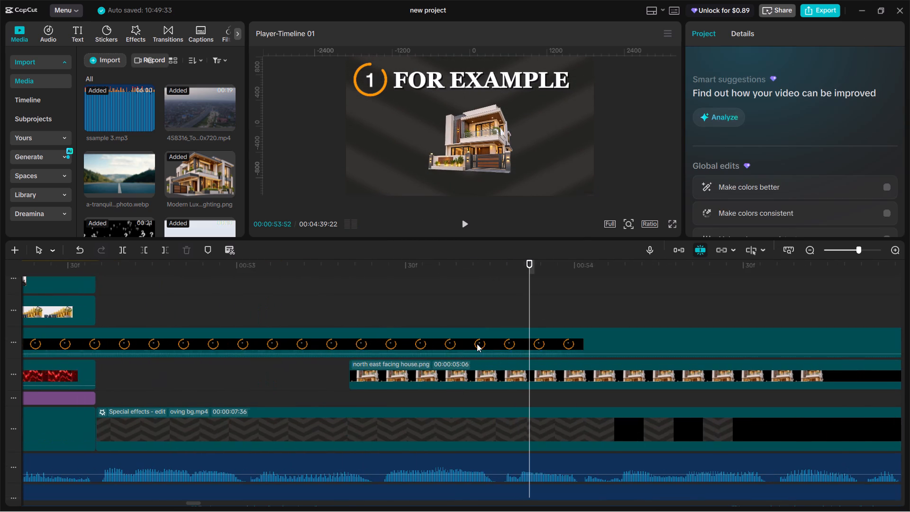
{"action": "left_click", "coordinate": [347, 362]}
{"action": "left_click", "coordinate": [365, 375]}
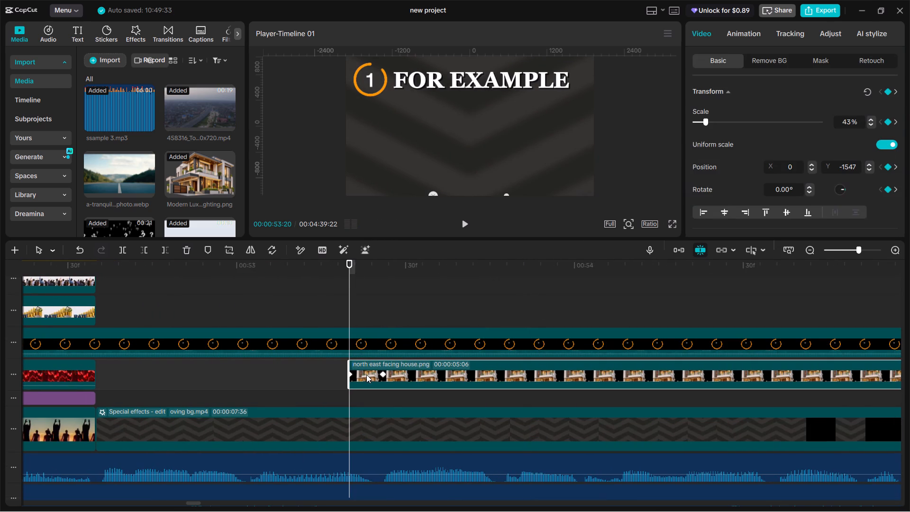
{"action": "key", "text": "alt+f"}
{"action": "key", "text": "alt+k"}
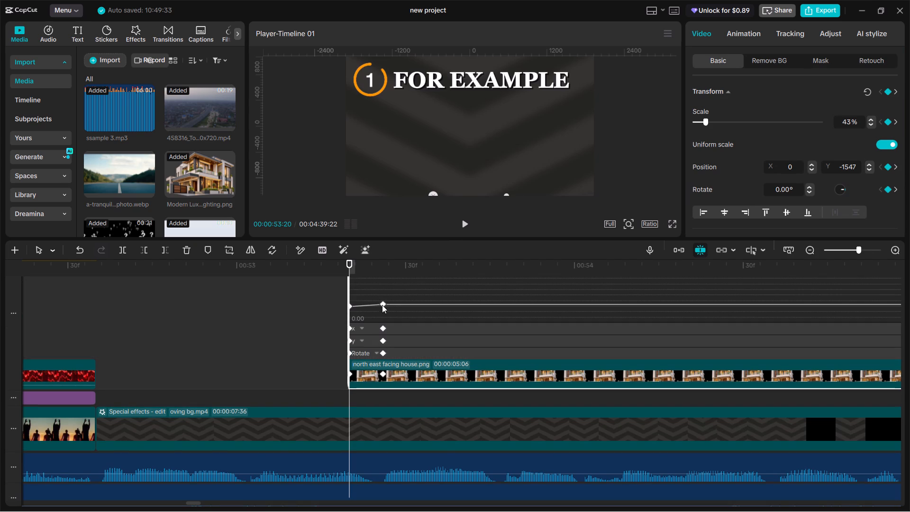
{"action": "left_click_drag", "start_coordinate": [381, 302], "coordinate": [380, 295]}
{"action": "left_click", "coordinate": [382, 305]}
{"action": "double_click", "coordinate": [383, 302]}
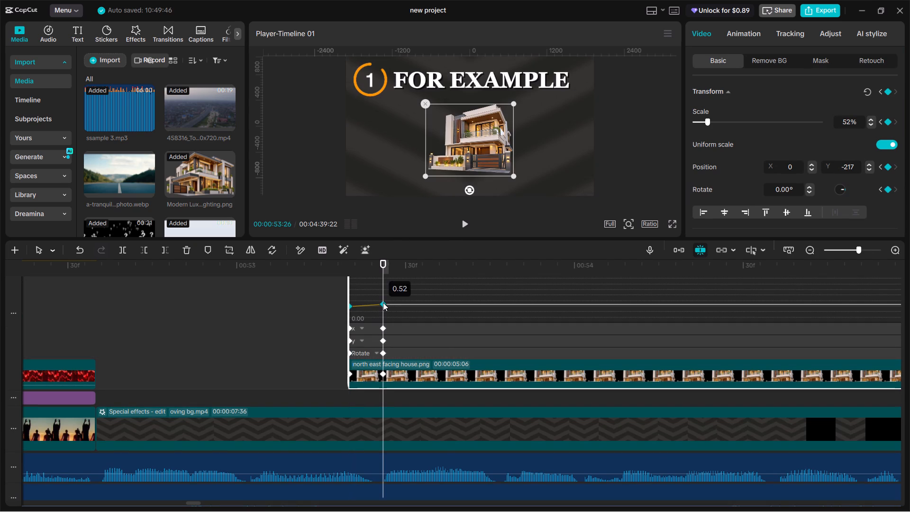
{"action": "left_click", "coordinate": [350, 304]}
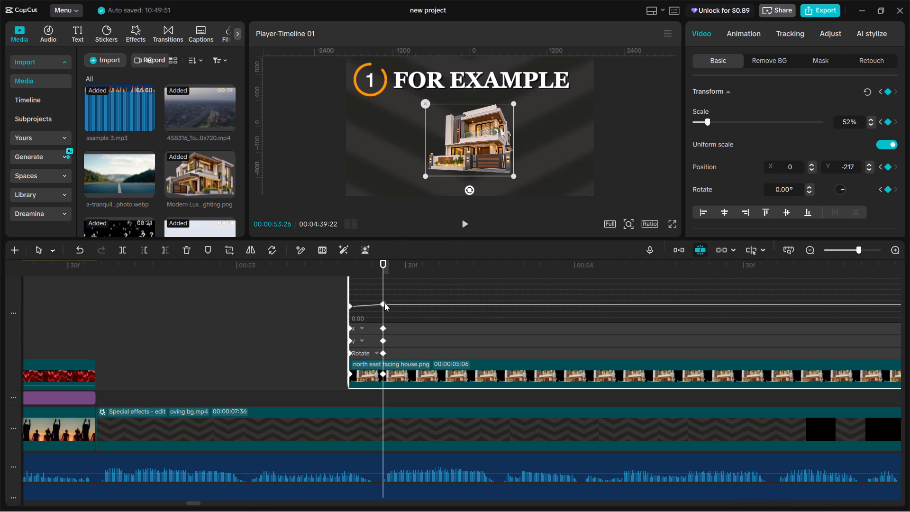
{"action": "left_click", "coordinate": [384, 303]}
{"action": "double_click", "coordinate": [382, 304]}
{"action": "left_click", "coordinate": [382, 304]}
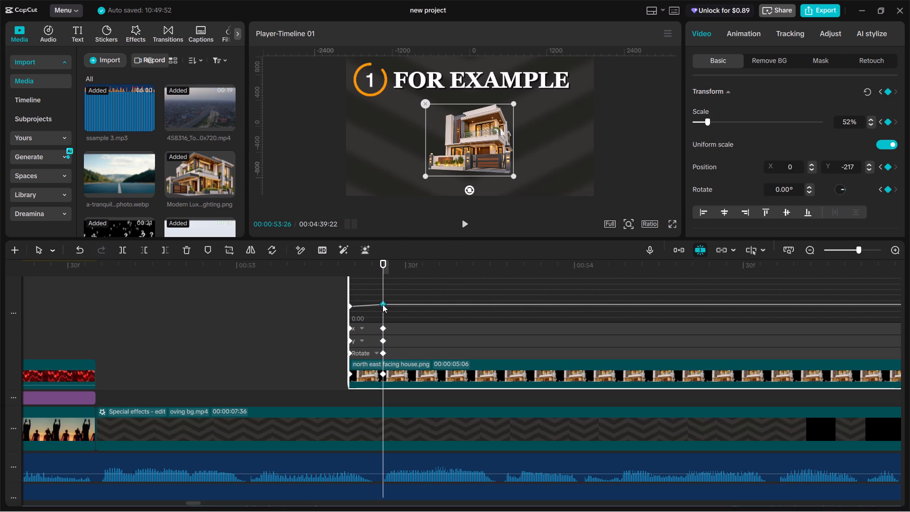
{"action": "triple_click", "coordinate": [382, 304]}
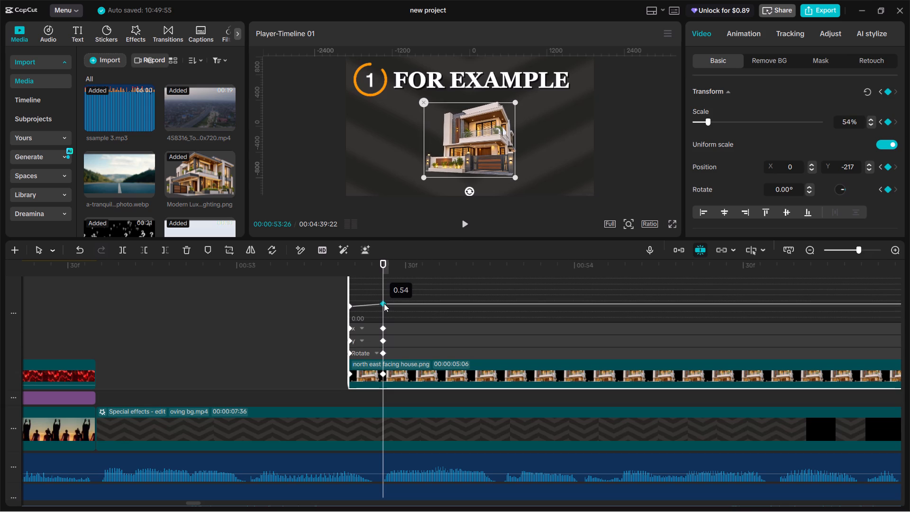
Examine the X, Y and Rotate curves of the house clip, preview the entrance and close the keyframe graph.
{"action": "left_click", "coordinate": [380, 329]}
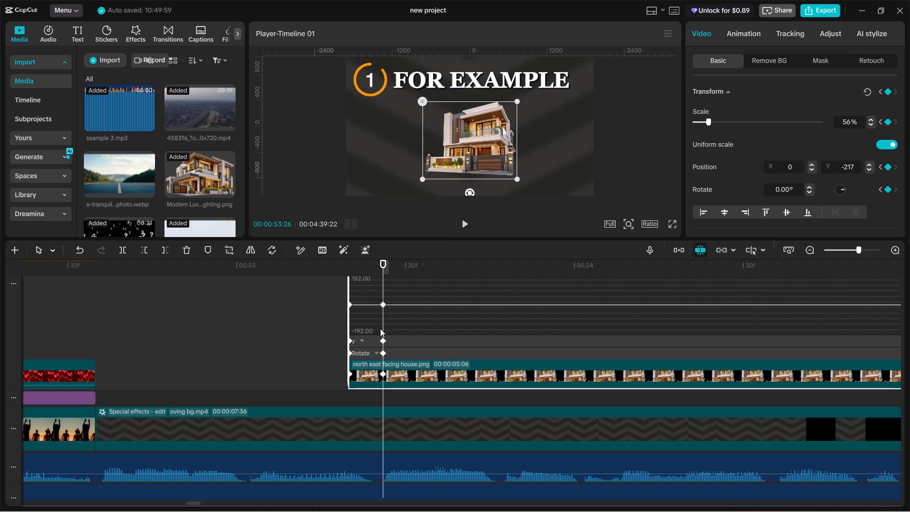
{"action": "left_click", "coordinate": [383, 338]}
{"action": "left_click", "coordinate": [383, 350]}
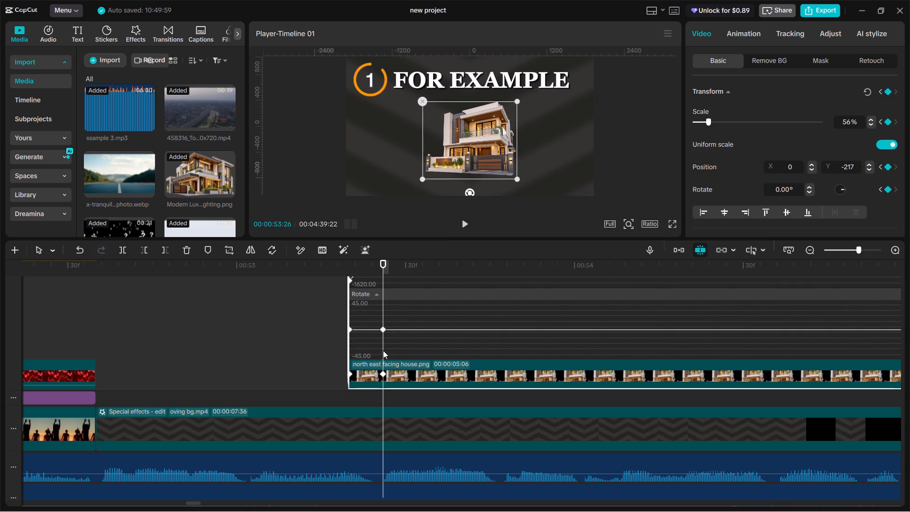
{"action": "left_click", "coordinate": [338, 346]}
{"action": "key", "text": "space"}
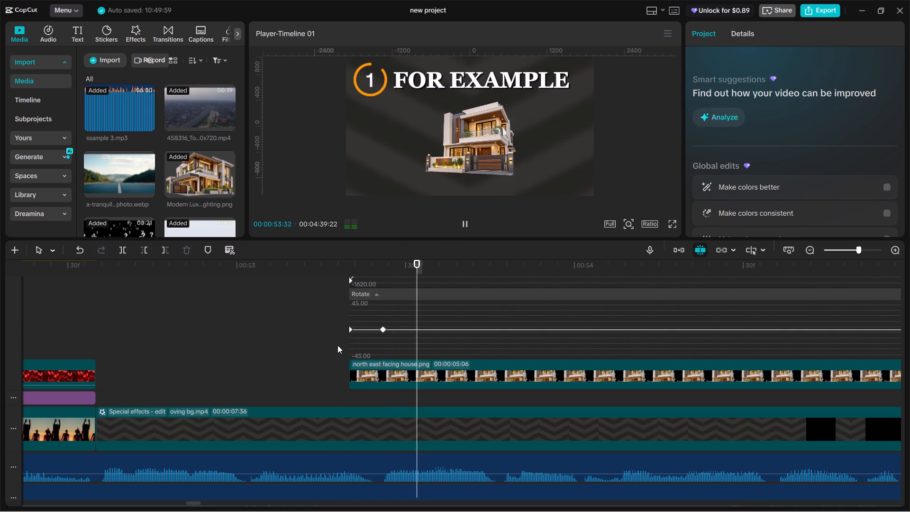
{"action": "left_click", "coordinate": [331, 345]}
{"action": "key", "text": "space"}
{"action": "key", "text": "space"}
{"action": "key", "text": "space"}
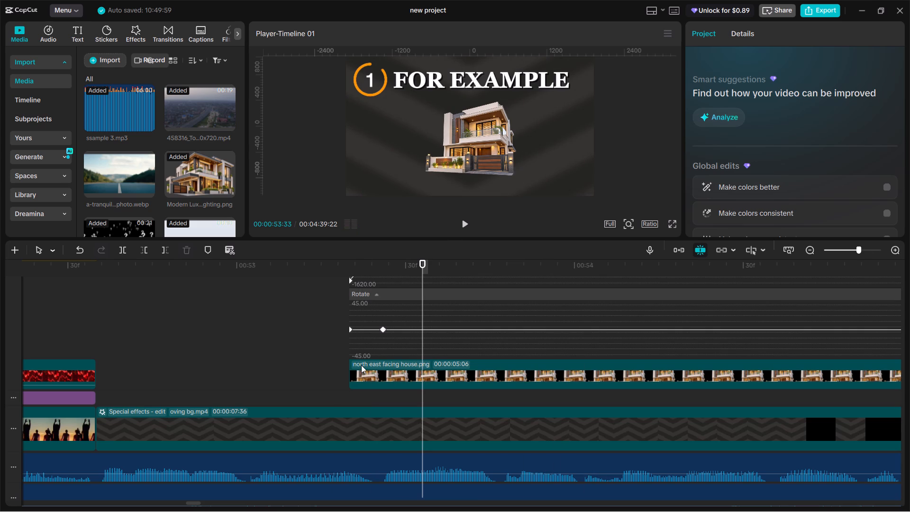
{"action": "key", "text": "alt+k"}
{"action": "left_click", "coordinate": [366, 366], "text": "alt"}
{"action": "key", "text": "alt+k"}
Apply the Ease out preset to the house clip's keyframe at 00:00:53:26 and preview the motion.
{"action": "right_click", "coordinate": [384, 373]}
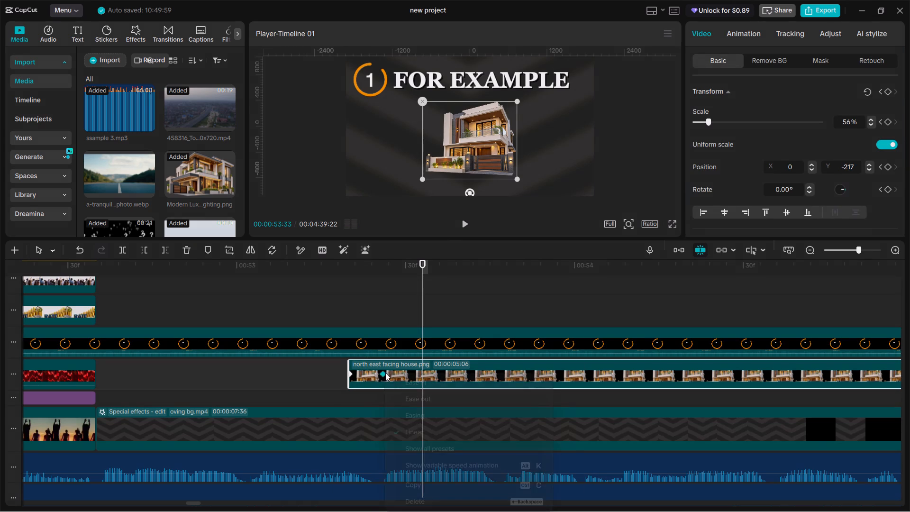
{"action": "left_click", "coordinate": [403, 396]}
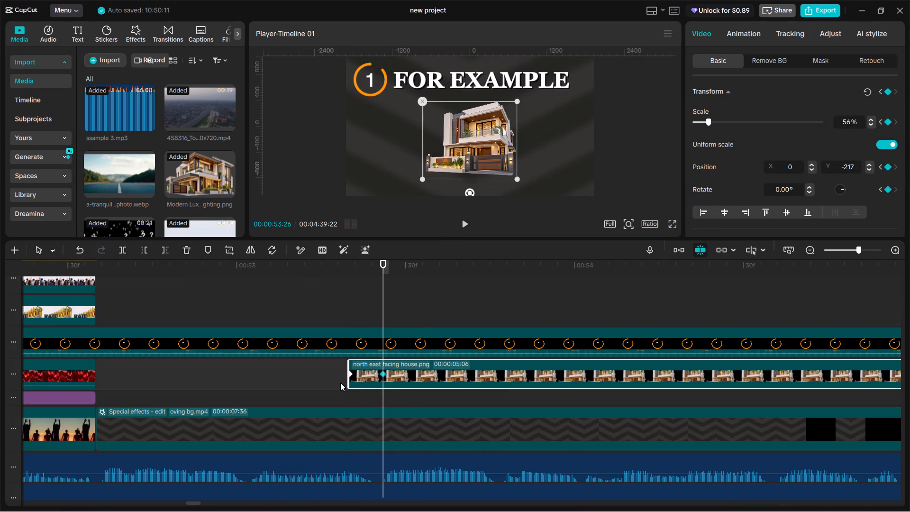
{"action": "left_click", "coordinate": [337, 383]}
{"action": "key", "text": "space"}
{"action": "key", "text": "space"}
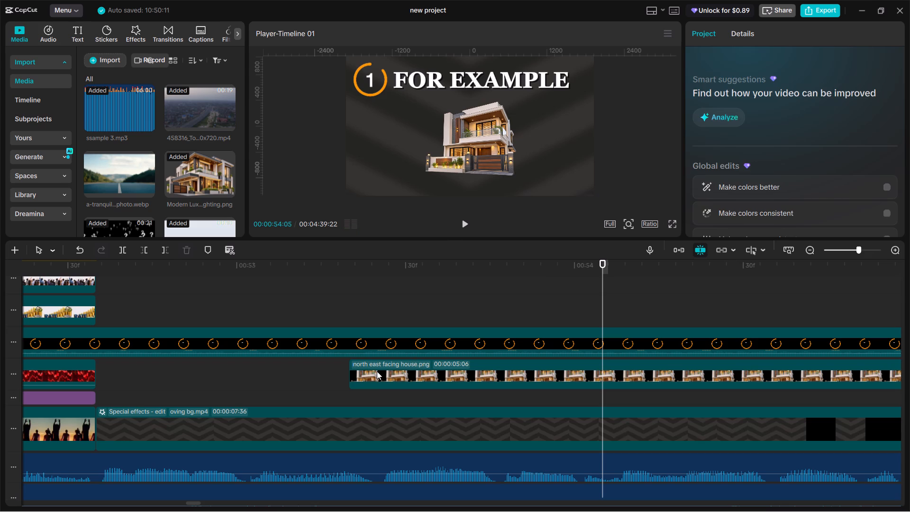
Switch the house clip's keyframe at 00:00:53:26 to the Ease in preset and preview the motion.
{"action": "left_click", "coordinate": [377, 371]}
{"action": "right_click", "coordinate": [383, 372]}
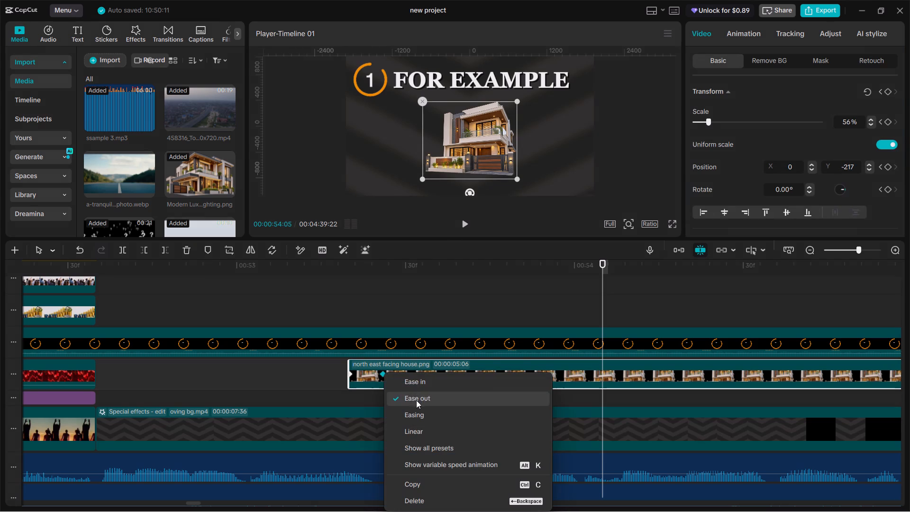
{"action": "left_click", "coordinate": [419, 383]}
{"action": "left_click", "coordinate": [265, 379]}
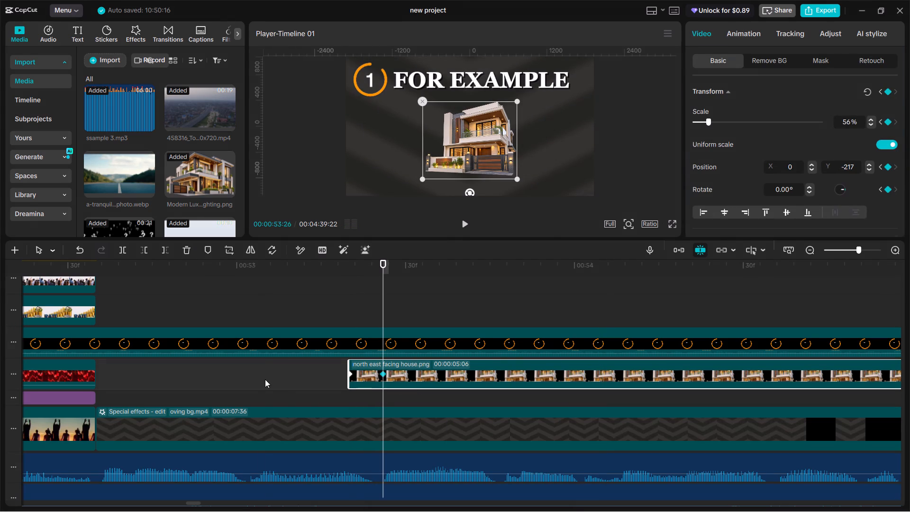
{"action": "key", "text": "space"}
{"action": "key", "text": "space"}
Apply the Easing preset to the house clip's keyframe at 00:00:53:26 and preview the motion.
{"action": "left_click", "coordinate": [366, 372]}
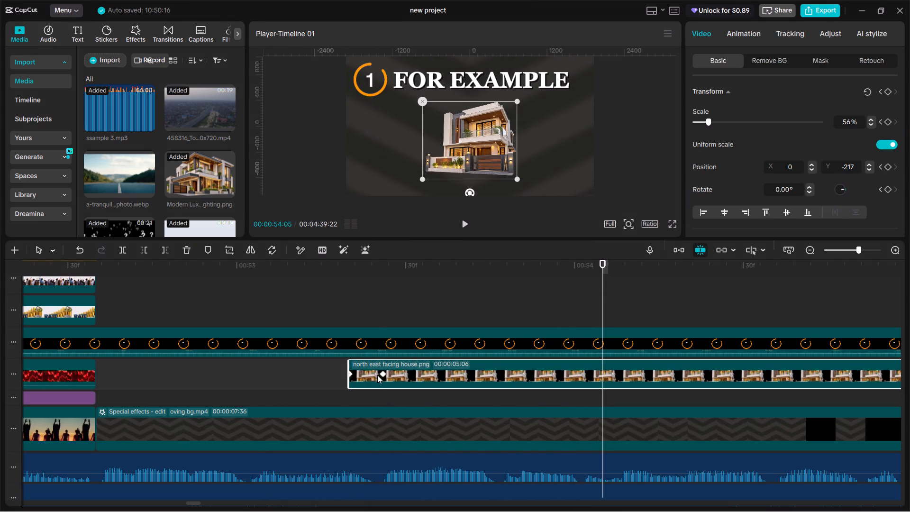
{"action": "right_click", "coordinate": [380, 373]}
{"action": "left_click", "coordinate": [408, 409]}
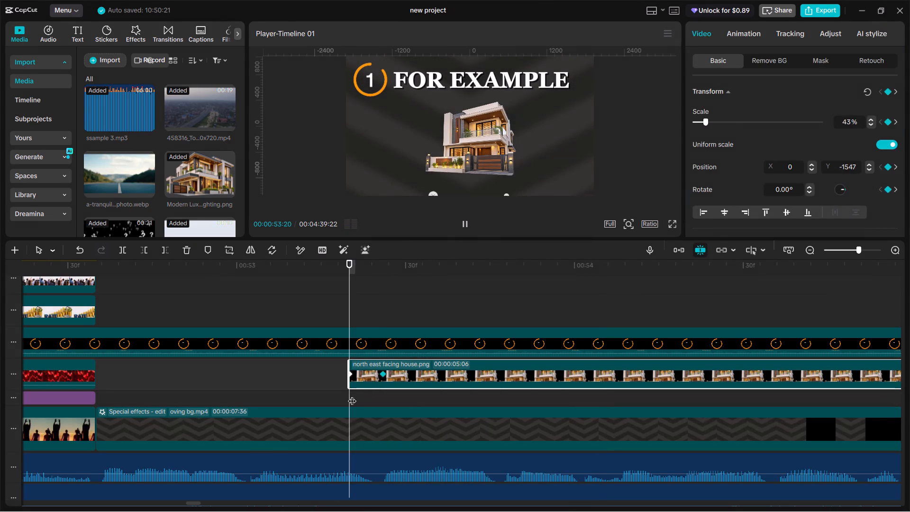
{"action": "left_click", "coordinate": [330, 381]}
{"action": "key", "text": "space"}
{"action": "key", "text": "space"}
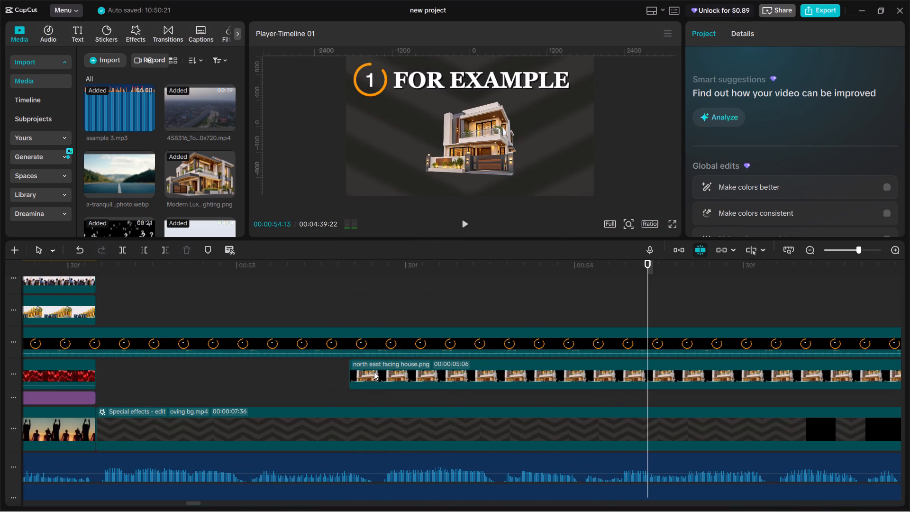
Play back the house's entrance in the FOR EXAMPLE scene from just before its clip begins to check the animation.
{"action": "scroll", "coordinate": [321, 369], "scroll_direction": "down", "scroll_amount": 8, "text": "ctrl"}
{"action": "left_click", "coordinate": [431, 377]}
{"action": "key", "text": "space"}
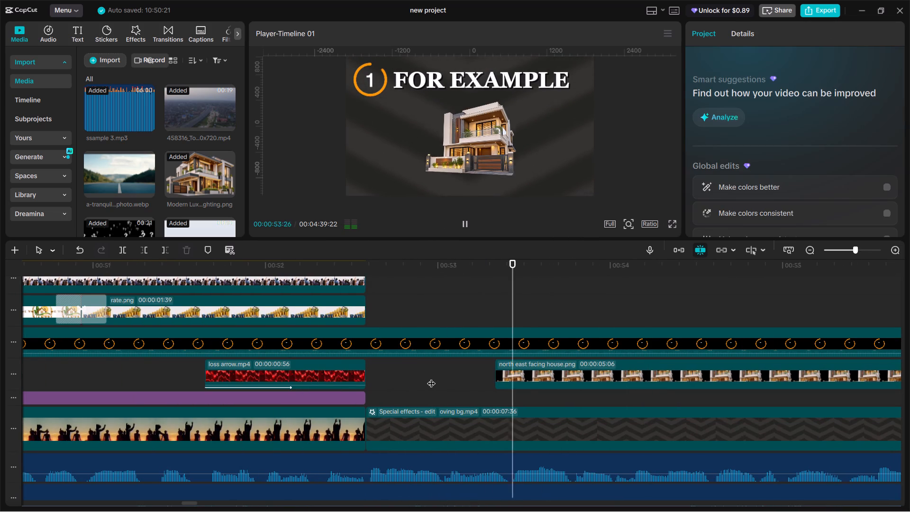
{"action": "key", "text": "space"}
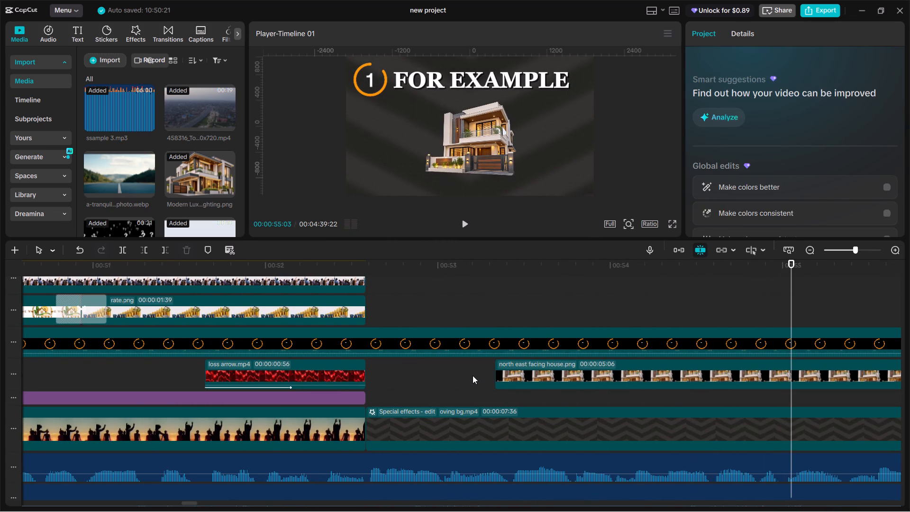
{"action": "scroll", "coordinate": [474, 376], "scroll_direction": "down", "scroll_amount": 7, "text": "ctrl"}
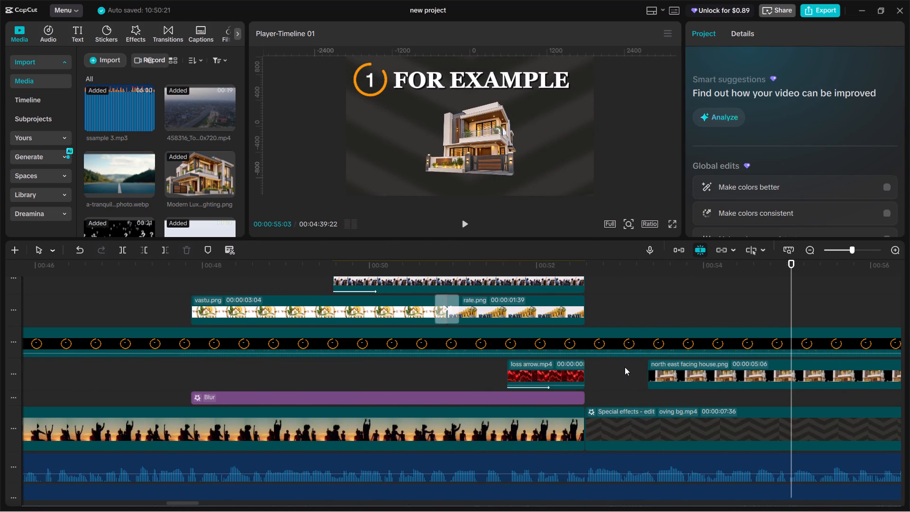
{"action": "scroll", "coordinate": [628, 372], "scroll_direction": "up", "scroll_amount": 3, "text": "alt"}
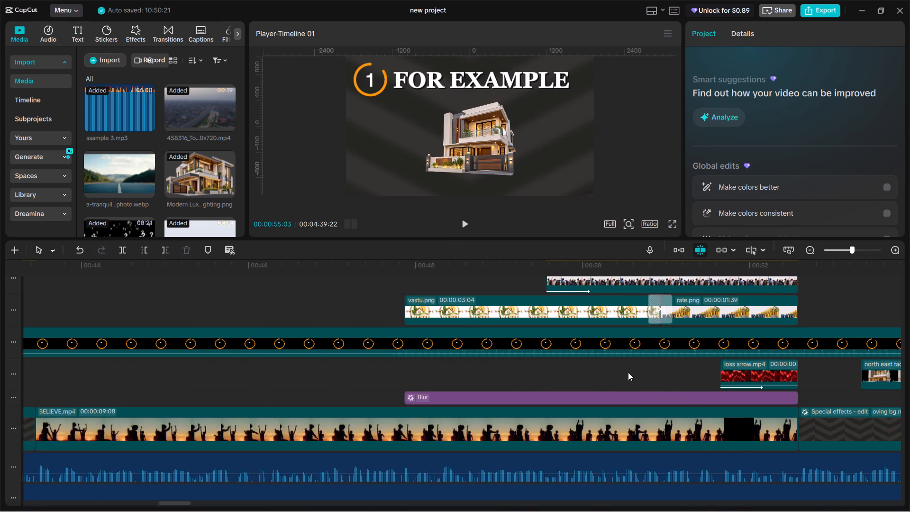
{"action": "scroll", "coordinate": [628, 372], "scroll_direction": "down", "scroll_amount": 8, "text": "alt"}
{"action": "left_click", "coordinate": [292, 371]}
{"action": "key", "text": "space"}
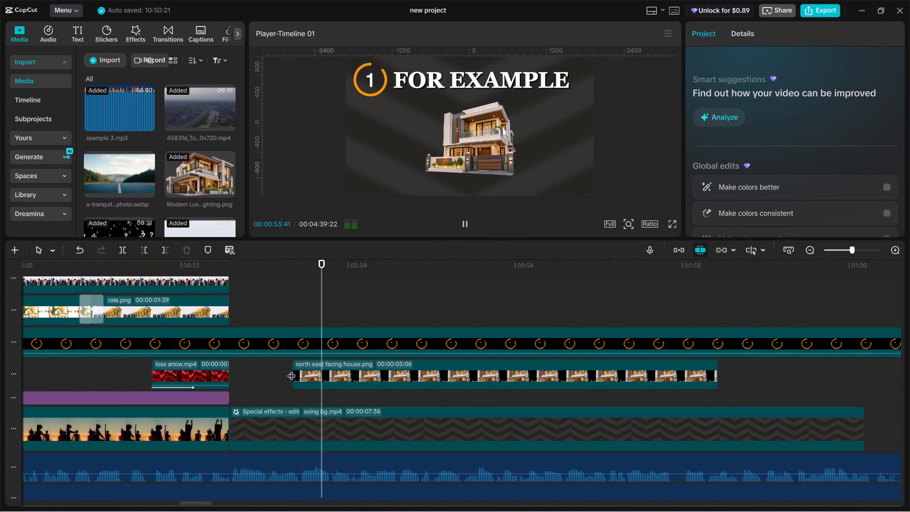
{"action": "key", "text": "space"}
{"action": "key", "text": "space"}
{"action": "key", "text": "space"}
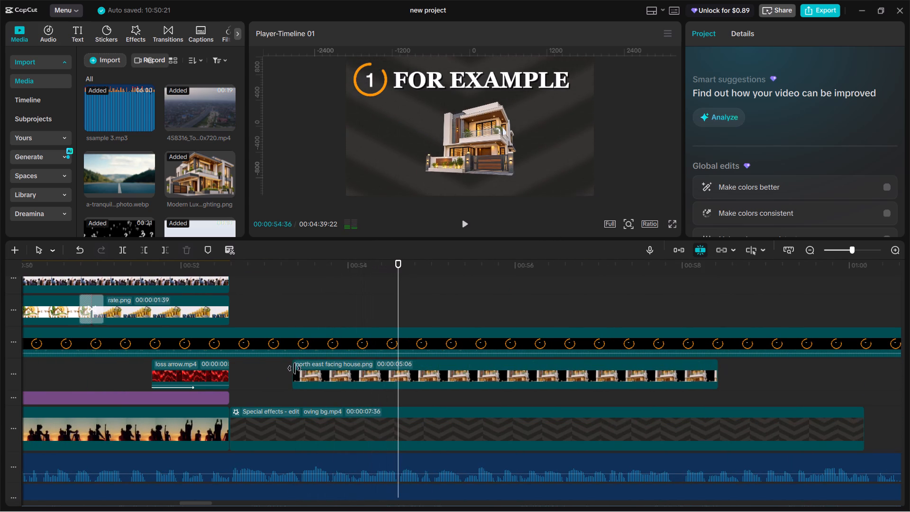
Replay the FOR EXAMPLE scene from about 00:00:54 onward to check the house clip against the narration.
{"action": "left_click", "coordinate": [362, 302]}
{"action": "left_click_drag", "start_coordinate": [362, 302], "coordinate": [359, 297]}
{"action": "key", "text": "space"}
{"action": "left_click", "coordinate": [365, 301]}
{"action": "left_click_drag", "start_coordinate": [365, 301], "coordinate": [354, 293]}
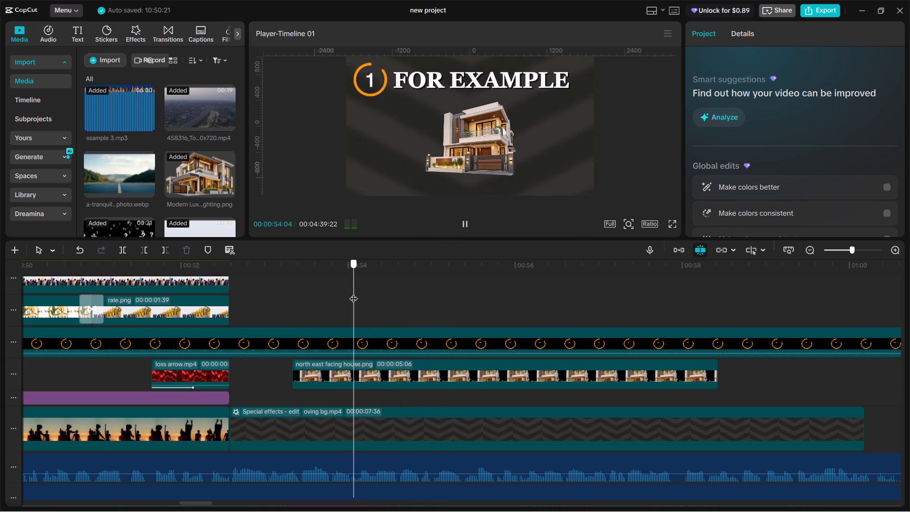
{"action": "left_click_drag", "start_coordinate": [354, 293], "coordinate": [351, 290]}
{"action": "key", "text": "space"}
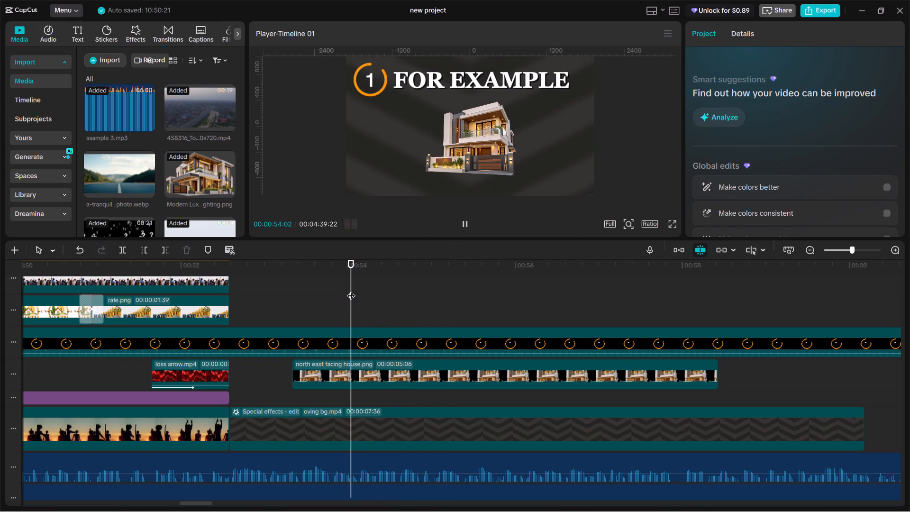
{"action": "key", "text": "space"}
{"action": "left_click", "coordinate": [351, 290]}
{"action": "key", "text": "space"}
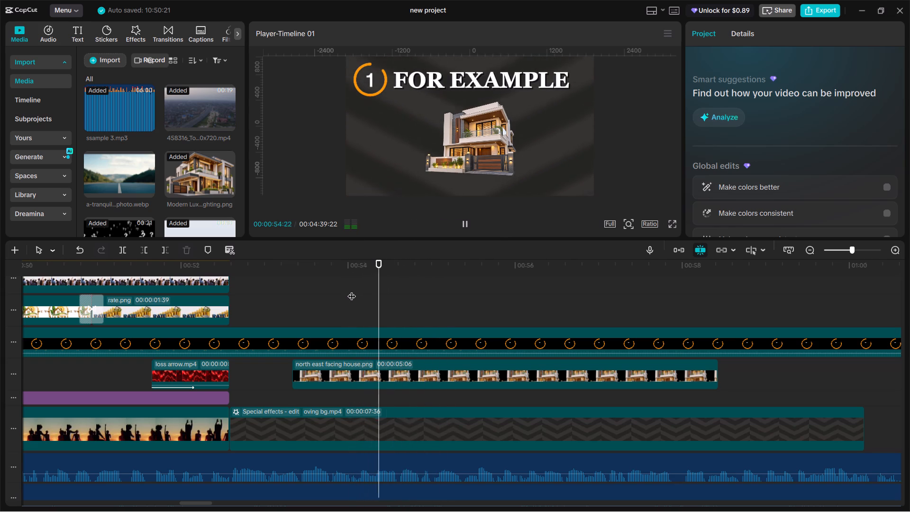
{"action": "left_click", "coordinate": [352, 290]}
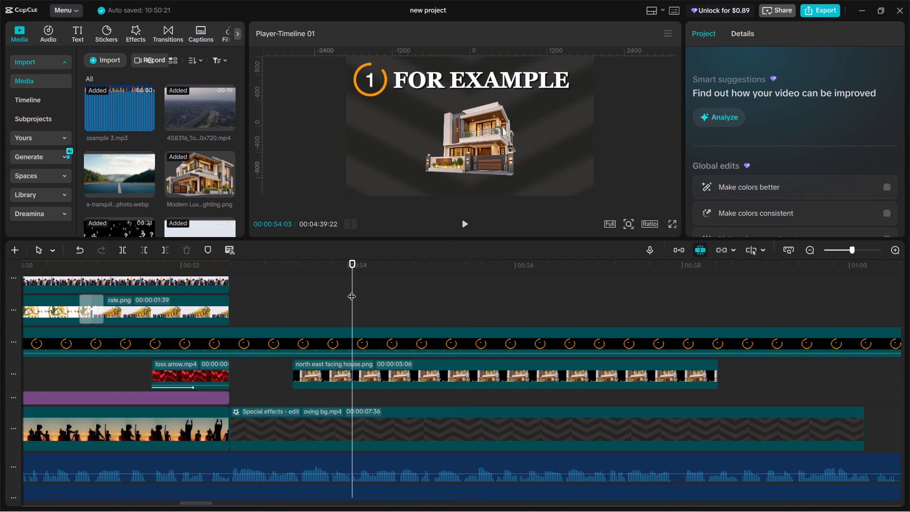
{"action": "scroll", "coordinate": [356, 291], "scroll_direction": "up", "scroll_amount": 16, "text": "ctrl"}
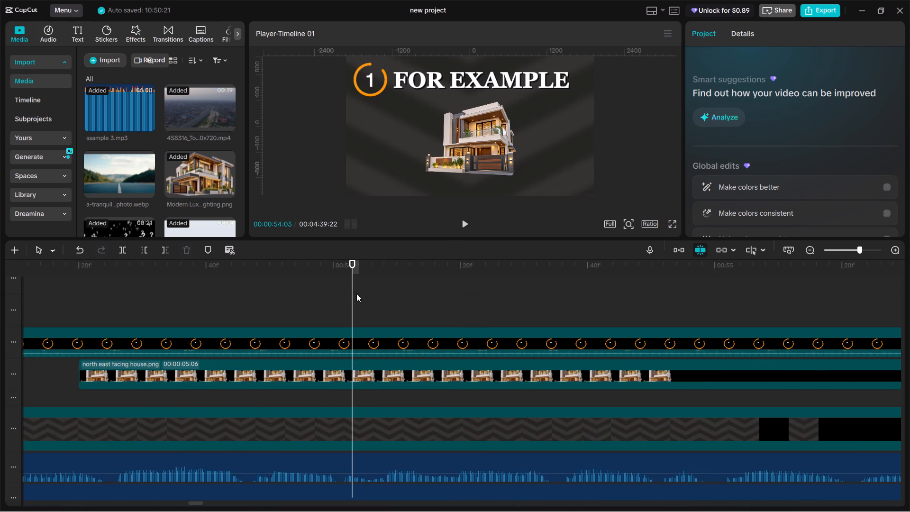
{"action": "left_click_drag", "start_coordinate": [352, 298], "coordinate": [340, 292]}
{"action": "key", "text": "space"}
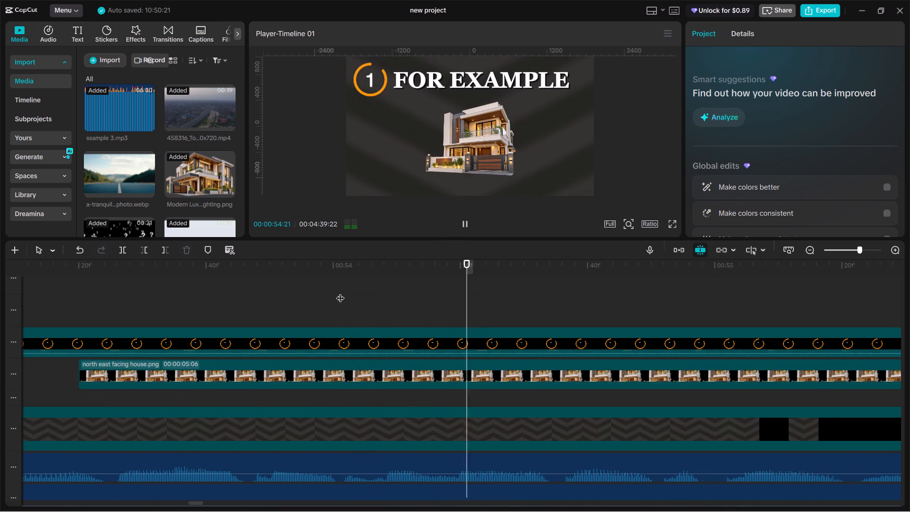
{"action": "scroll", "coordinate": [340, 292], "scroll_direction": "down", "scroll_amount": 11, "text": "ctrl"}
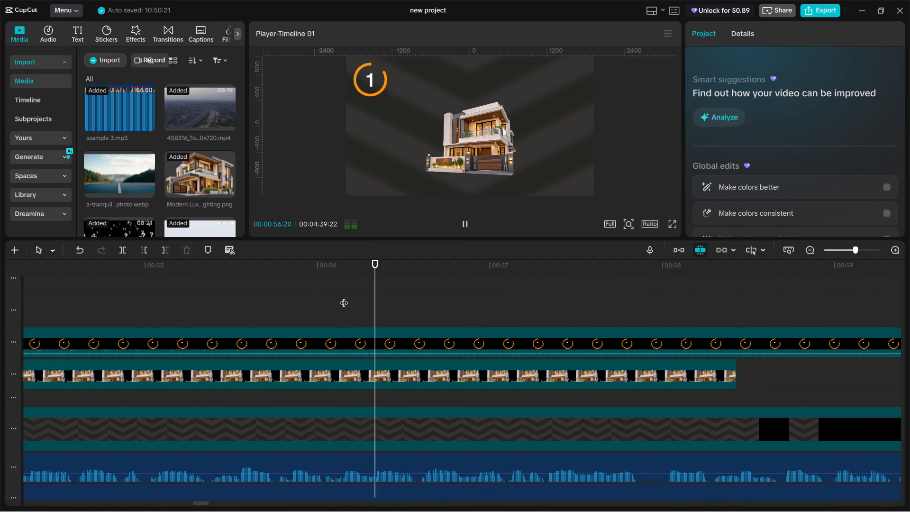
{"action": "scroll", "coordinate": [344, 297], "scroll_direction": "down", "scroll_amount": 4, "text": "ctrl"}
{"action": "key", "text": "space"}
{"action": "scroll", "coordinate": [346, 297], "scroll_direction": "up", "scroll_amount": 8, "text": "ctrl"}
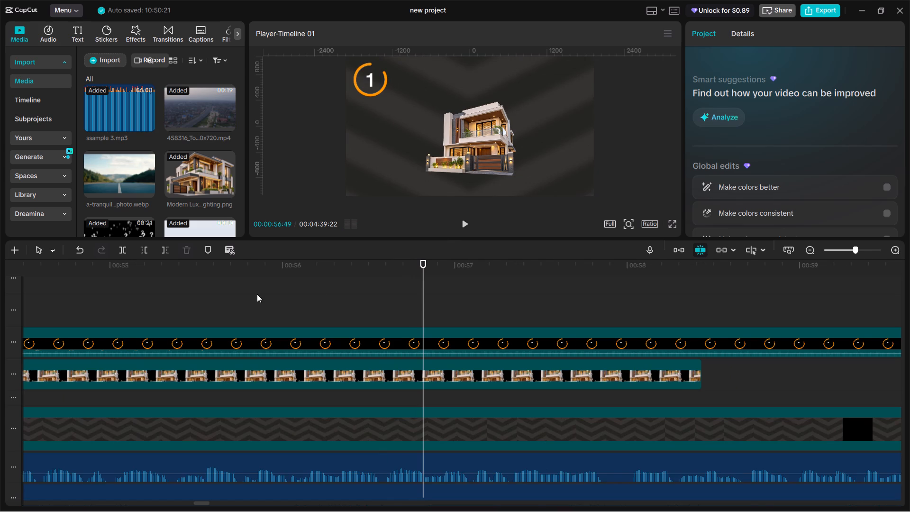
Replay earlier points of the house clip between about 00:00:55:23 and 00:00:53:47 to examine the narration timing.
{"action": "scroll", "coordinate": [257, 294], "scroll_direction": "down", "scroll_amount": 8, "text": "ctrl"}
{"action": "left_click", "coordinate": [312, 293]}
{"action": "left_click", "coordinate": [312, 293]}
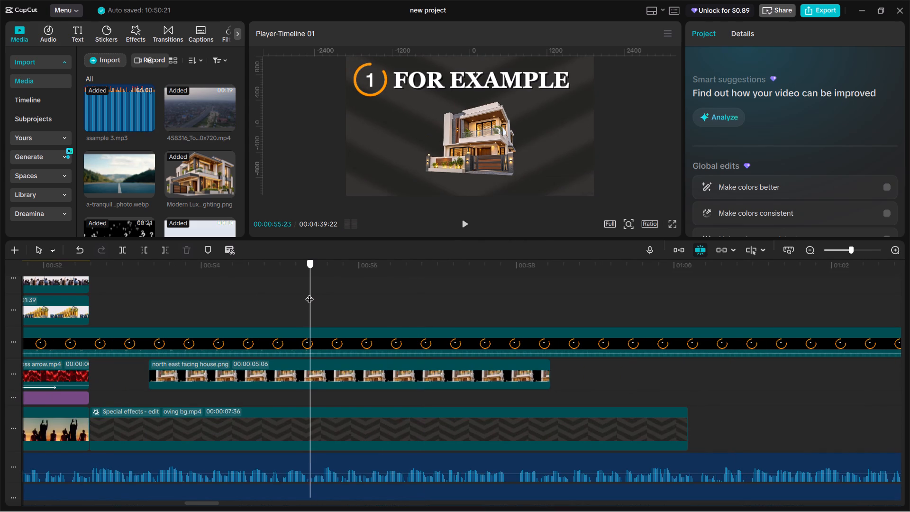
{"action": "key", "text": "space"}
{"action": "left_click", "coordinate": [309, 293]}
{"action": "left_click_drag", "start_coordinate": [309, 293], "coordinate": [271, 293]}
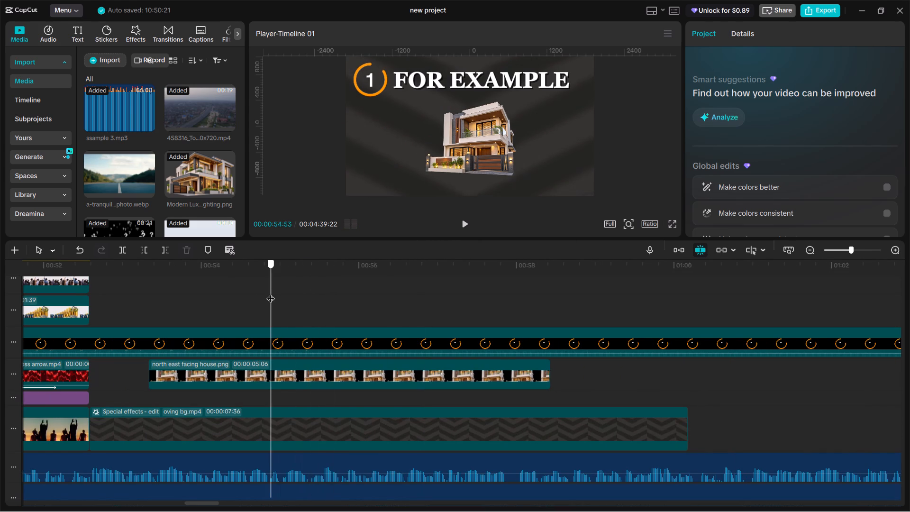
{"action": "left_click_drag", "start_coordinate": [271, 293], "coordinate": [249, 302]}
{"action": "key", "text": "space"}
{"action": "left_click", "coordinate": [215, 295]}
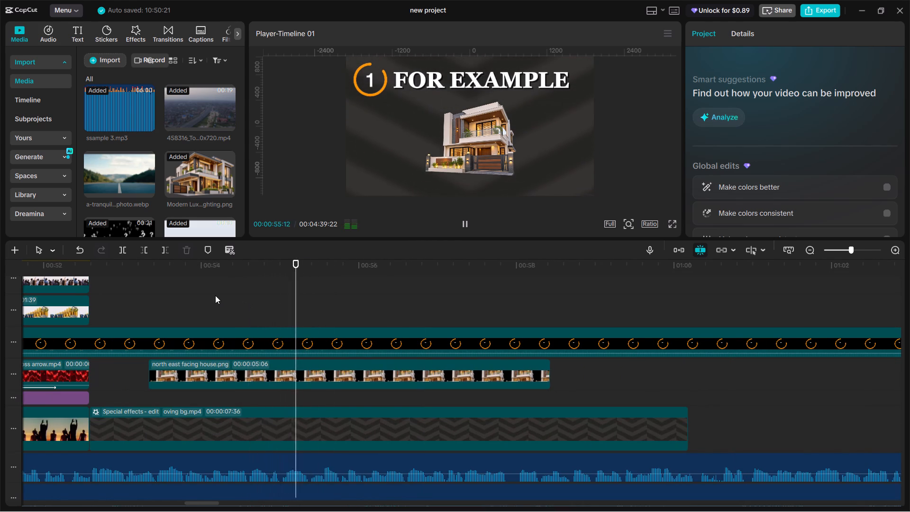
{"action": "left_click_drag", "start_coordinate": [215, 295], "coordinate": [184, 311]}
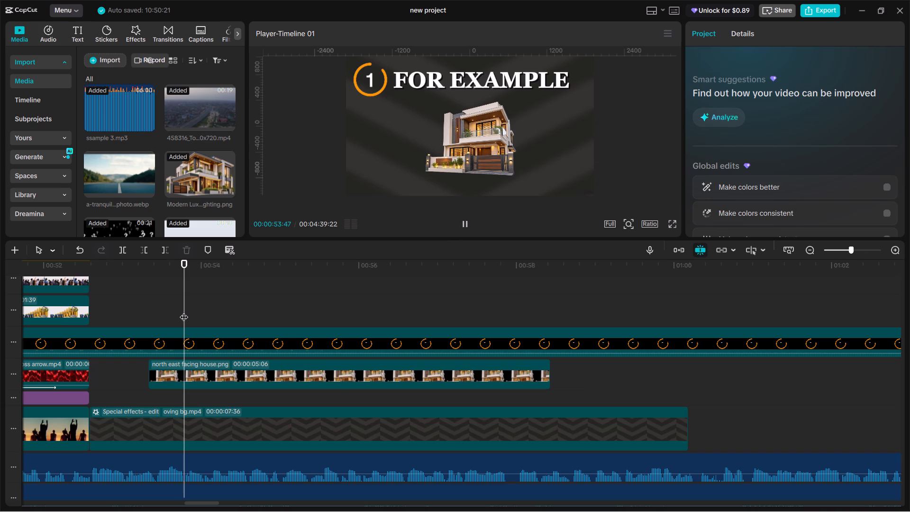
{"action": "key", "text": "space"}
{"action": "key", "text": "space"}
{"action": "key", "text": "space"}
{"action": "left_click", "coordinate": [203, 296]}
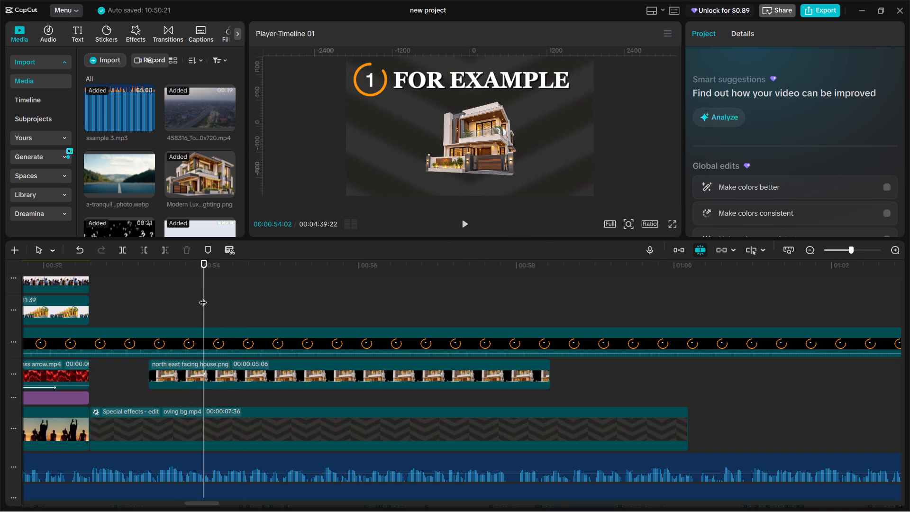
Examine the narration closely around 00:00:54:02 by replaying short stretches of the house clip.
{"action": "scroll", "coordinate": [203, 297], "scroll_direction": "up", "scroll_amount": 6, "text": "alt"}
{"action": "scroll", "coordinate": [462, 281], "scroll_direction": "down", "scroll_amount": 4, "text": "alt"}
{"action": "scroll", "coordinate": [365, 313], "scroll_direction": "down", "scroll_amount": 2, "text": "ctrl"}
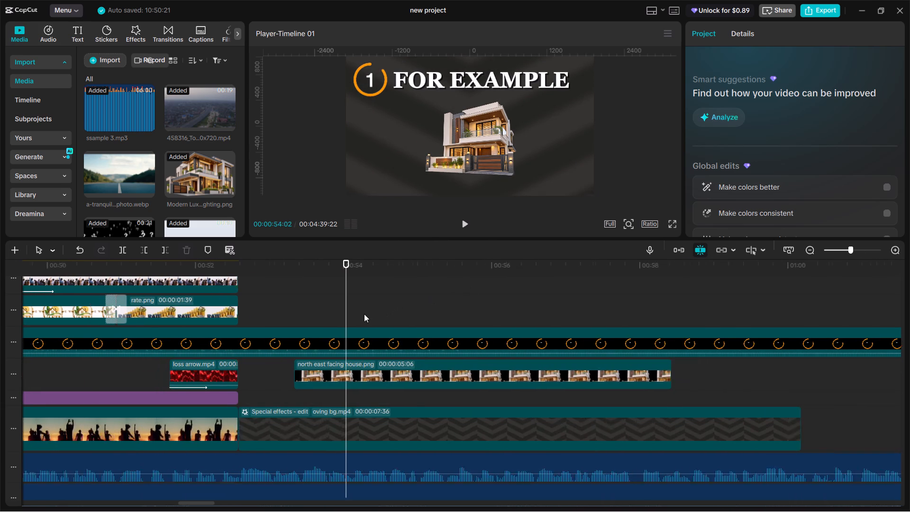
{"action": "scroll", "coordinate": [364, 314], "scroll_direction": "down", "scroll_amount": 4, "text": "ctrl"}
{"action": "scroll", "coordinate": [364, 315], "scroll_direction": "up", "scroll_amount": 13, "text": "ctrl"}
{"action": "left_click_drag", "start_coordinate": [347, 297], "coordinate": [344, 295]}
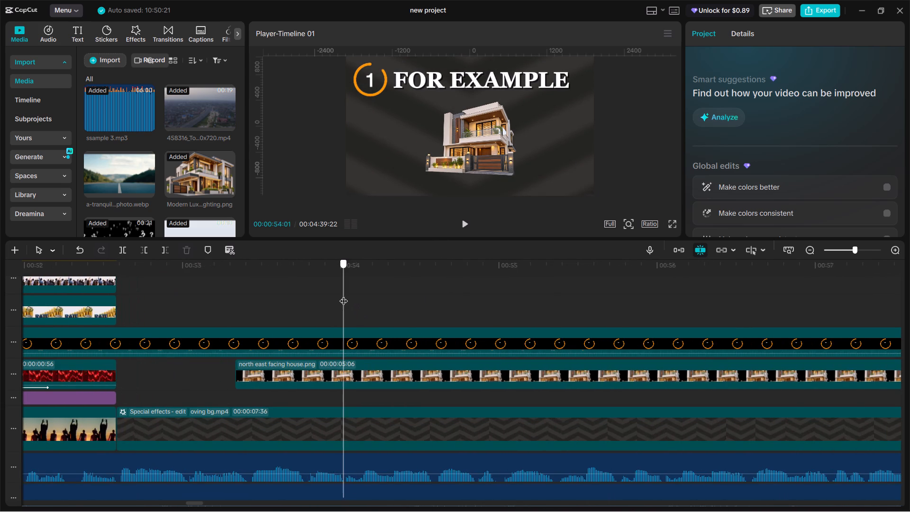
{"action": "left_click_drag", "start_coordinate": [344, 295], "coordinate": [343, 295]}
{"action": "key", "text": "space"}
{"action": "left_click", "coordinate": [343, 295]}
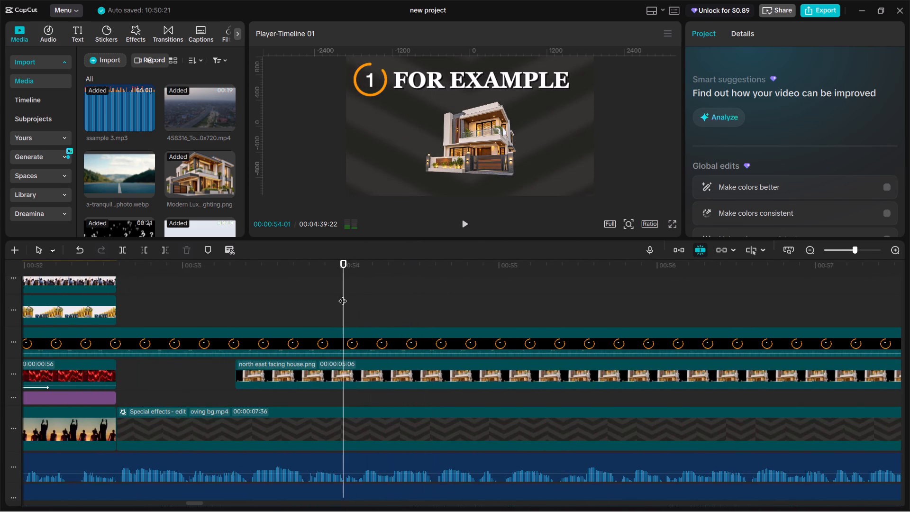
{"action": "left_click", "coordinate": [343, 295]}
{"action": "key", "text": "space"}
{"action": "left_click", "coordinate": [343, 295]}
{"action": "left_click_drag", "start_coordinate": [343, 295], "coordinate": [345, 296]}
{"action": "left_click_drag", "start_coordinate": [345, 296], "coordinate": [362, 313]}
{"action": "key", "text": "space"}
{"action": "key", "text": "space"}
{"action": "left_click", "coordinate": [362, 297]}
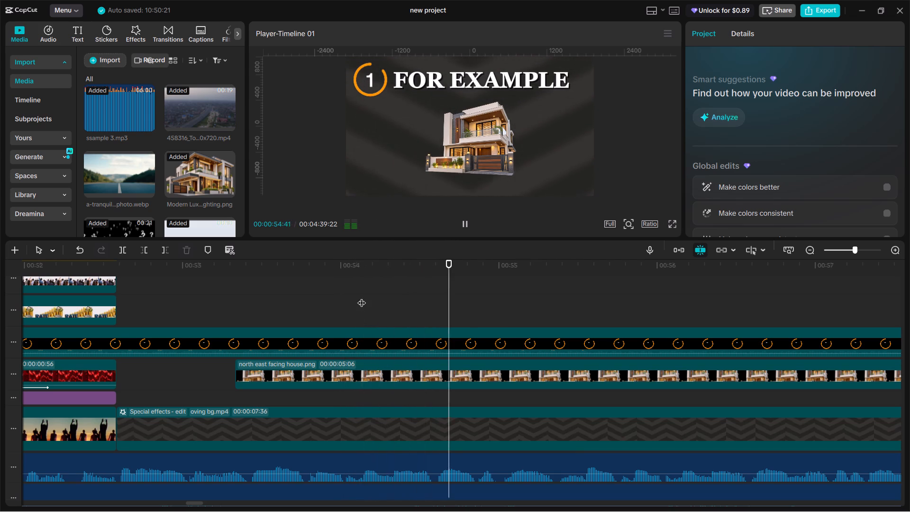
{"action": "left_click_drag", "start_coordinate": [362, 297], "coordinate": [346, 282]}
{"action": "key", "text": "space"}
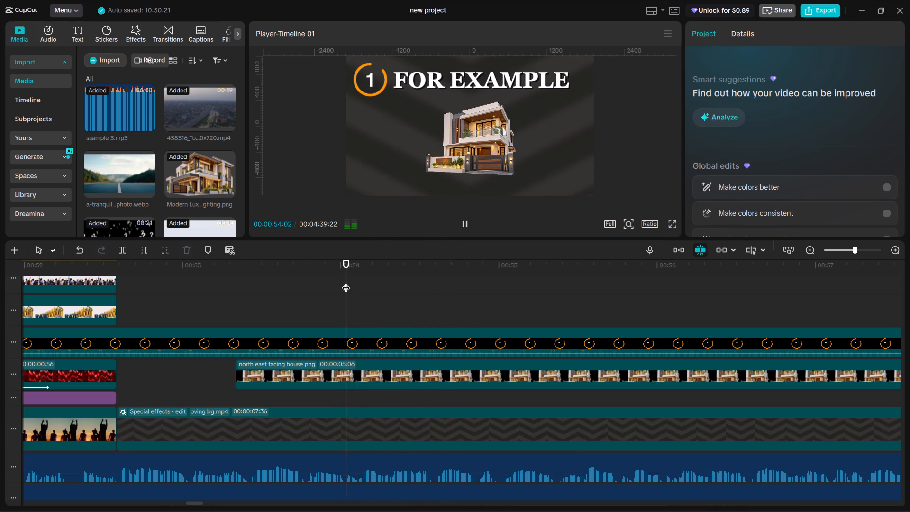
{"action": "key", "text": "space"}
{"action": "left_click", "coordinate": [346, 282]}
Play the house's entrance from the clip's start at 00:00:53:20 to check its timing with the narration.
{"action": "left_click", "coordinate": [279, 296]}
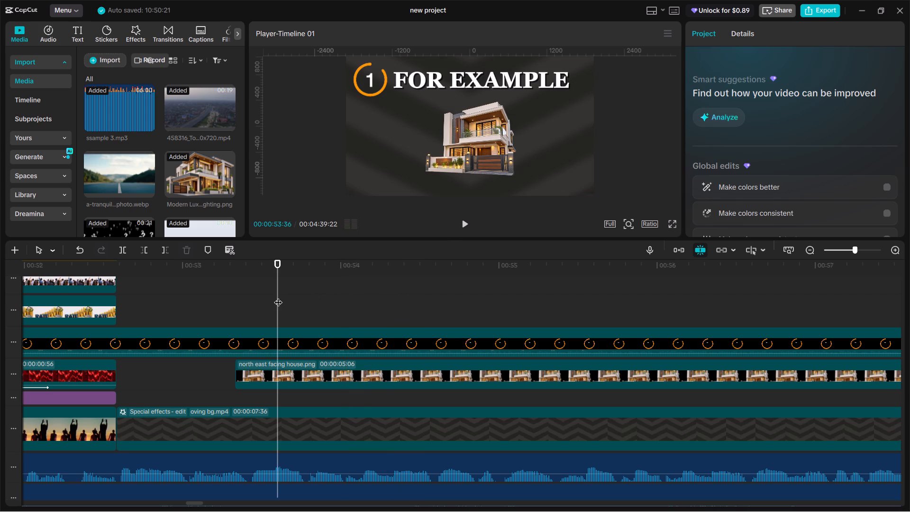
{"action": "key", "text": "space"}
{"action": "left_click", "coordinate": [249, 287]}
{"action": "left_click_drag", "start_coordinate": [249, 287], "coordinate": [235, 285]}
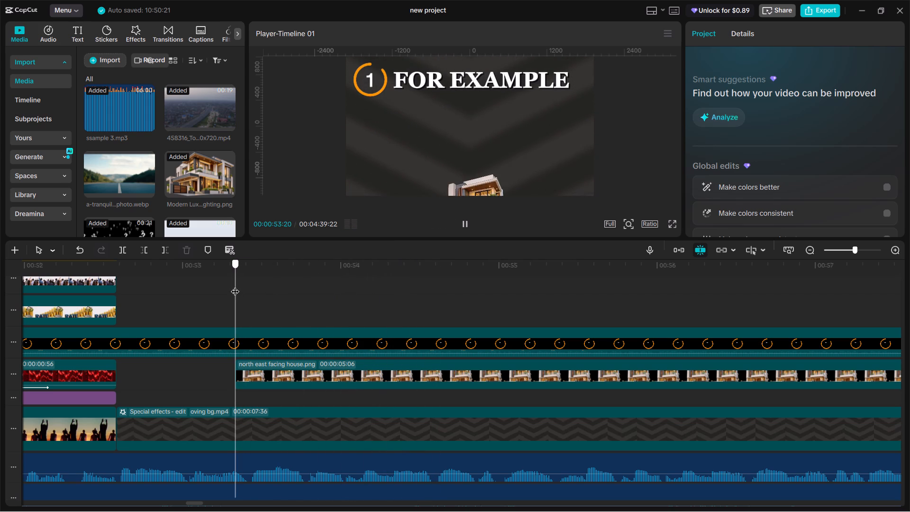
{"action": "left_click_drag", "start_coordinate": [235, 285], "coordinate": [235, 285]}
{"action": "key", "text": "space"}
{"action": "key", "text": "space"}
{"action": "key", "text": "space"}
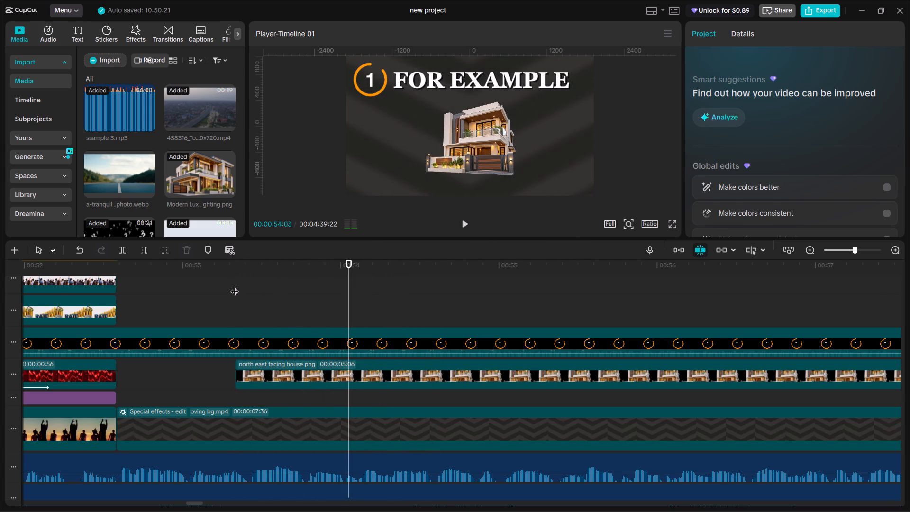
Add a default text clip at 00:00:53:20, where the north-east house clip starts, and make it read "north-east".
{"action": "left_click", "coordinate": [235, 285]}
{"action": "left_click", "coordinate": [235, 285]}
{"action": "left_click", "coordinate": [275, 375]}
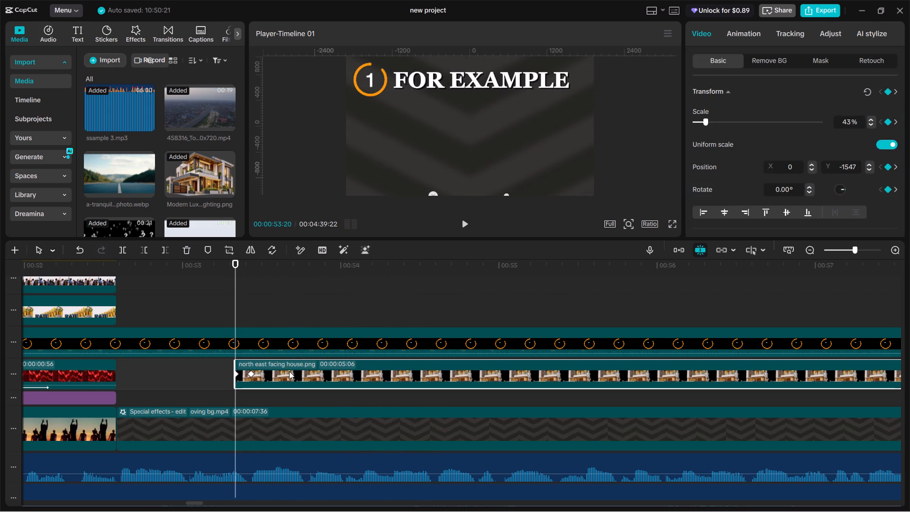
{"action": "left_click", "coordinate": [74, 33]}
{"action": "left_click", "coordinate": [127, 97]}
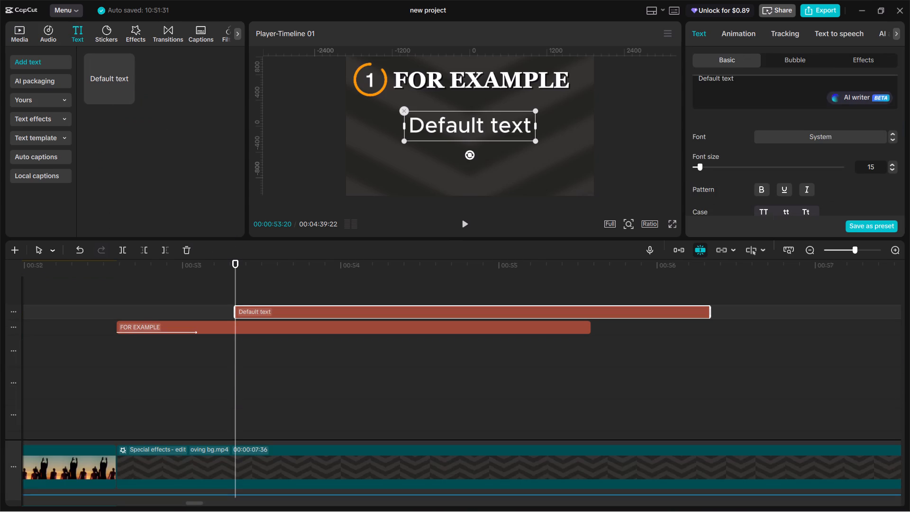
{"action": "scroll", "coordinate": [353, 390], "scroll_direction": "down", "scroll_amount": 12}
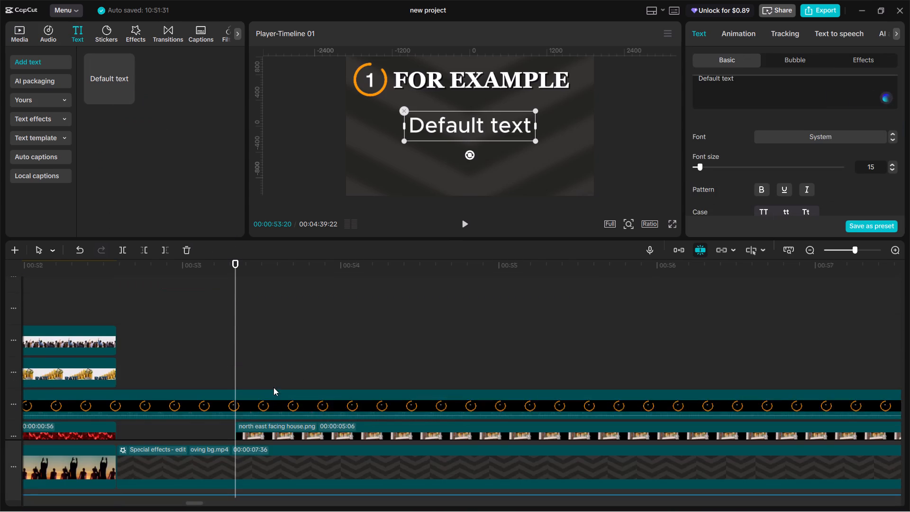
{"action": "scroll", "coordinate": [276, 375], "scroll_direction": "up", "scroll_amount": 17}
{"action": "left_click", "coordinate": [748, 85]}
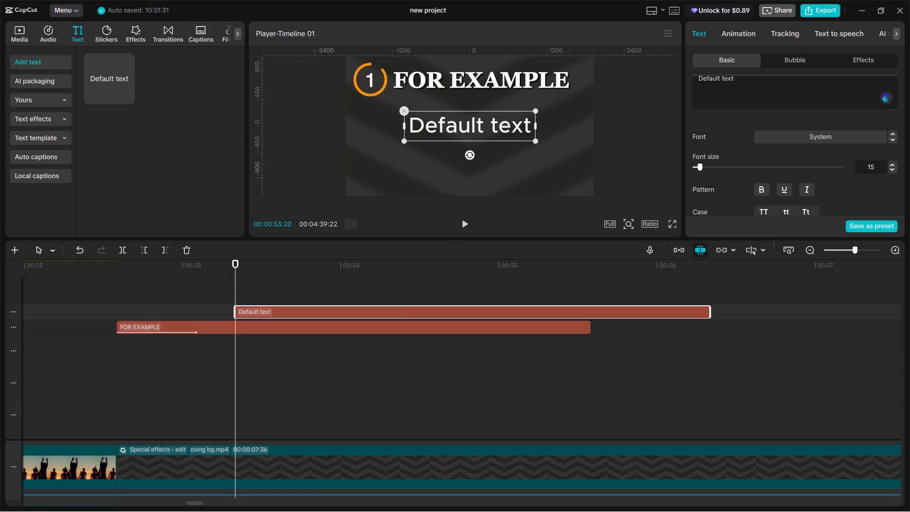
{"action": "key", "text": "ctrl+a"}
{"action": "type", "text": "north east"}
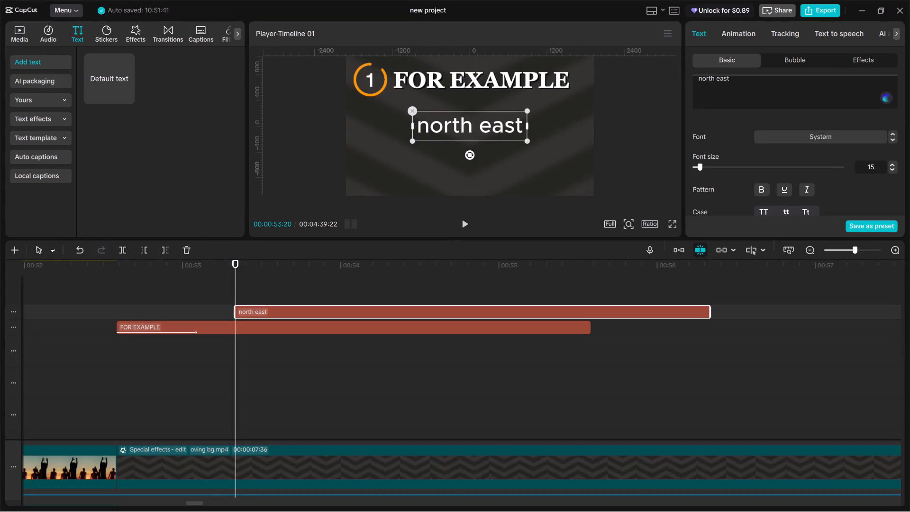
{"action": "left_click", "coordinate": [481, 127]}
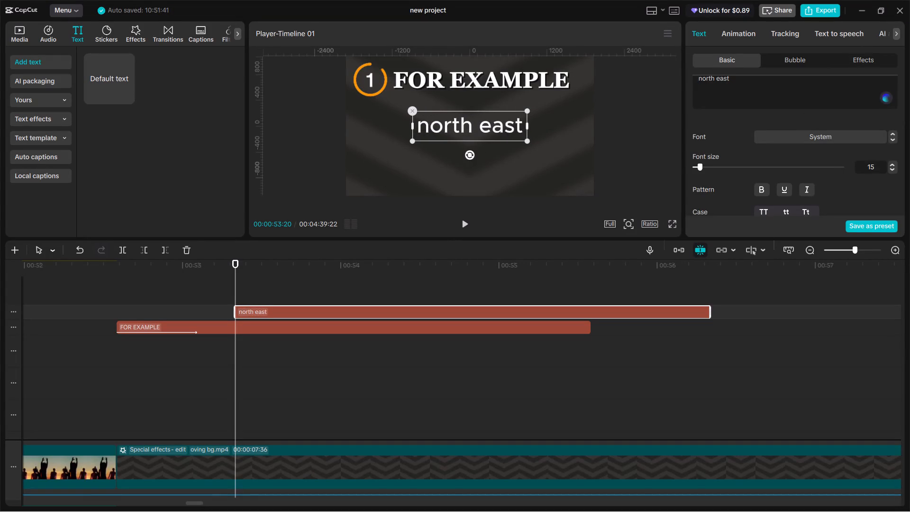
{"action": "left_click", "coordinate": [715, 77]}
{"action": "key", "text": "Right"}
{"action": "key", "text": "BackSpace"}
{"action": "key", "text": "minus"}
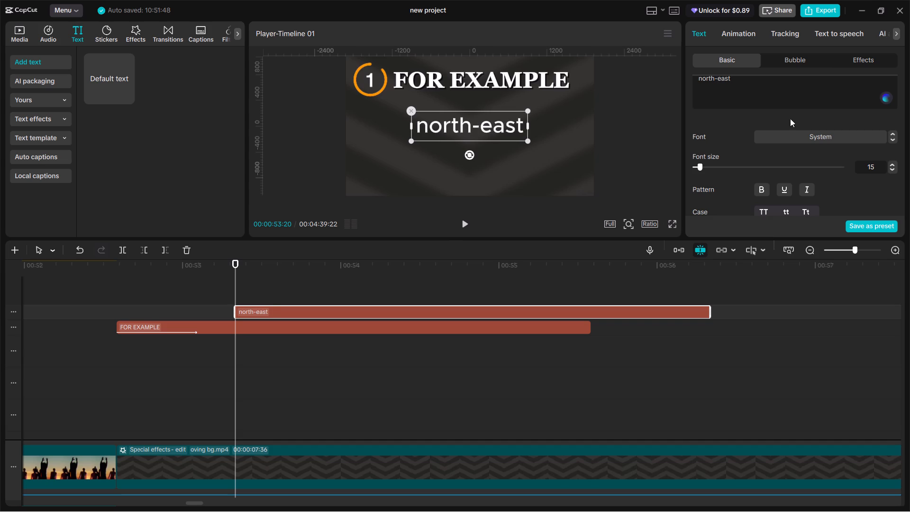
Format the north-east text as bold and all uppercase in the BebasNeue font.
{"action": "left_click", "coordinate": [761, 187]}
{"action": "left_click", "coordinate": [764, 212]}
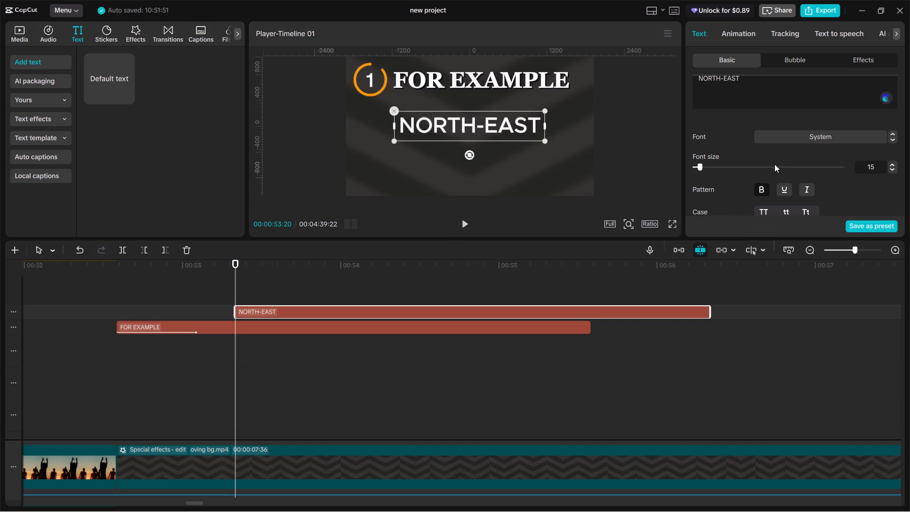
{"action": "left_click", "coordinate": [819, 132]}
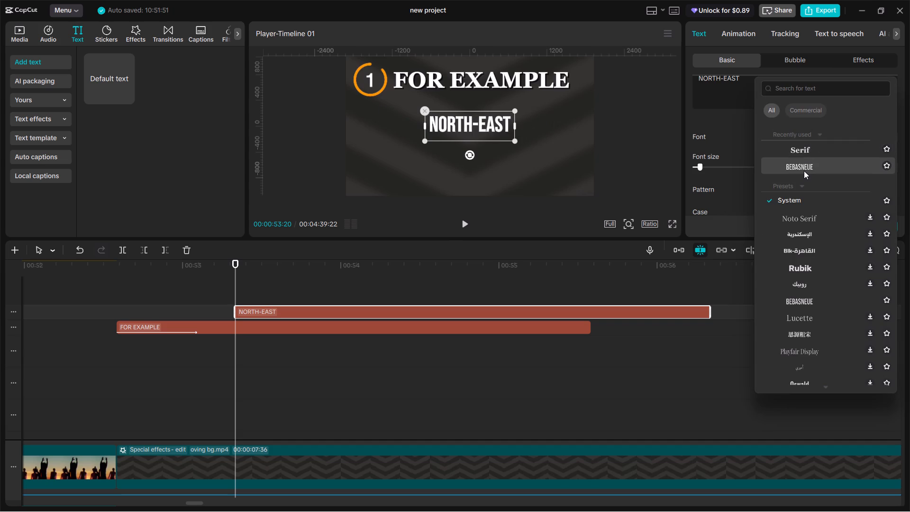
{"action": "left_click", "coordinate": [804, 170]}
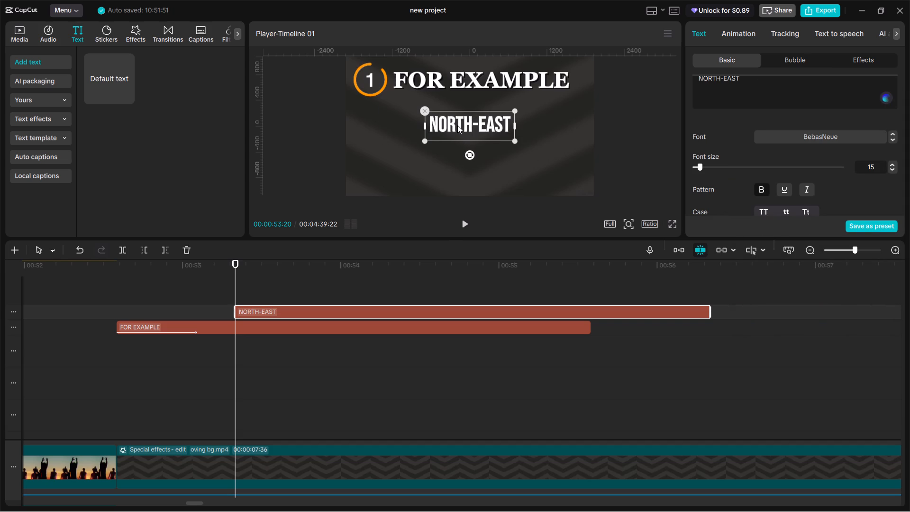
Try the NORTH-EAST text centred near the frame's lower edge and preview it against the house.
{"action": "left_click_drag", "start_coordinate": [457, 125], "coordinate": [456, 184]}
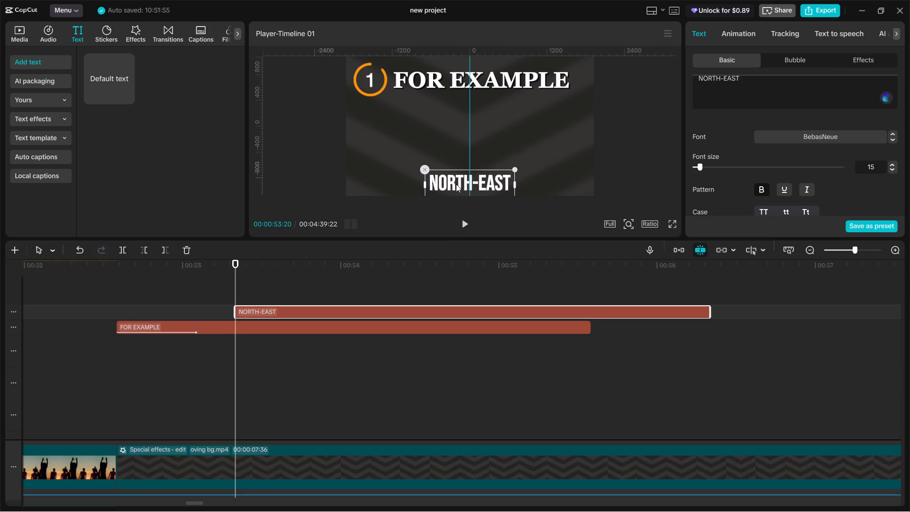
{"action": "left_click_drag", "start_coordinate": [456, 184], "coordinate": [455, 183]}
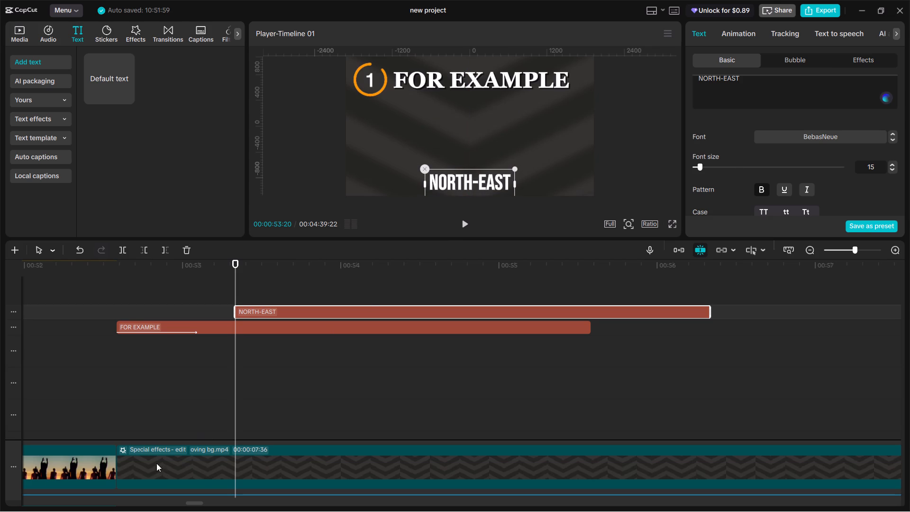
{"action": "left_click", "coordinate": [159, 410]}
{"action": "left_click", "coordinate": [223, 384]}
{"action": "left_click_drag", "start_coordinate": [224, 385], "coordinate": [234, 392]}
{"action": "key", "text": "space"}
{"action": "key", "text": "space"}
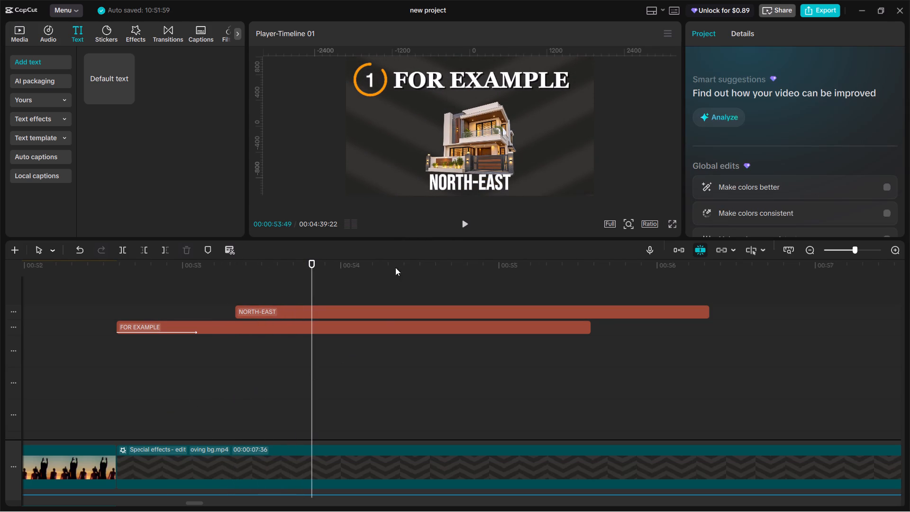
Shrink the NORTH-EAST text slightly and place it beside the house's upper floor, vertically centred in the frame.
{"action": "left_click", "coordinate": [466, 183]}
{"action": "left_click_drag", "start_coordinate": [466, 183], "coordinate": [467, 183]}
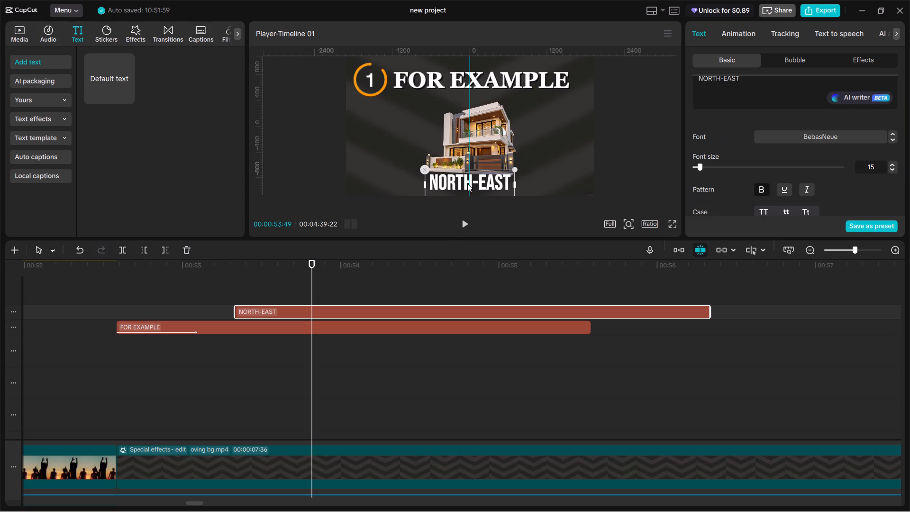
{"action": "left_click_drag", "start_coordinate": [467, 183], "coordinate": [471, 146]}
{"action": "left_click_drag", "start_coordinate": [518, 161], "coordinate": [513, 160]}
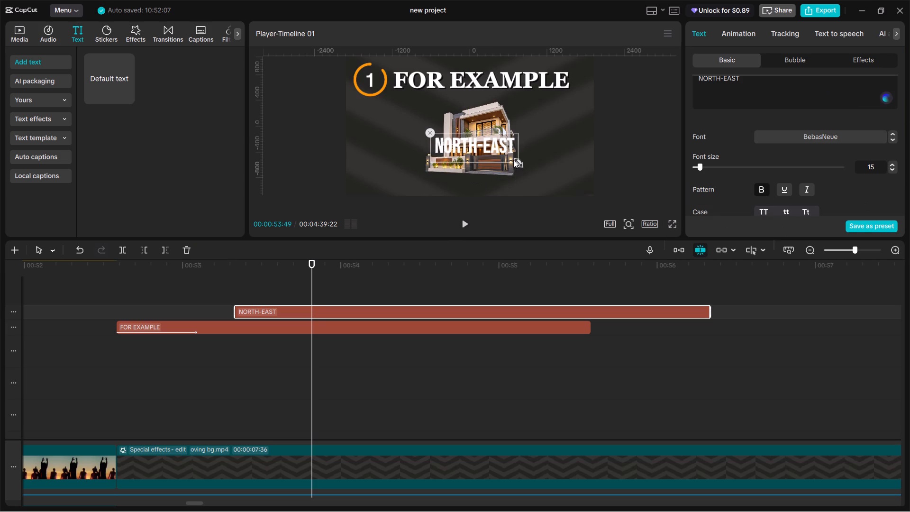
{"action": "left_click_drag", "start_coordinate": [513, 160], "coordinate": [500, 151]}
{"action": "left_click_drag", "start_coordinate": [474, 145], "coordinate": [475, 179]}
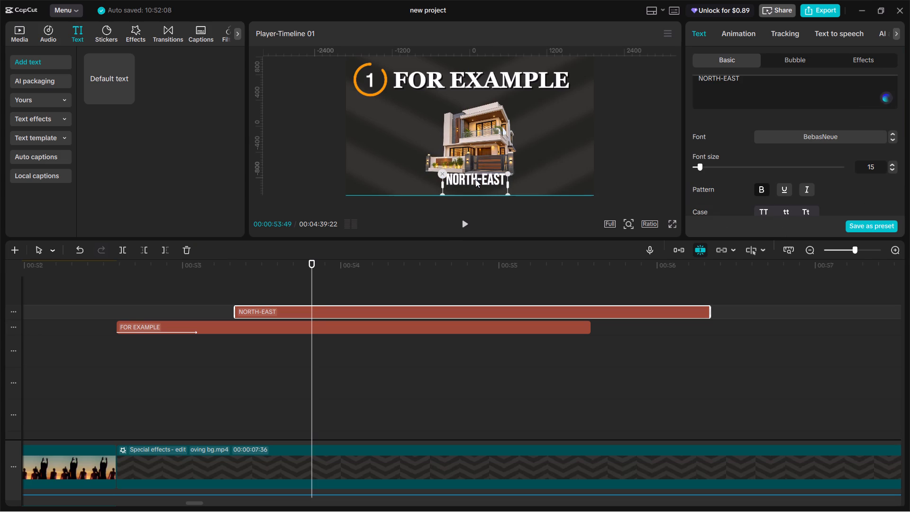
{"action": "left_click_drag", "start_coordinate": [475, 179], "coordinate": [475, 179]}
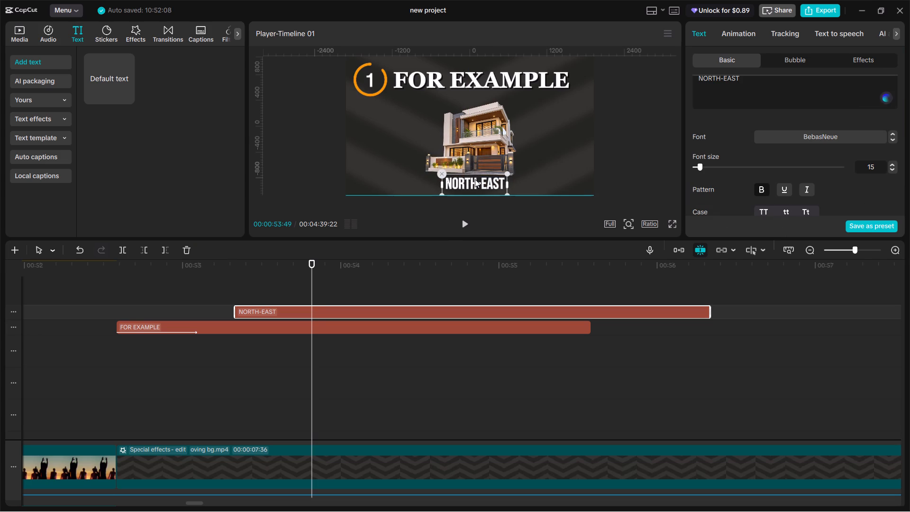
{"action": "left_click_drag", "start_coordinate": [475, 179], "coordinate": [551, 120]}
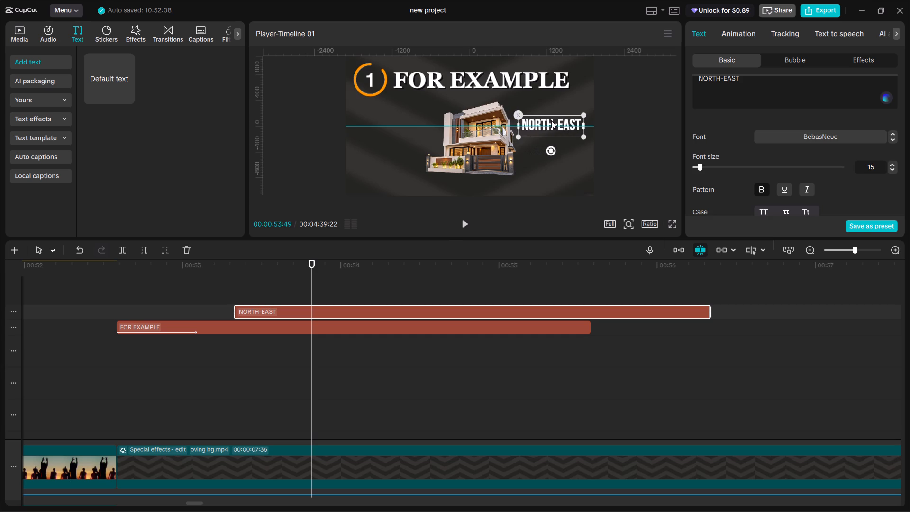
{"action": "left_click_drag", "start_coordinate": [551, 120], "coordinate": [551, 120]}
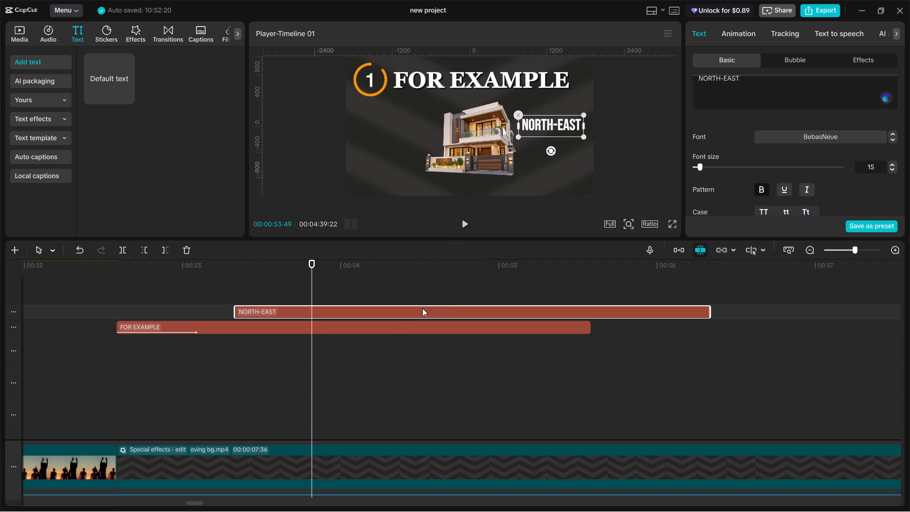
Examine the north-east house clip's transform keyframe at 00:00:53:20 and the settings available for the NORTH-EAST text.
{"action": "scroll", "coordinate": [253, 384], "scroll_direction": "down", "scroll_amount": 5}
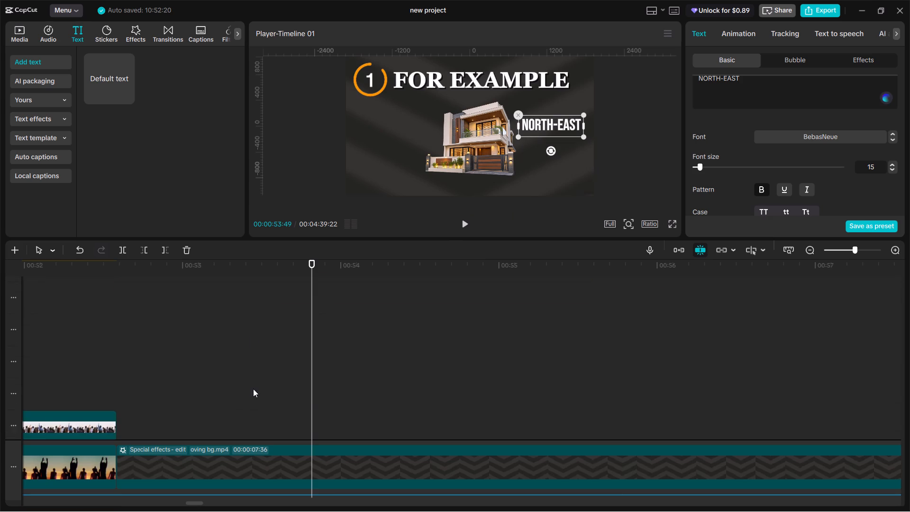
{"action": "scroll", "coordinate": [253, 389], "scroll_direction": "down", "scroll_amount": 12}
{"action": "left_click", "coordinate": [250, 299]}
{"action": "left_click_drag", "start_coordinate": [250, 299], "coordinate": [240, 299]}
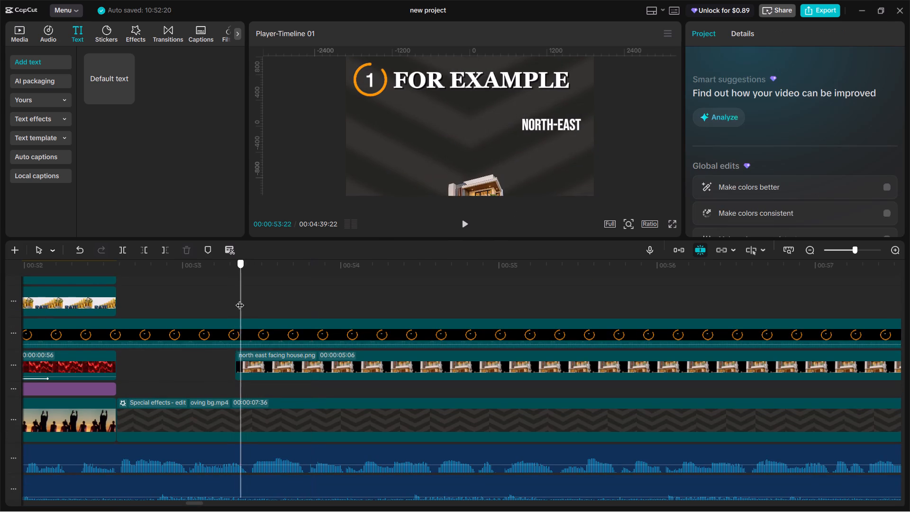
{"action": "left_click_drag", "start_coordinate": [240, 299], "coordinate": [236, 296]}
{"action": "left_click", "coordinate": [254, 366]}
{"action": "scroll", "coordinate": [243, 341], "scroll_direction": "up", "scroll_amount": 12}
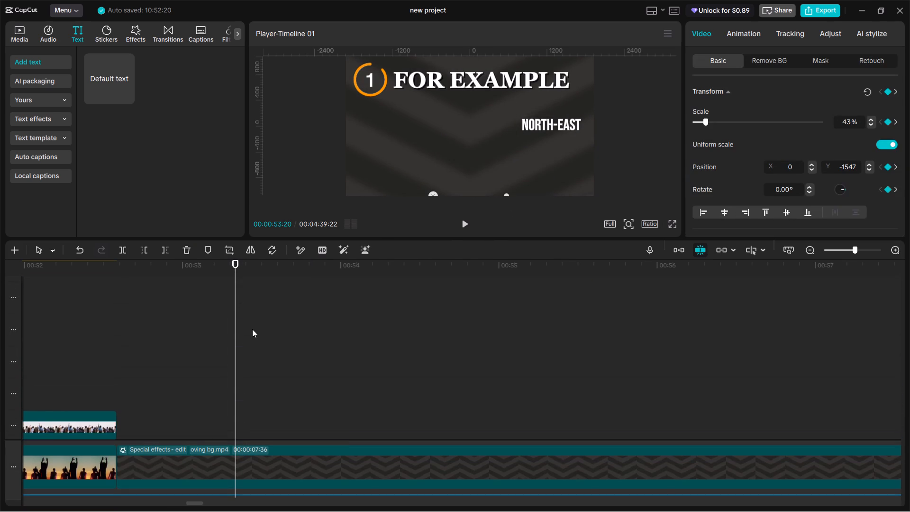
{"action": "scroll", "coordinate": [252, 329], "scroll_direction": "up", "scroll_amount": 7}
{"action": "left_click", "coordinate": [249, 311]}
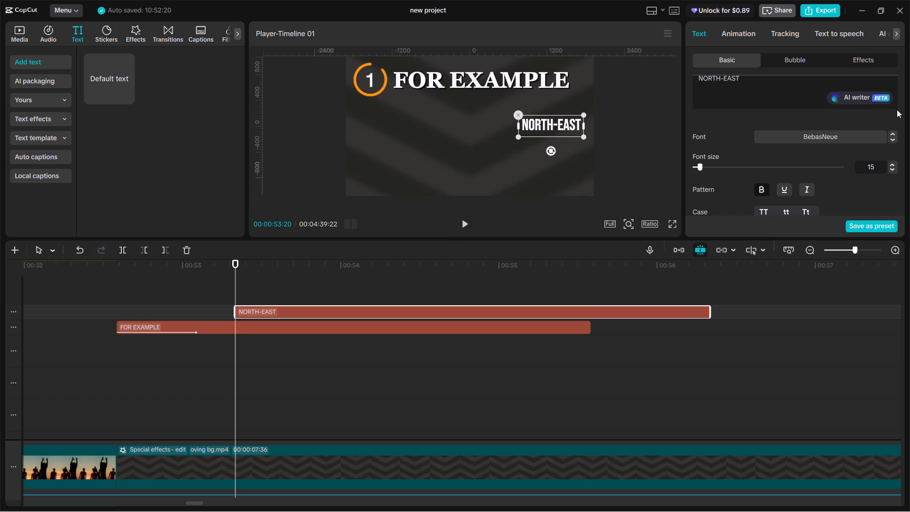
{"action": "scroll", "coordinate": [828, 122], "scroll_direction": "down", "scroll_amount": 3}
{"action": "scroll", "coordinate": [848, 153], "scroll_direction": "up", "scroll_amount": 9}
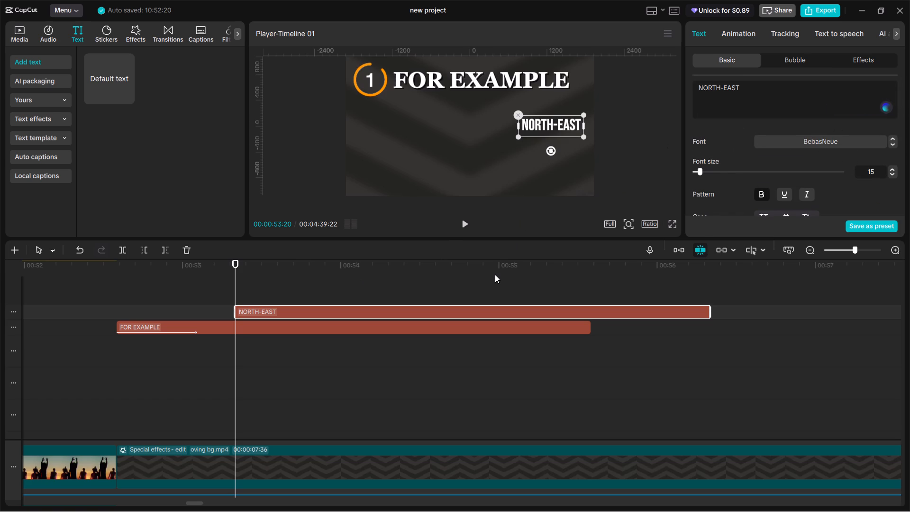
Convert the NORTH-EAST text into a compound clip and return the playhead to its start at 00:00:53:20.
{"action": "left_click", "coordinate": [233, 359]}
{"action": "left_click", "coordinate": [243, 361]}
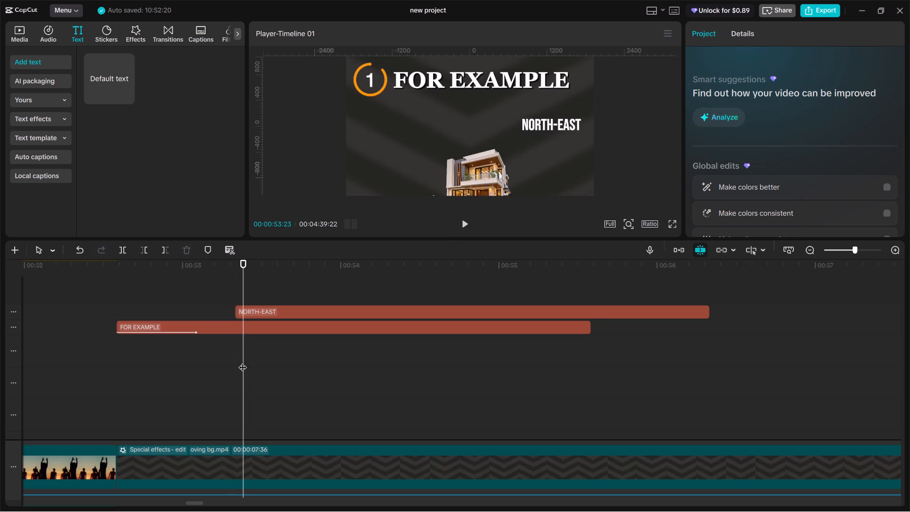
{"action": "left_click_drag", "start_coordinate": [238, 361], "coordinate": [234, 361]}
{"action": "left_click_drag", "start_coordinate": [259, 299], "coordinate": [257, 306]}
{"action": "left_click", "coordinate": [256, 308]}
{"action": "left_click", "coordinate": [249, 309]}
{"action": "left_click_drag", "start_coordinate": [256, 285], "coordinate": [245, 292]}
{"action": "key", "text": "alt+g"}
{"action": "left_click_drag", "start_coordinate": [245, 292], "coordinate": [237, 289]}
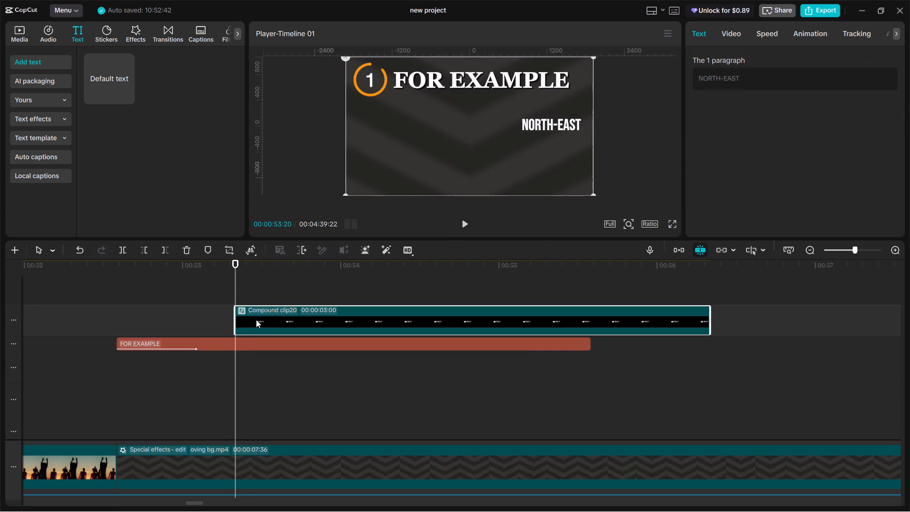
At 00:00:53:20, lower the NORTH-EAST compound clip off-frame to Y -1410 and add a transform keyframe.
{"action": "left_click", "coordinate": [256, 320]}
{"action": "scroll", "coordinate": [379, 305], "scroll_direction": "down", "scroll_amount": 13}
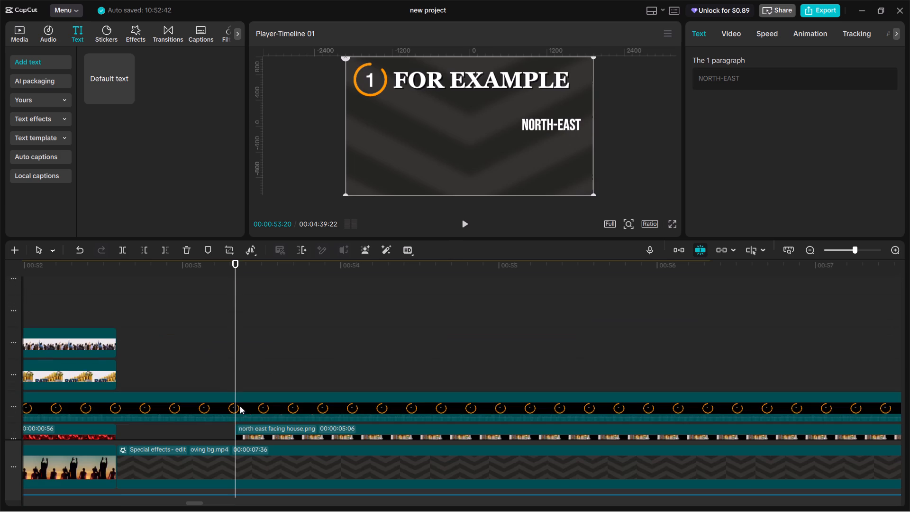
{"action": "scroll", "coordinate": [319, 355], "scroll_direction": "up", "scroll_amount": 18}
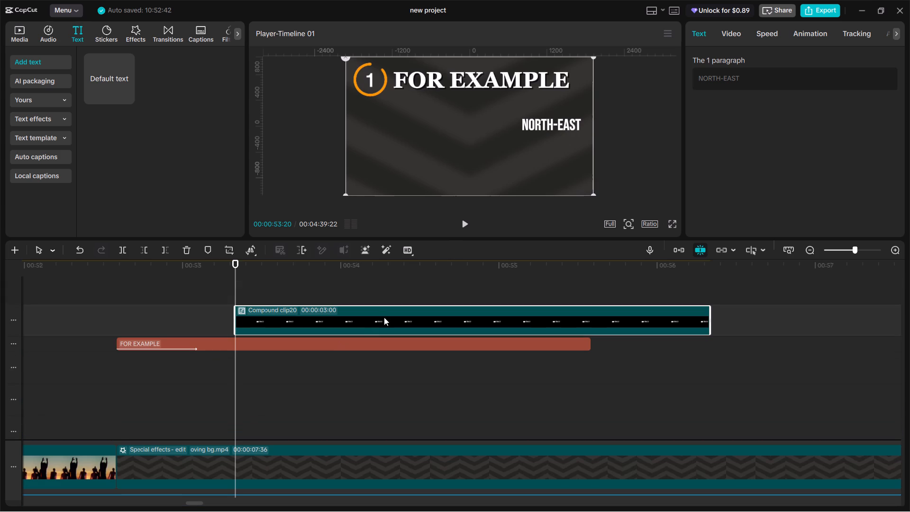
{"action": "left_click_drag", "start_coordinate": [559, 121], "coordinate": [561, 206]}
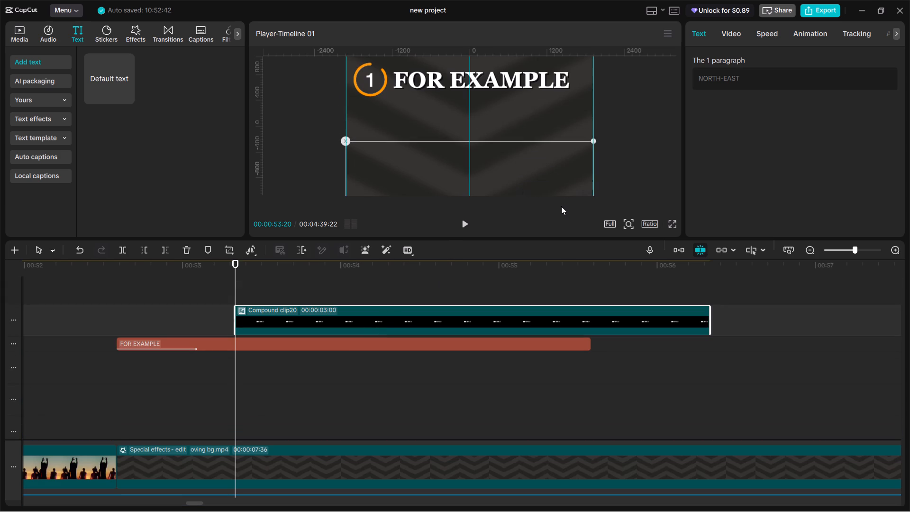
{"action": "left_click_drag", "start_coordinate": [561, 206], "coordinate": [561, 212]}
{"action": "scroll", "coordinate": [286, 348], "scroll_direction": "down", "scroll_amount": 9}
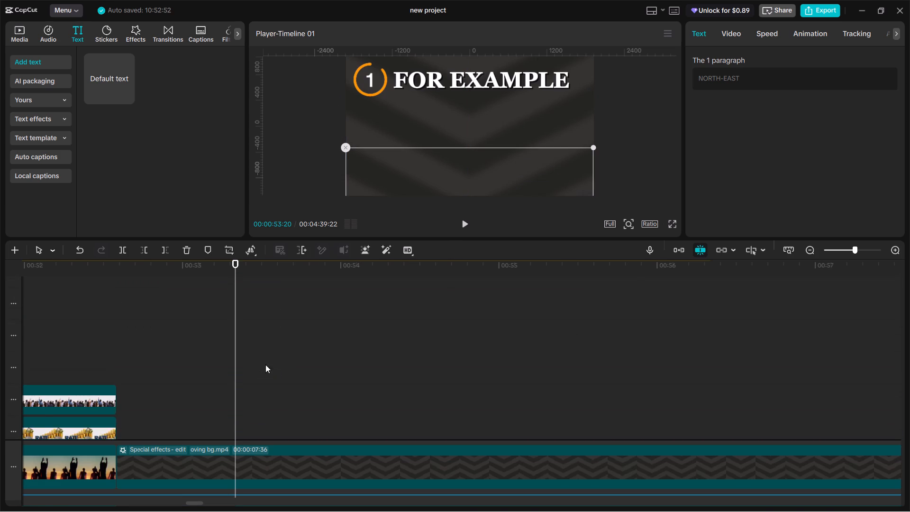
{"action": "scroll", "coordinate": [453, 294], "scroll_direction": "up", "scroll_amount": 1}
{"action": "left_click", "coordinate": [733, 29]}
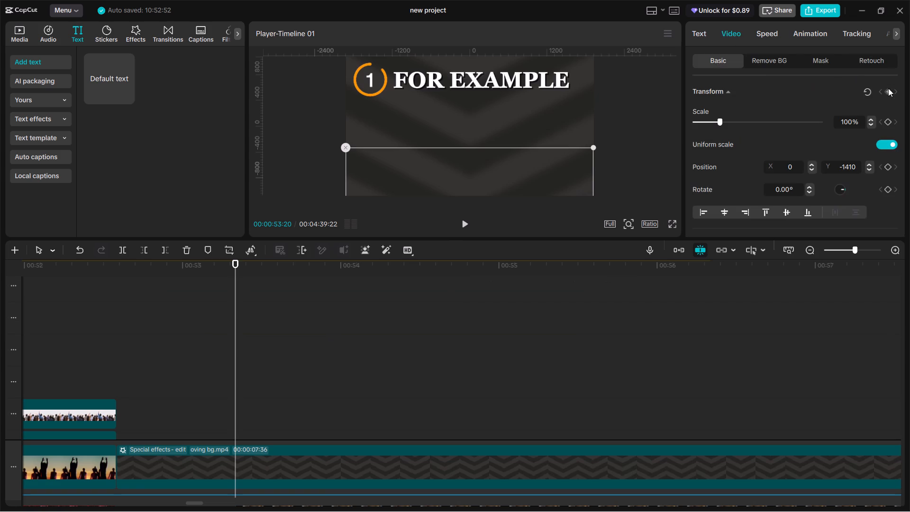
{"action": "left_click", "coordinate": [888, 88]}
At the house's second keyframe, 00:00:53:26, raise the NORTH-EAST compound clip back into full alignment with the frame.
{"action": "scroll", "coordinate": [445, 338], "scroll_direction": "down", "scroll_amount": 6}
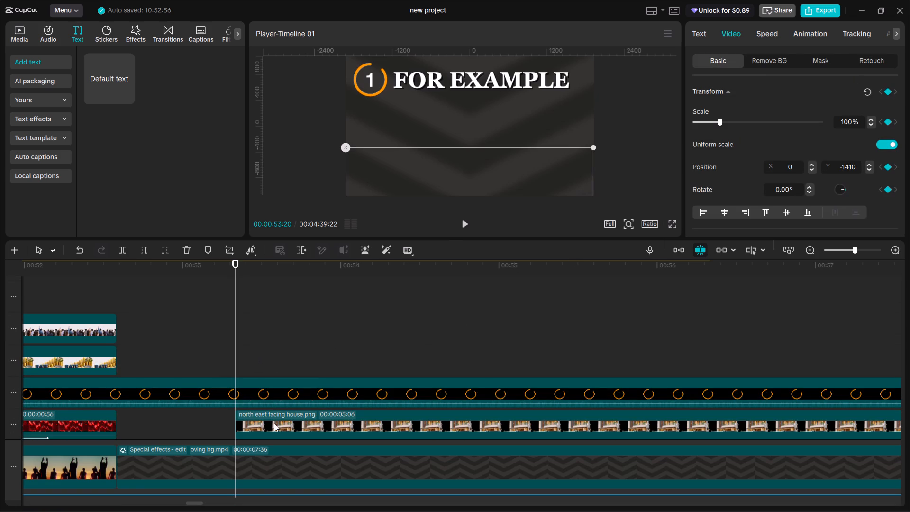
{"action": "left_click", "coordinate": [274, 423]}
{"action": "left_click", "coordinate": [250, 424]}
{"action": "scroll", "coordinate": [274, 342], "scroll_direction": "up", "scroll_amount": 10}
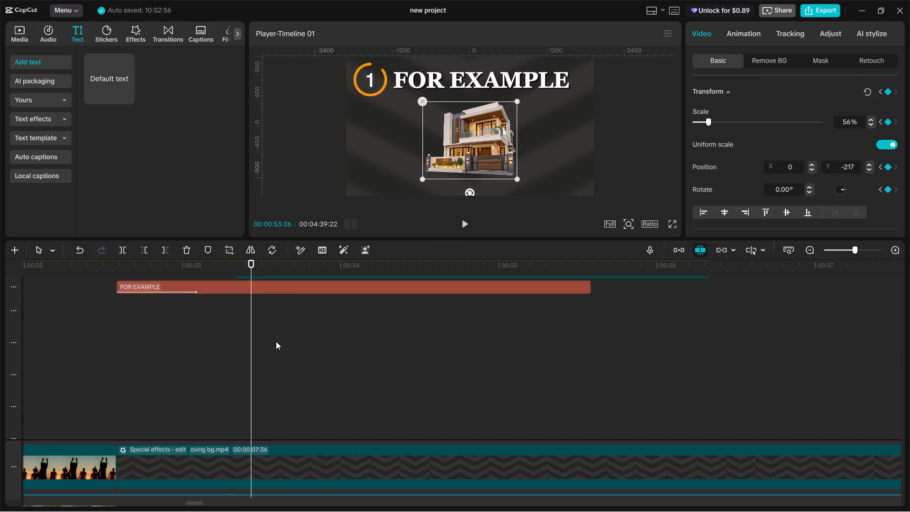
{"action": "scroll", "coordinate": [276, 341], "scroll_direction": "up", "scroll_amount": 2}
{"action": "left_click", "coordinate": [270, 291]}
{"action": "scroll", "coordinate": [576, 209], "scroll_direction": "up", "scroll_amount": 5}
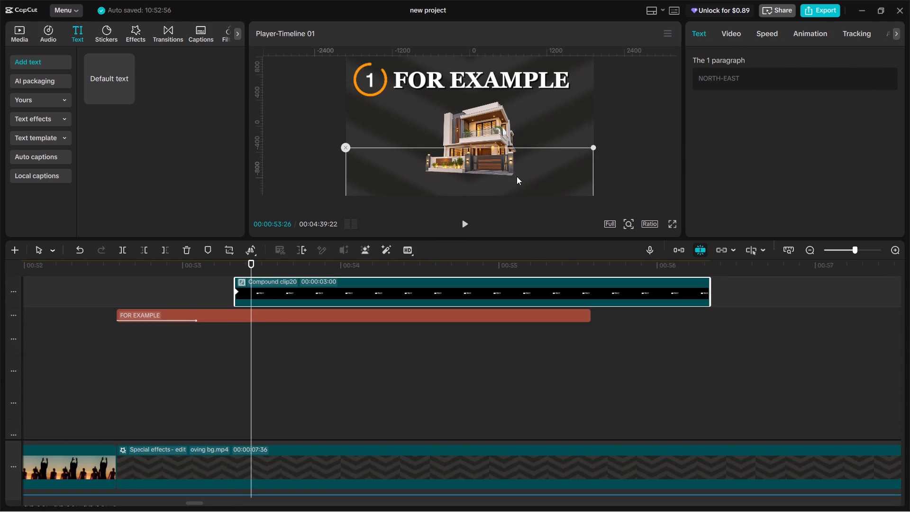
{"action": "left_click_drag", "start_coordinate": [517, 178], "coordinate": [520, 84]}
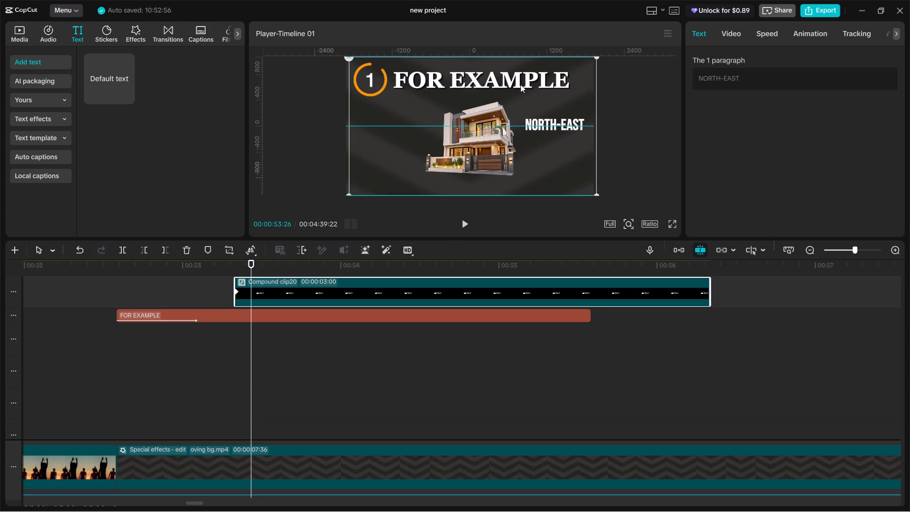
{"action": "left_click_drag", "start_coordinate": [520, 84], "coordinate": [519, 86]}
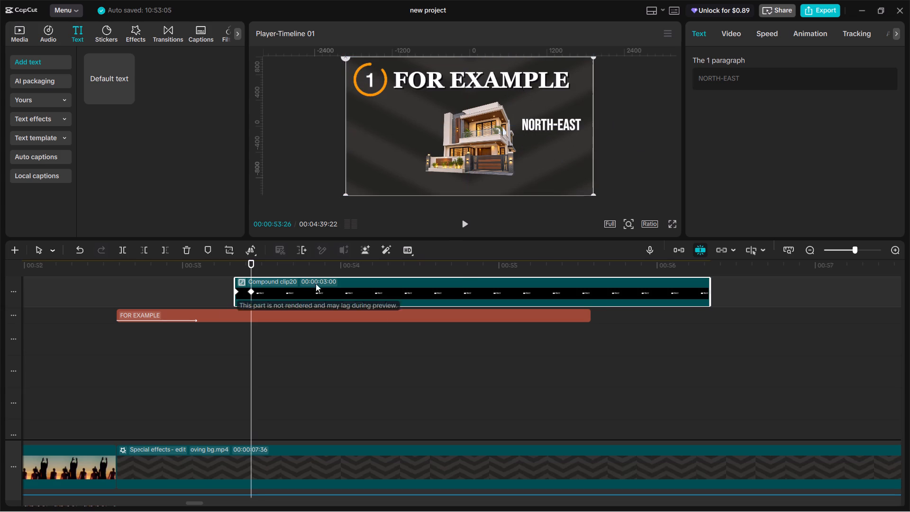
Play the section around 00:00:53:20 to check the NORTH-EAST label's entrance against the house and narration.
{"action": "scroll", "coordinate": [218, 387], "scroll_direction": "down", "scroll_amount": 7}
{"action": "scroll", "coordinate": [220, 379], "scroll_direction": "up", "scroll_amount": 7}
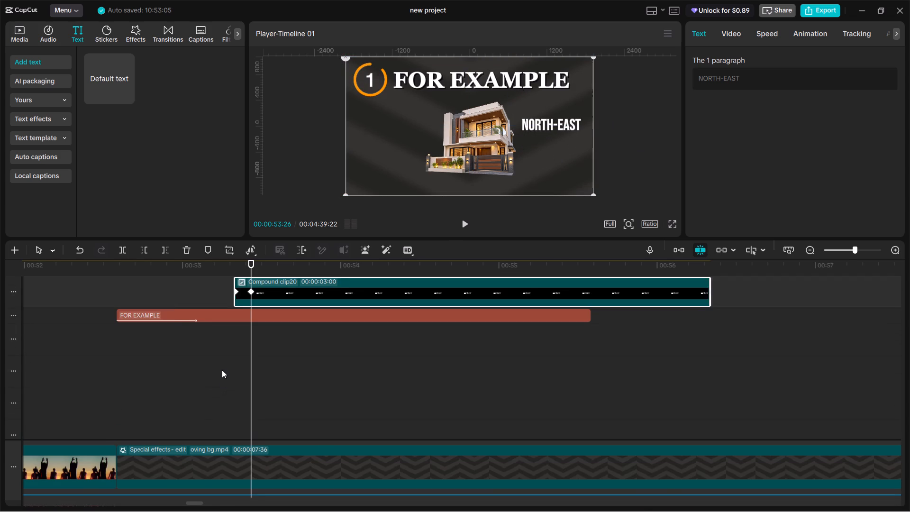
{"action": "scroll", "coordinate": [222, 370], "scroll_direction": "down", "scroll_amount": 6, "text": "ctrl"}
{"action": "left_click", "coordinate": [221, 364]}
{"action": "key", "text": "space"}
{"action": "key", "text": "space"}
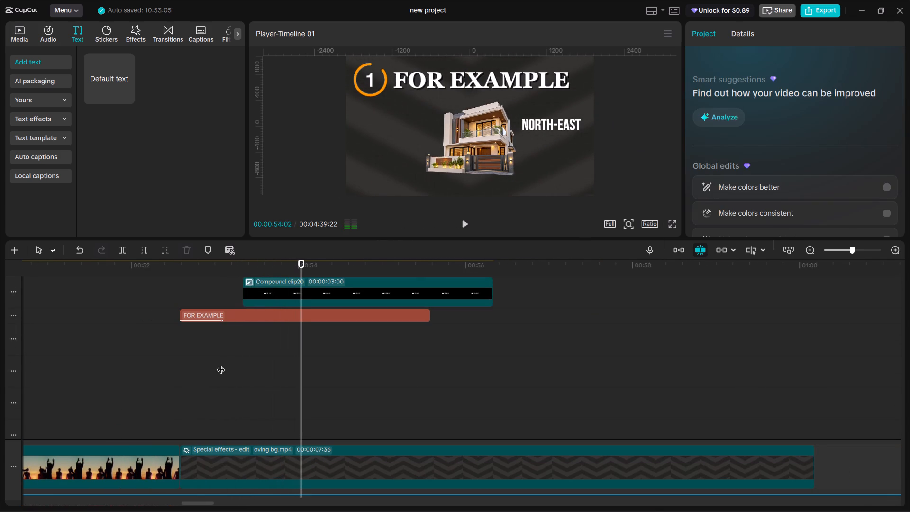
{"action": "left_click", "coordinate": [190, 364]}
{"action": "key", "text": "space"}
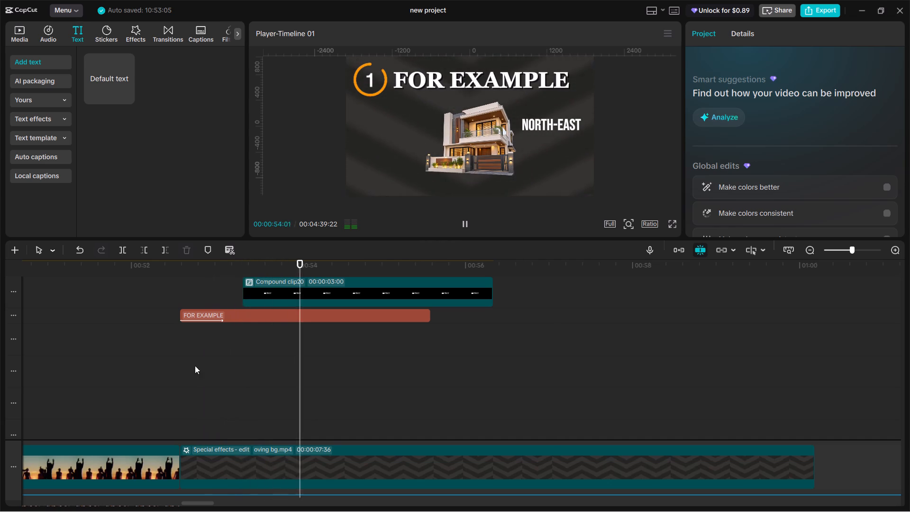
{"action": "key", "text": "space"}
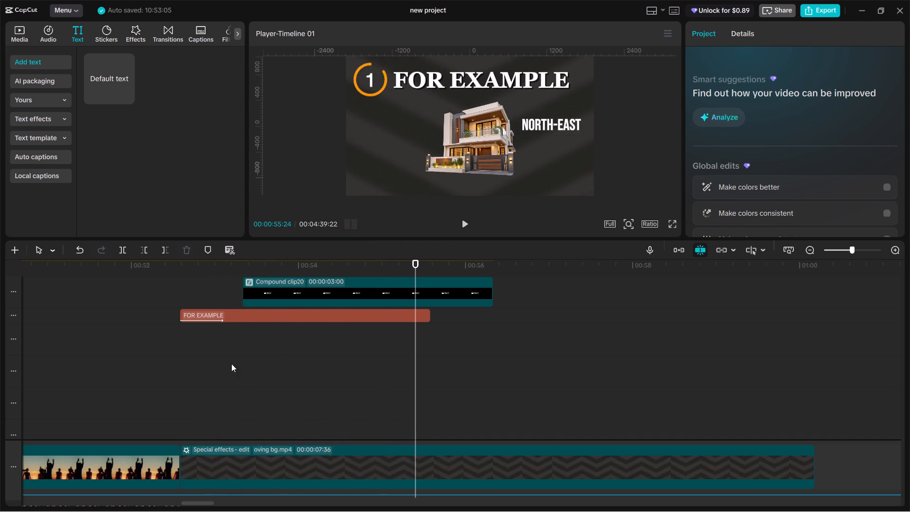
Apply a keyframe option to the NORTH-EAST compound clip's second keyframe at 00:00:53:26 and replay the label's entrance.
{"action": "left_click", "coordinate": [231, 364]}
{"action": "left_click_drag", "start_coordinate": [232, 364], "coordinate": [240, 372]}
{"action": "left_click", "coordinate": [263, 295]}
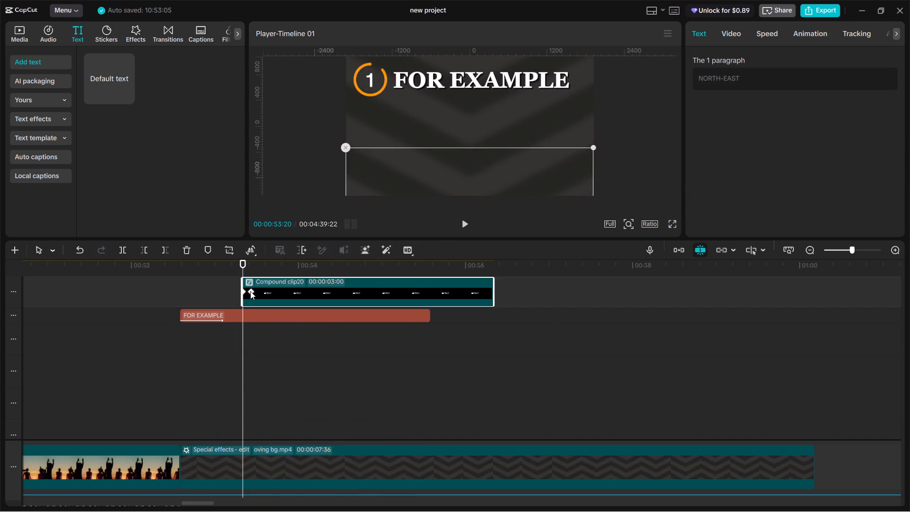
{"action": "right_click", "coordinate": [250, 291]}
{"action": "left_click", "coordinate": [300, 329]}
{"action": "left_click", "coordinate": [258, 373]}
{"action": "left_click", "coordinate": [235, 375]}
{"action": "key", "text": "space"}
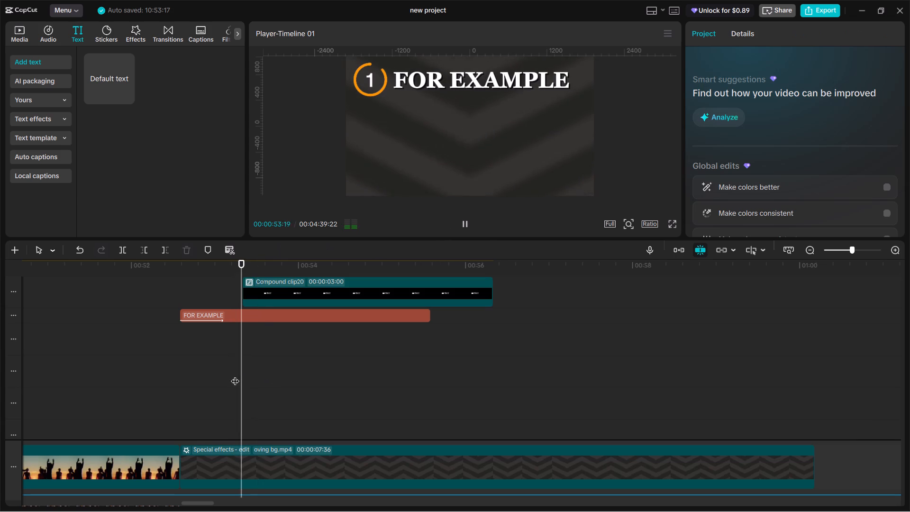
{"action": "key", "text": "space"}
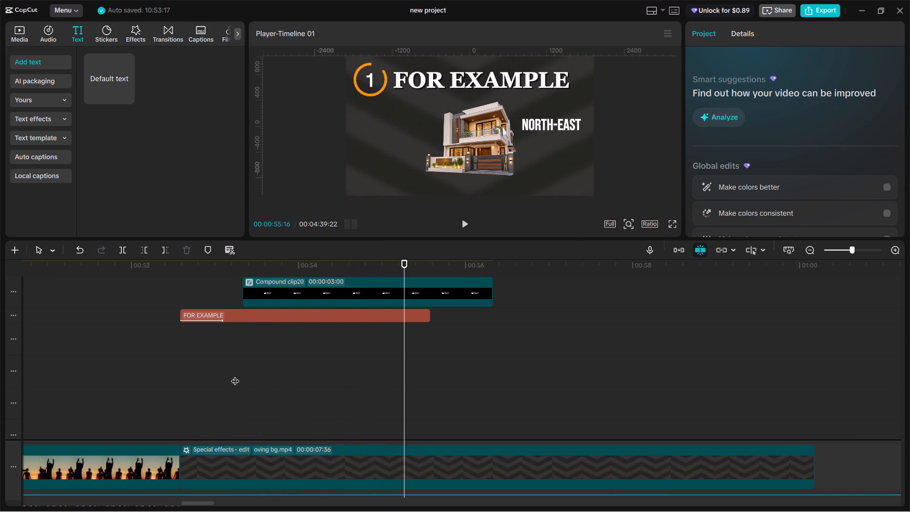
Replay the section from about 00:00:54 to 00:00:55 to review the house and NORTH-EAST label against the narration.
{"action": "left_click", "coordinate": [245, 357]}
{"action": "key", "text": "space"}
{"action": "key", "text": "space"}
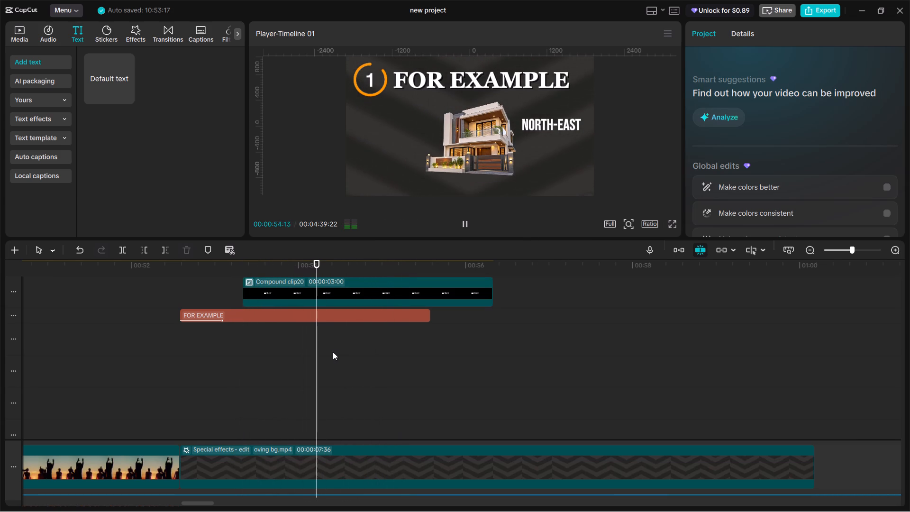
{"action": "key", "text": "space"}
{"action": "key", "text": "space"}
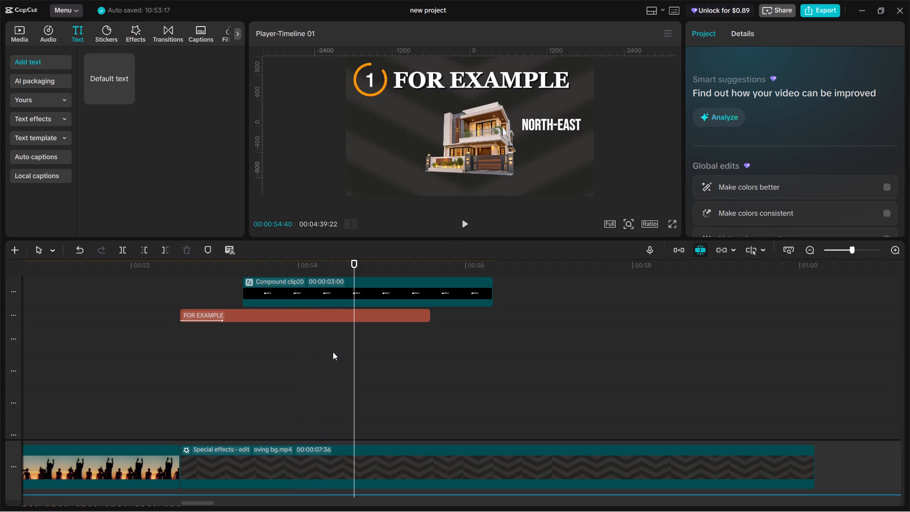
{"action": "key", "text": "space"}
{"action": "key", "text": "space"}
{"action": "key", "text": "space"}
{"action": "key", "text": "space"}
{"action": "scroll", "coordinate": [387, 353], "scroll_direction": "down", "scroll_amount": 10}
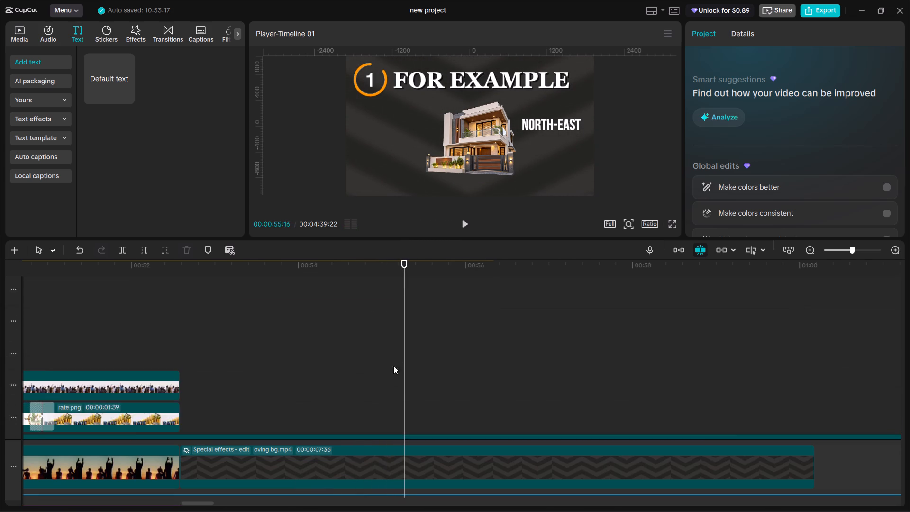
{"action": "scroll", "coordinate": [393, 366], "scroll_direction": "down", "scroll_amount": 11}
{"action": "double_click", "coordinate": [383, 270]}
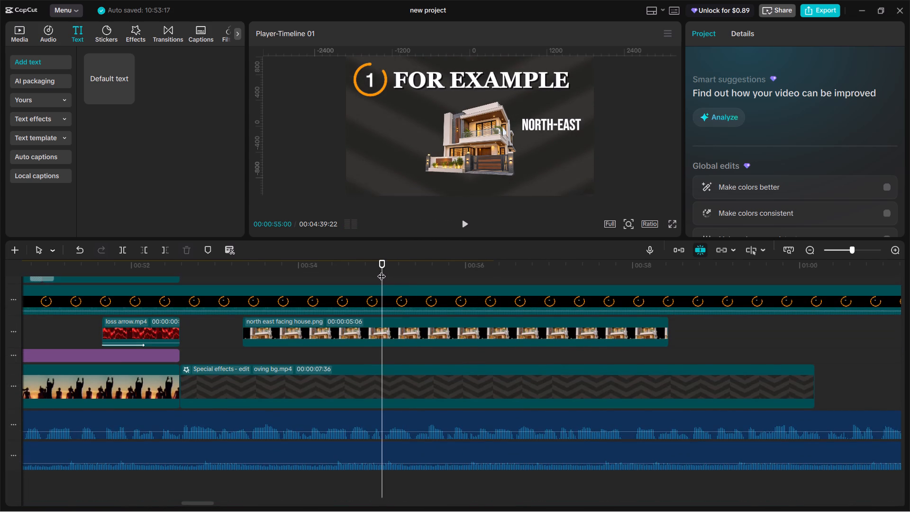
{"action": "key", "text": "space"}
{"action": "left_click", "coordinate": [382, 270]}
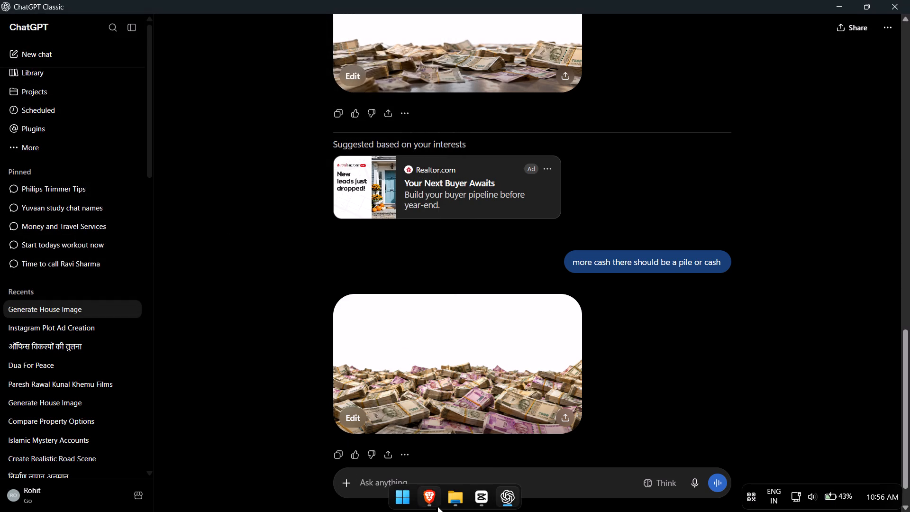
Add "cash on floor.png" from the Desktop folder "new proj" to the CapCut timeline at about 00:00:55, above the north-east house clip.
{"action": "left_click", "coordinate": [452, 500]}
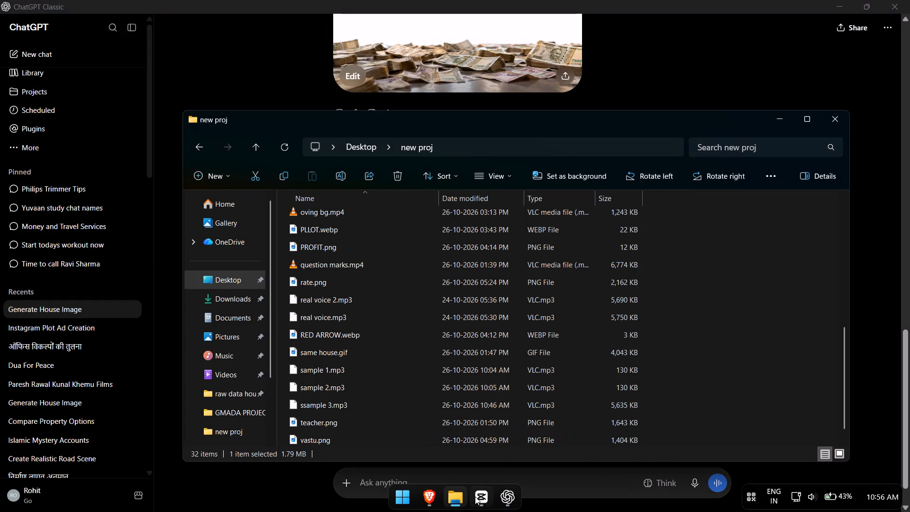
{"action": "left_click", "coordinate": [475, 496]}
{"action": "left_click", "coordinate": [448, 499]}
{"action": "scroll", "coordinate": [390, 334], "scroll_direction": "down", "scroll_amount": 1}
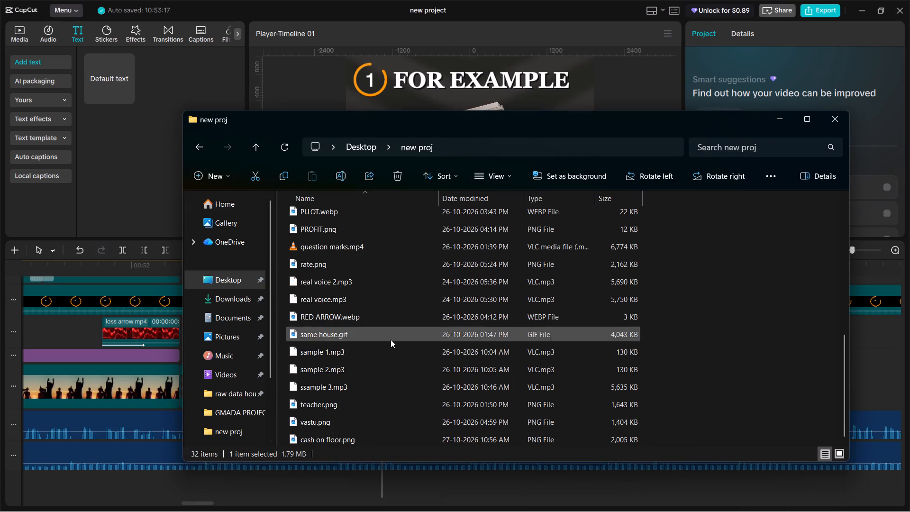
{"action": "scroll", "coordinate": [391, 339], "scroll_direction": "down", "scroll_amount": 8}
{"action": "left_click_drag", "start_coordinate": [383, 439], "coordinate": [403, 439]}
{"action": "left_click_drag", "start_coordinate": [390, 435], "coordinate": [441, 449]}
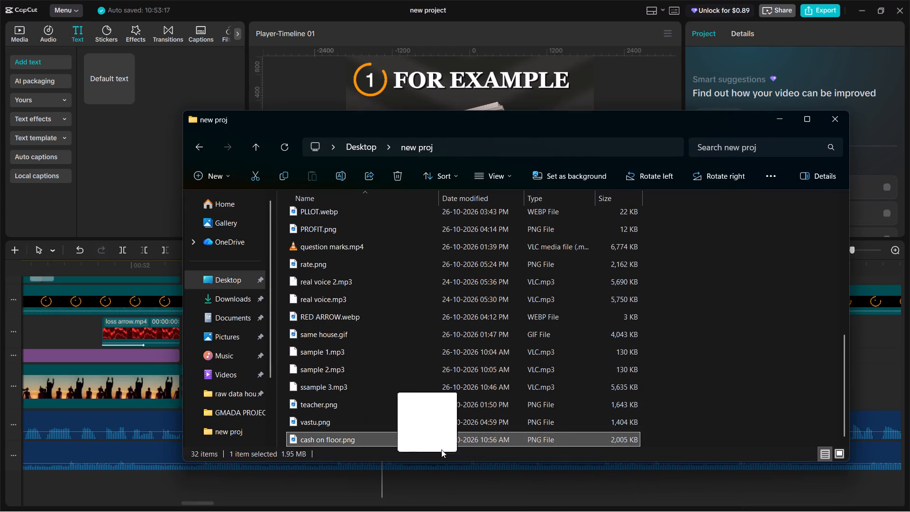
{"action": "left_click_drag", "start_coordinate": [441, 449], "coordinate": [391, 352]}
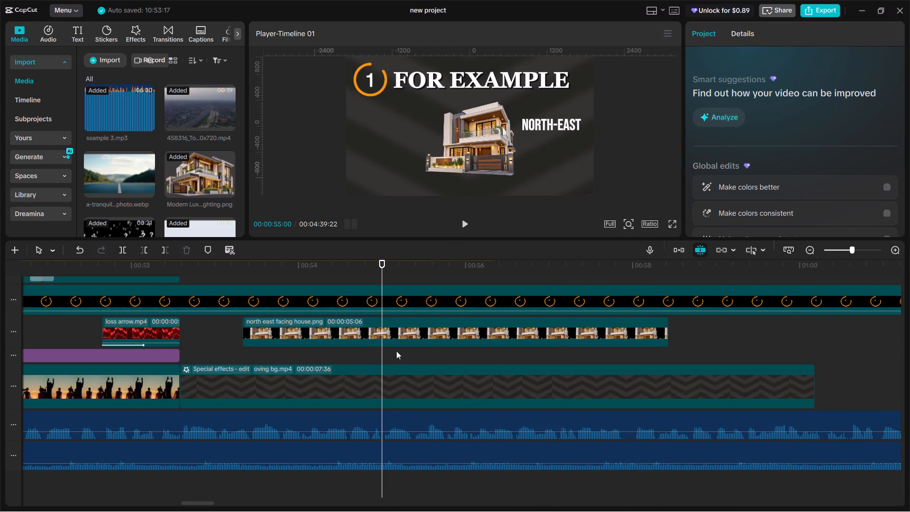
Replay the section from about 00:00:54 to 00:00:56 against the narration and move the cash clip's start to 00:00:54:52.
{"action": "scroll", "coordinate": [419, 340], "scroll_direction": "up", "scroll_amount": 6}
{"action": "key", "text": "space"}
{"action": "left_click", "coordinate": [363, 312]}
{"action": "left_click_drag", "start_coordinate": [363, 312], "coordinate": [382, 323]}
{"action": "key", "text": "space"}
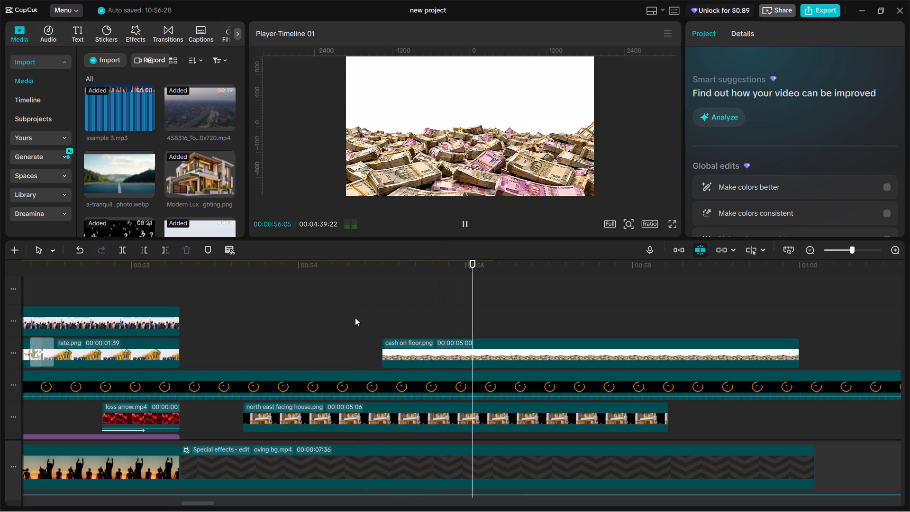
{"action": "left_click", "coordinate": [352, 318]}
{"action": "left_click_drag", "start_coordinate": [352, 319], "coordinate": [369, 331]}
{"action": "scroll", "coordinate": [415, 348], "scroll_direction": "down", "scroll_amount": 2}
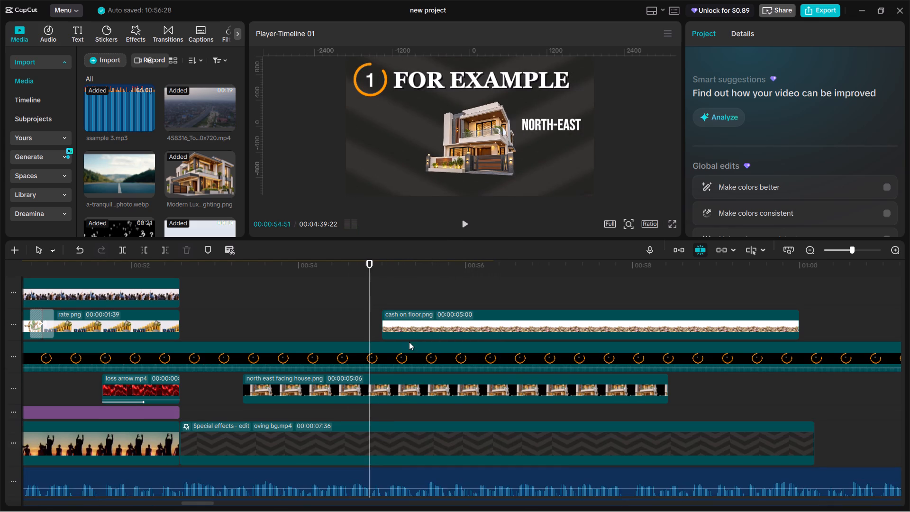
{"action": "scroll", "coordinate": [406, 341], "scroll_direction": "down", "scroll_amount": 4}
{"action": "key", "text": "space"}
{"action": "key", "text": "space"}
{"action": "scroll", "coordinate": [373, 311], "scroll_direction": "up", "scroll_amount": 3}
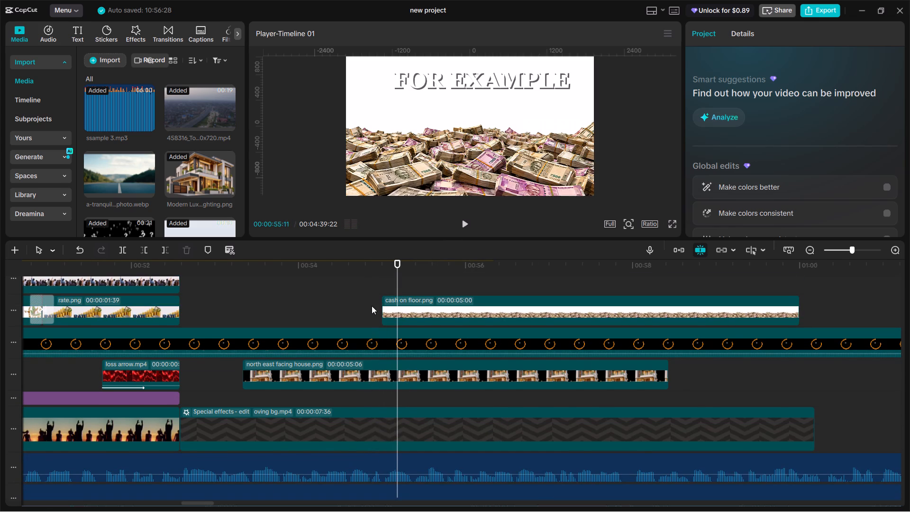
{"action": "double_click", "coordinate": [369, 297]}
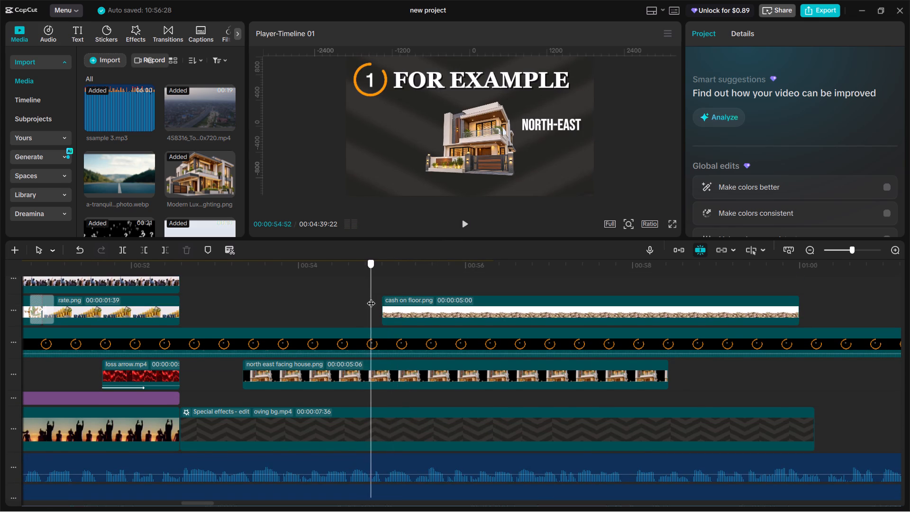
{"action": "left_click_drag", "start_coordinate": [404, 304], "coordinate": [392, 303]}
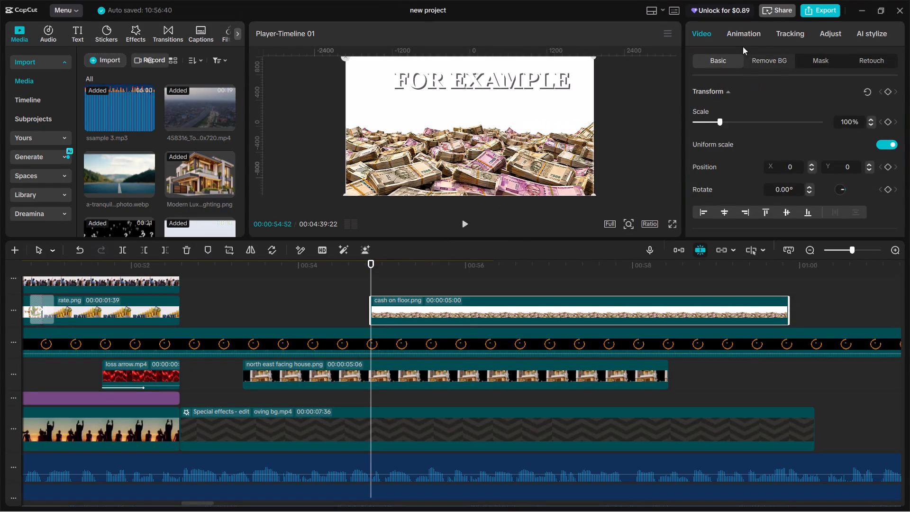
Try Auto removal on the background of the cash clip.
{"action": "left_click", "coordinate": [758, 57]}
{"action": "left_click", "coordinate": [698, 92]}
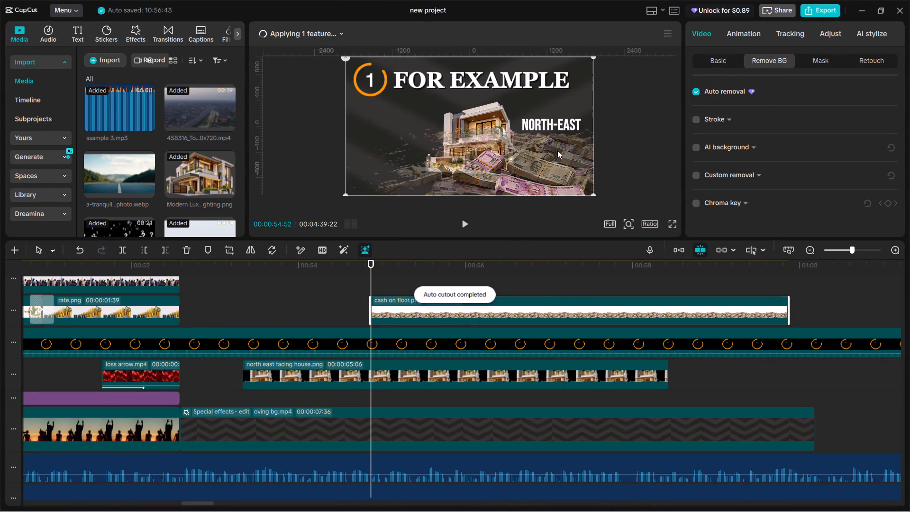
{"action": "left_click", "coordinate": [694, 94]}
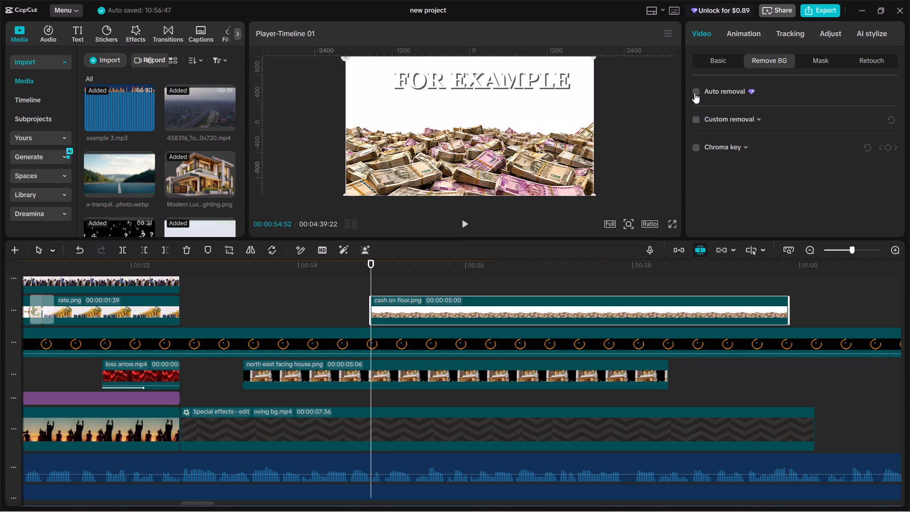
Remove the cash image's background with Chroma key, picking the white area as the key colour.
{"action": "left_click", "coordinate": [696, 146]}
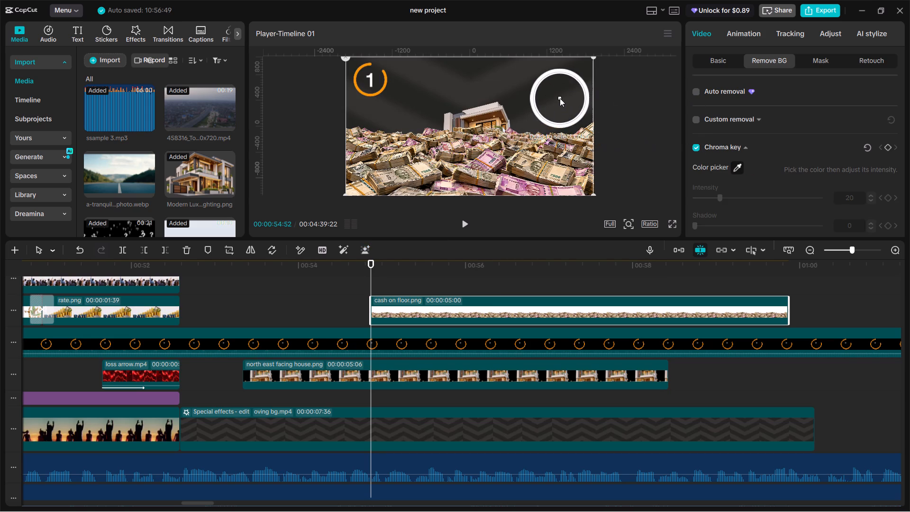
{"action": "left_click", "coordinate": [560, 98]}
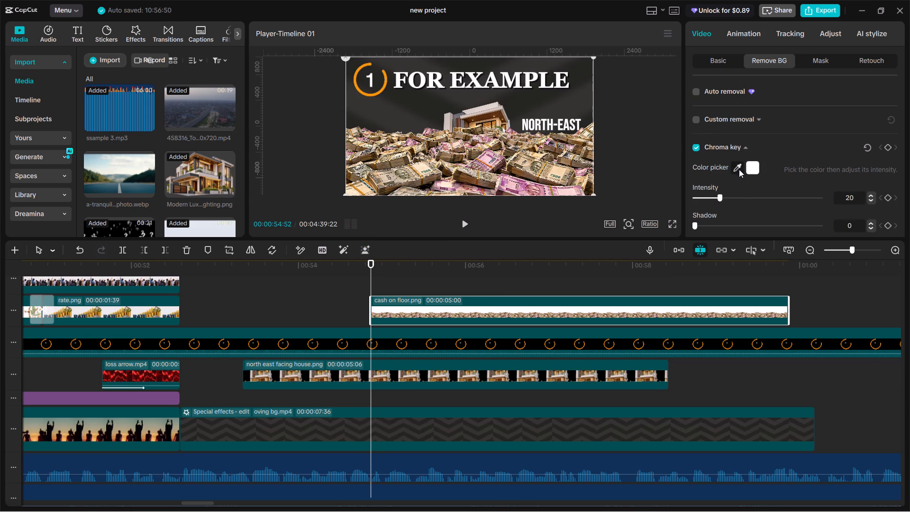
{"action": "scroll", "coordinate": [739, 167], "scroll_direction": "down", "scroll_amount": 3}
{"action": "scroll", "coordinate": [739, 167], "scroll_direction": "up", "scroll_amount": 4}
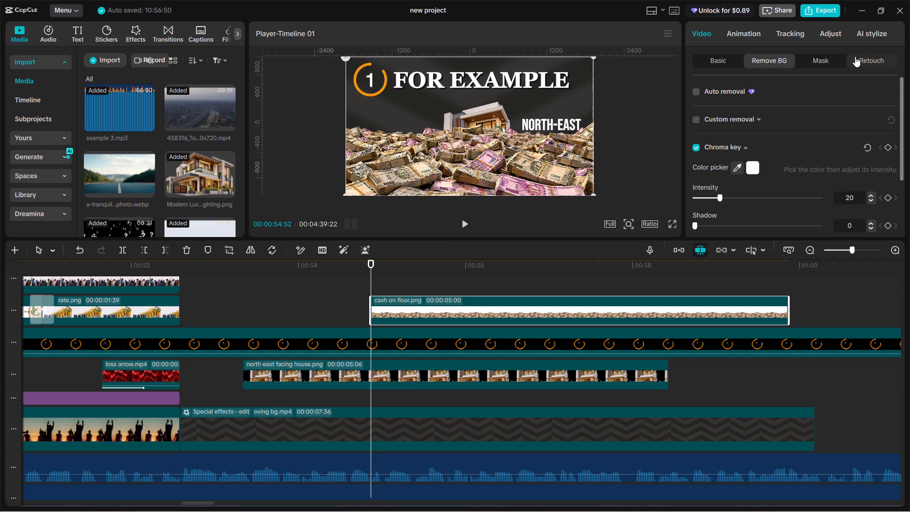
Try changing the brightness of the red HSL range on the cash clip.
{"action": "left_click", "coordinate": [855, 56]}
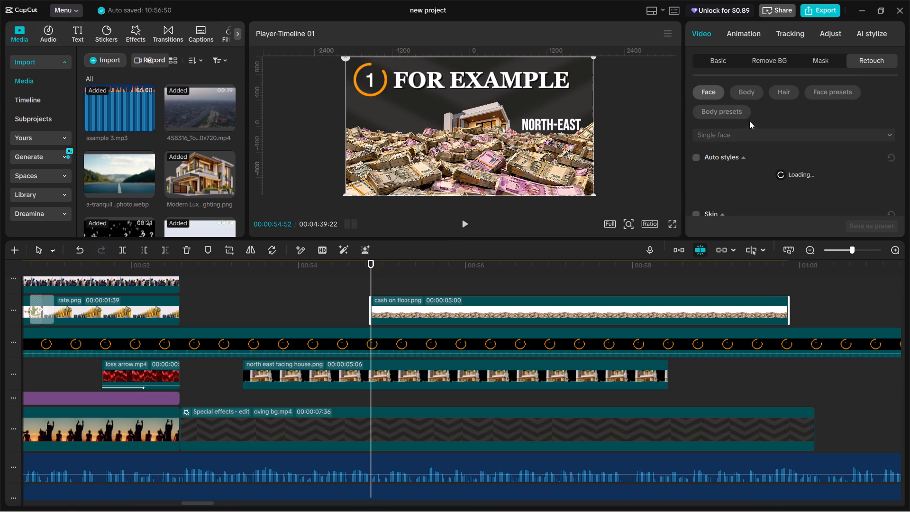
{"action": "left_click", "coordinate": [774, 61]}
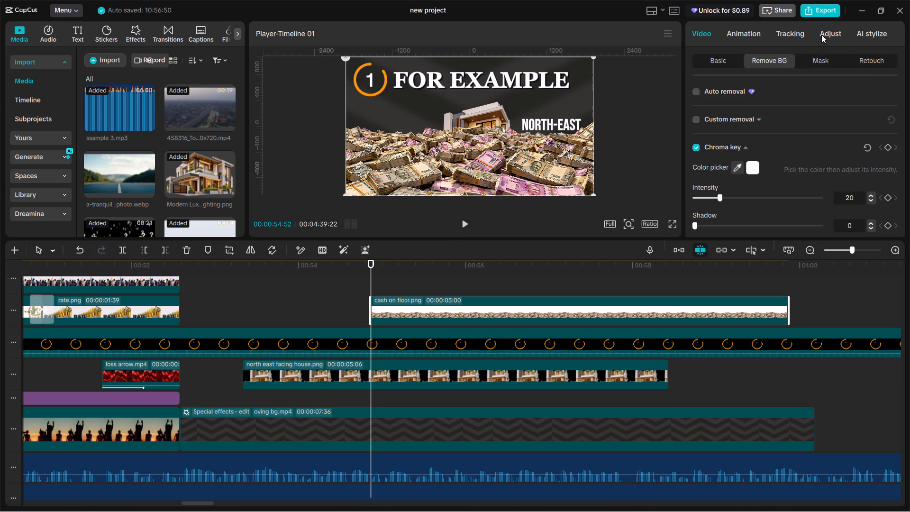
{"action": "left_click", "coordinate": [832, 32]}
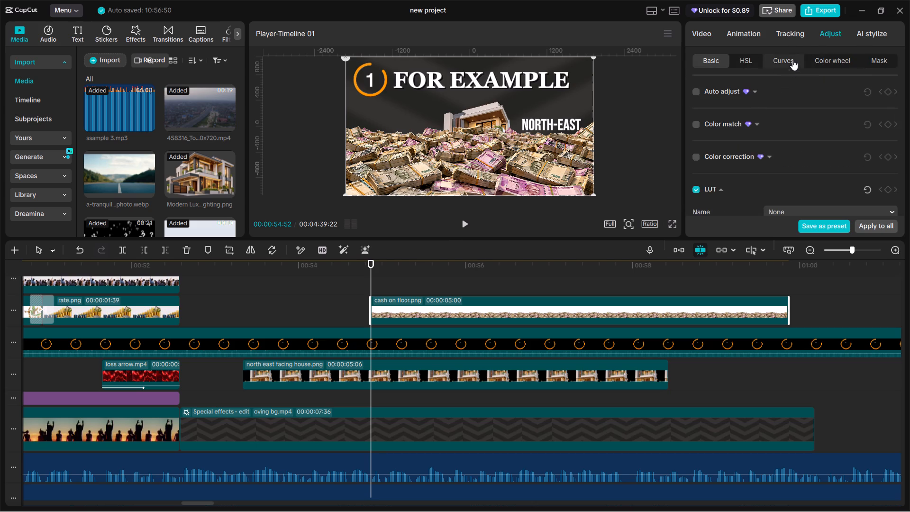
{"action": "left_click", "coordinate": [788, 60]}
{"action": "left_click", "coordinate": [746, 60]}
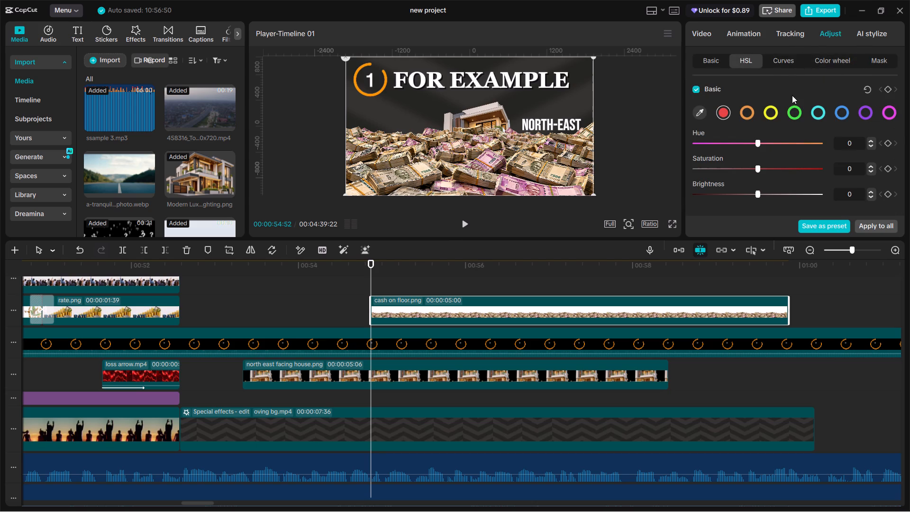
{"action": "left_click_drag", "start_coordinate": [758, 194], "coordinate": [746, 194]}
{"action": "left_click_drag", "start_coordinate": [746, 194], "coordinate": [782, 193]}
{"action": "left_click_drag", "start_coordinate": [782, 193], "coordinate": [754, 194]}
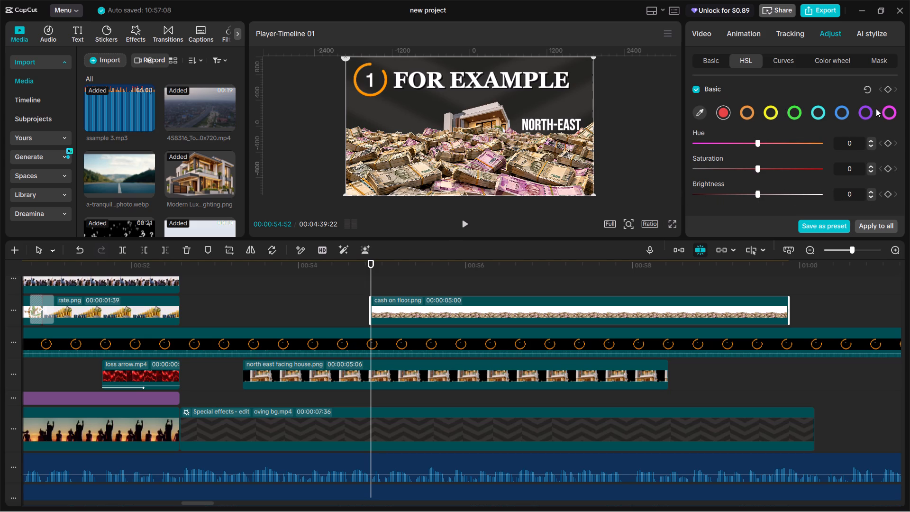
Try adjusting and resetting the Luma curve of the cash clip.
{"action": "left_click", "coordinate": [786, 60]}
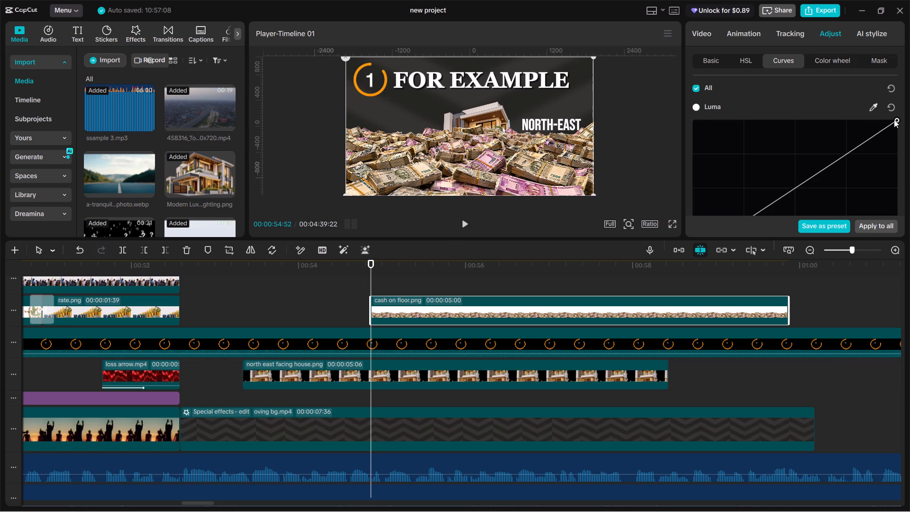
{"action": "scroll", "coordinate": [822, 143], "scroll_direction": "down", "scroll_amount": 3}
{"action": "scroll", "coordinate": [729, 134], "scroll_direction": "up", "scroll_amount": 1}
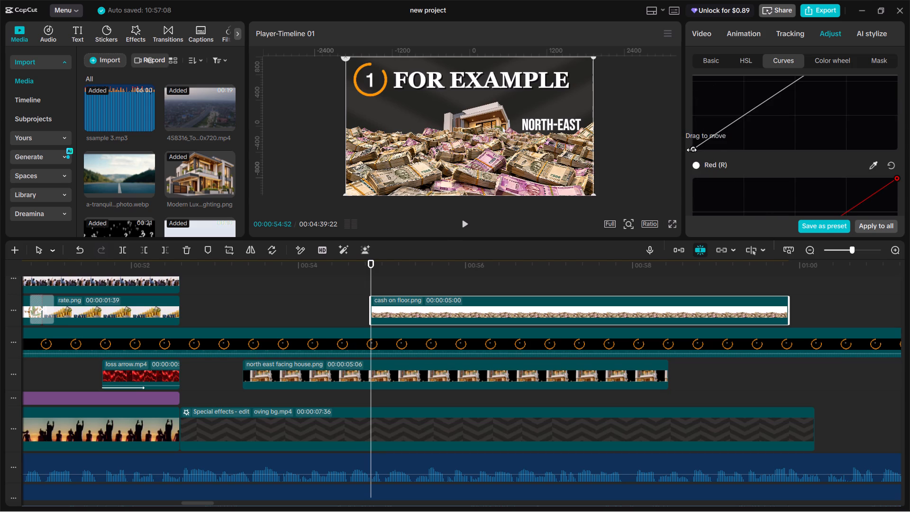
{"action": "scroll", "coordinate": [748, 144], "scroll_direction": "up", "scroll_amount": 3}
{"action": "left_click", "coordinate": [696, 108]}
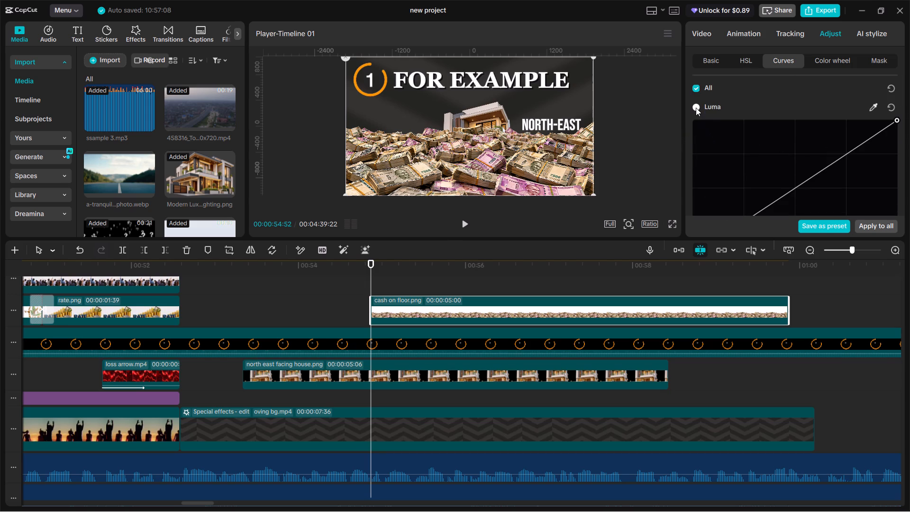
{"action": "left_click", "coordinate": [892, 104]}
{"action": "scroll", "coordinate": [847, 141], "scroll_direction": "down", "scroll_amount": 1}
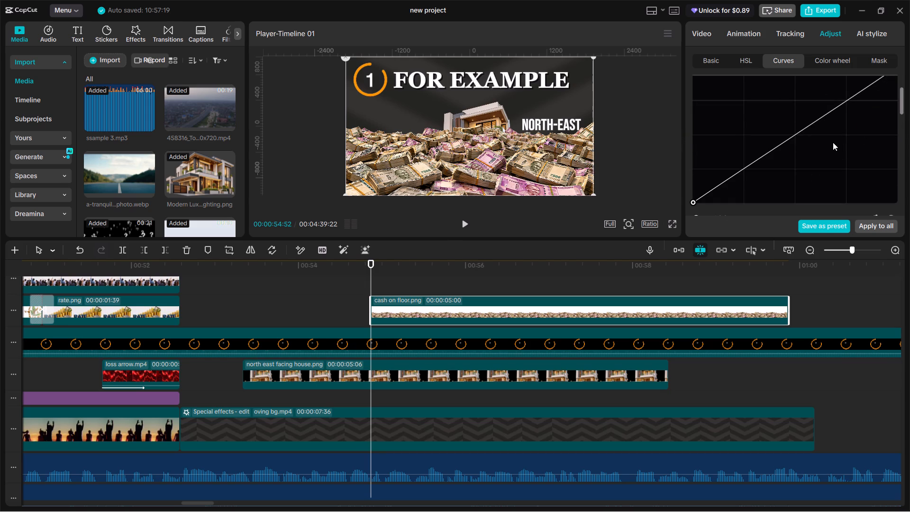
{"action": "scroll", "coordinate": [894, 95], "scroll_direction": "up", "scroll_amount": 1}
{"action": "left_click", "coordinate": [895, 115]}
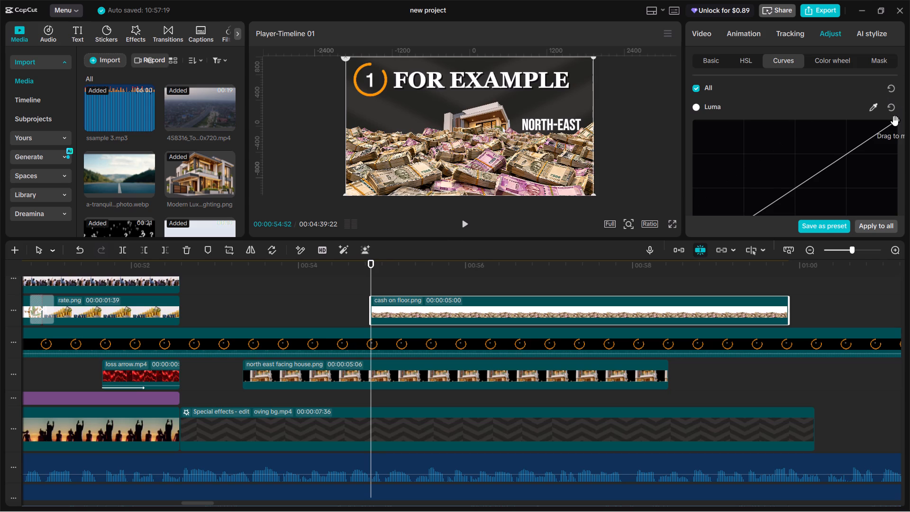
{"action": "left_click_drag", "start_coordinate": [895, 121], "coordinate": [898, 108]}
Set the red HSL range of the cash clip to hue -70, saturation -100 and brightness -100.
{"action": "left_click", "coordinate": [711, 55]}
{"action": "left_click", "coordinate": [753, 54]}
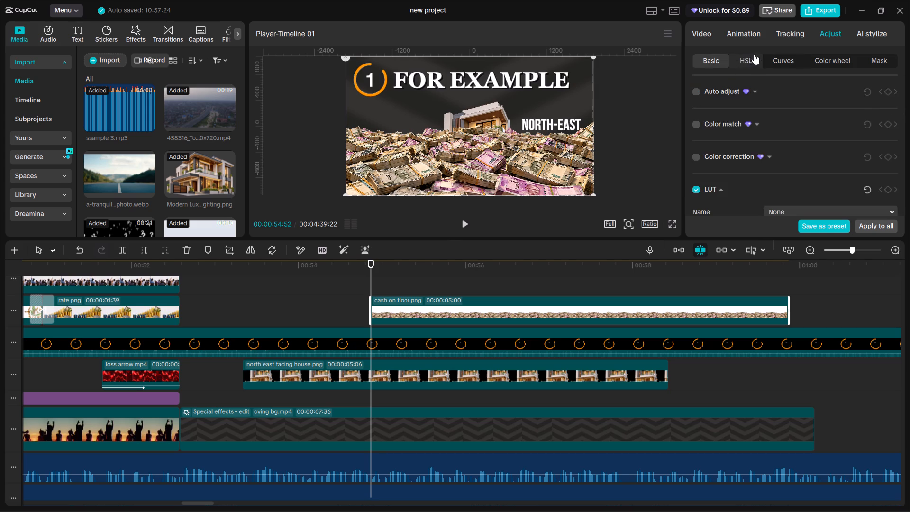
{"action": "left_click", "coordinate": [809, 55]}
{"action": "left_click", "coordinate": [745, 65]}
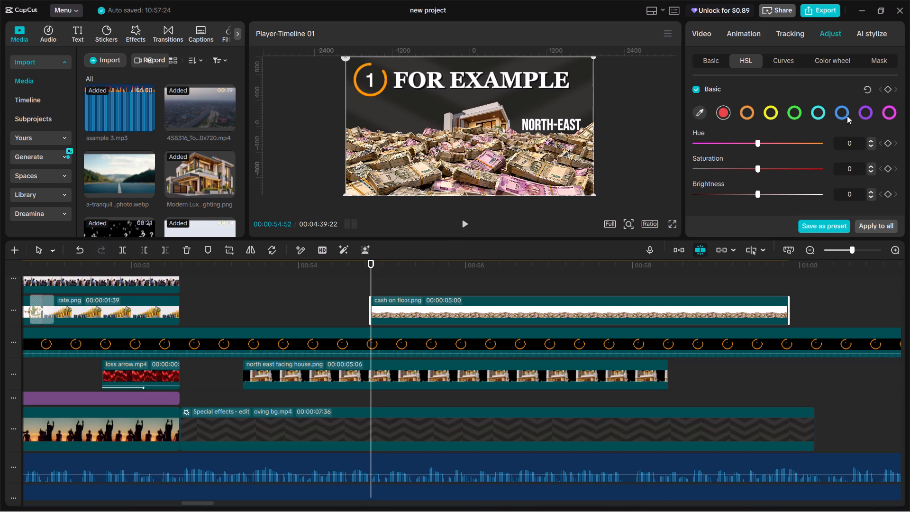
{"action": "left_click", "coordinate": [703, 109]}
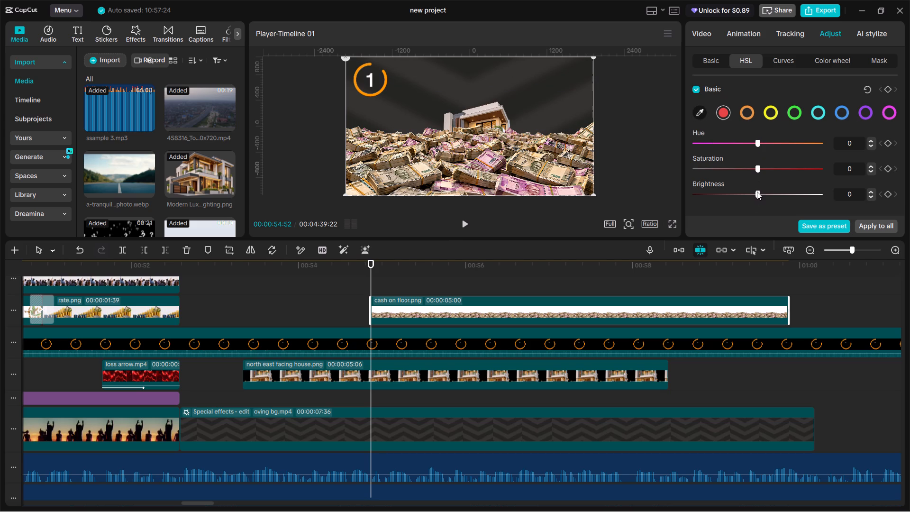
{"action": "left_click_drag", "start_coordinate": [757, 191], "coordinate": [764, 192]}
{"action": "left_click_drag", "start_coordinate": [764, 192], "coordinate": [790, 197]}
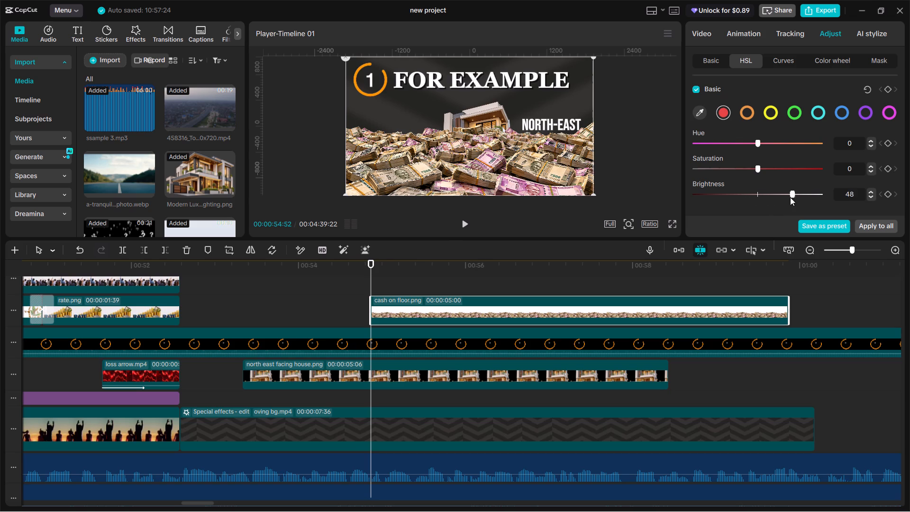
{"action": "left_click_drag", "start_coordinate": [790, 197], "coordinate": [833, 198]}
{"action": "left_click_drag", "start_coordinate": [833, 198], "coordinate": [689, 196]}
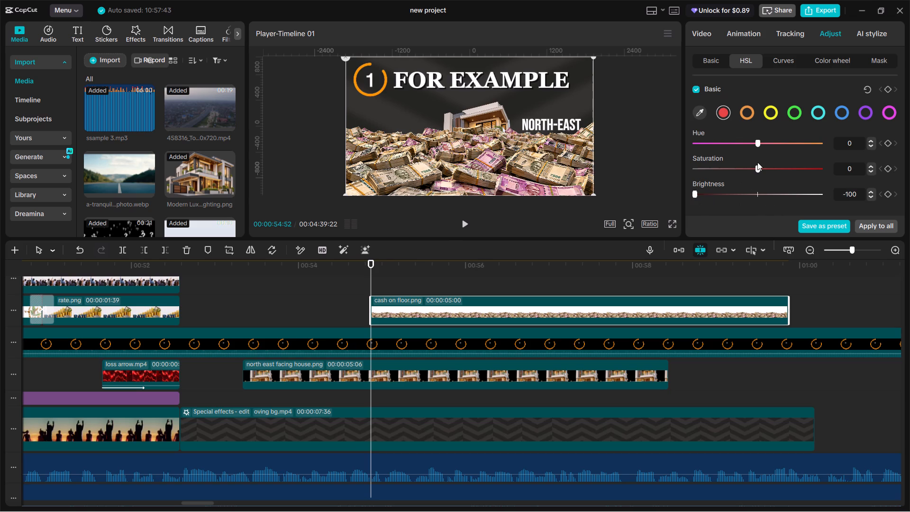
{"action": "left_click_drag", "start_coordinate": [754, 169], "coordinate": [671, 168]}
{"action": "left_click_drag", "start_coordinate": [755, 139], "coordinate": [755, 139]}
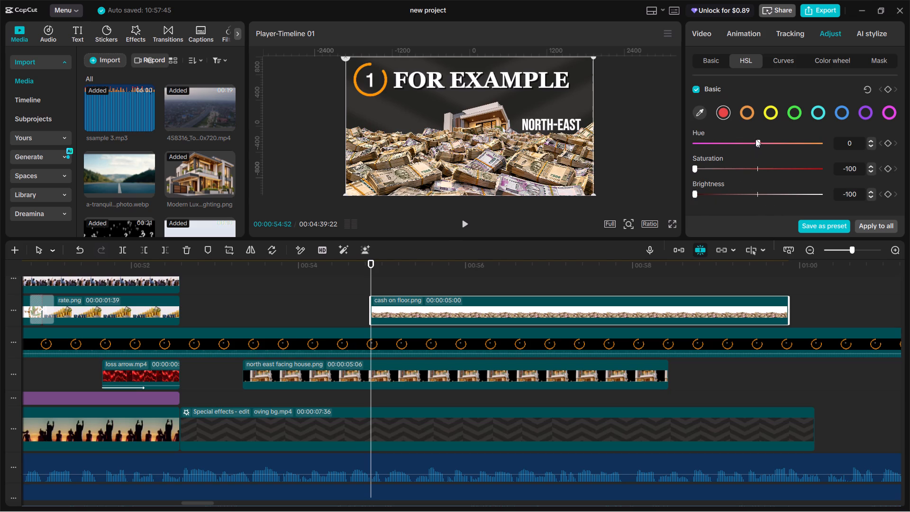
{"action": "left_click_drag", "start_coordinate": [755, 139], "coordinate": [770, 145]}
{"action": "left_click_drag", "start_coordinate": [770, 145], "coordinate": [711, 149]}
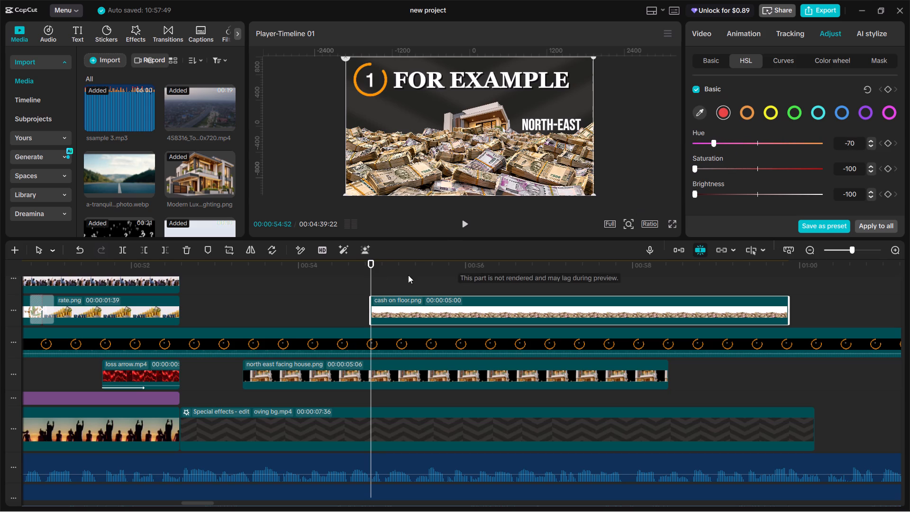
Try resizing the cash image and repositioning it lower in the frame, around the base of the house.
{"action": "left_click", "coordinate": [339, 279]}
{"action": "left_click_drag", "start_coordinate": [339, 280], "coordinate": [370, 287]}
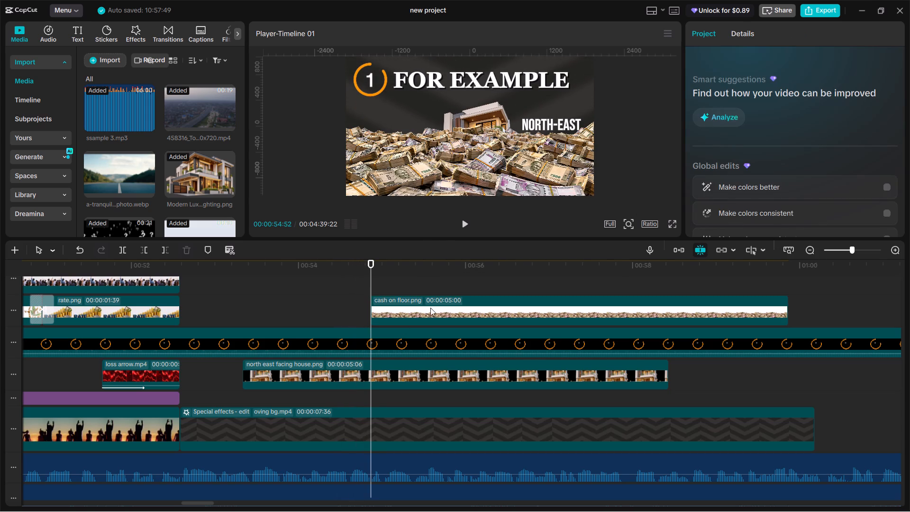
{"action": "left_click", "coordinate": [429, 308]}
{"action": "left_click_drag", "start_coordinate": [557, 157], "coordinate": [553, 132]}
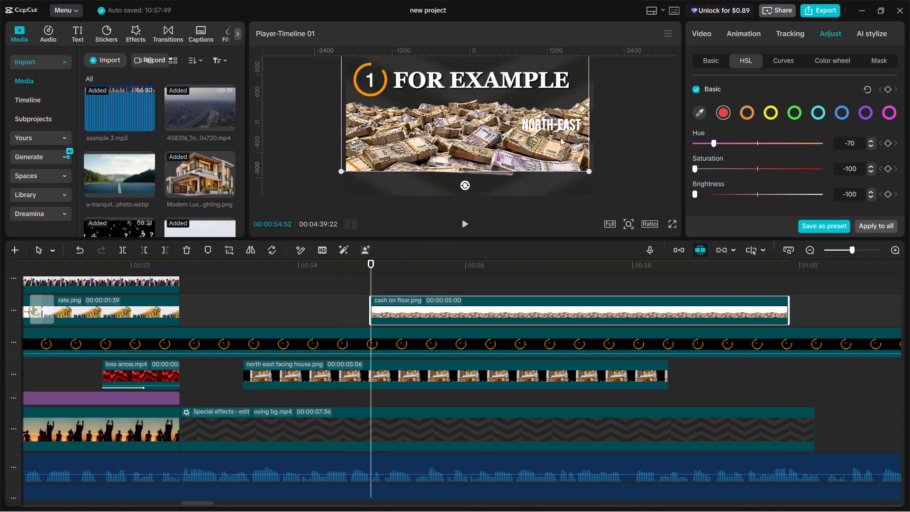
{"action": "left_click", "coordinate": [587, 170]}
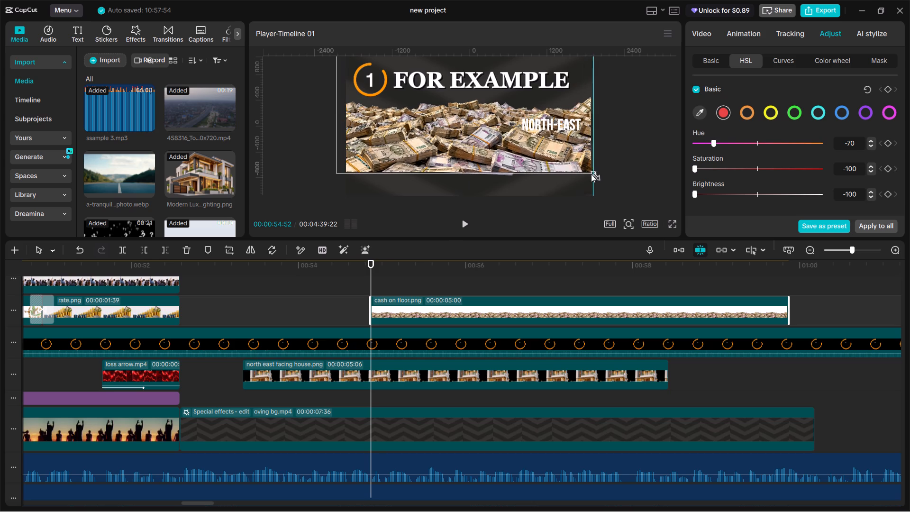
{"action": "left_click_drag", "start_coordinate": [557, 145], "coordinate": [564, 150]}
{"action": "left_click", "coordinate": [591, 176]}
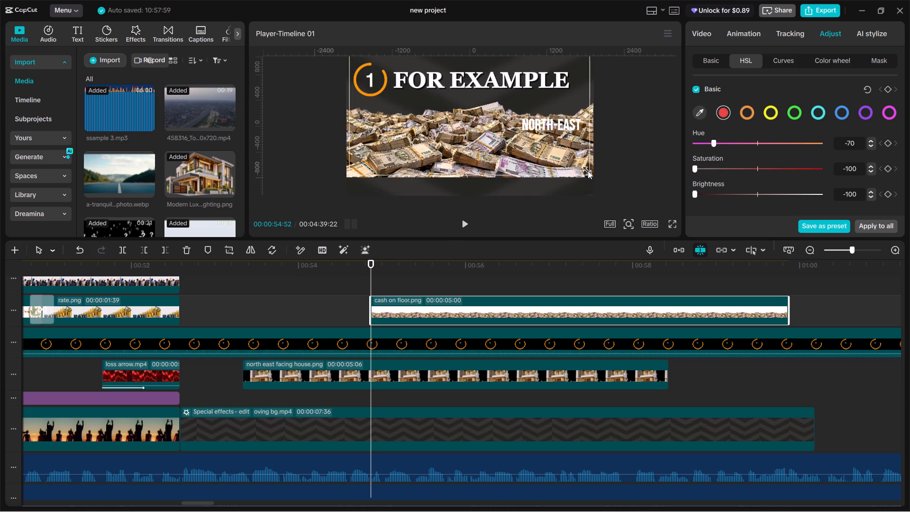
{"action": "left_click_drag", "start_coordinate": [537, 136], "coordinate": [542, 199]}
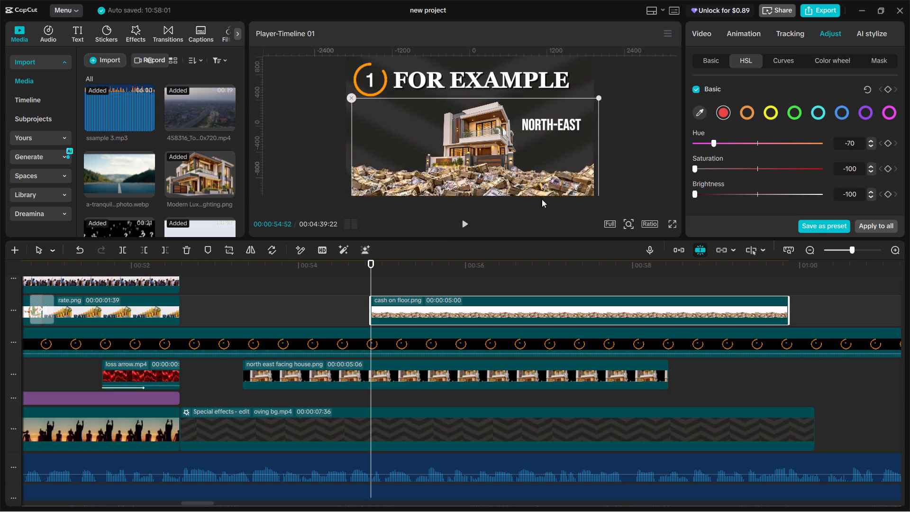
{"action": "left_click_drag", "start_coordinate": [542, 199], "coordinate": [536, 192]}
Move the cash clip onto its own track directly beneath the north-east facing house clip, keeping its start time.
{"action": "left_click_drag", "start_coordinate": [447, 311], "coordinate": [443, 388]}
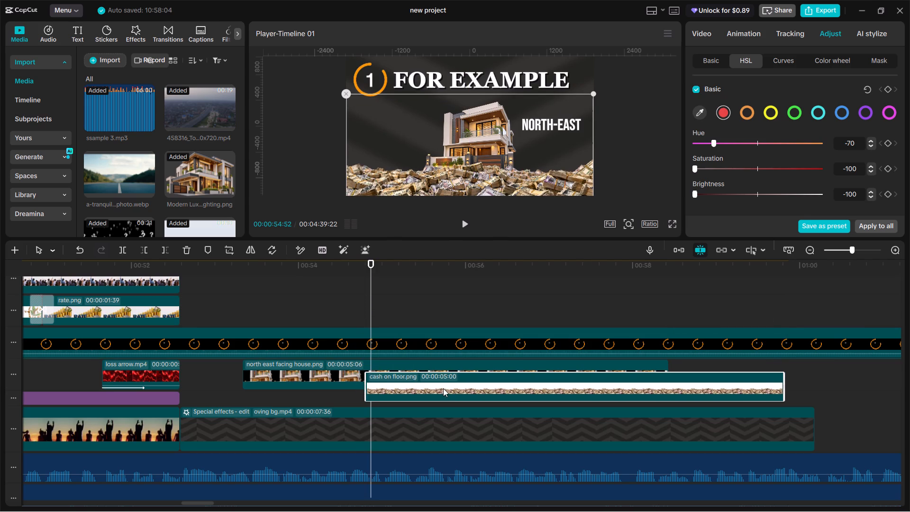
{"action": "left_click_drag", "start_coordinate": [443, 388], "coordinate": [446, 394]}
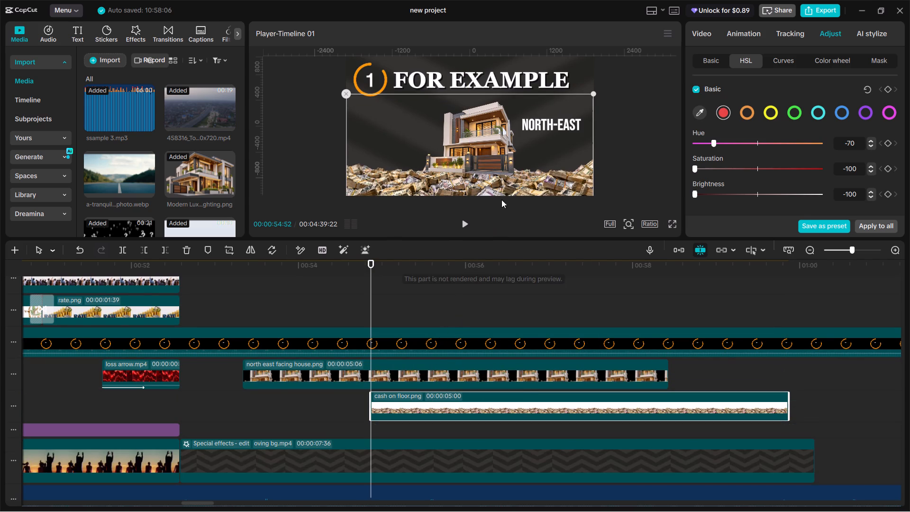
Move the cash image straight down out of the visible frame, to about X 0, Y -1249.
{"action": "left_click_drag", "start_coordinate": [507, 178], "coordinate": [510, 187]}
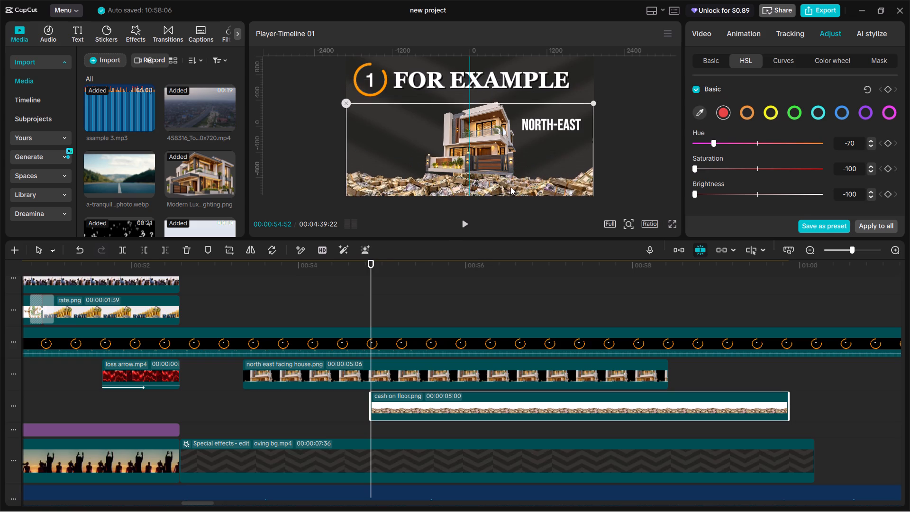
{"action": "left_click_drag", "start_coordinate": [510, 187], "coordinate": [510, 181]}
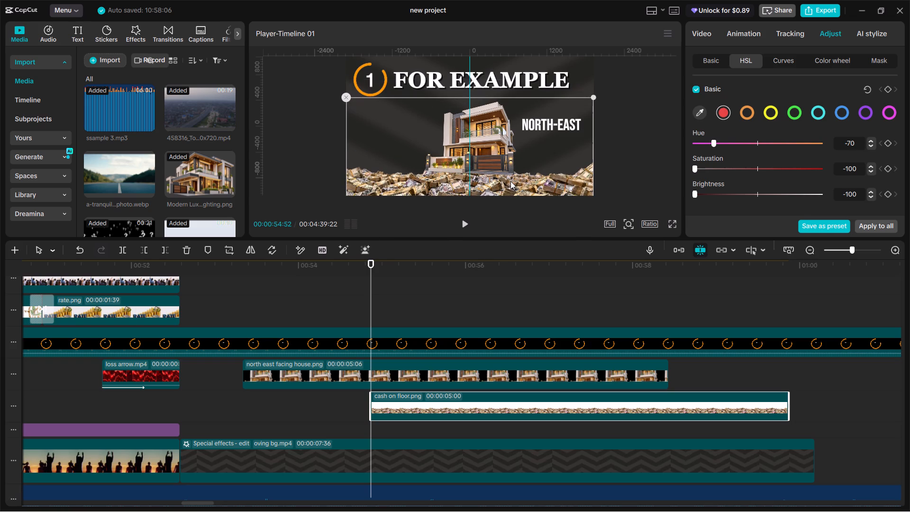
{"action": "left_click_drag", "start_coordinate": [510, 181], "coordinate": [510, 174]}
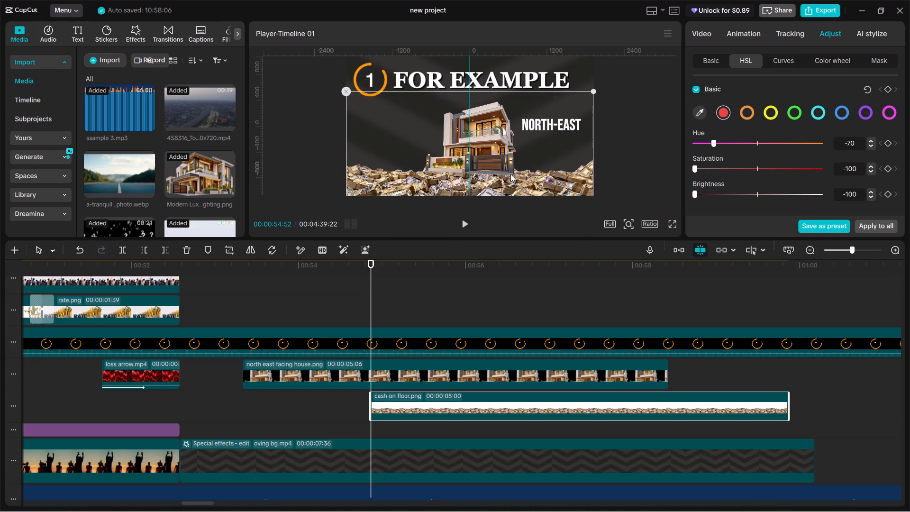
{"action": "left_click_drag", "start_coordinate": [510, 174], "coordinate": [505, 152]}
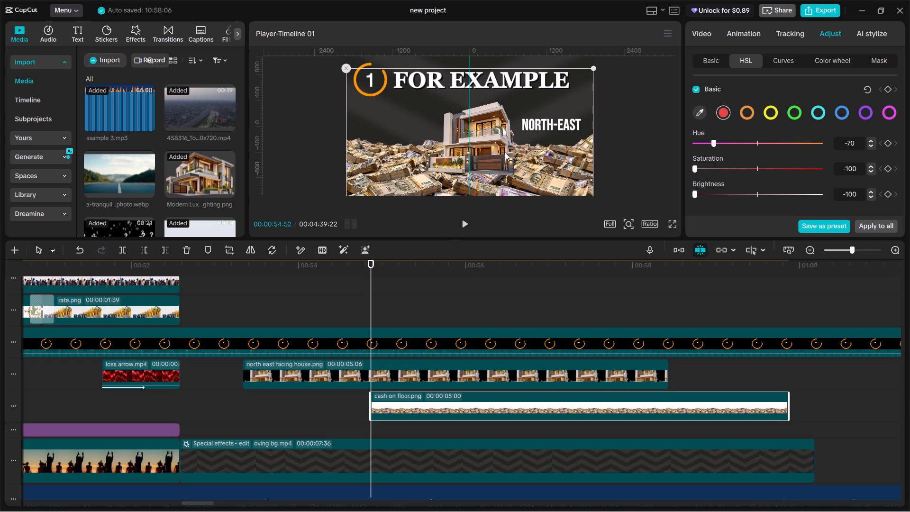
{"action": "left_click_drag", "start_coordinate": [505, 152], "coordinate": [505, 189]}
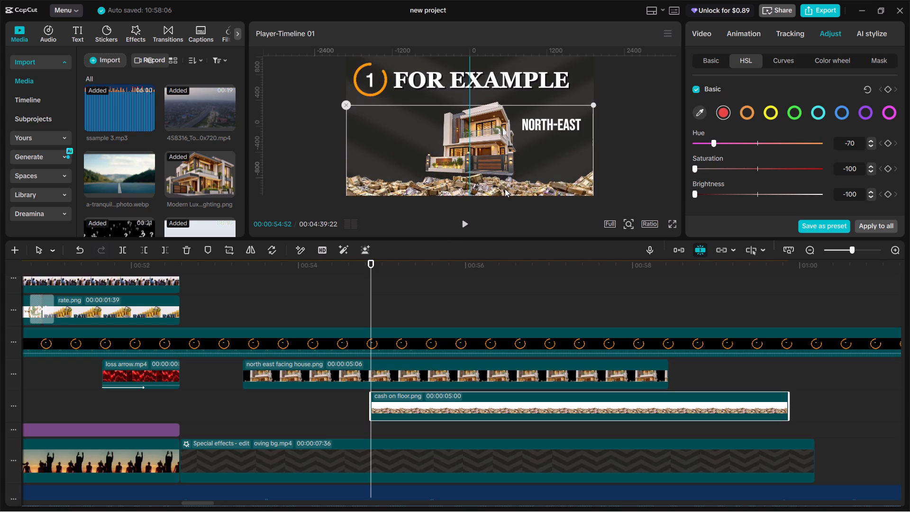
{"action": "left_click_drag", "start_coordinate": [505, 189], "coordinate": [507, 158]}
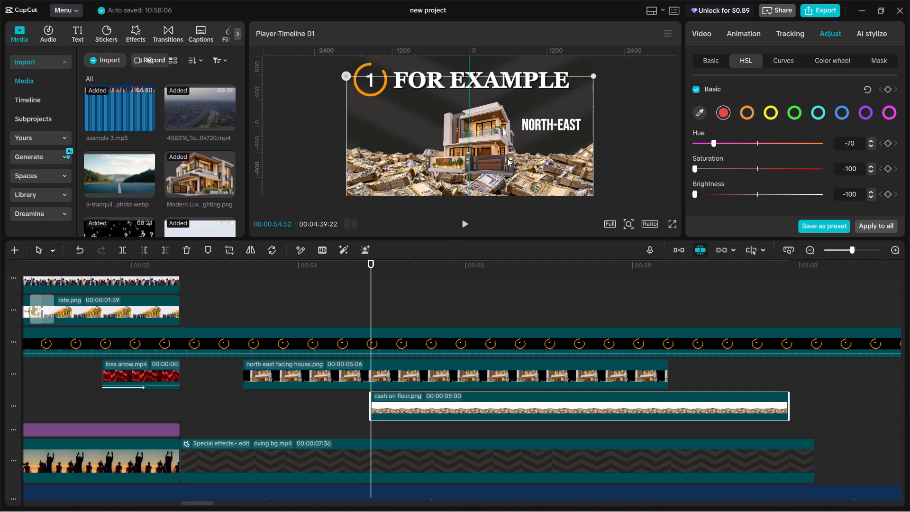
{"action": "left_click_drag", "start_coordinate": [507, 158], "coordinate": [505, 183]}
{"action": "left_click_drag", "start_coordinate": [504, 163], "coordinate": [504, 178]}
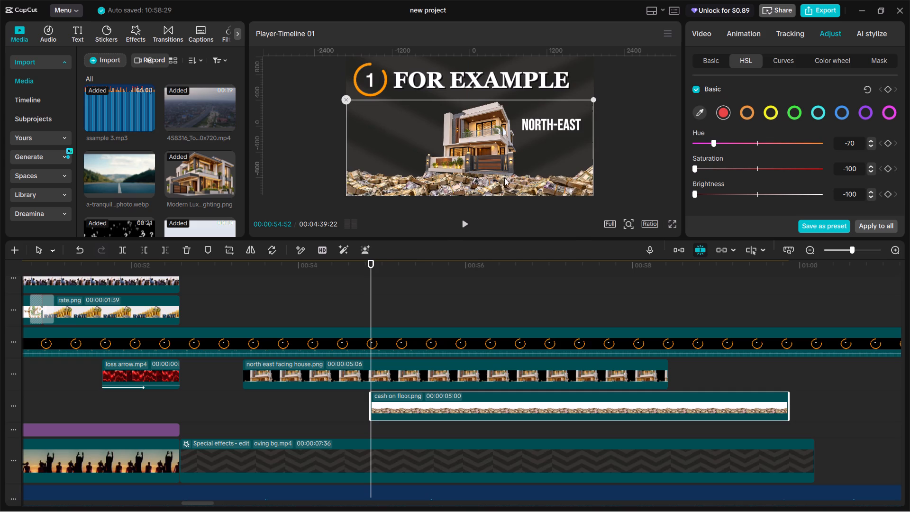
{"action": "left_click_drag", "start_coordinate": [504, 178], "coordinate": [502, 200]}
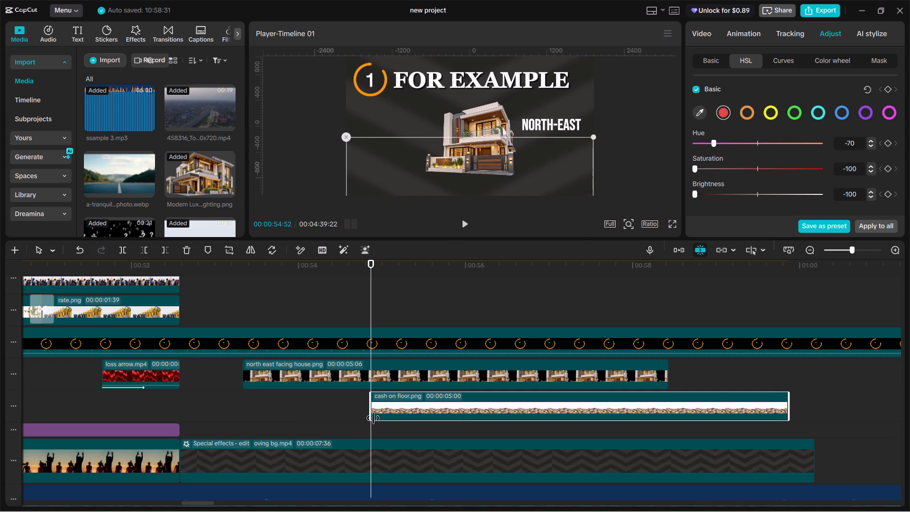
Search the effects for "blur" and apply the Blur video effect to the cash clip.
{"action": "left_click", "coordinate": [134, 36]}
{"action": "left_click", "coordinate": [149, 63]}
{"action": "type", "text": "effects"}
{"action": "key", "text": "ctrl+a"}
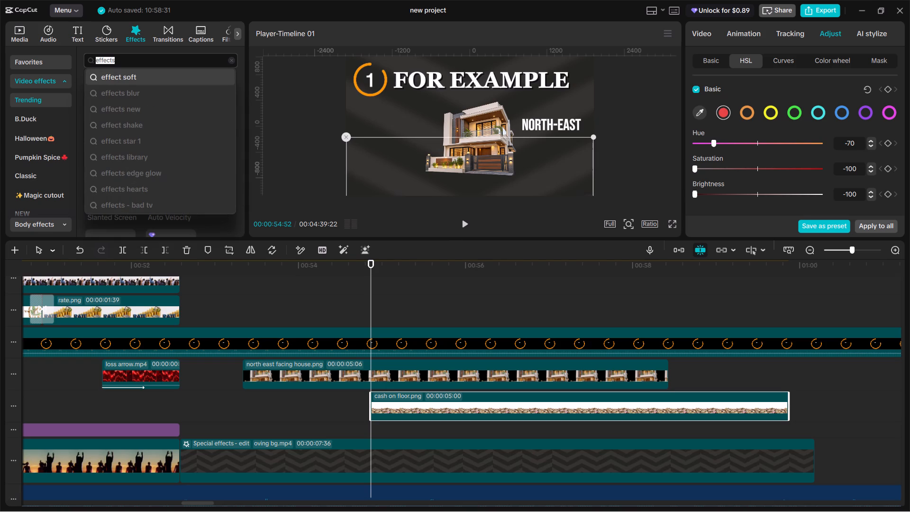
{"action": "key", "text": "v"}
{"action": "key", "text": "BackSpace"}
{"action": "type", "text": "blur"}
{"action": "key", "text": "Return"}
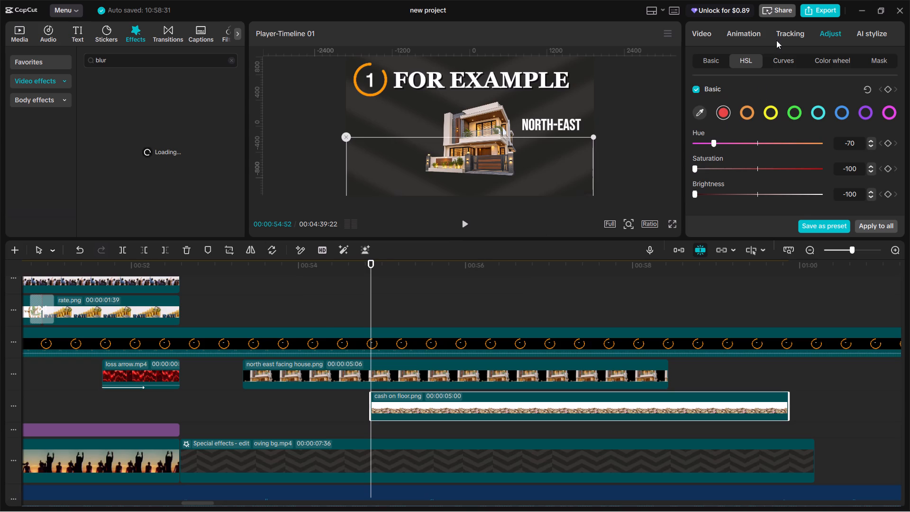
{"action": "left_click", "coordinate": [699, 35]}
{"action": "left_click", "coordinate": [713, 58]}
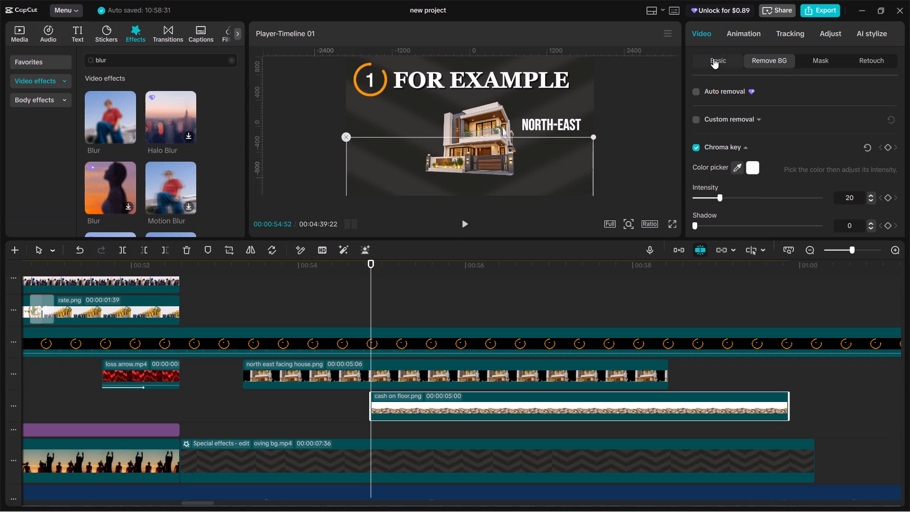
{"action": "left_click_drag", "start_coordinate": [95, 121], "coordinate": [392, 403]}
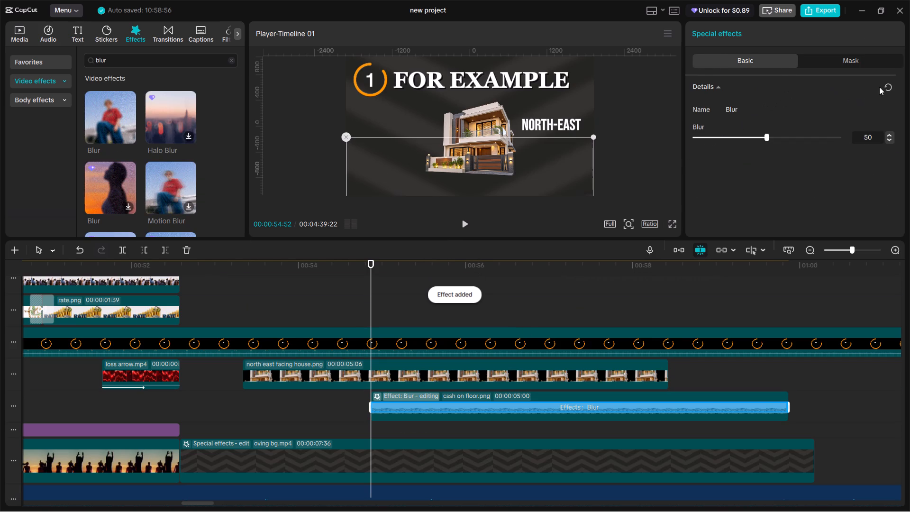
Add a Transform keyframe to the cash clip at its start, 00:00:54:52.
{"action": "left_click", "coordinate": [392, 418]}
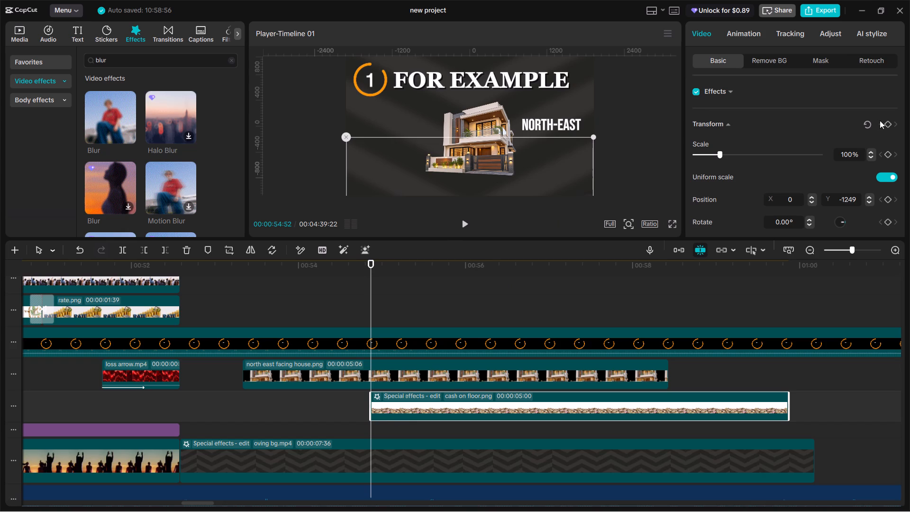
{"action": "left_click", "coordinate": [891, 125]}
At 00:00:55:02, raise the cash image straight up behind the house to about X 0, Y -129.
{"action": "key", "text": "space"}
{"action": "key", "text": "space"}
{"action": "scroll", "coordinate": [447, 289], "scroll_direction": "down", "scroll_amount": 10}
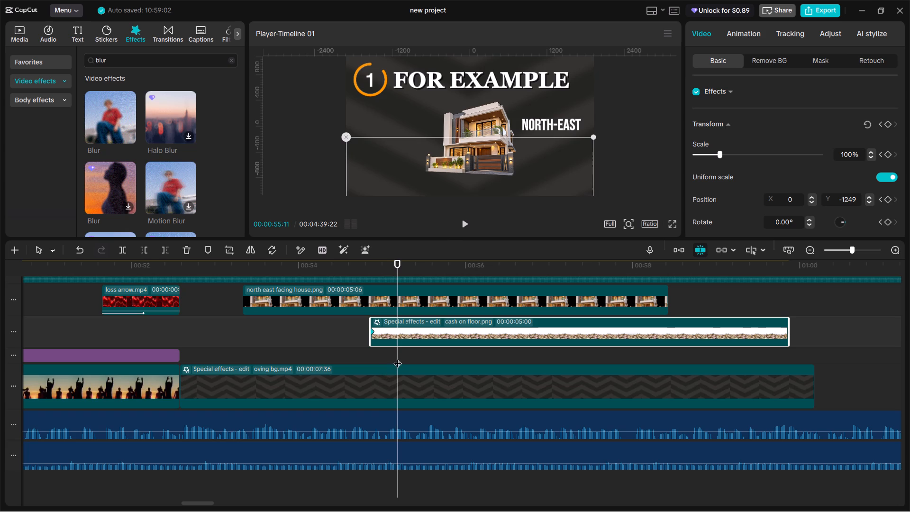
{"action": "left_click_drag", "start_coordinate": [398, 356], "coordinate": [385, 357]}
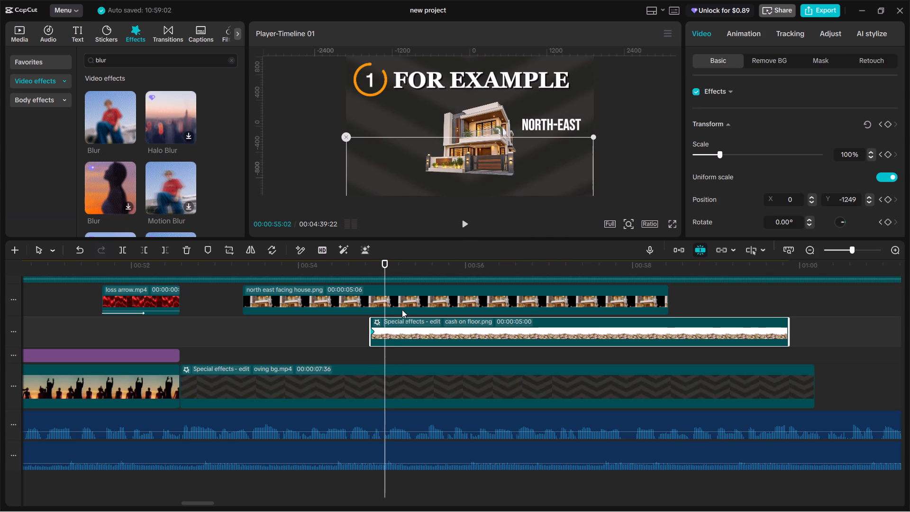
{"action": "left_click_drag", "start_coordinate": [520, 172], "coordinate": [518, 94]}
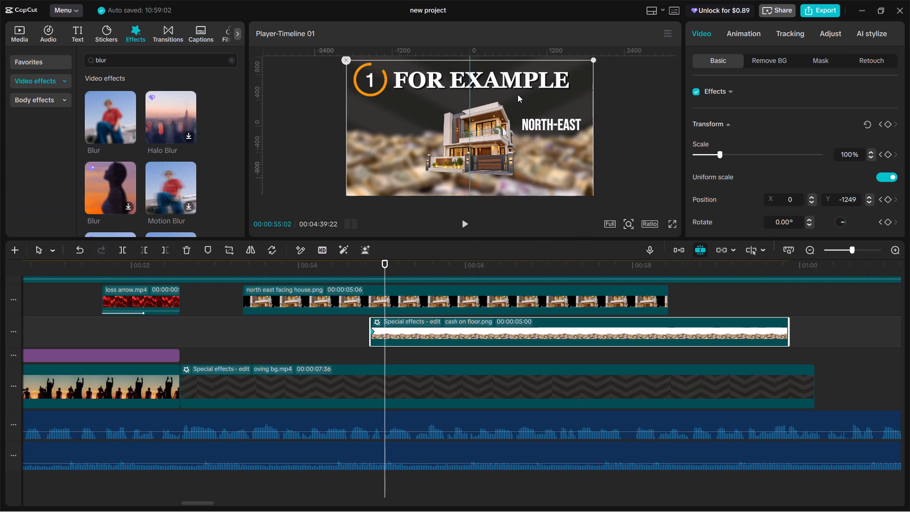
{"action": "left_click_drag", "start_coordinate": [518, 94], "coordinate": [519, 98]}
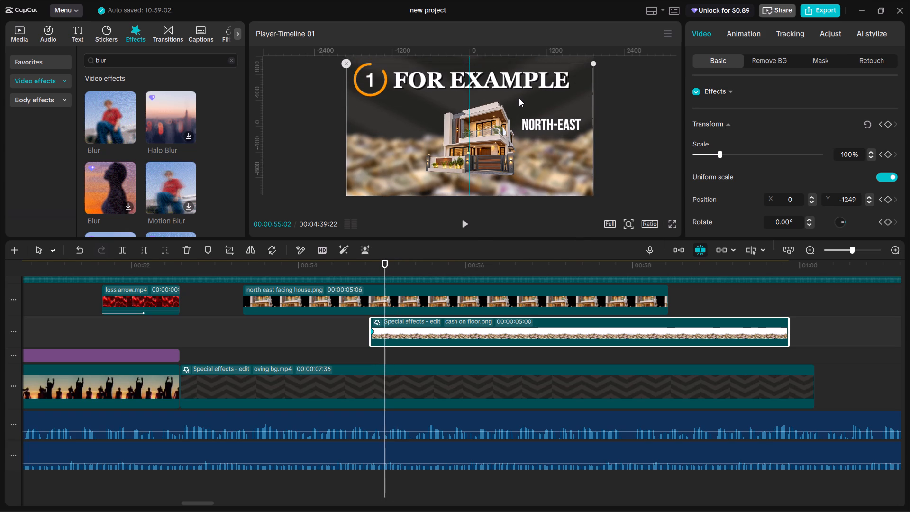
{"action": "left_click_drag", "start_coordinate": [519, 98], "coordinate": [522, 99]}
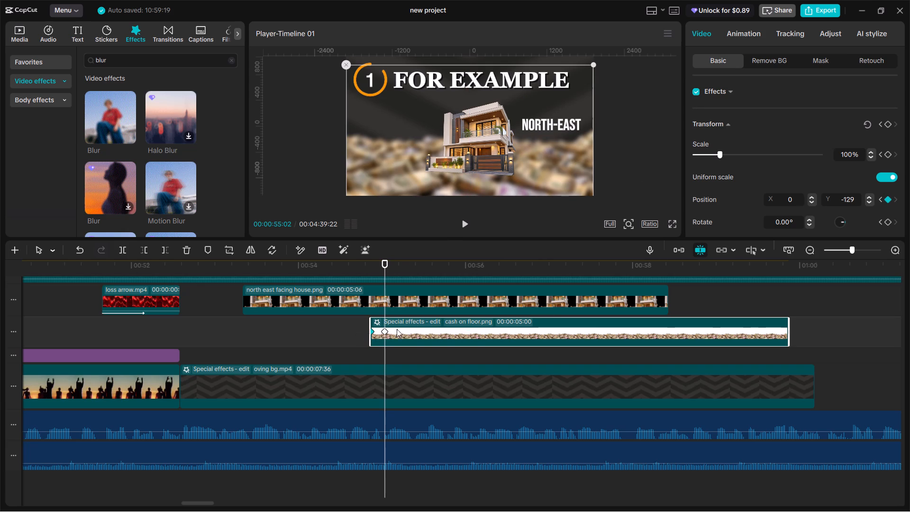
Apply the Easing preset to the cash clip's keyframe at 00:00:55:02.
{"action": "right_click", "coordinate": [385, 332]}
{"action": "left_click", "coordinate": [426, 371]}
Show the variable speed animation graph for the cash clip.
{"action": "right_click", "coordinate": [384, 331]}
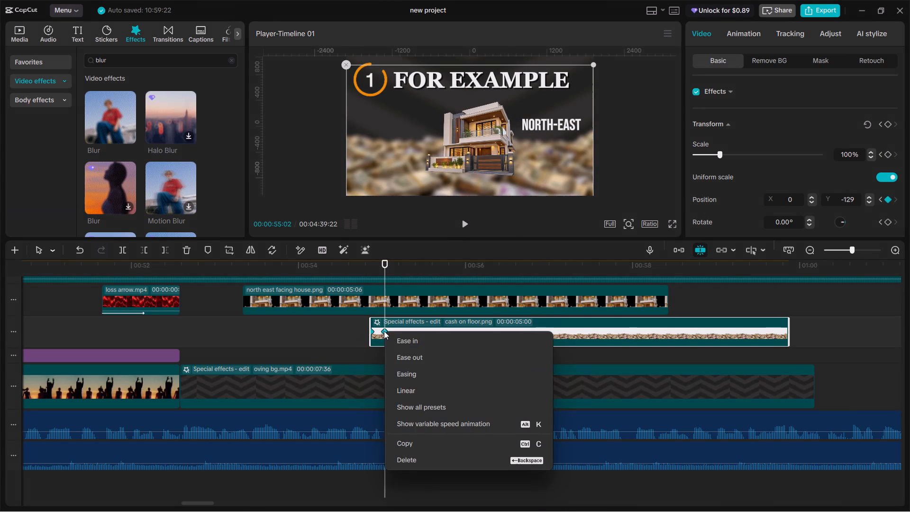
{"action": "left_click", "coordinate": [384, 331]}
{"action": "left_click", "coordinate": [384, 331]}
{"action": "left_click", "coordinate": [494, 427]}
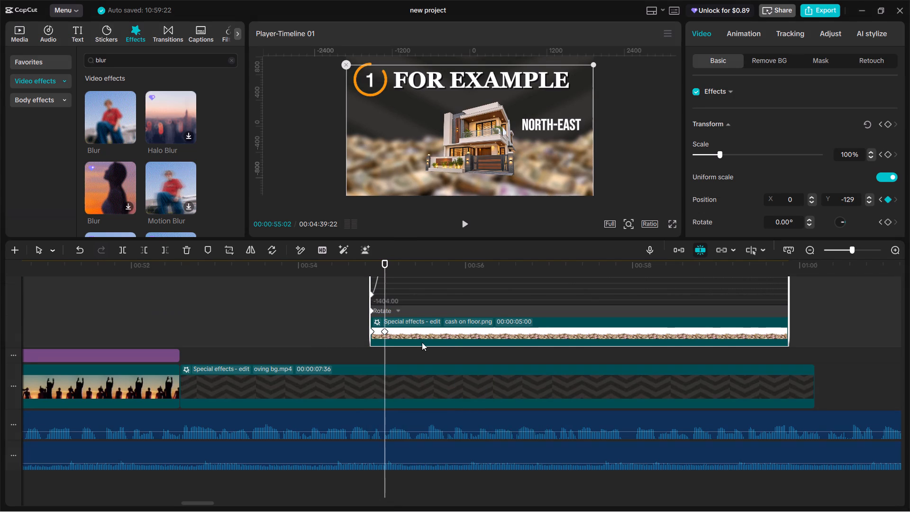
{"action": "scroll", "coordinate": [421, 343], "scroll_direction": "up", "scroll_amount": 4}
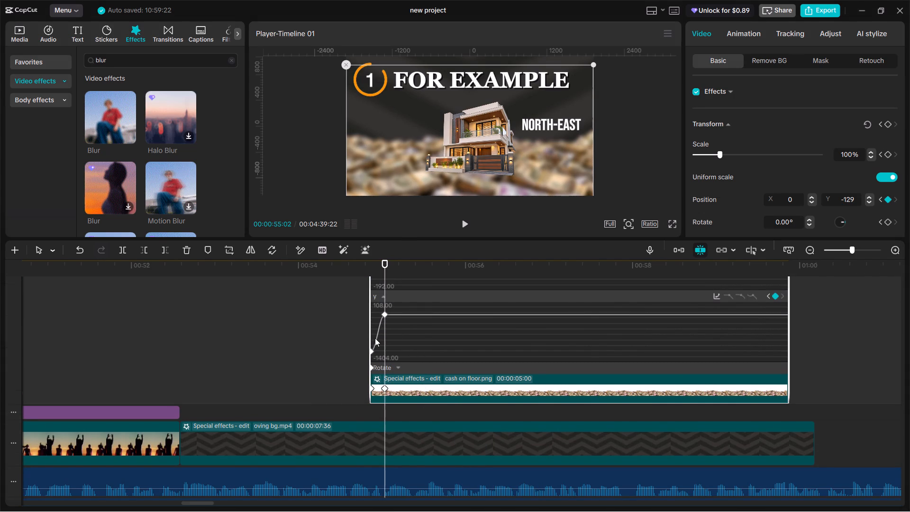
Adjust the start keyframe's curve handle on the cash clip's Y position graph and play back the rise.
{"action": "left_click", "coordinate": [373, 350]}
{"action": "left_click", "coordinate": [372, 349]}
{"action": "left_click", "coordinate": [372, 351]}
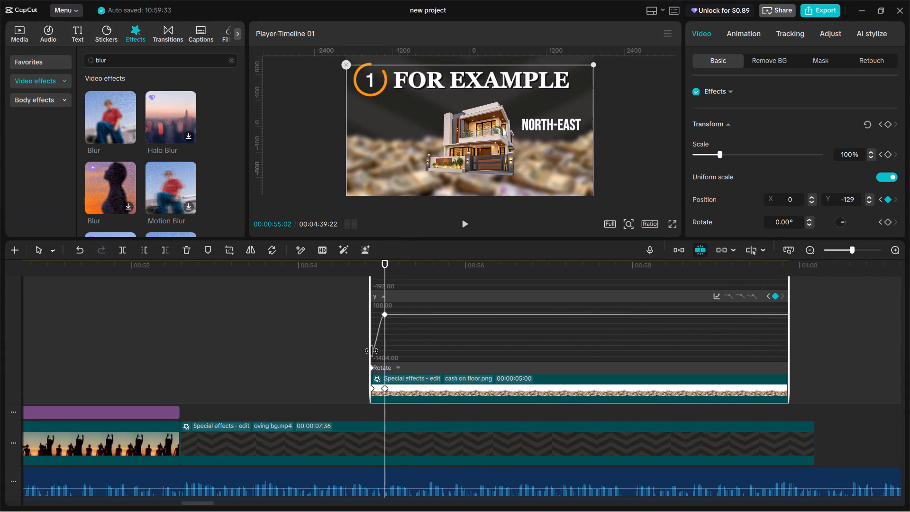
{"action": "left_click", "coordinate": [371, 352]}
{"action": "left_click", "coordinate": [384, 314]}
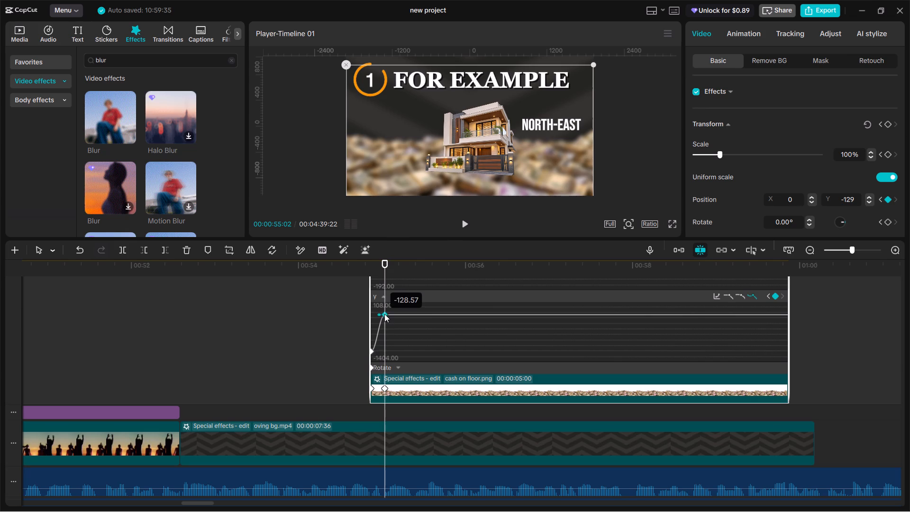
{"action": "left_click", "coordinate": [373, 348]}
{"action": "scroll", "coordinate": [383, 347], "scroll_direction": "up", "scroll_amount": 6}
{"action": "scroll", "coordinate": [390, 398], "scroll_direction": "down", "scroll_amount": 4}
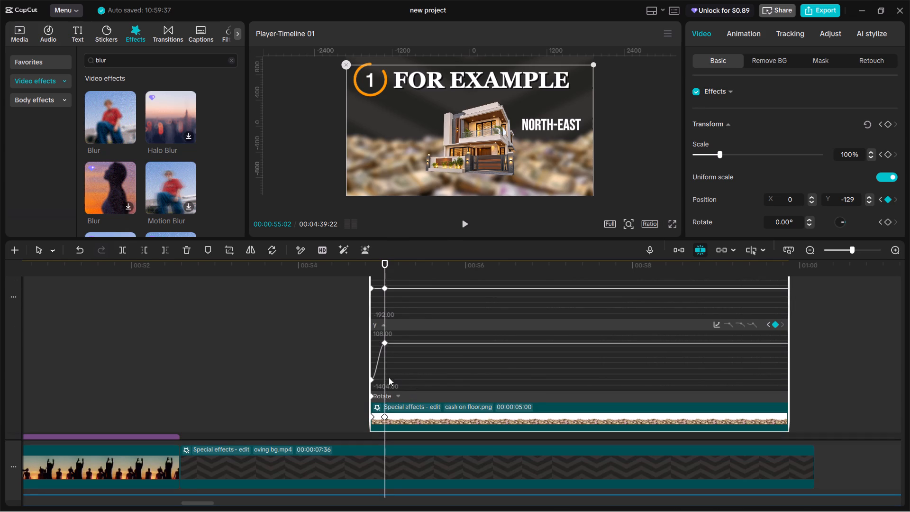
{"action": "left_click", "coordinate": [372, 380]}
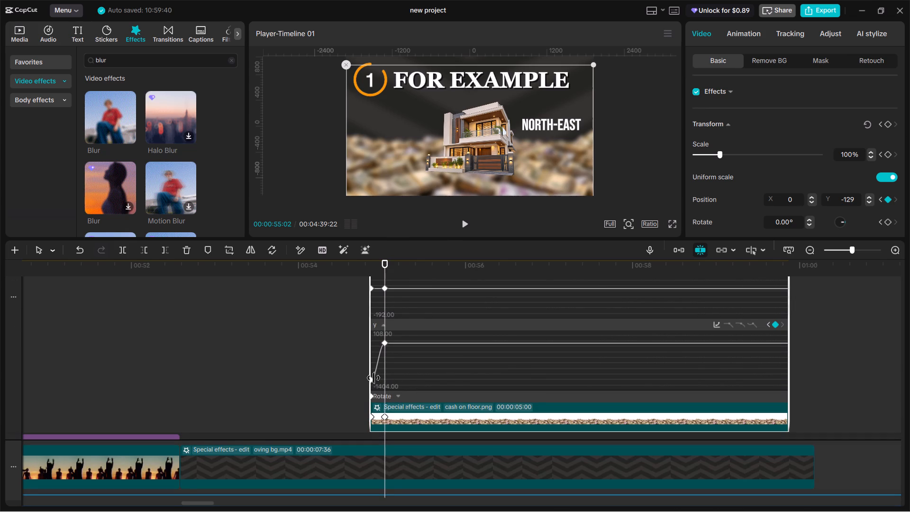
{"action": "left_click", "coordinate": [375, 378]}
{"action": "left_click_drag", "start_coordinate": [375, 380], "coordinate": [375, 377]}
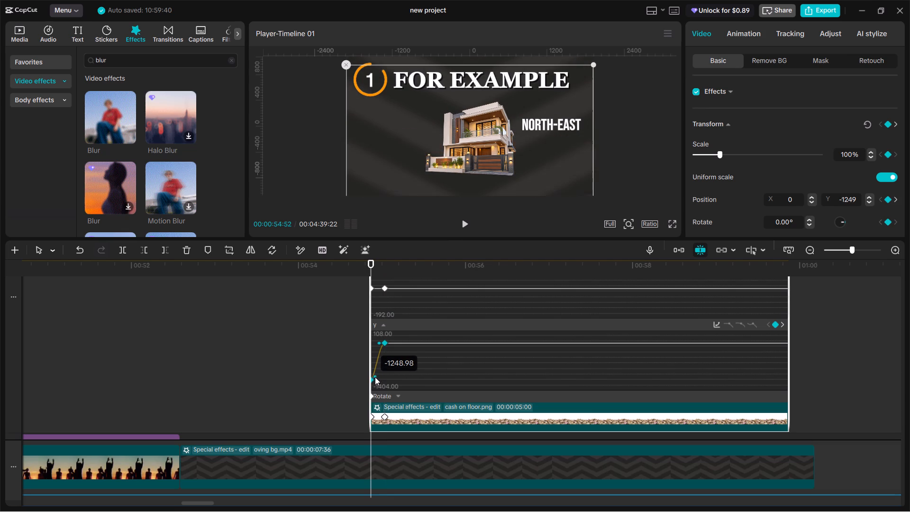
{"action": "left_click_drag", "start_coordinate": [375, 377], "coordinate": [377, 375]}
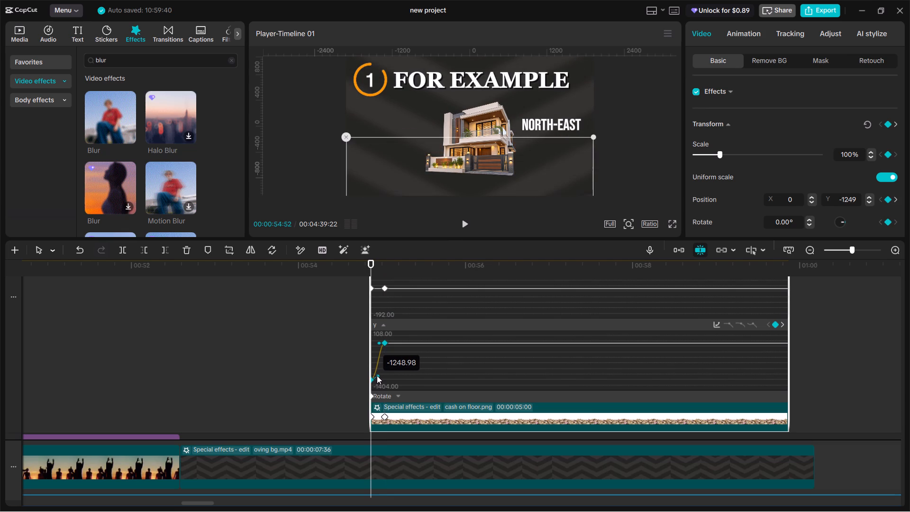
{"action": "left_click_drag", "start_coordinate": [377, 375], "coordinate": [377, 375]}
{"action": "key", "text": "space"}
{"action": "left_click", "coordinate": [353, 378]}
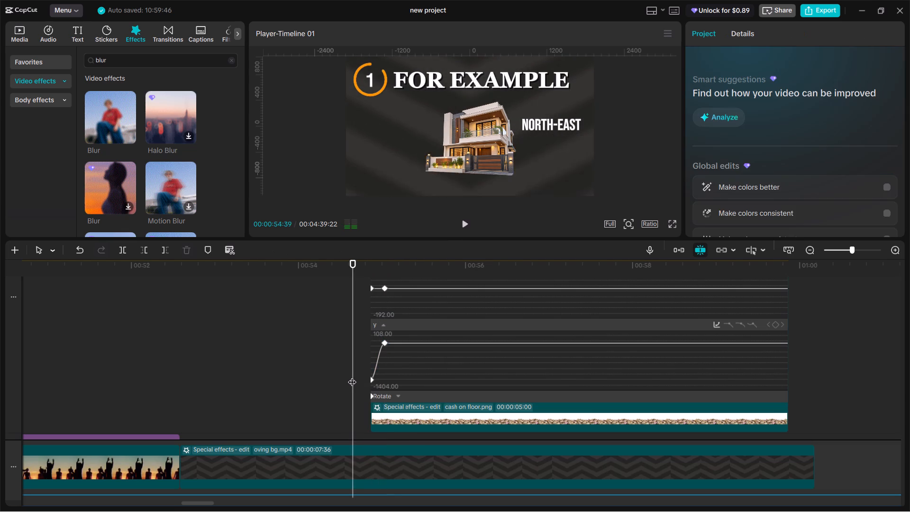
{"action": "key", "text": "space"}
{"action": "key", "text": "space"}
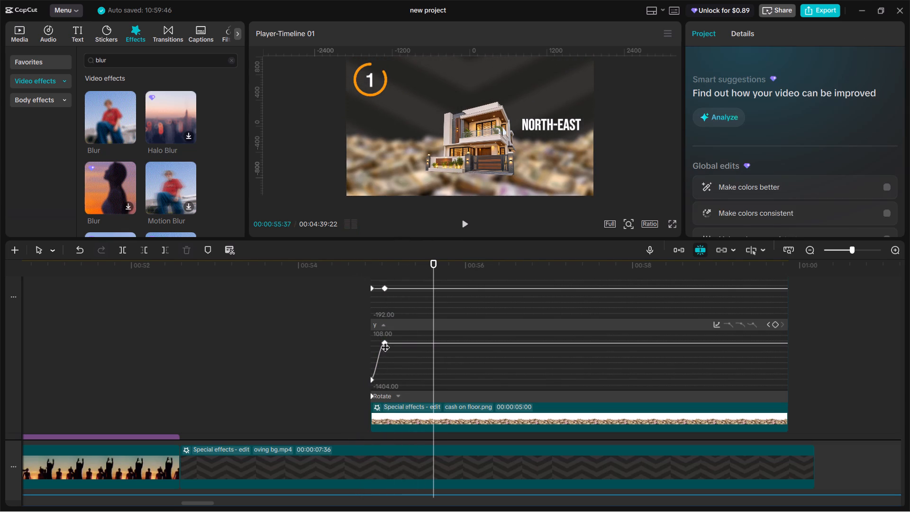
Move the Y graph's end point slightly later and down to about -215, readjust the start handle, and play back the rise.
{"action": "left_click_drag", "start_coordinate": [384, 342], "coordinate": [390, 345]}
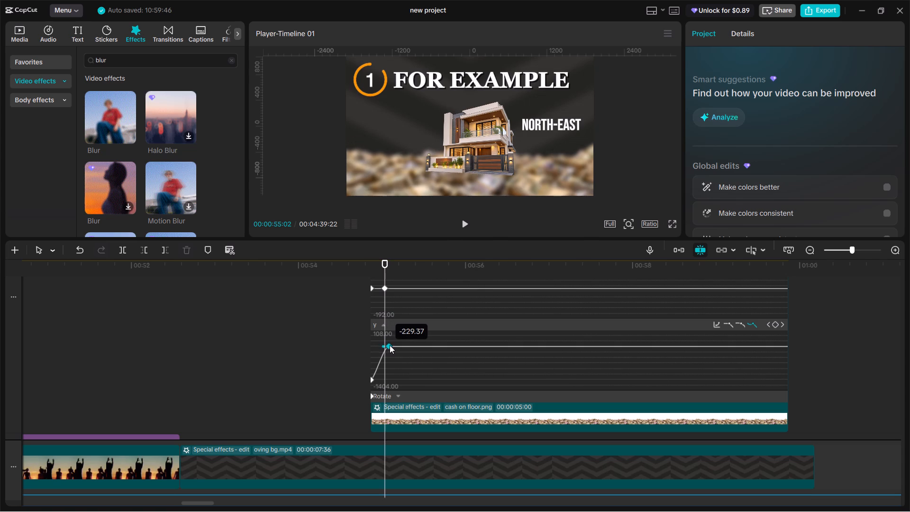
{"action": "left_click_drag", "start_coordinate": [390, 345], "coordinate": [391, 345]}
{"action": "left_click", "coordinate": [384, 343]}
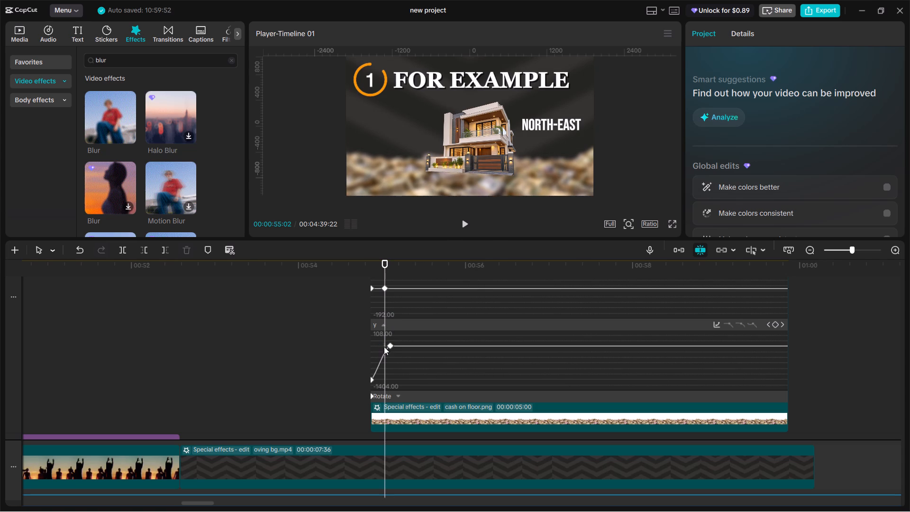
{"action": "left_click_drag", "start_coordinate": [372, 383], "coordinate": [372, 378]}
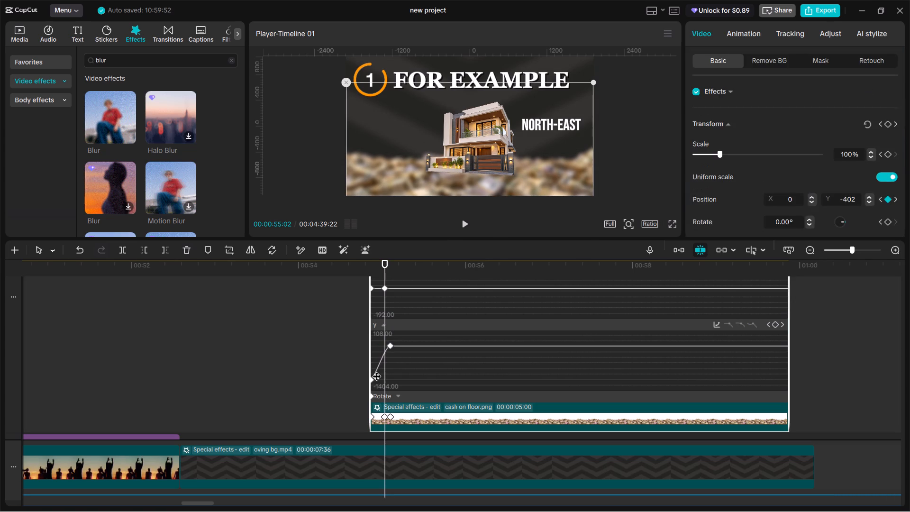
{"action": "left_click", "coordinate": [352, 388]}
{"action": "key", "text": "space"}
{"action": "key", "text": "space"}
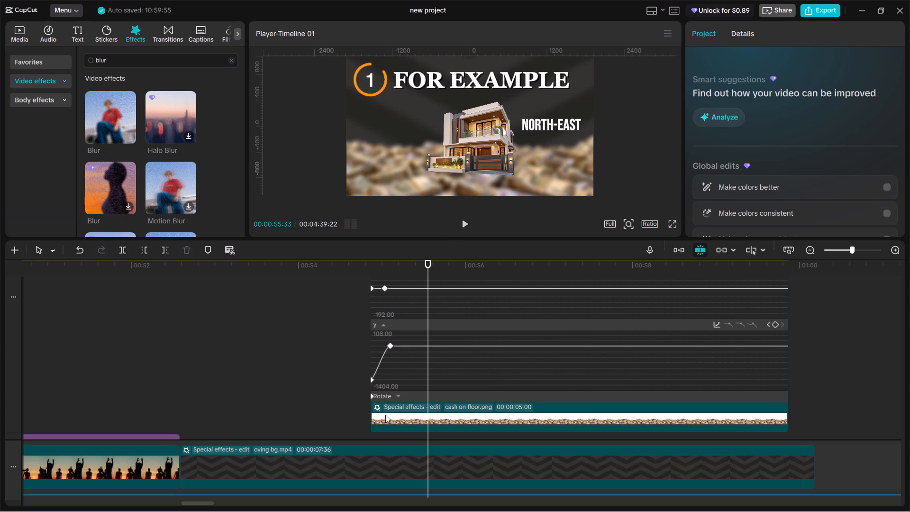
{"action": "left_click", "coordinate": [361, 413]}
{"action": "left_click_drag", "start_coordinate": [361, 413], "coordinate": [369, 420]}
{"action": "left_click", "coordinate": [356, 403]}
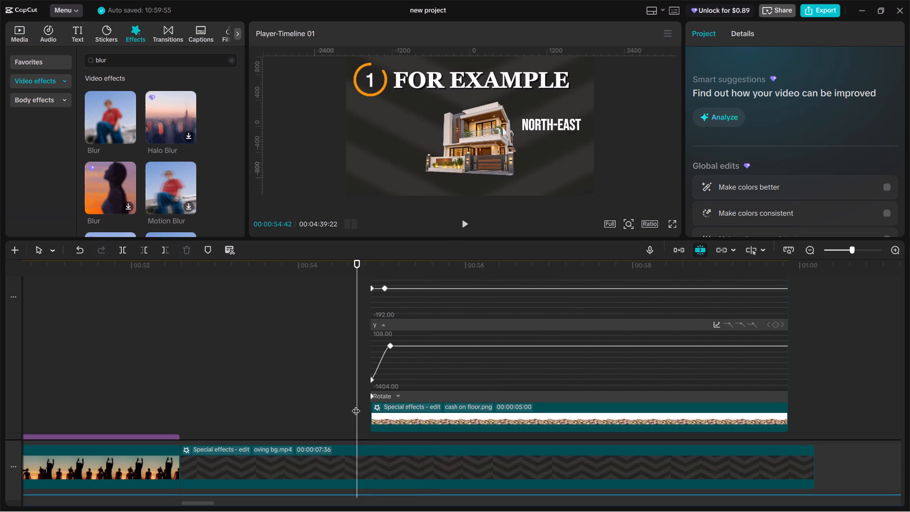
{"action": "key", "text": "space"}
{"action": "key", "text": "space"}
{"action": "left_click", "coordinate": [388, 421]}
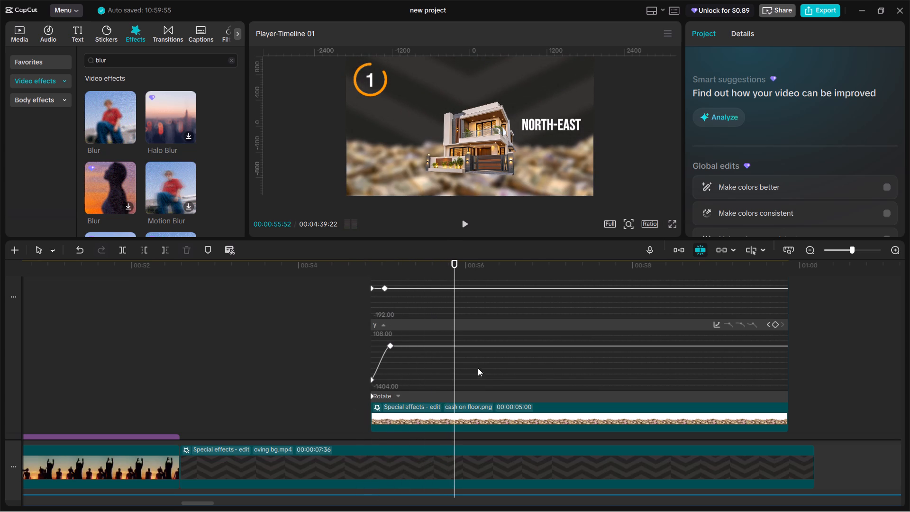
Hide the cash clip's variable speed animation graph.
{"action": "left_click", "coordinate": [394, 419]}
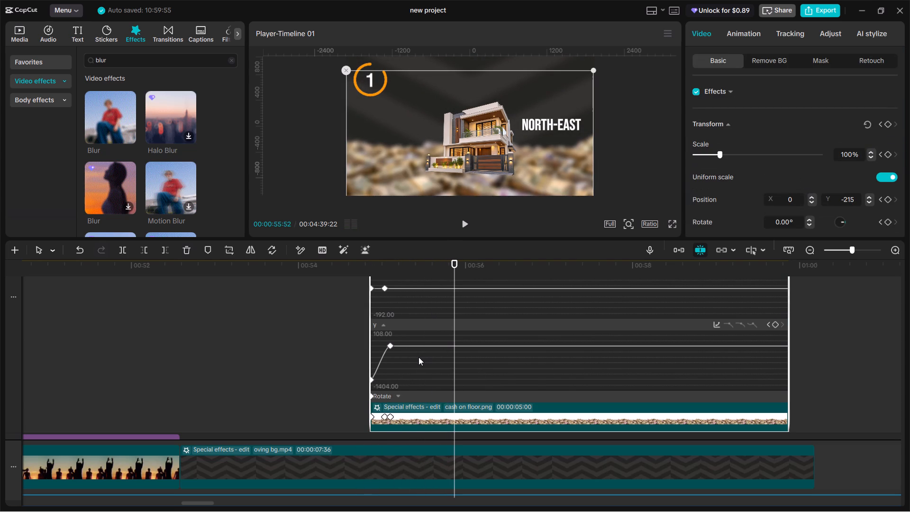
{"action": "key", "text": "alt+k"}
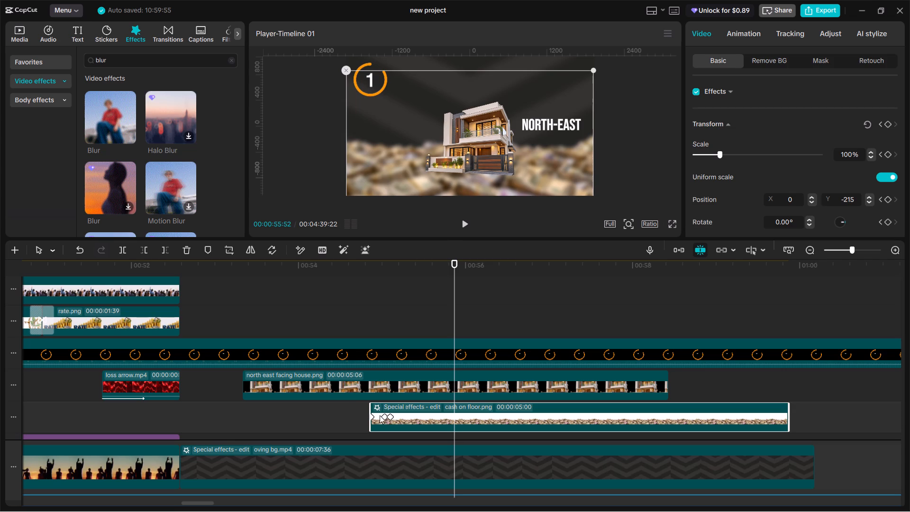
Play back the cash pile's rise from just before the cash clip starts.
{"action": "left_click", "coordinate": [360, 404]}
{"action": "key", "text": "space"}
{"action": "key", "text": "space"}
{"action": "key", "text": "space"}
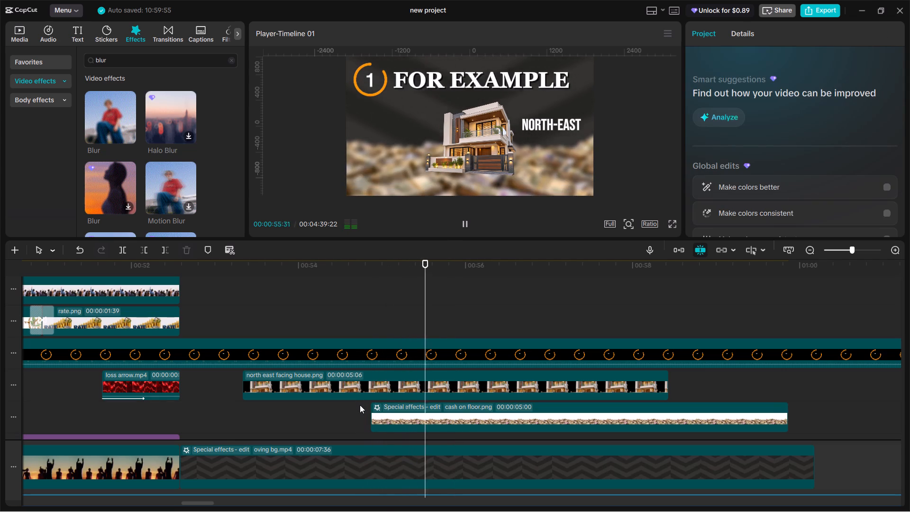
{"action": "left_click", "coordinate": [363, 417]}
{"action": "key", "text": "space"}
{"action": "key", "text": "space"}
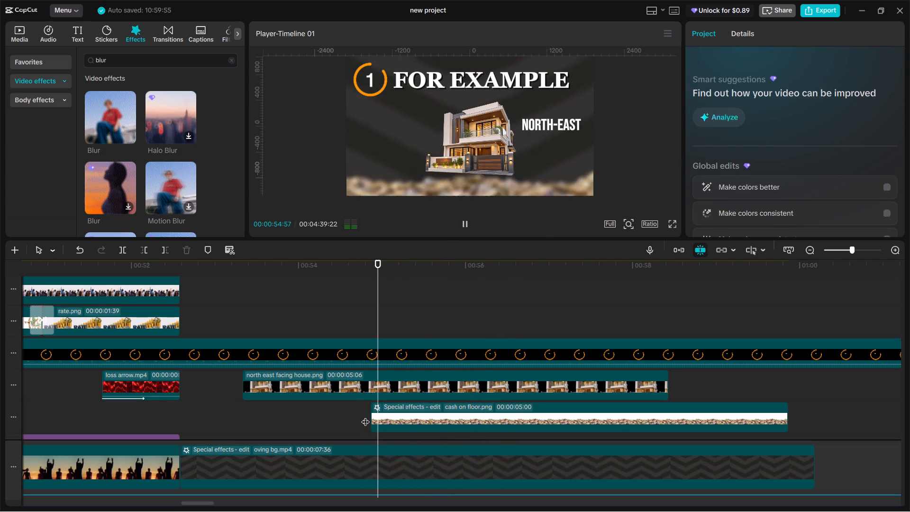
{"action": "key", "text": "space"}
Reduce the cash clip's Blur effect to its minimum strength and play back the result.
{"action": "left_click", "coordinate": [407, 418]}
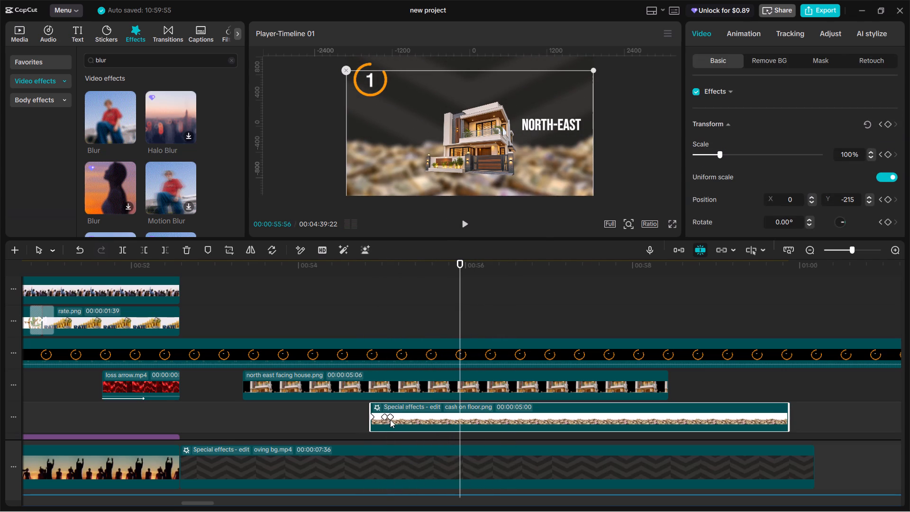
{"action": "left_click_drag", "start_coordinate": [458, 293], "coordinate": [378, 312]}
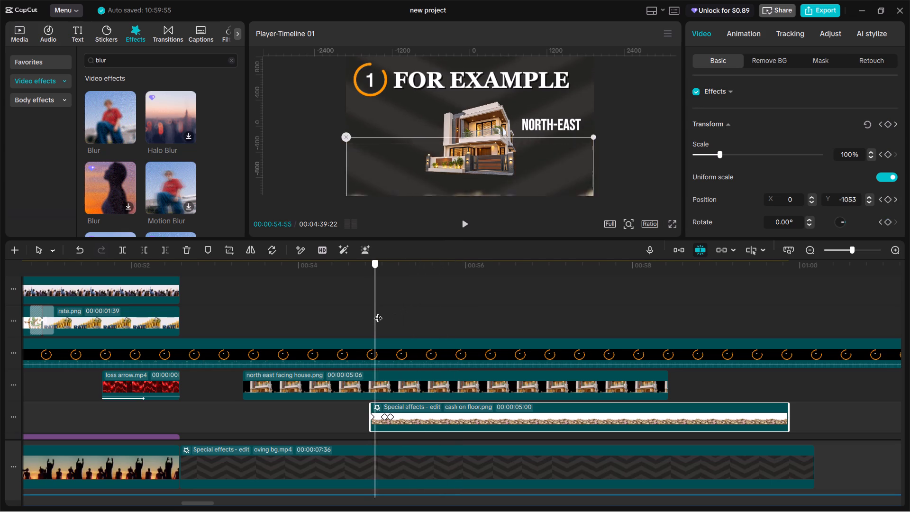
{"action": "left_click_drag", "start_coordinate": [378, 312], "coordinate": [372, 314]}
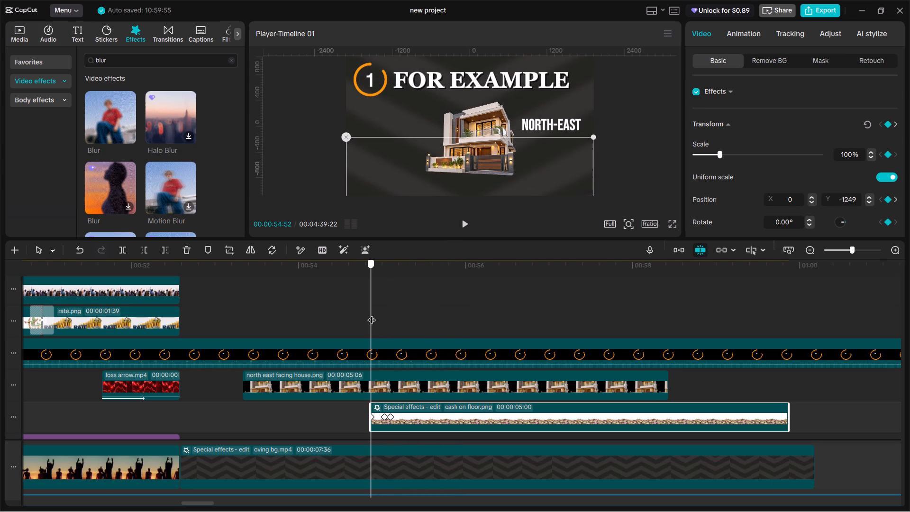
{"action": "left_click_drag", "start_coordinate": [372, 314], "coordinate": [374, 315]}
{"action": "left_click_drag", "start_coordinate": [374, 315], "coordinate": [387, 326]}
{"action": "left_click", "coordinate": [409, 407]}
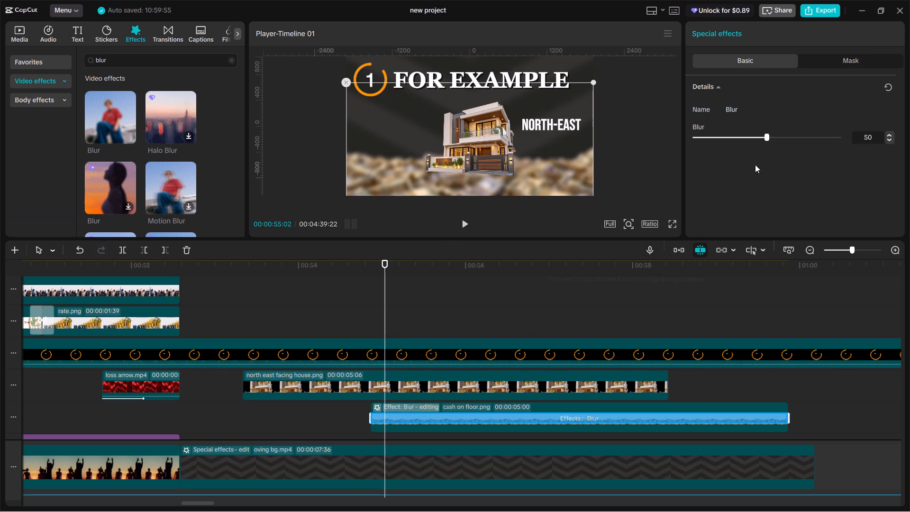
{"action": "left_click_drag", "start_coordinate": [765, 135], "coordinate": [716, 147]}
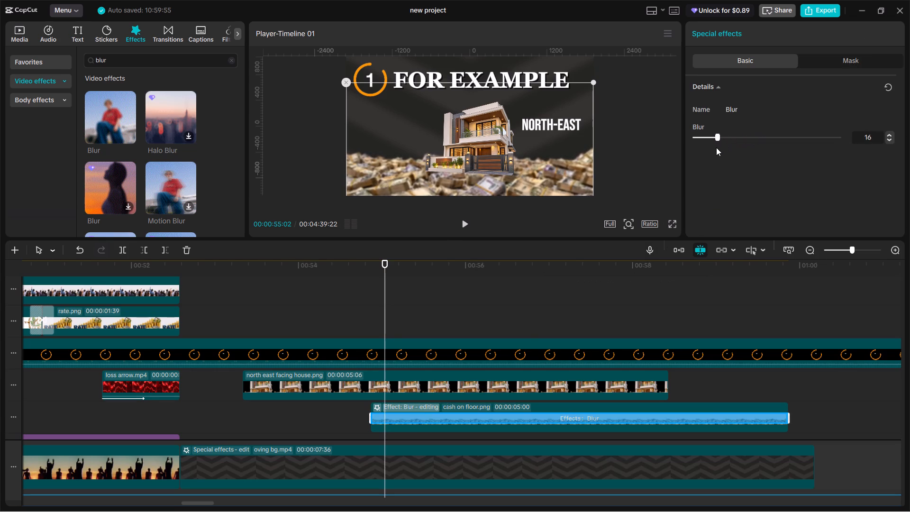
{"action": "left_click_drag", "start_coordinate": [716, 147], "coordinate": [663, 165]}
{"action": "left_click", "coordinate": [333, 413]}
{"action": "key", "text": "space"}
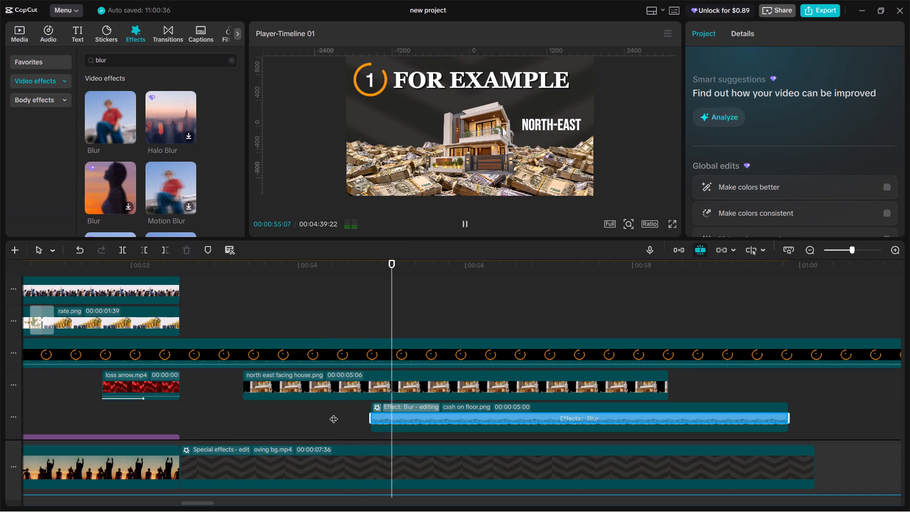
{"action": "key", "text": "space"}
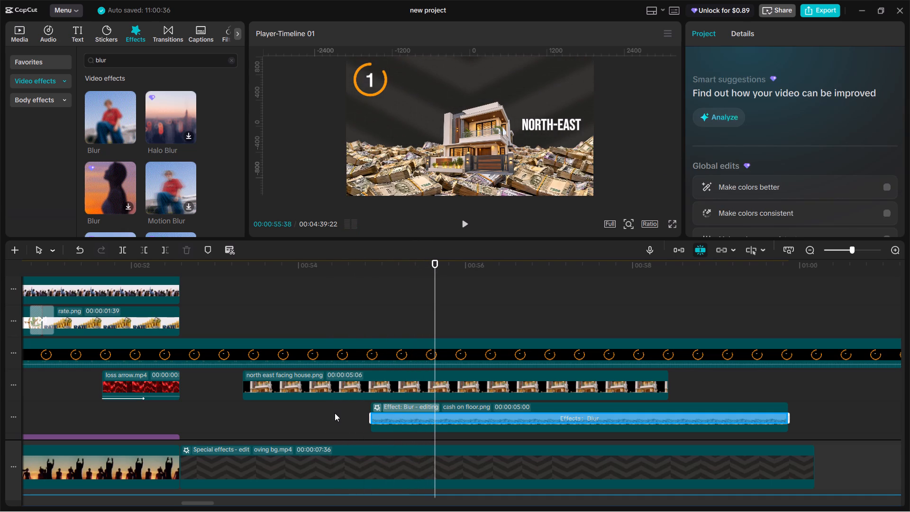
Extend the FOR EXAMPLE text so it ends together with Compound clip20, and play back the result.
{"action": "scroll", "coordinate": [431, 333], "scroll_direction": "up", "scroll_amount": 16}
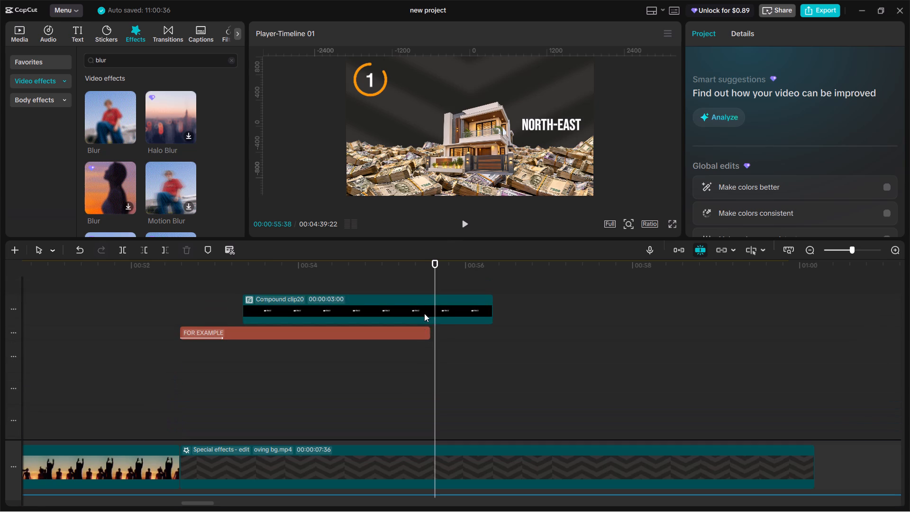
{"action": "left_click", "coordinate": [415, 333]}
{"action": "left_click_drag", "start_coordinate": [430, 330], "coordinate": [482, 332]}
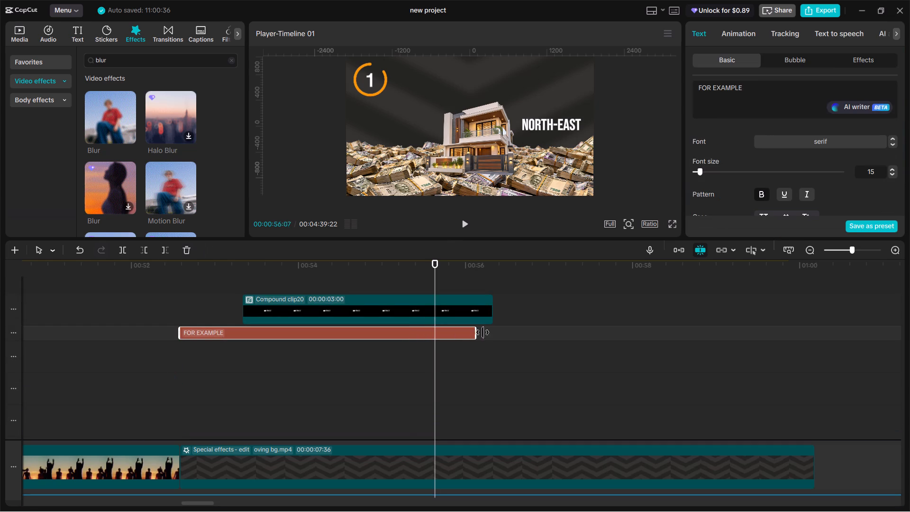
{"action": "left_click_drag", "start_coordinate": [482, 332], "coordinate": [494, 332]}
{"action": "scroll", "coordinate": [424, 386], "scroll_direction": "down", "scroll_amount": 20}
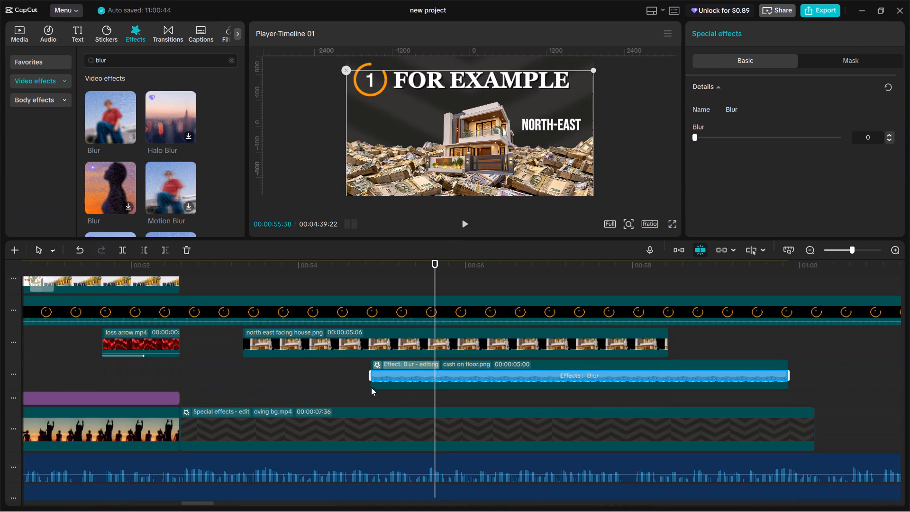
{"action": "left_click", "coordinate": [343, 365]}
{"action": "key", "text": "space"}
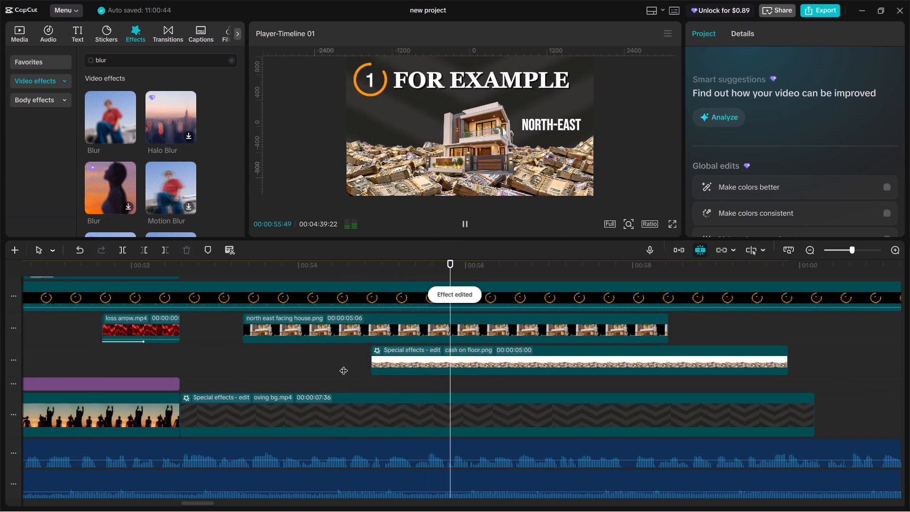
{"action": "key", "text": "space"}
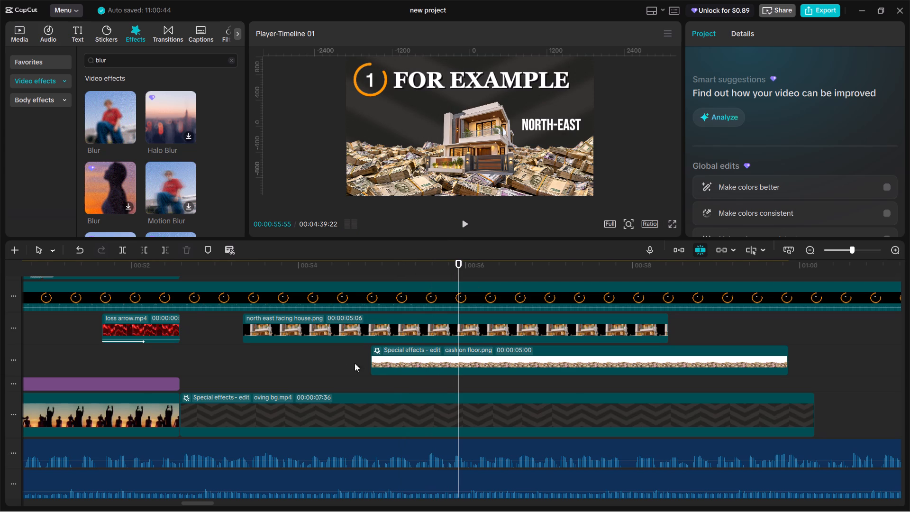
Move the cash on floor.png clip to a track above the north-east house, starting at 00:00:54:58, and scrub through its rise.
{"action": "left_click", "coordinate": [359, 360]}
{"action": "left_click_drag", "start_coordinate": [359, 360], "coordinate": [374, 376]}
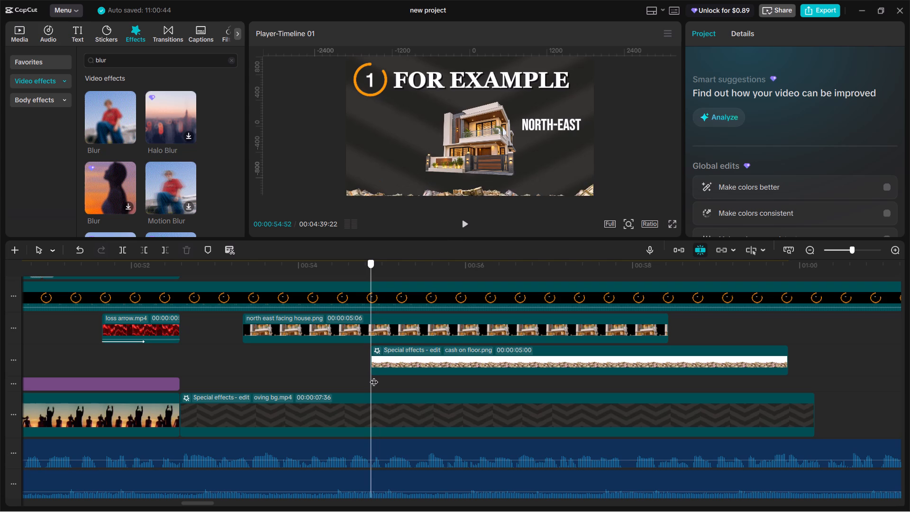
{"action": "left_click_drag", "start_coordinate": [374, 376], "coordinate": [389, 385]}
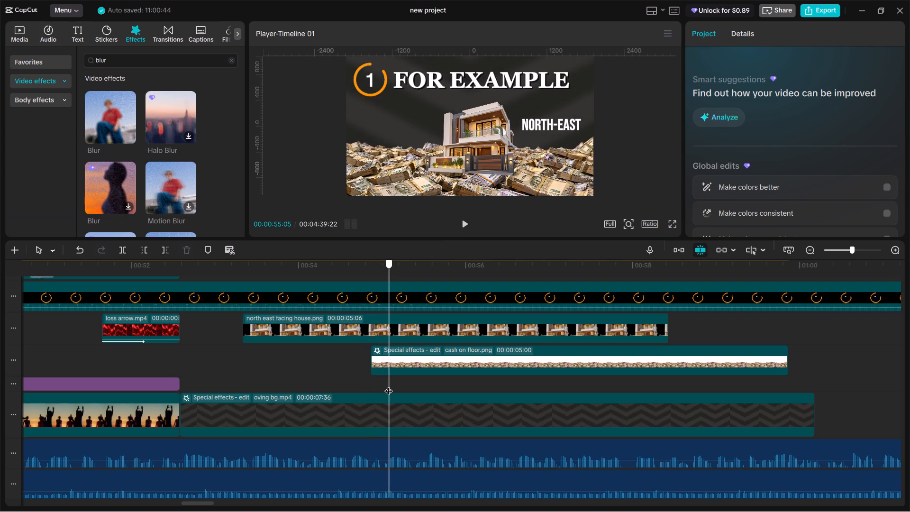
{"action": "left_click_drag", "start_coordinate": [389, 385], "coordinate": [379, 374]}
{"action": "left_click_drag", "start_coordinate": [405, 358], "coordinate": [405, 353]}
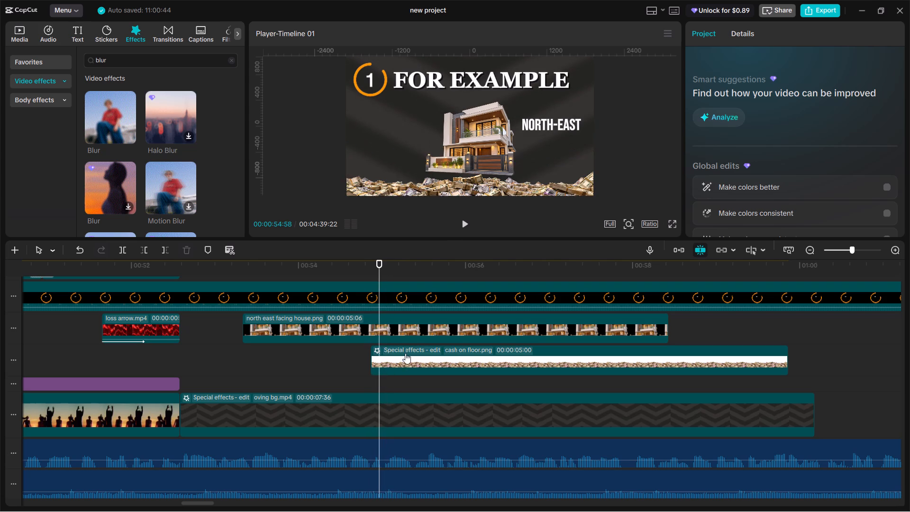
{"action": "left_click_drag", "start_coordinate": [405, 353], "coordinate": [413, 283]}
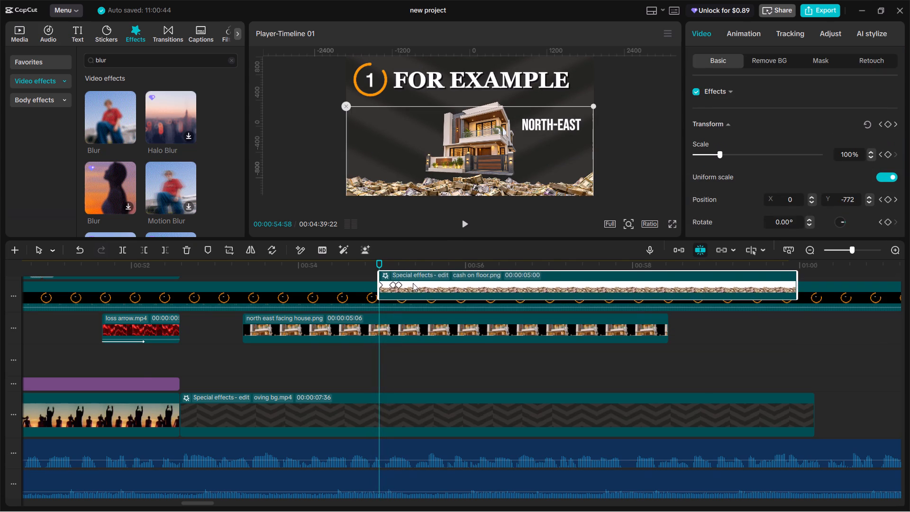
{"action": "left_click_drag", "start_coordinate": [413, 283], "coordinate": [412, 283]}
{"action": "left_click", "coordinate": [346, 398]}
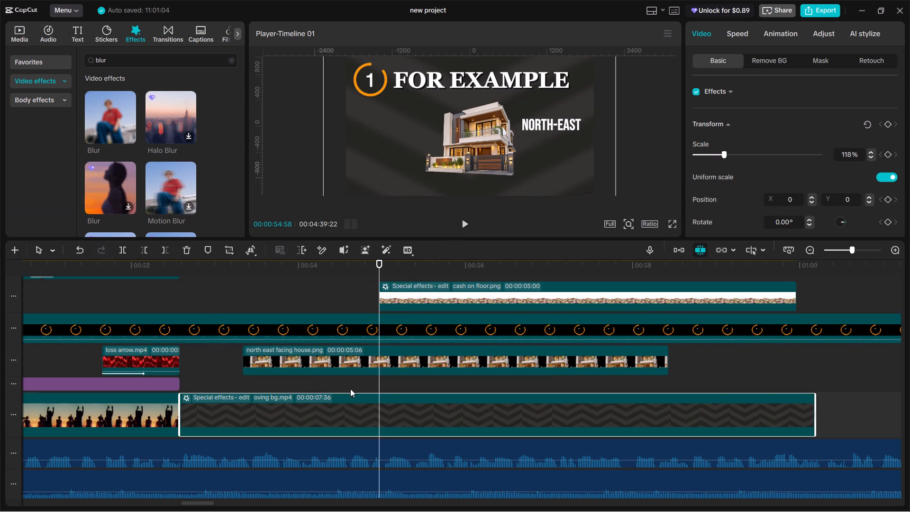
{"action": "left_click", "coordinate": [353, 384]}
{"action": "left_click_drag", "start_coordinate": [356, 382], "coordinate": [433, 384]}
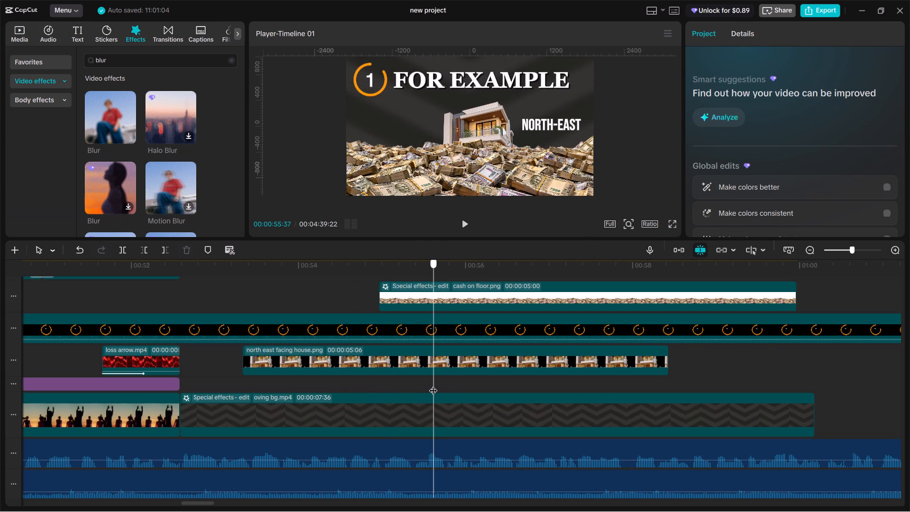
{"action": "left_click_drag", "start_coordinate": [433, 384], "coordinate": [393, 388]}
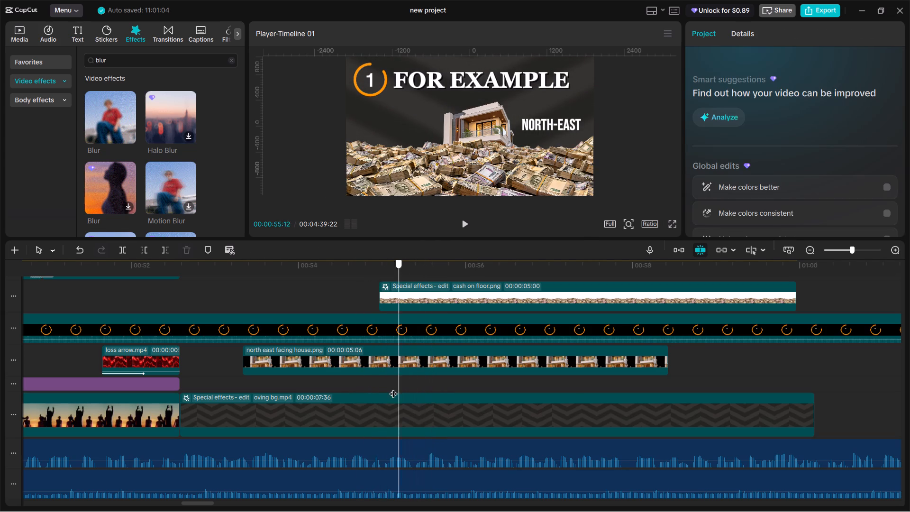
{"action": "left_click_drag", "start_coordinate": [393, 388], "coordinate": [390, 386]}
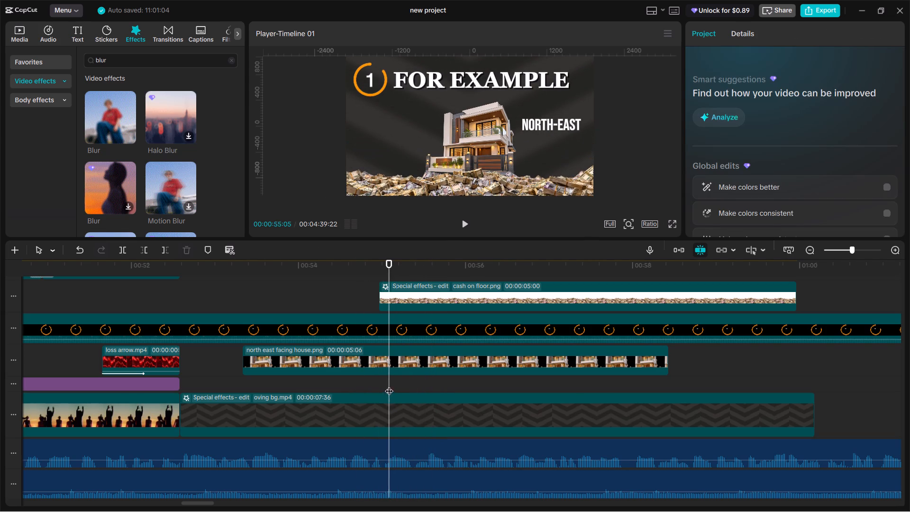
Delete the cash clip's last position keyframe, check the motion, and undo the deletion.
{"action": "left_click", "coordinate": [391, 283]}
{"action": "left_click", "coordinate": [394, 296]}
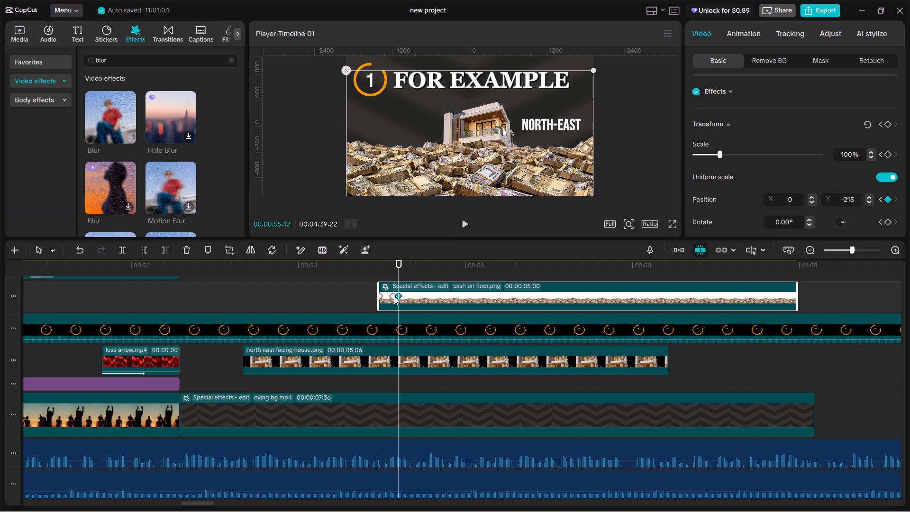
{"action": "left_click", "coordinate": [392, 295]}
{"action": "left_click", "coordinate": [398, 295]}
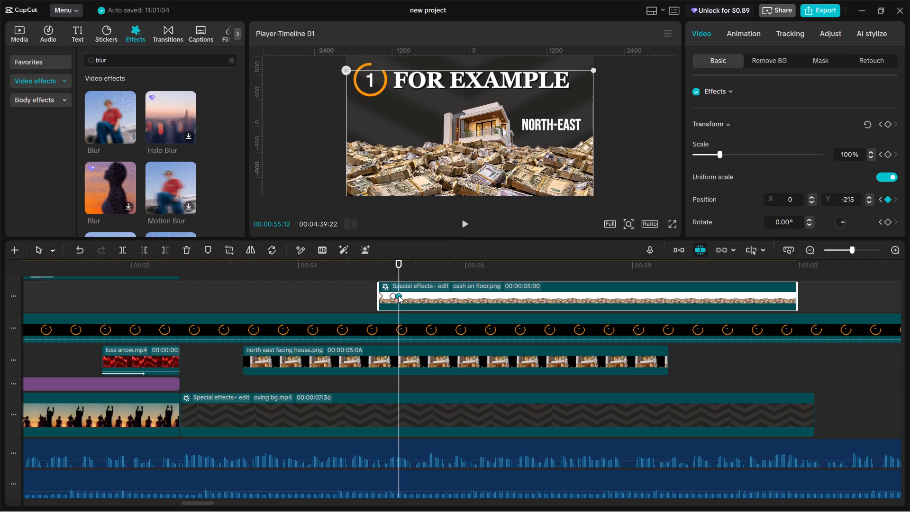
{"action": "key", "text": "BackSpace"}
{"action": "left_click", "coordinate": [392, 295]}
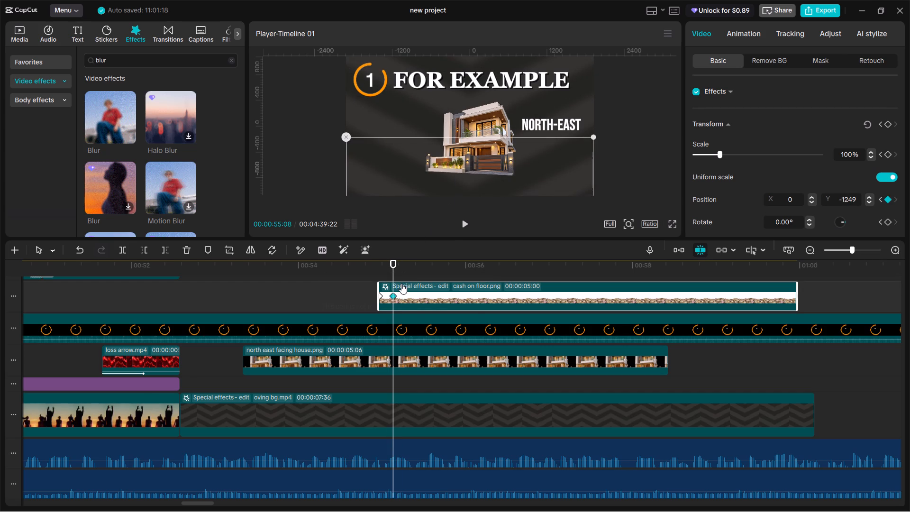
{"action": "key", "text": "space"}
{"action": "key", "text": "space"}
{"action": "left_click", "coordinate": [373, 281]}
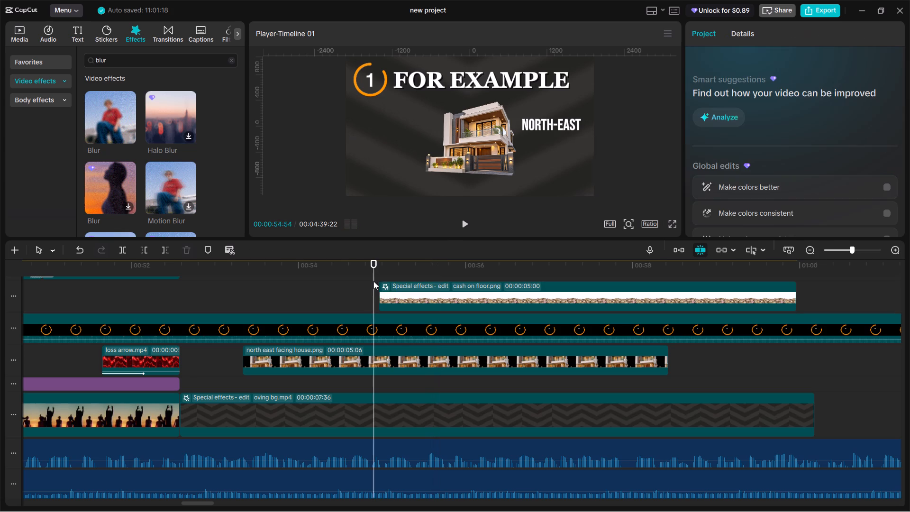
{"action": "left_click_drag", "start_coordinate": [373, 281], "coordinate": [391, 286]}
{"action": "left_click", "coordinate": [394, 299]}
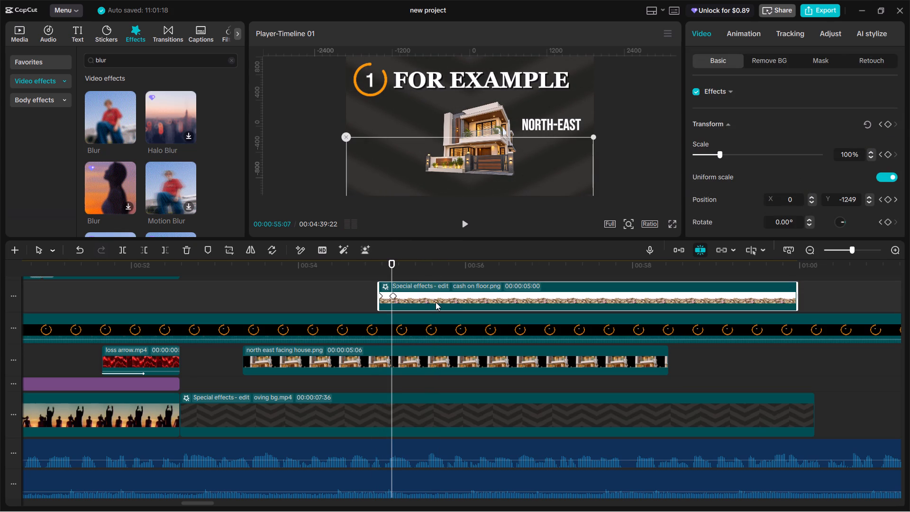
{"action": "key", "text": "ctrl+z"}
Delete the cash clip's middle position keyframe at 00:00:55:08.
{"action": "left_click", "coordinate": [392, 294]}
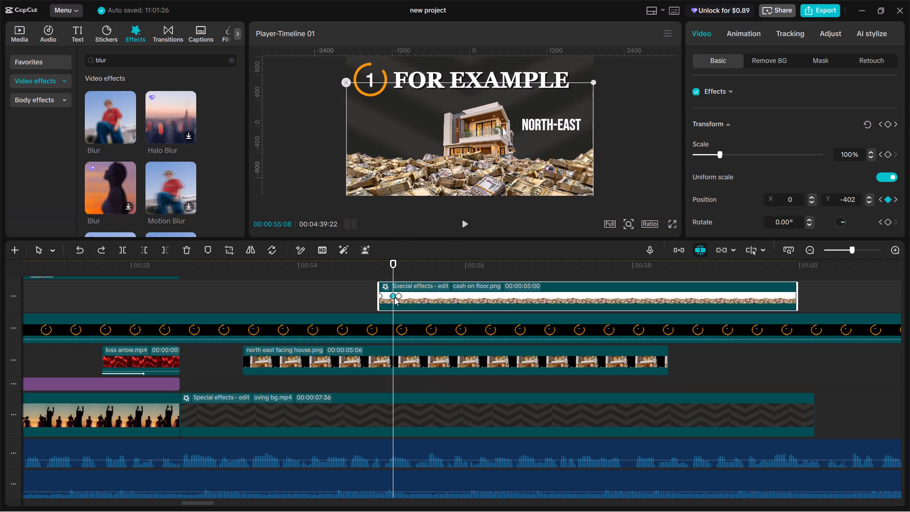
{"action": "key", "text": "BackSpace"}
At the cash clip's end keyframe, lower the cash pile until it covers only the foot of the house.
{"action": "left_click", "coordinate": [399, 297]}
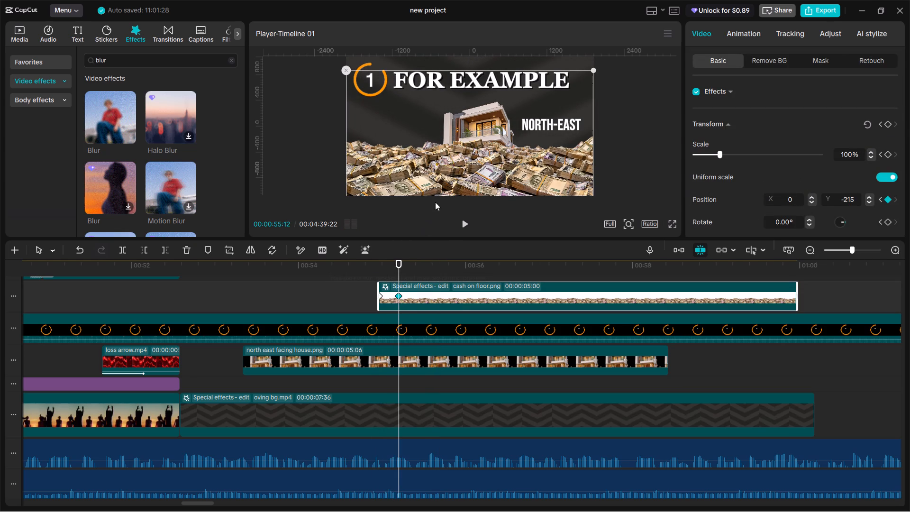
{"action": "left_click_drag", "start_coordinate": [458, 172], "coordinate": [459, 203]}
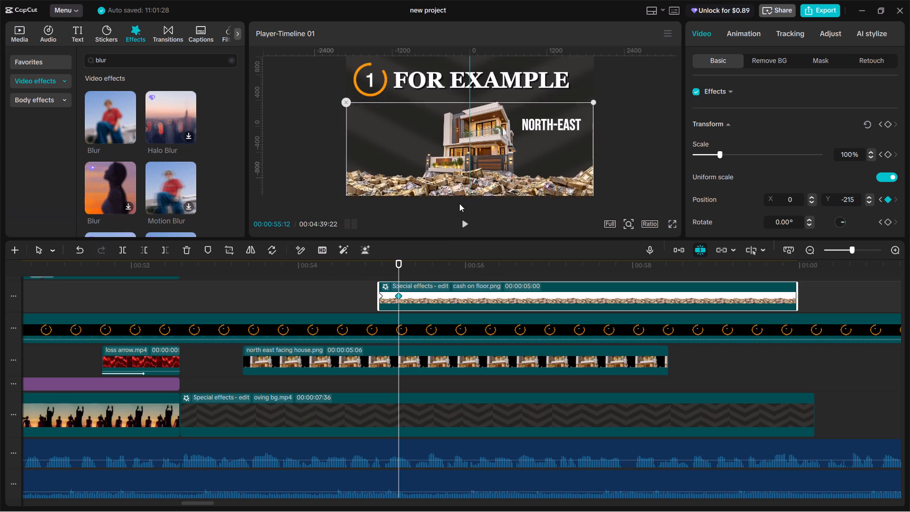
{"action": "left_click_drag", "start_coordinate": [459, 203], "coordinate": [459, 200]}
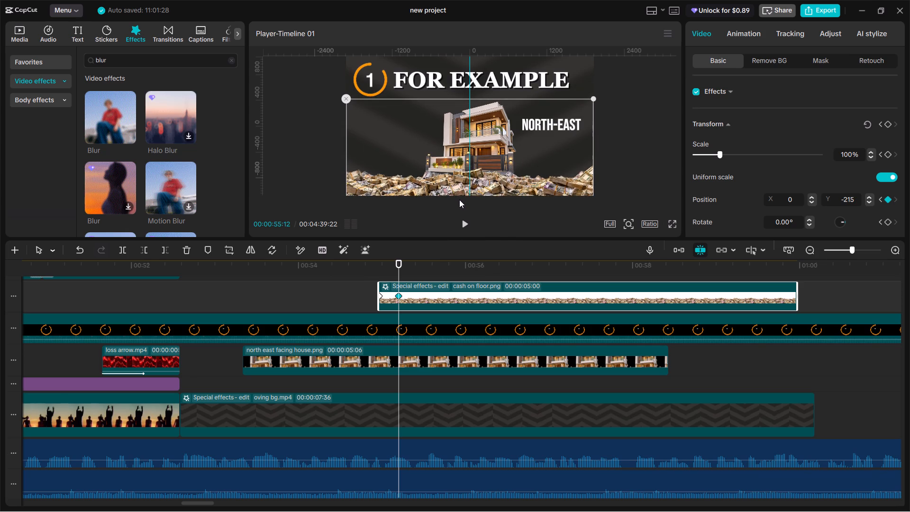
{"action": "left_click_drag", "start_coordinate": [459, 200], "coordinate": [460, 200]}
Play back the cash pile's rise from before the clip starts and examine the settled frame in full screen.
{"action": "left_click", "coordinate": [358, 281]}
{"action": "key", "text": "space"}
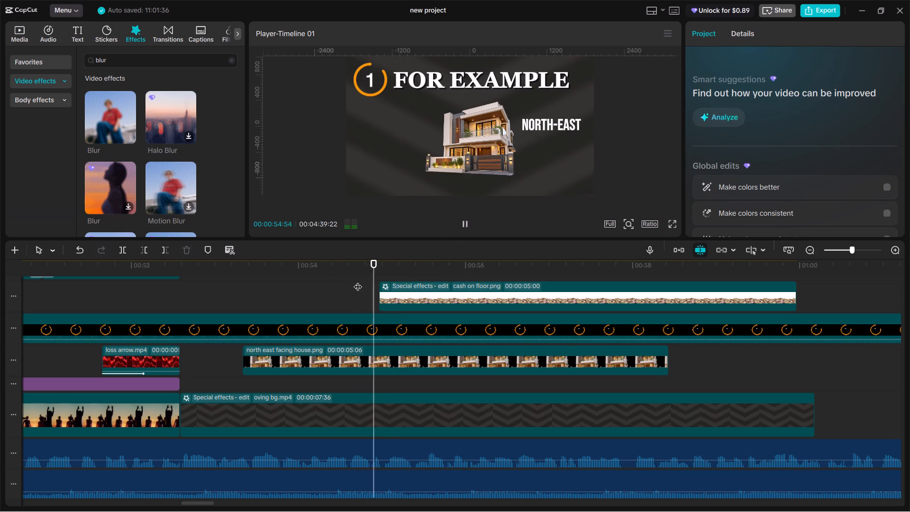
{"action": "key", "text": "space"}
{"action": "key", "text": "space"}
{"action": "key", "text": "space"}
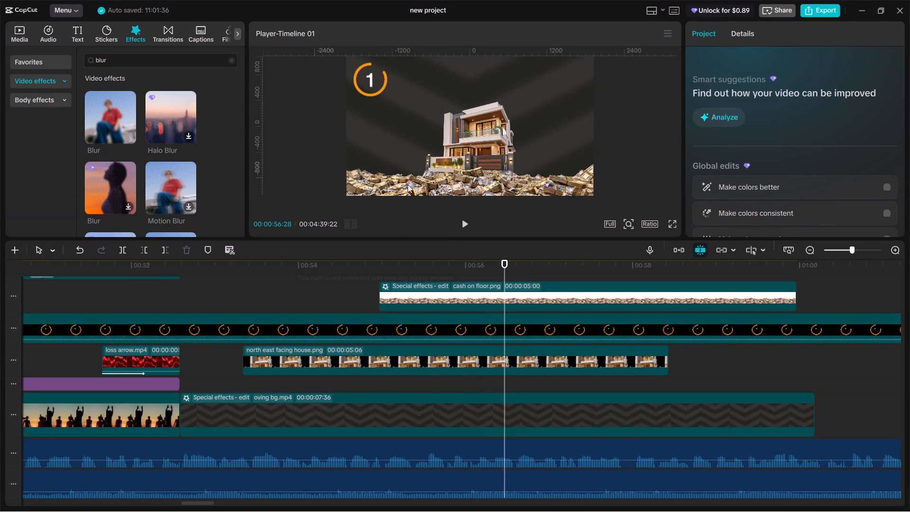
{"action": "left_click", "coordinate": [671, 223]}
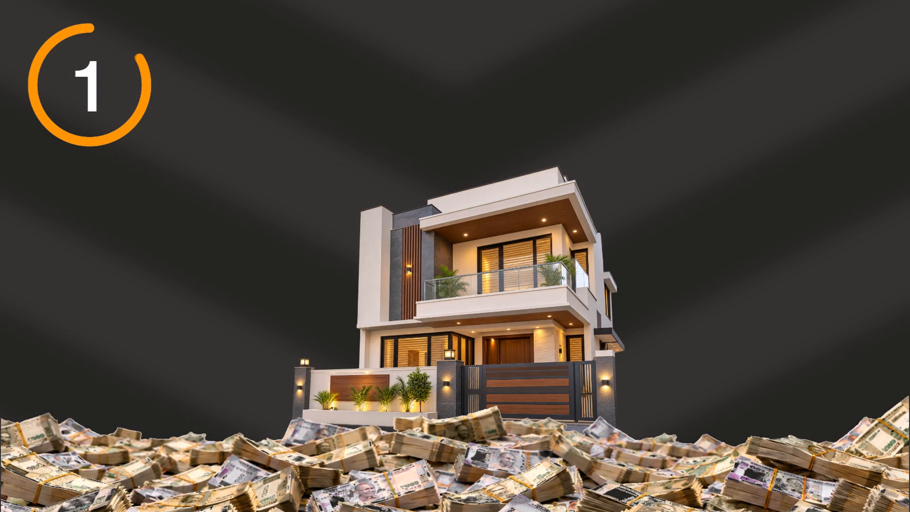
{"action": "left_click", "coordinate": [620, 511]}
{"action": "left_click", "coordinate": [617, 460]}
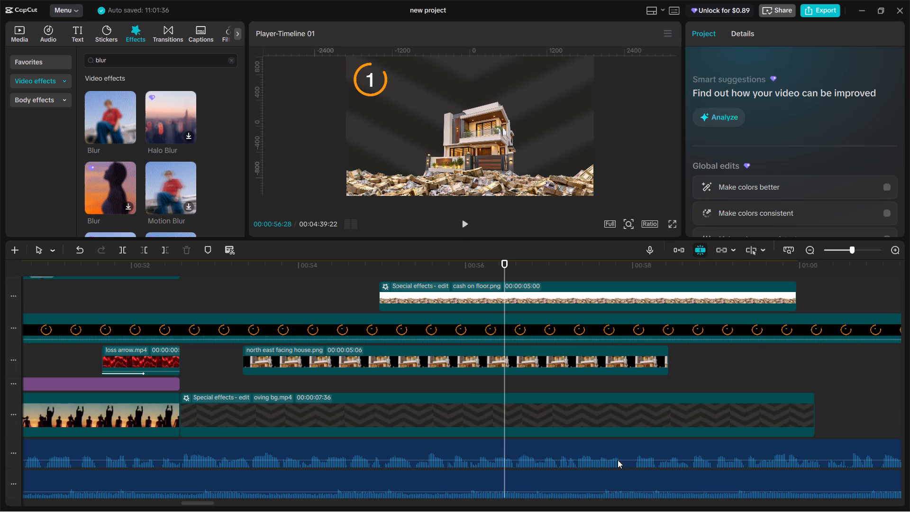
Set the cash clip's Blur effect strength to 15 and preview the frame in full screen.
{"action": "left_click", "coordinate": [411, 293]}
{"action": "left_click", "coordinate": [411, 284]}
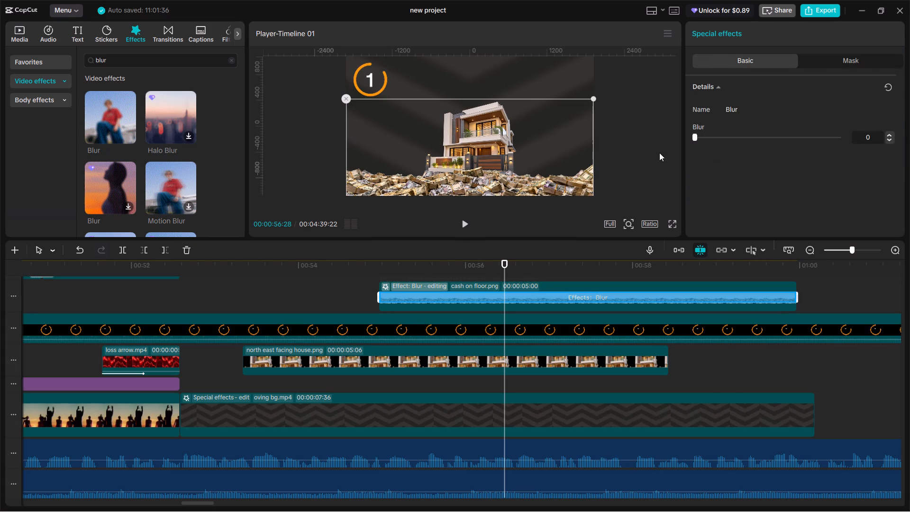
{"action": "left_click_drag", "start_coordinate": [694, 137], "coordinate": [723, 140]}
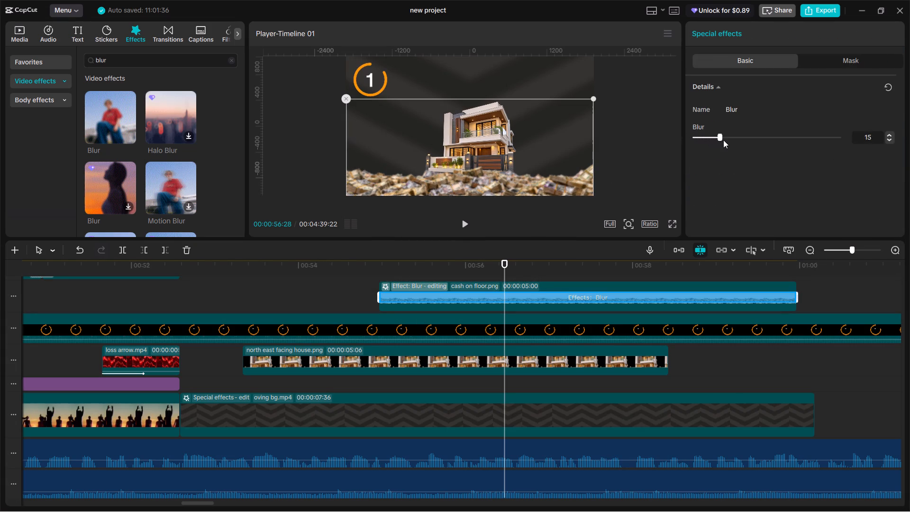
{"action": "left_click_drag", "start_coordinate": [723, 140], "coordinate": [718, 141]}
{"action": "left_click_drag", "start_coordinate": [718, 141], "coordinate": [716, 142]}
{"action": "left_click", "coordinate": [673, 226]}
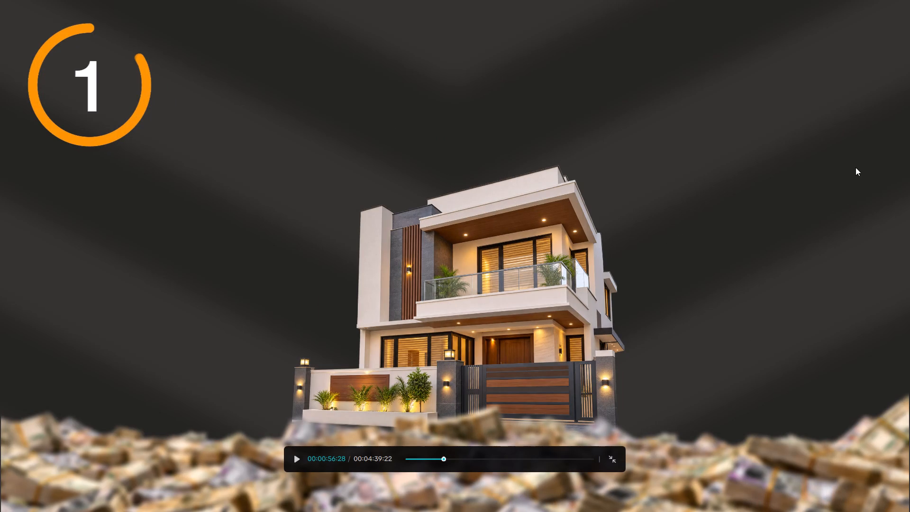
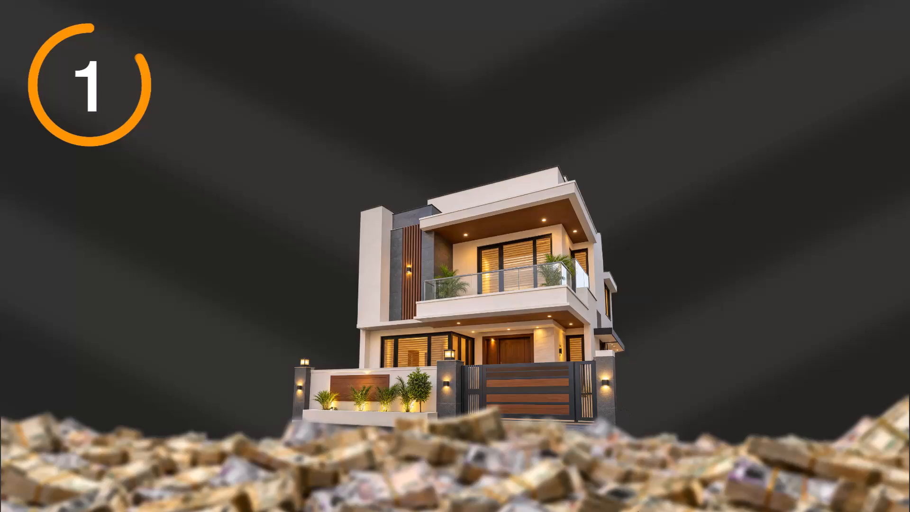
Leave the full-screen preview and finish editing the Blur effect on the cash on floor.png clip.
{"action": "key", "text": "Escape"}
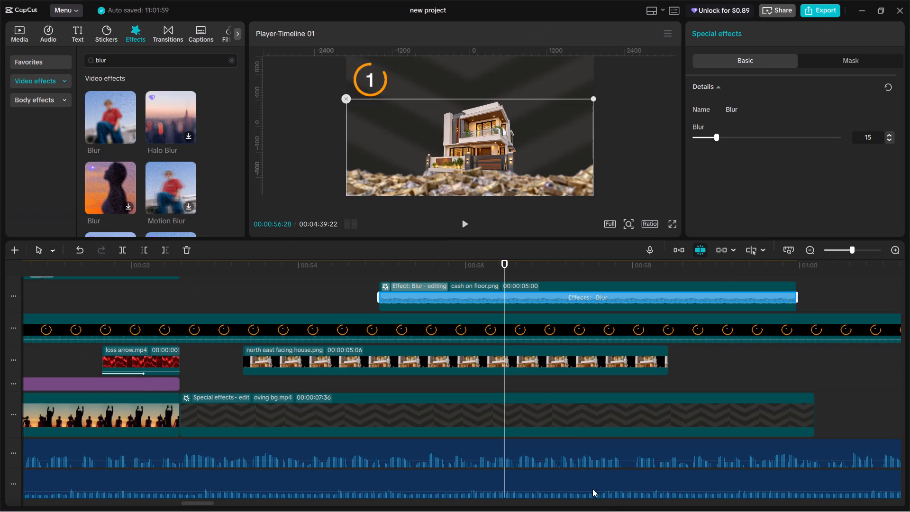
{"action": "left_click", "coordinate": [365, 281]}
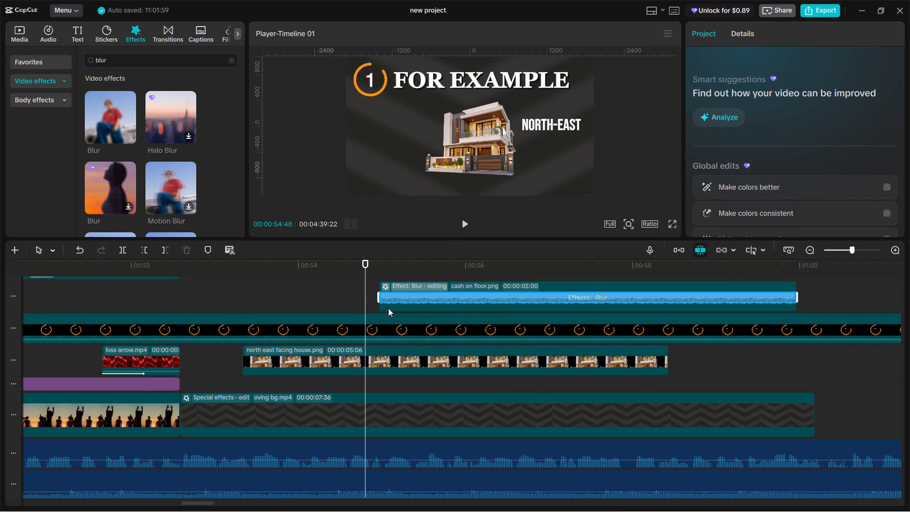
{"action": "left_click", "coordinate": [388, 308]}
Replay the moment around 55 seconds where the cash on floor.png clip enters in front of the house to check its timing.
{"action": "double_click", "coordinate": [365, 294]}
{"action": "key", "text": "space"}
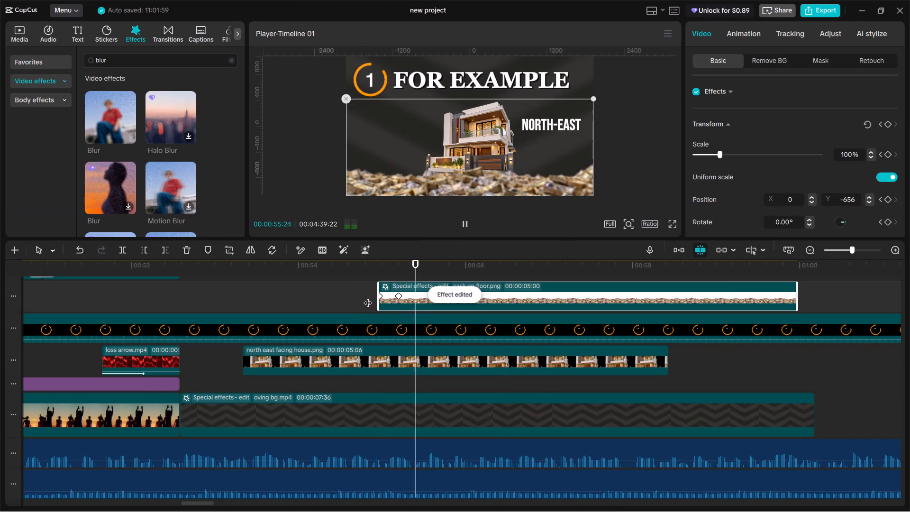
{"action": "left_click", "coordinate": [348, 296]}
{"action": "key", "text": "space"}
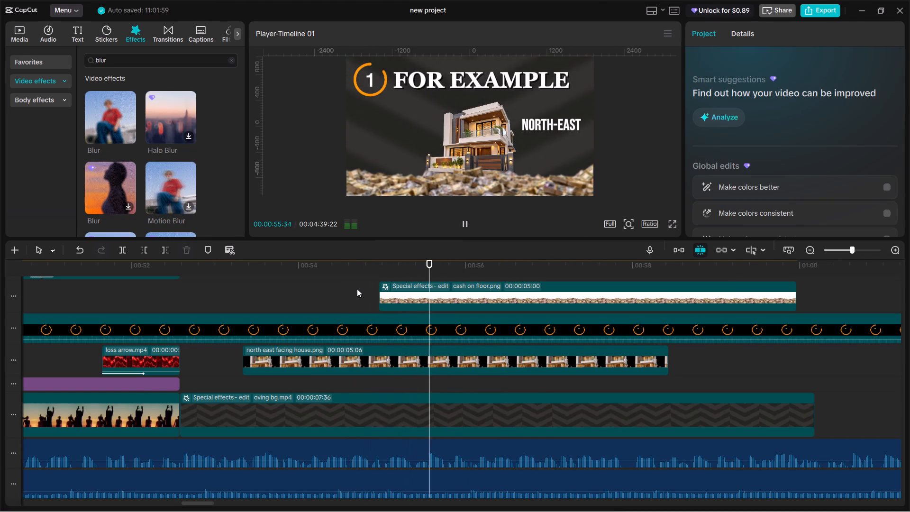
{"action": "key", "text": "space"}
{"action": "left_click", "coordinate": [363, 284]}
{"action": "left_click_drag", "start_coordinate": [363, 284], "coordinate": [376, 292]}
{"action": "key", "text": "space"}
{"action": "key", "text": "space"}
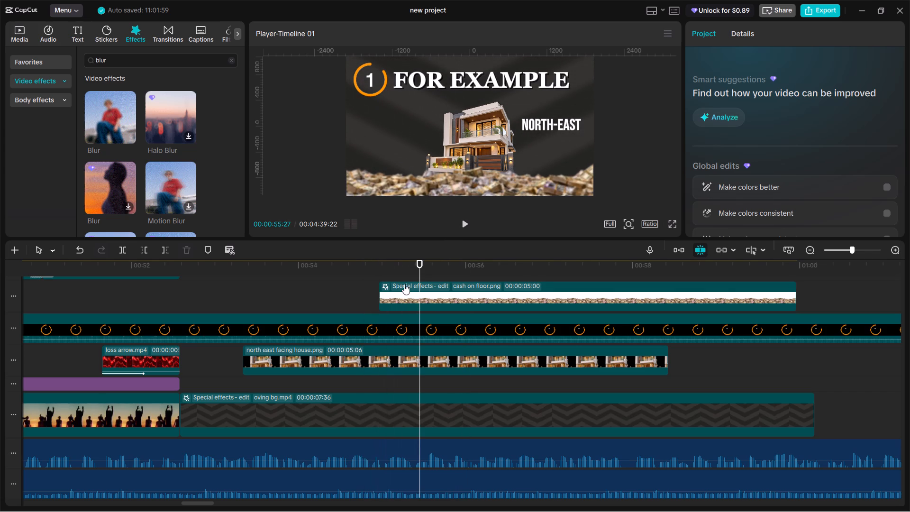
{"action": "left_click", "coordinate": [370, 273]}
{"action": "key", "text": "space"}
{"action": "key", "text": "space"}
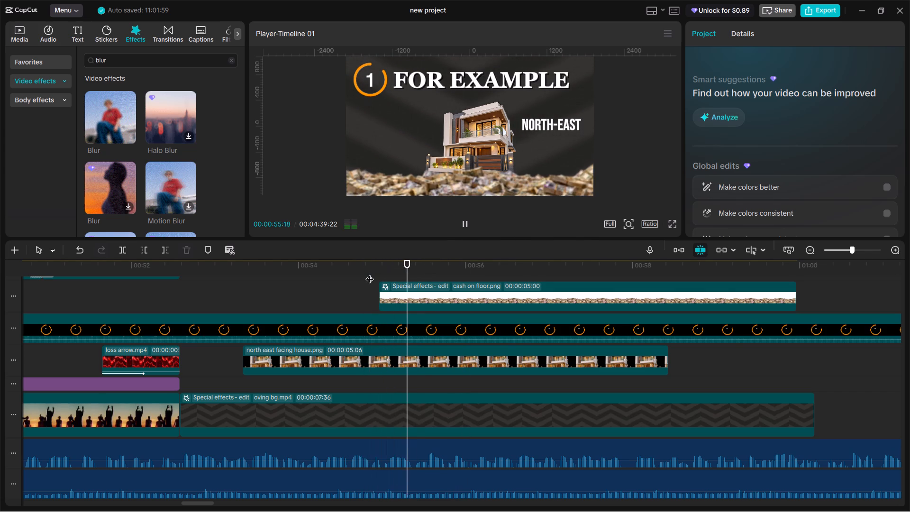
{"action": "key", "text": "space"}
{"action": "key", "text": "space"}
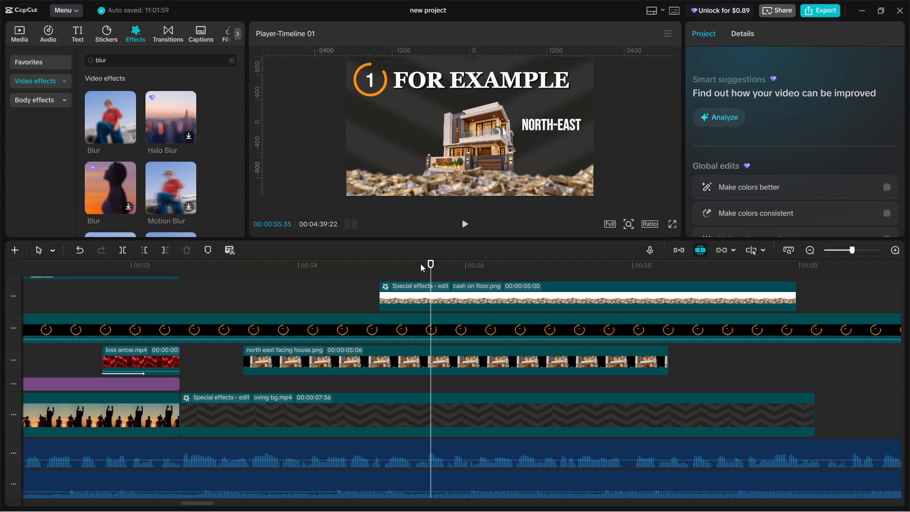
Play the house scene through past the end of the moving background, then replay the cash pile's entrance.
{"action": "key", "text": "space"}
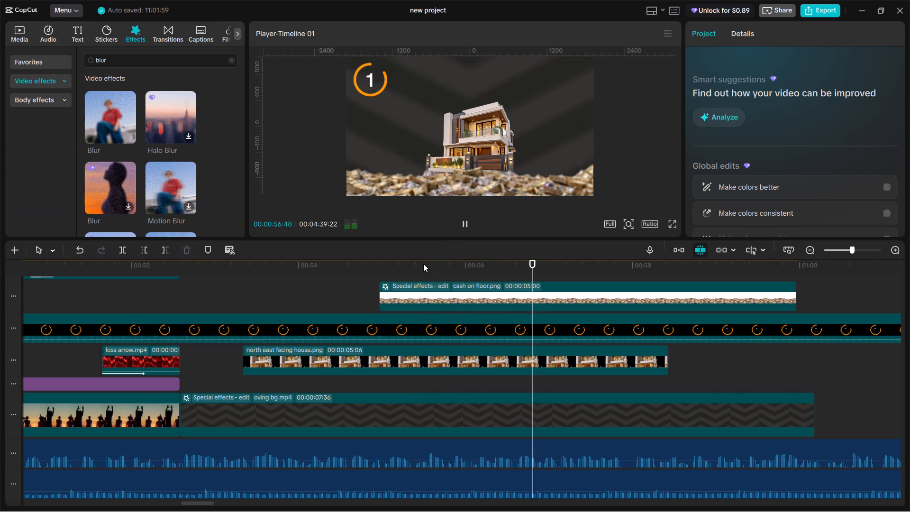
{"action": "key", "text": "space"}
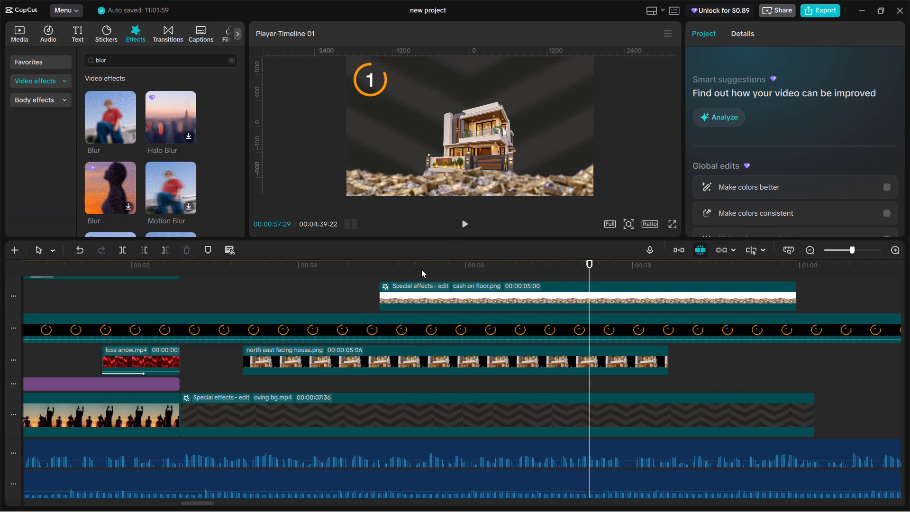
{"action": "key", "text": "space"}
{"action": "key", "text": "space"}
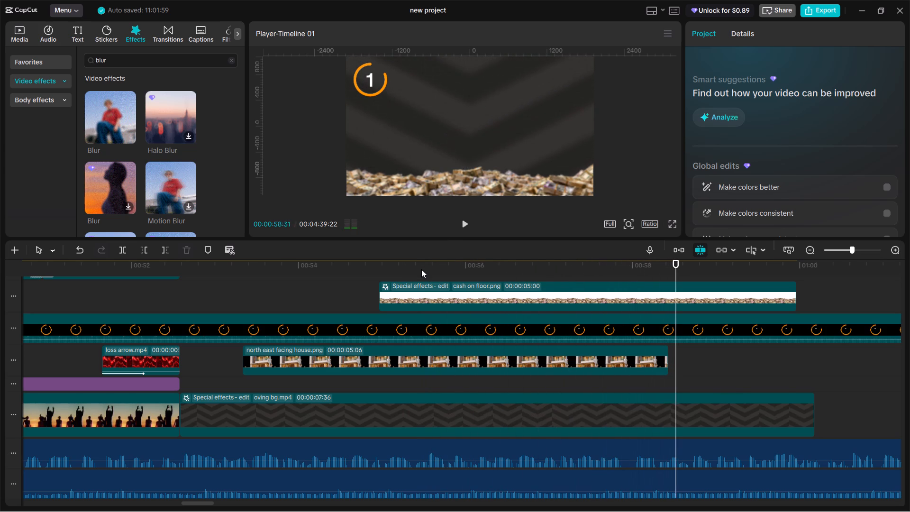
{"action": "key", "text": "space"}
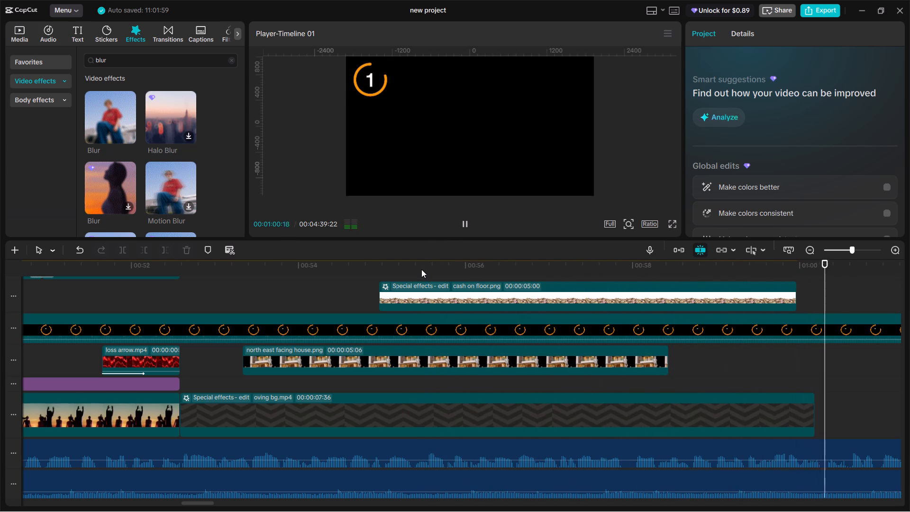
{"action": "key", "text": "space"}
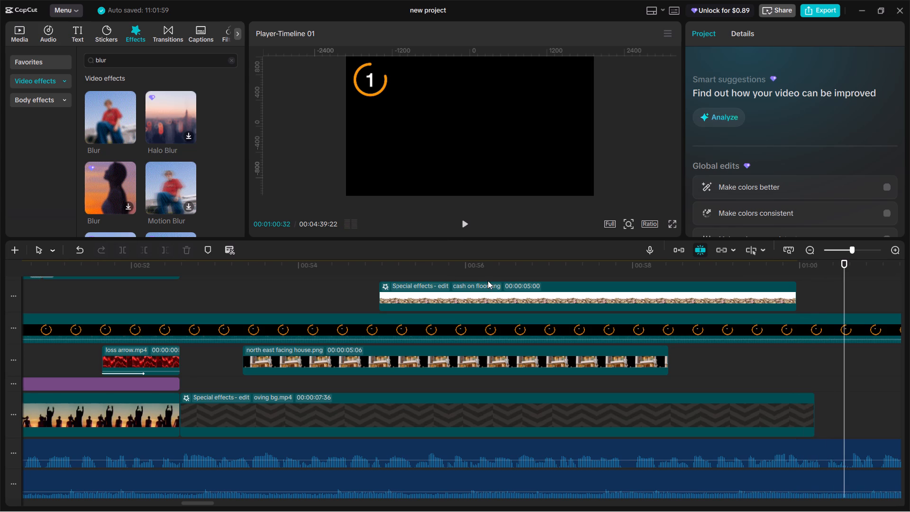
{"action": "left_click", "coordinate": [359, 280]}
{"action": "key", "text": "space"}
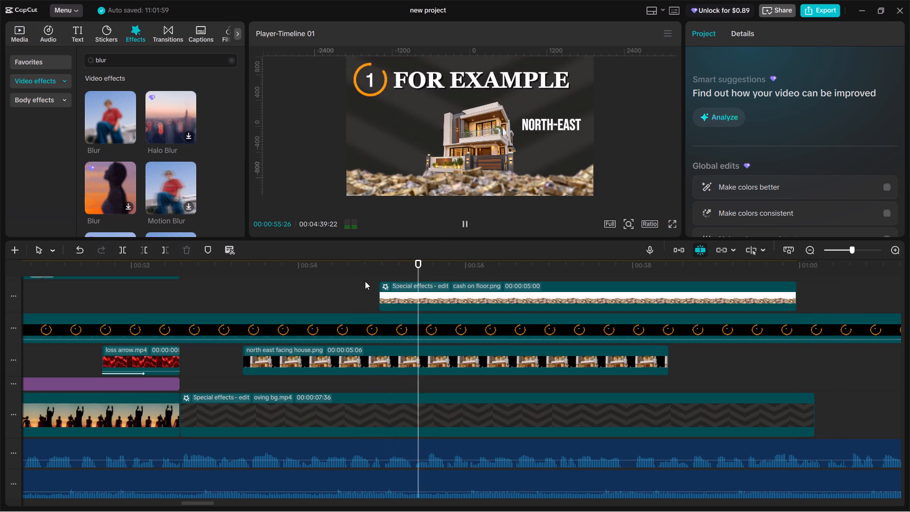
{"action": "key", "text": "space"}
{"action": "key", "text": "space"}
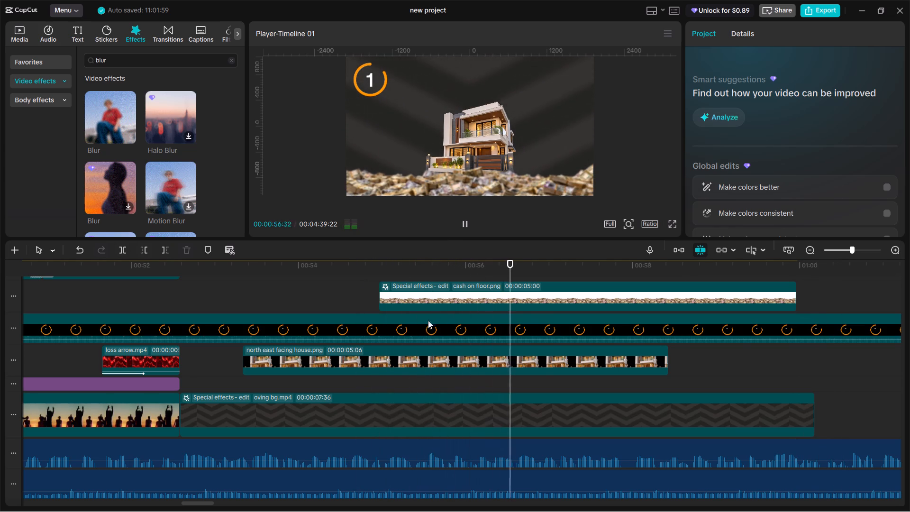
Extend the FOR EXAMPLE title to the end of the moving background clip.
{"action": "scroll", "coordinate": [576, 348], "scroll_direction": "up", "scroll_amount": 20}
{"action": "scroll", "coordinate": [576, 348], "scroll_direction": "up", "scroll_amount": 1}
{"action": "key", "text": "space"}
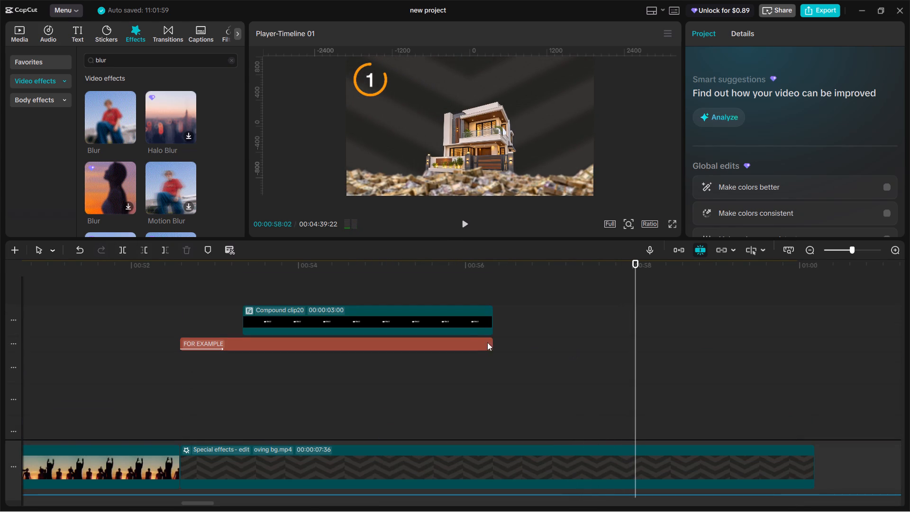
{"action": "left_click", "coordinate": [473, 346]}
{"action": "left_click_drag", "start_coordinate": [493, 341], "coordinate": [599, 368]}
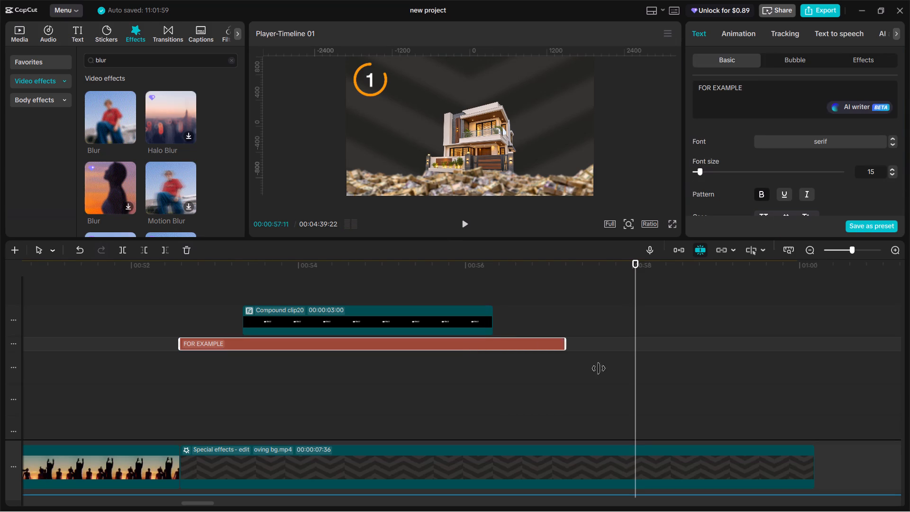
{"action": "left_click_drag", "start_coordinate": [599, 368], "coordinate": [812, 407]}
Extend the moving background clip to a duration of 00:00:08:08, ending at 00:01:00:43.
{"action": "key", "text": "space"}
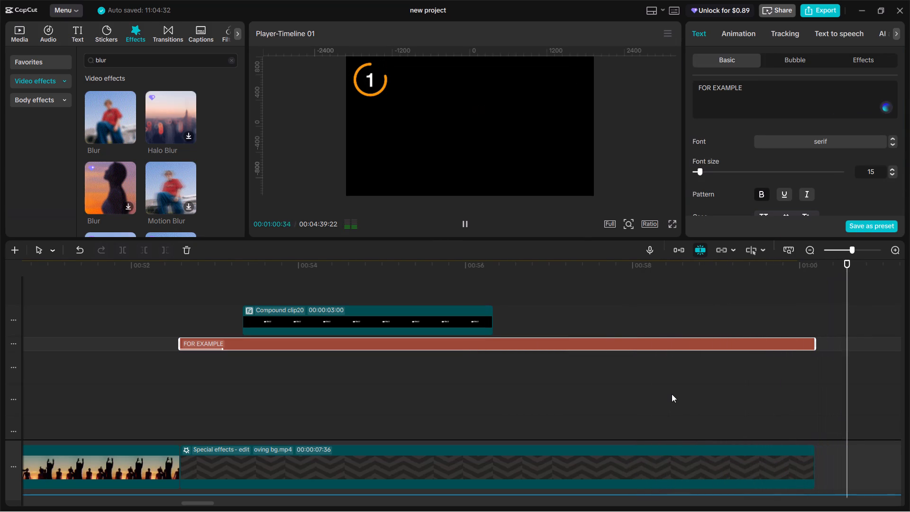
{"action": "key", "text": "space"}
{"action": "left_click_drag", "start_coordinate": [814, 462], "coordinate": [851, 470]}
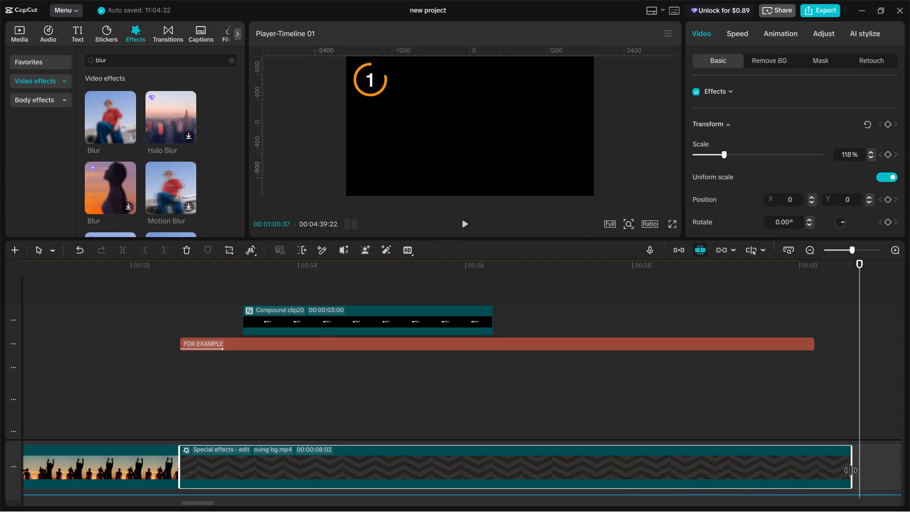
{"action": "left_click_drag", "start_coordinate": [851, 470], "coordinate": [856, 472]}
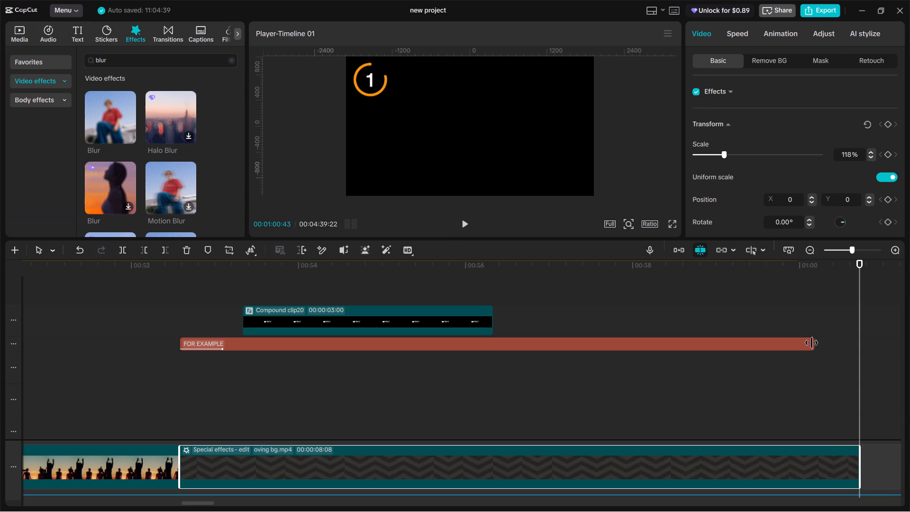
Extend the FOR EXAMPLE title to 00:01:00:43 so it matches the lengthened moving background.
{"action": "left_click_drag", "start_coordinate": [813, 342], "coordinate": [858, 354]}
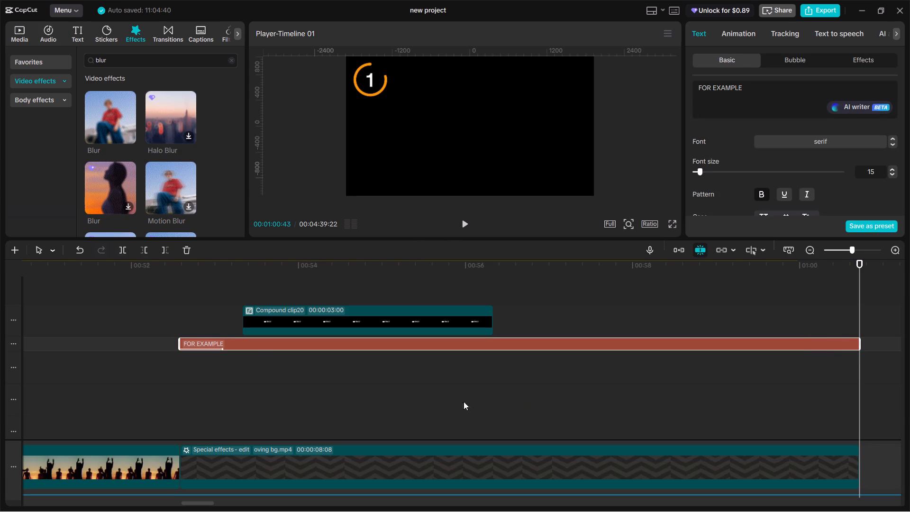
Scrub through the NORTH-EAST label's compound clip and examine the surrounding tracks of the house scene.
{"action": "scroll", "coordinate": [337, 376], "scroll_direction": "down", "scroll_amount": 6, "text": "ctrl"}
{"action": "left_click", "coordinate": [524, 319]}
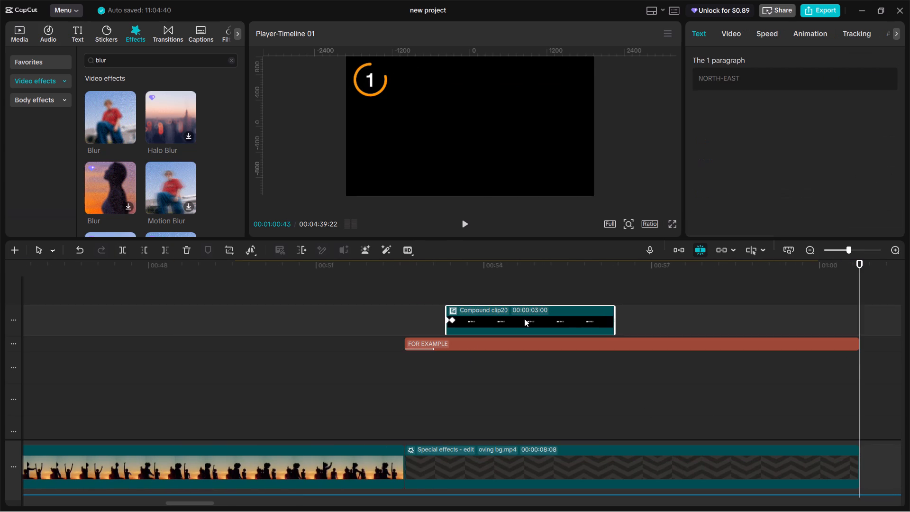
{"action": "left_click", "coordinate": [446, 374]}
{"action": "left_click_drag", "start_coordinate": [447, 374], "coordinate": [524, 392]}
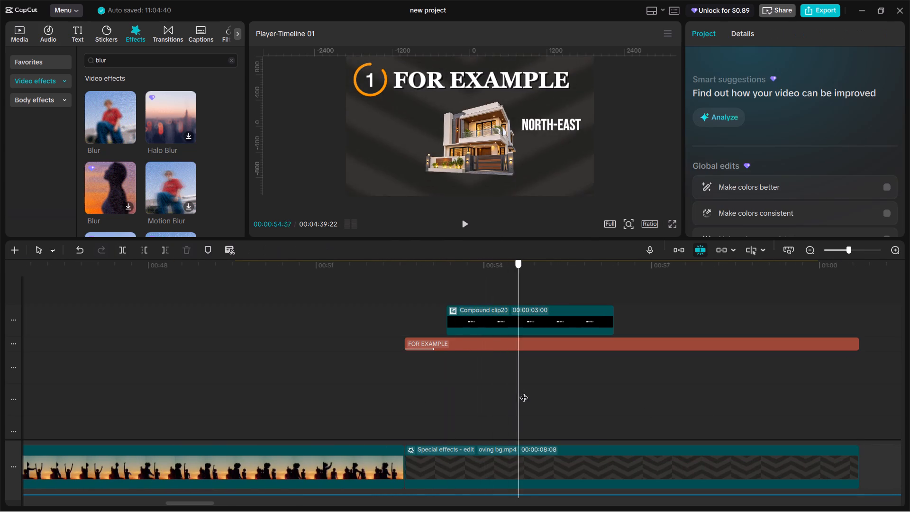
{"action": "left_click_drag", "start_coordinate": [524, 392], "coordinate": [610, 404]}
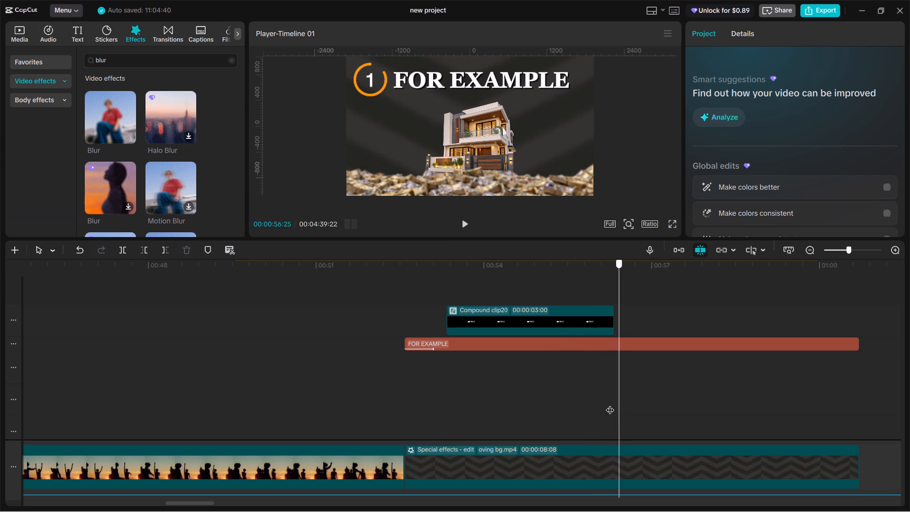
{"action": "left_click_drag", "start_coordinate": [610, 404], "coordinate": [593, 405]}
{"action": "scroll", "coordinate": [590, 405], "scroll_direction": "down", "scroll_amount": 3, "text": "ctrl"}
{"action": "scroll", "coordinate": [587, 404], "scroll_direction": "down", "scroll_amount": 6, "text": "alt"}
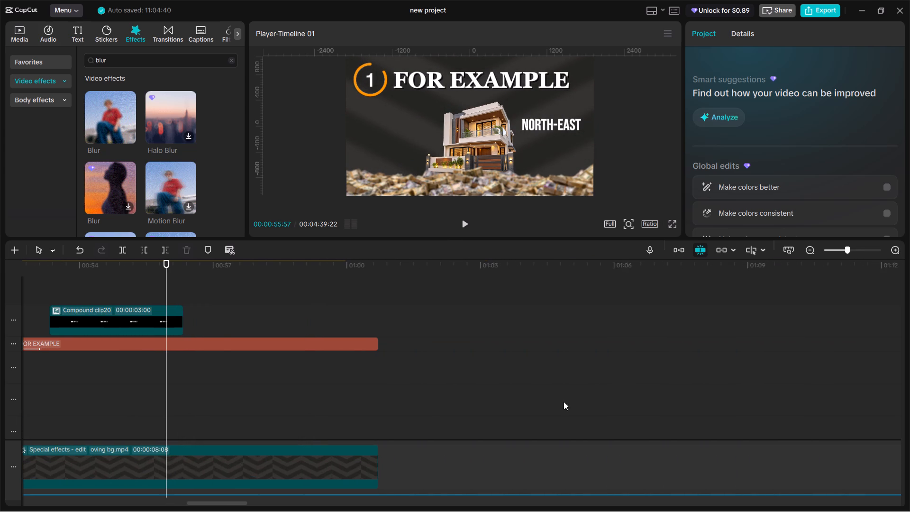
{"action": "scroll", "coordinate": [455, 402], "scroll_direction": "up", "scroll_amount": 5, "text": "alt"}
{"action": "scroll", "coordinate": [432, 397], "scroll_direction": "down", "scroll_amount": 14}
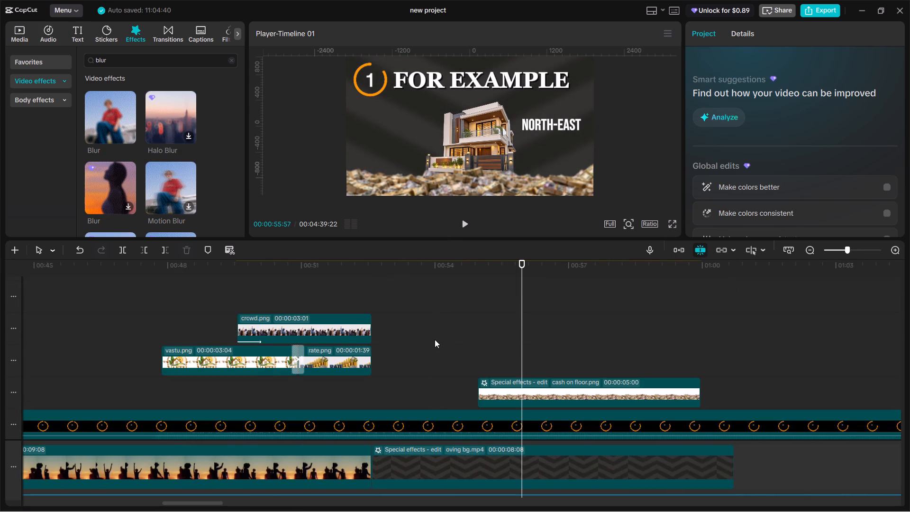
Replay the house scene from about 53 to 56 seconds to check the cash pile's entrance against the title and label.
{"action": "left_click", "coordinate": [436, 339]}
{"action": "left_click_drag", "start_coordinate": [436, 339], "coordinate": [374, 356]}
{"action": "key", "text": "space"}
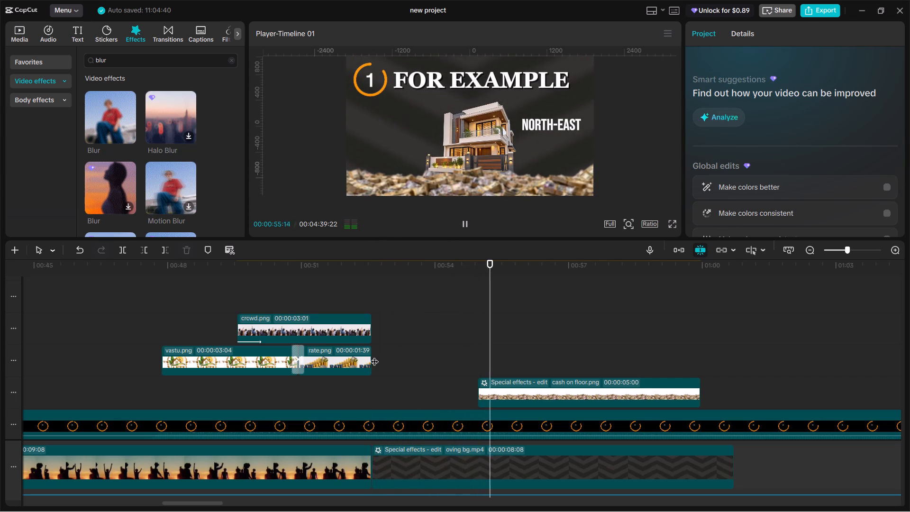
{"action": "key", "text": "space"}
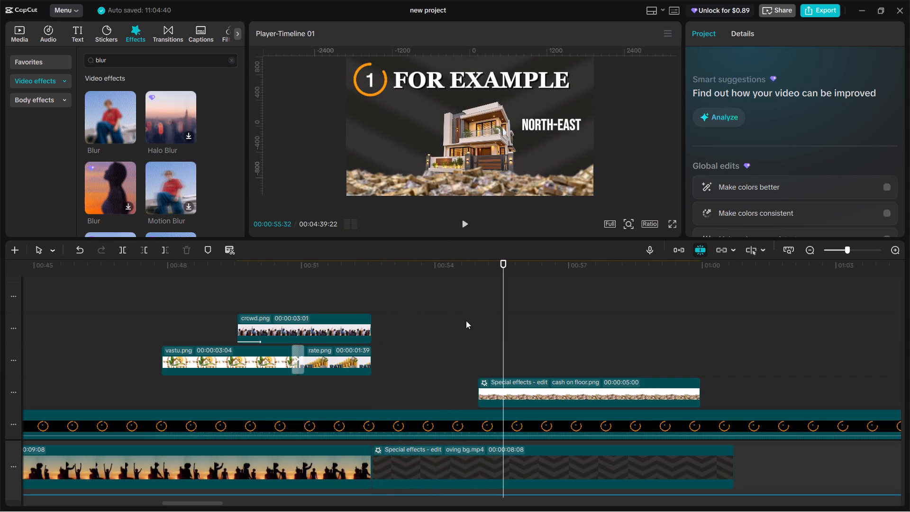
{"action": "left_click", "coordinate": [466, 320]}
{"action": "left_click_drag", "start_coordinate": [466, 320], "coordinate": [443, 321]}
{"action": "key", "text": "space"}
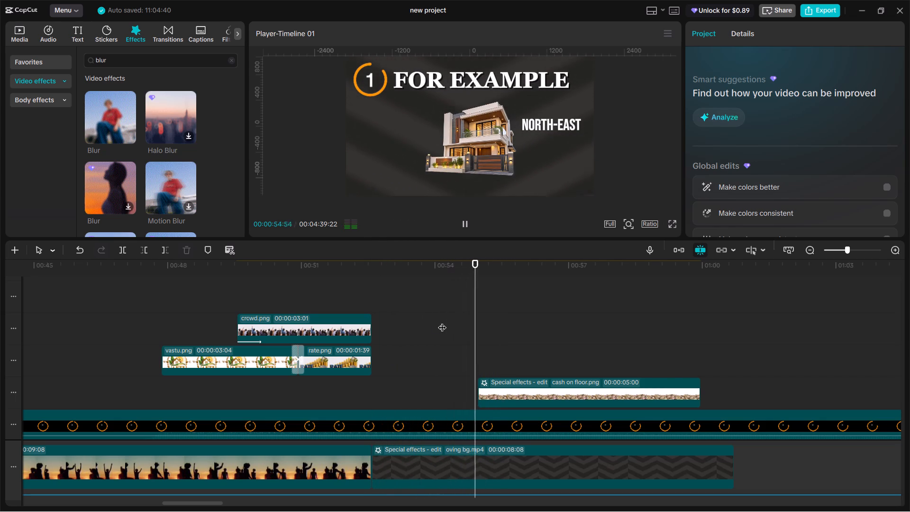
{"action": "left_click", "coordinate": [434, 321]}
{"action": "key", "text": "space"}
{"action": "left_click", "coordinate": [411, 319]}
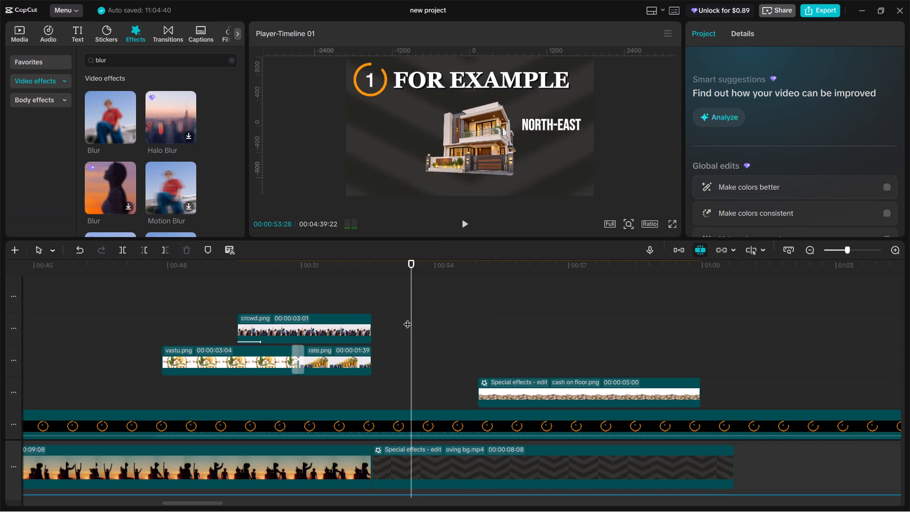
{"action": "left_click_drag", "start_coordinate": [408, 318], "coordinate": [397, 317]}
{"action": "key", "text": "space"}
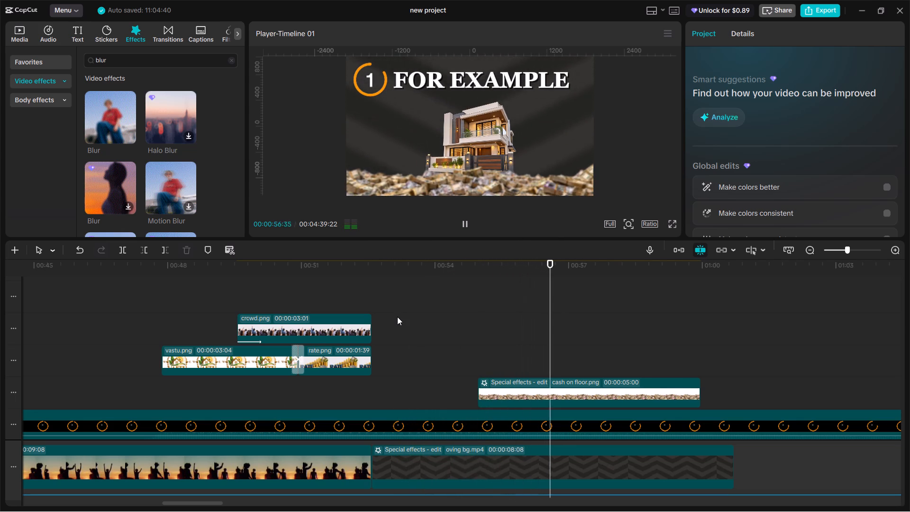
{"action": "key", "text": "space"}
{"action": "left_click", "coordinate": [398, 316]}
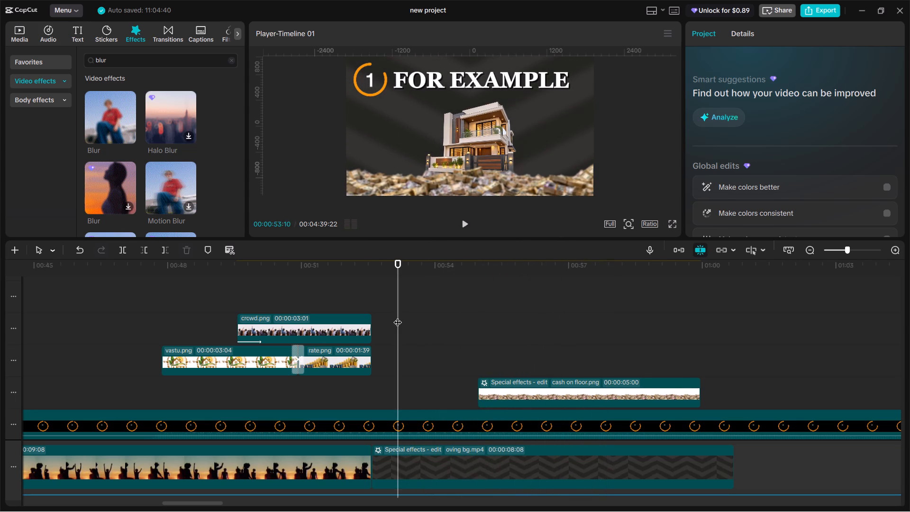
{"action": "key", "text": "space"}
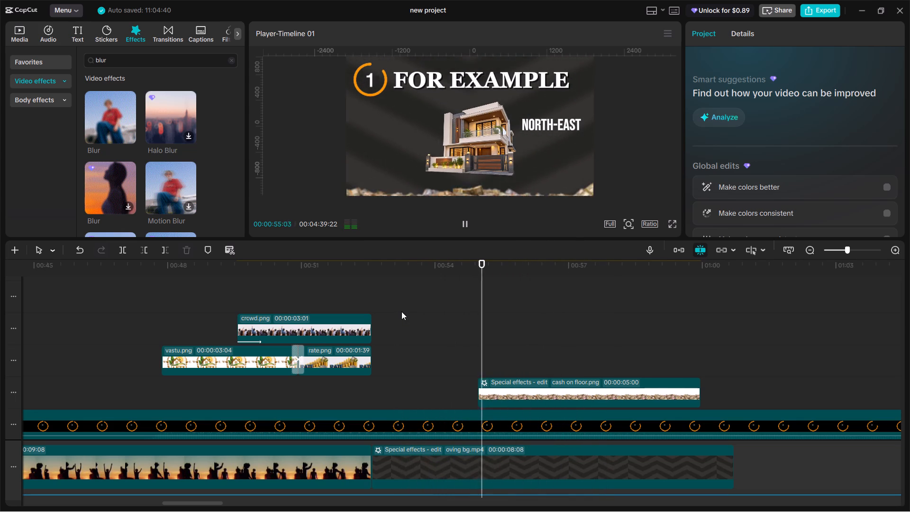
{"action": "key", "text": "space"}
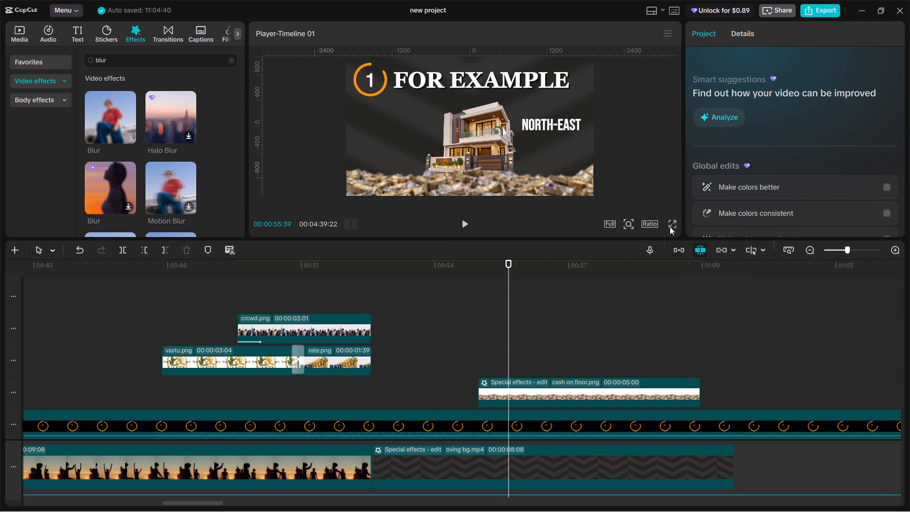
Preview the cash pile's entrance in full screen, starting from 00:00:54:17.
{"action": "left_click", "coordinate": [471, 337]}
{"action": "left_click", "coordinate": [448, 338]}
{"action": "left_click", "coordinate": [672, 225]}
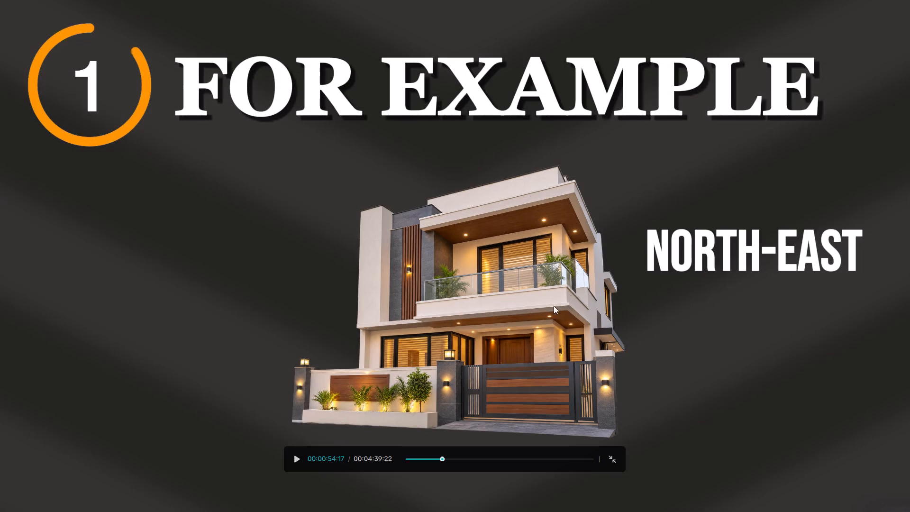
{"action": "key", "text": "space"}
{"action": "key", "text": "space"}
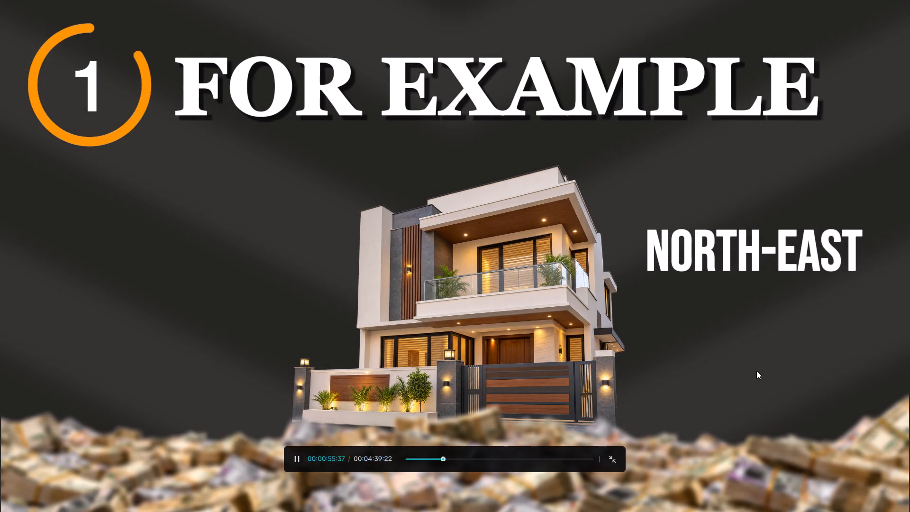
Finish the full-screen preview of the house scene and scrub across the cash pile's start, stopping at 00:00:55:19.
{"action": "key", "text": "space"}
{"action": "key", "text": "space"}
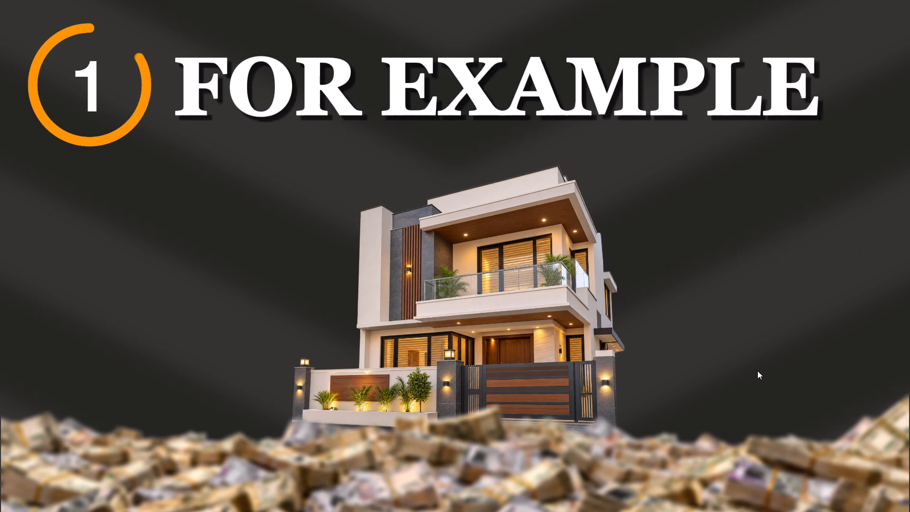
{"action": "key", "text": "Escape"}
{"action": "double_click", "coordinate": [481, 347]}
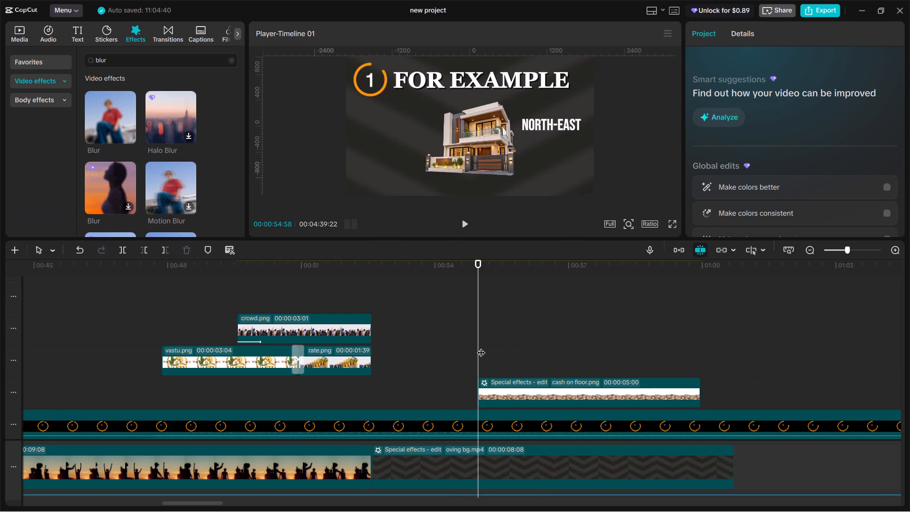
{"action": "left_click_drag", "start_coordinate": [479, 347], "coordinate": [494, 355]}
Delete the cash on floor.png clip from the house scene.
{"action": "scroll", "coordinate": [531, 347], "scroll_direction": "down", "scroll_amount": 7}
{"action": "scroll", "coordinate": [555, 360], "scroll_direction": "up", "scroll_amount": 3}
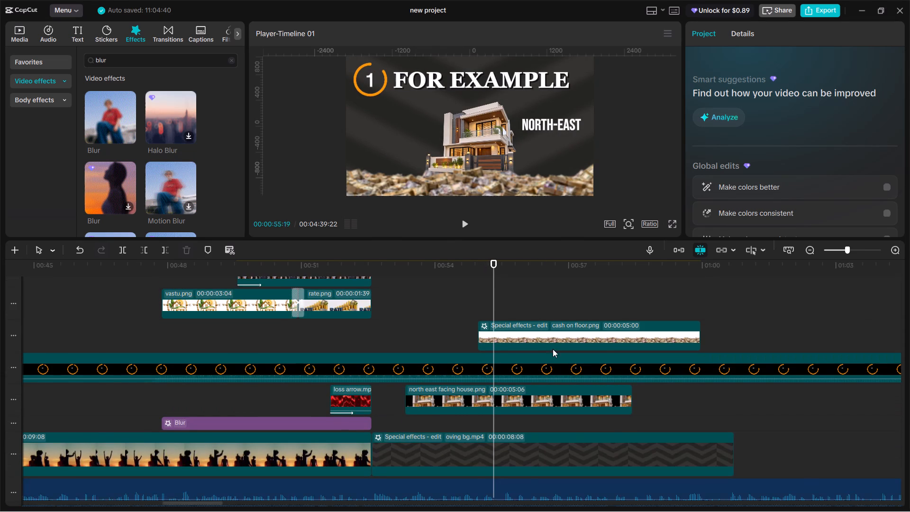
{"action": "scroll", "coordinate": [553, 349], "scroll_direction": "up", "scroll_amount": 1}
{"action": "left_click", "coordinate": [549, 351]}
{"action": "key", "text": "BackSpace"}
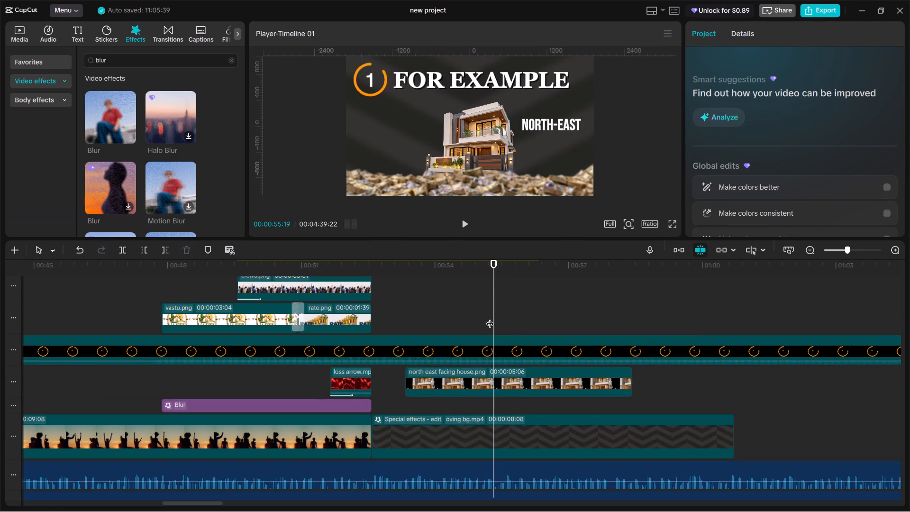
Play the house scene briefly from about 55 seconds and park the playhead at 00:00:55:02.
{"action": "double_click", "coordinate": [483, 310]}
{"action": "key", "text": "space"}
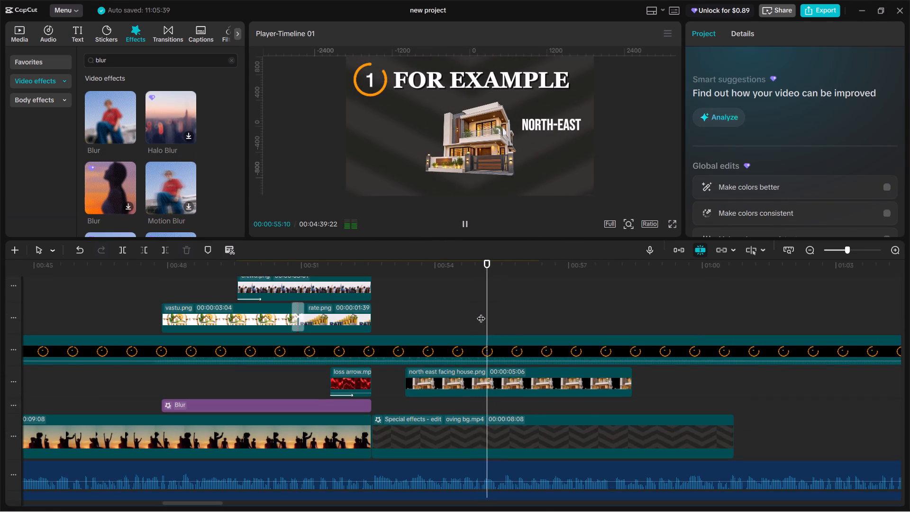
{"action": "left_click", "coordinate": [481, 312]}
{"action": "left_click", "coordinate": [481, 312]}
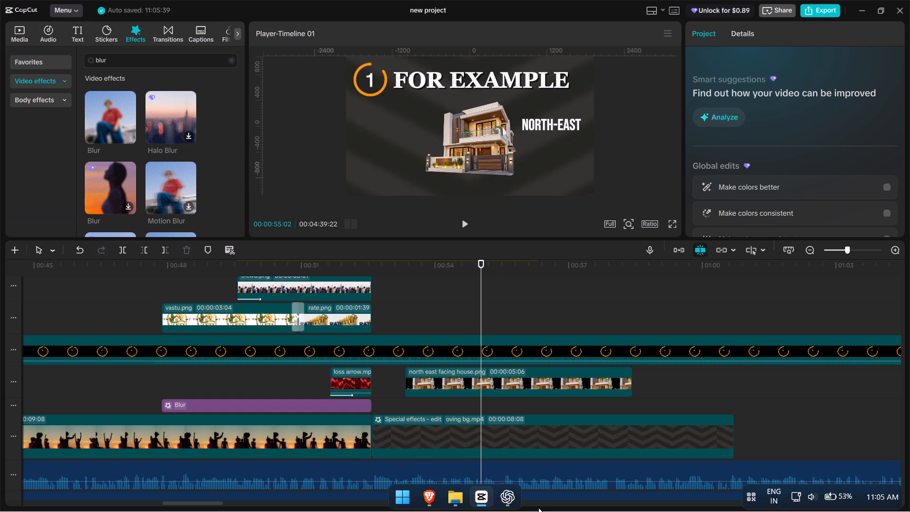
Clear the blur query from the video effects library search and bring up its search suggestions.
{"action": "left_click", "coordinate": [229, 61]}
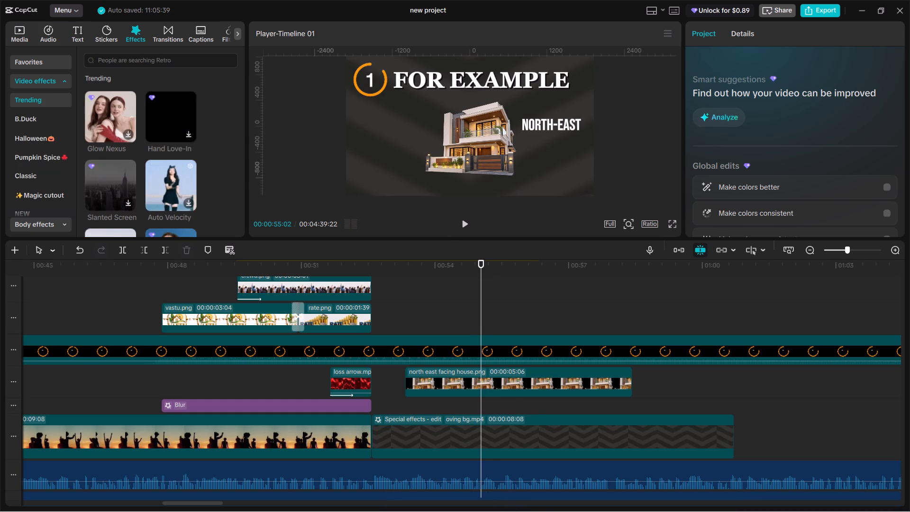
{"action": "left_click", "coordinate": [211, 57]}
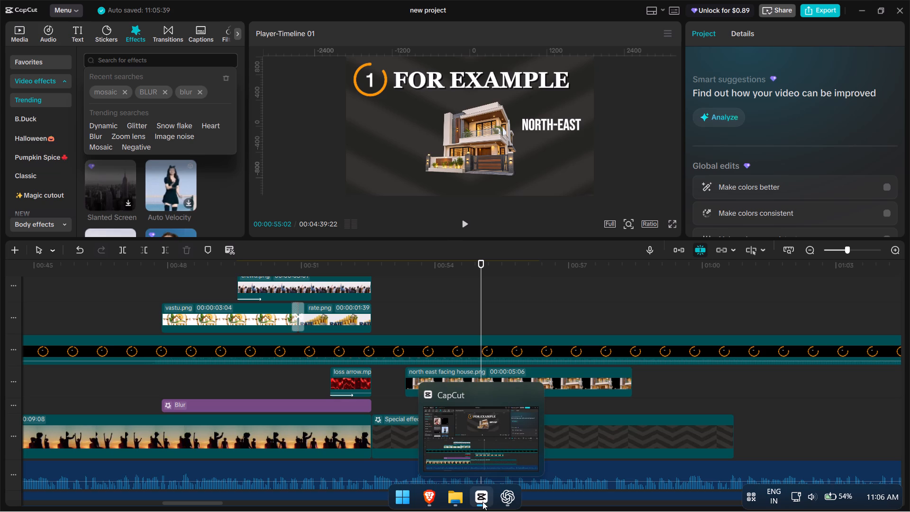
Switch to the Brave browser and search images for "money splash".
{"action": "left_click", "coordinate": [424, 496]}
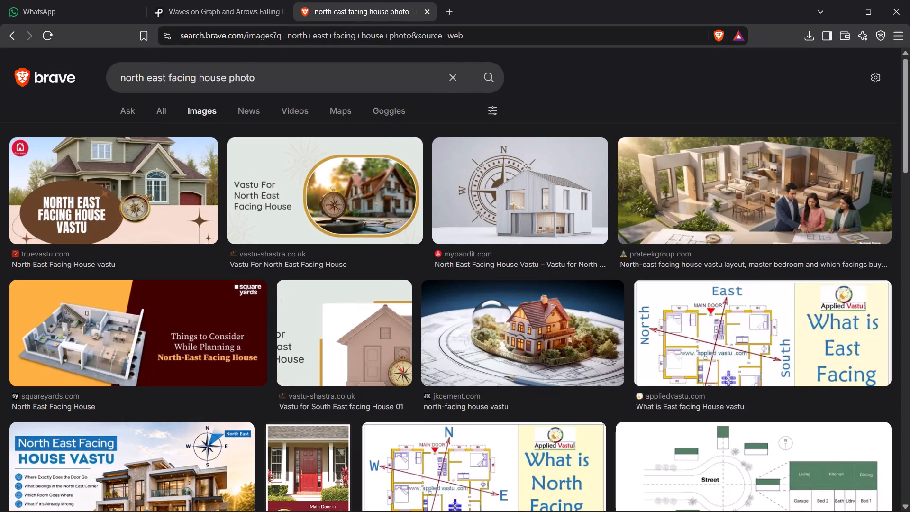
{"action": "left_click", "coordinate": [452, 73]}
{"action": "type", "text": "mone"}
{"action": "type", "text": "y"}
{"action": "key", "text": "space"}
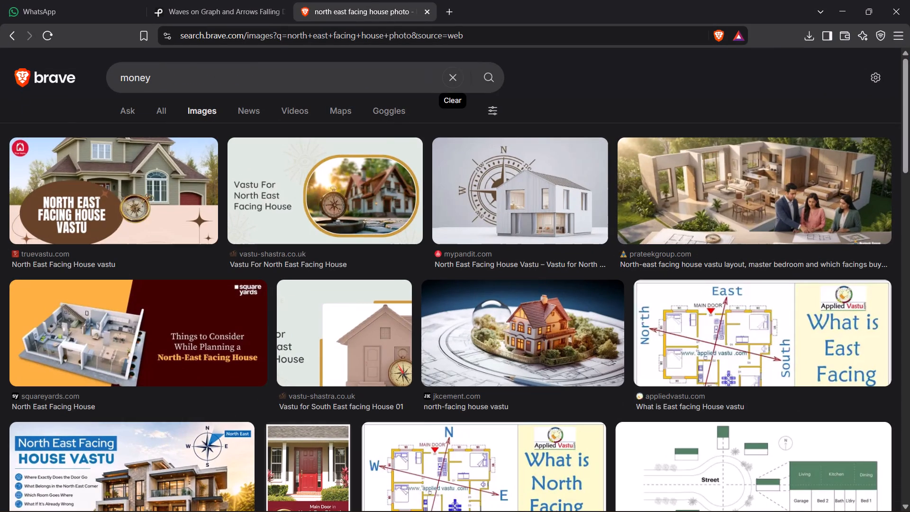
{"action": "type", "text": "splash"}
{"action": "key", "text": "space"}
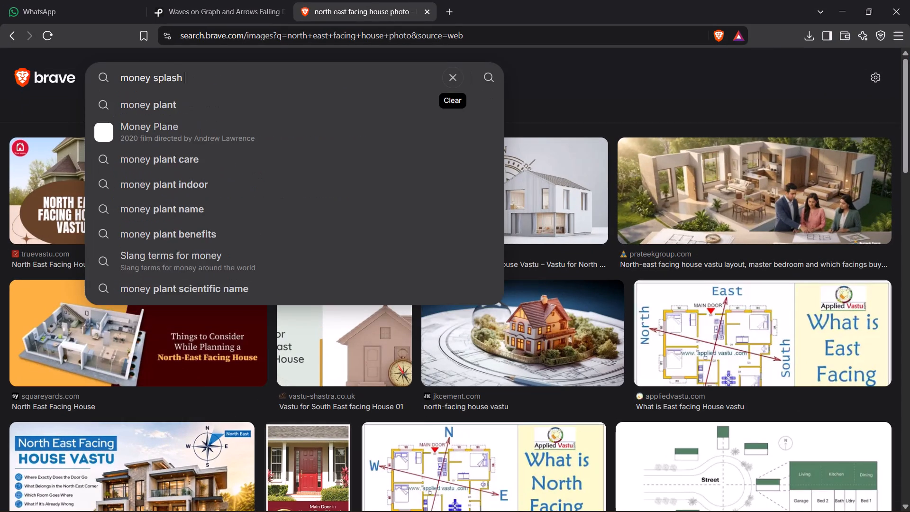
{"action": "key", "text": "Return"}
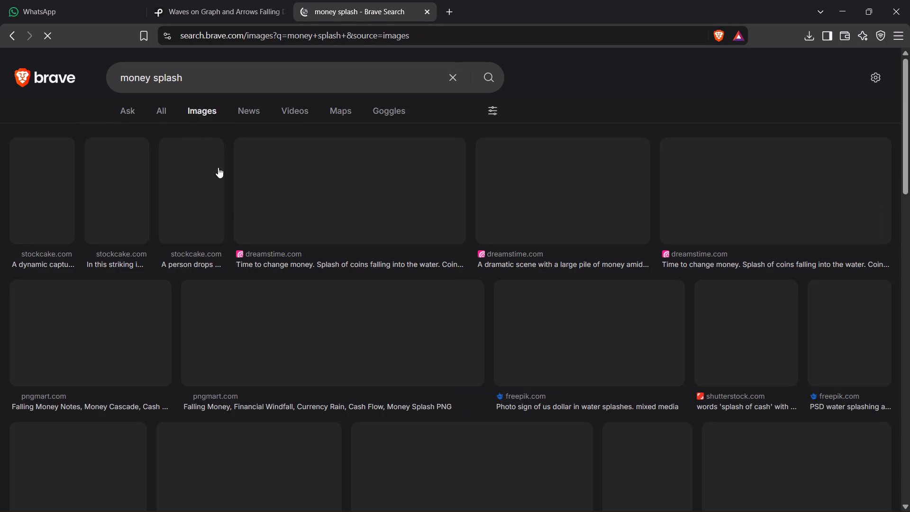
{"action": "left_click", "coordinate": [161, 108]}
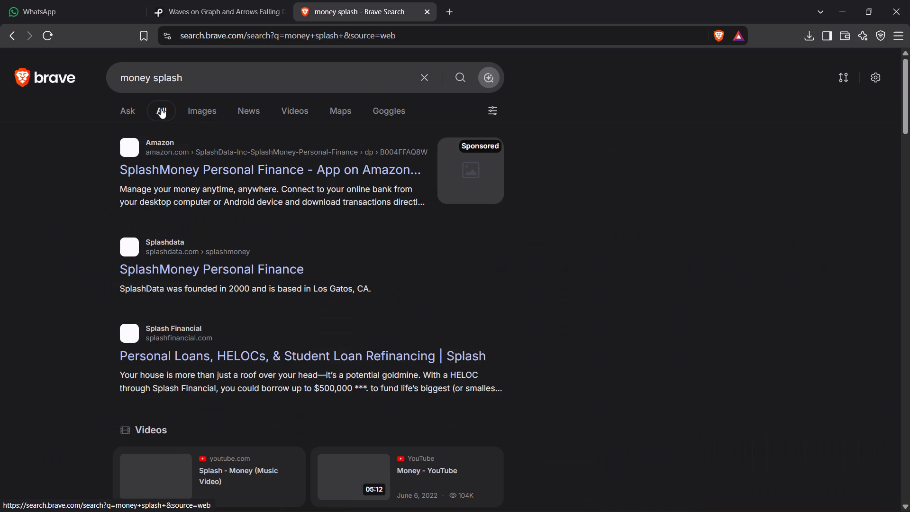
{"action": "left_click", "coordinate": [218, 83]}
{"action": "key", "text": "space"}
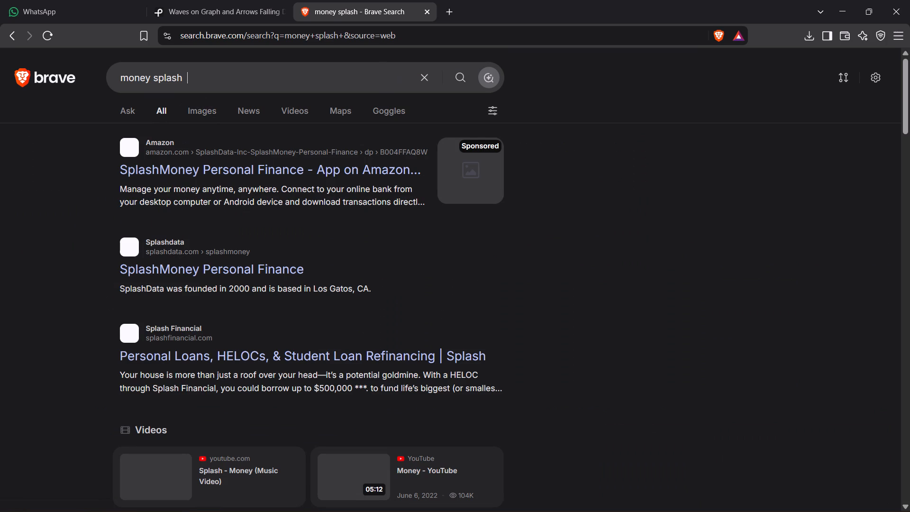
{"action": "key", "text": "BackSpace"}
{"action": "key", "text": "o"}
{"action": "key", "text": "BackSpace"}
{"action": "key", "text": "BackSpace"}
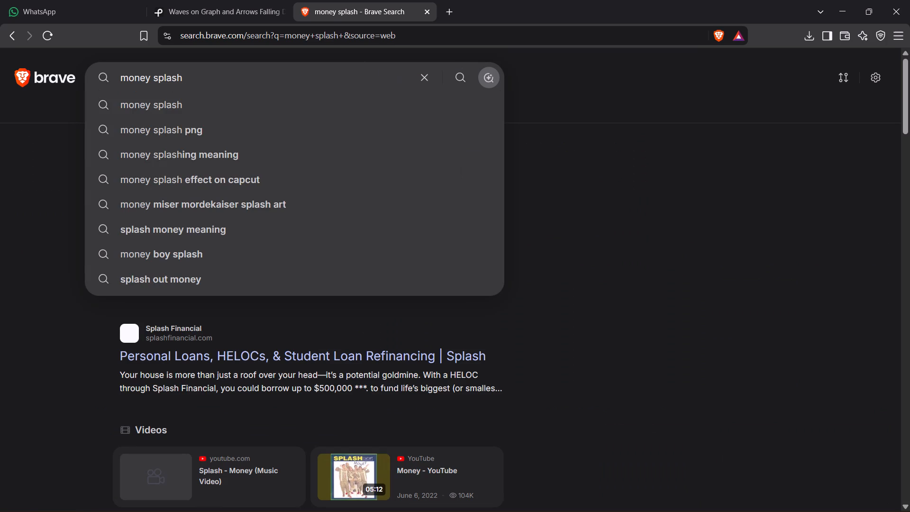
{"action": "type", "text": "motion graphi"}
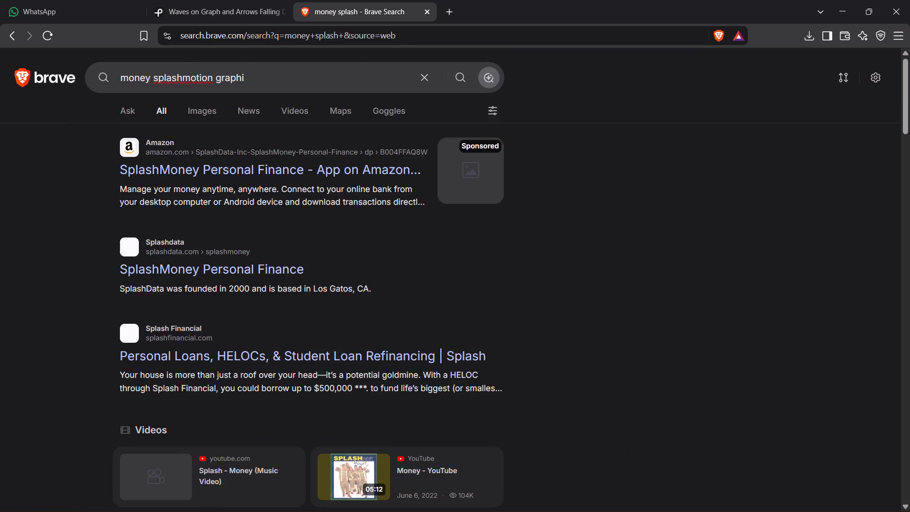
{"action": "key", "text": "BackSpace"}
{"action": "type", "text": "ic"}
{"action": "key", "text": "Return"}
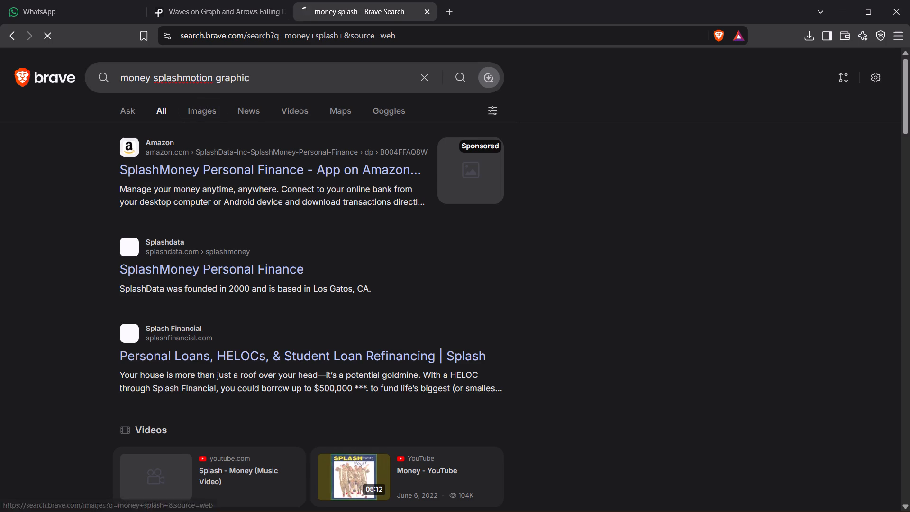
{"action": "left_click", "coordinate": [242, 143]}
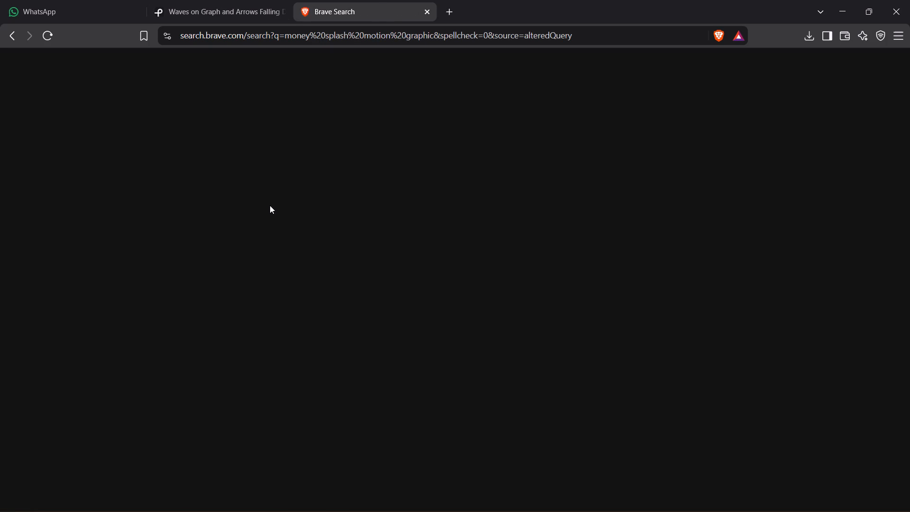
{"action": "left_click", "coordinate": [230, 1]}
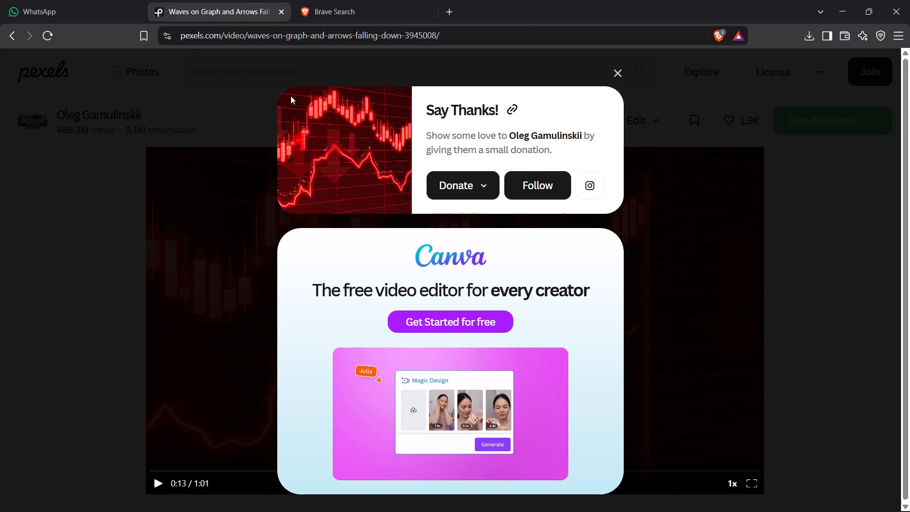
{"action": "left_click", "coordinate": [360, 0]}
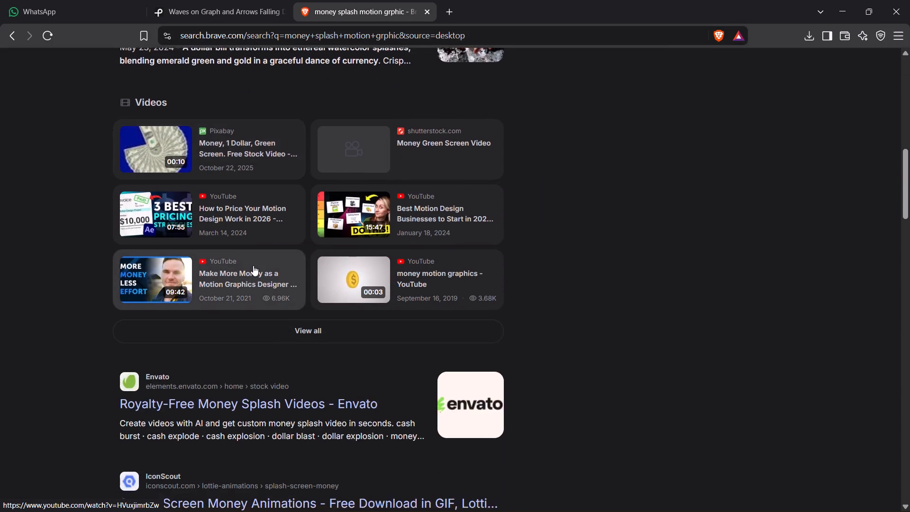
{"action": "scroll", "coordinate": [253, 265], "scroll_direction": "down", "scroll_amount": 1}
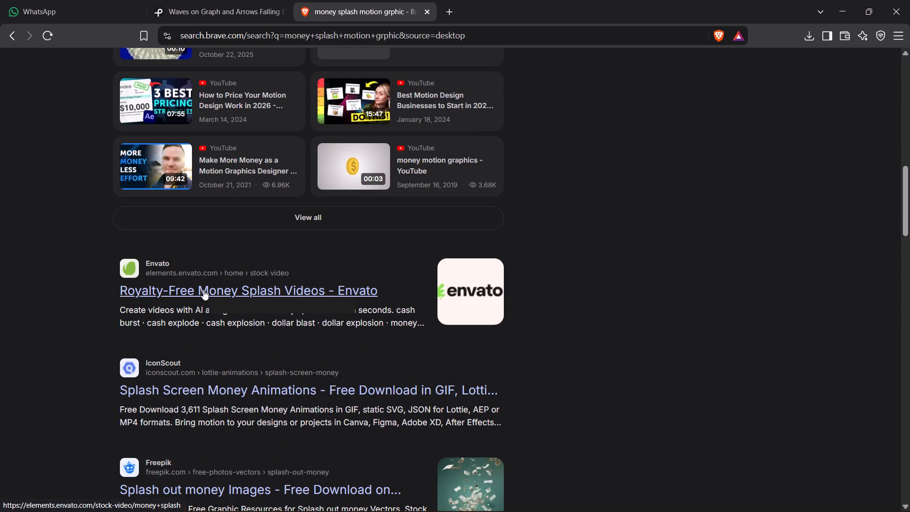
{"action": "left_click", "coordinate": [203, 290]}
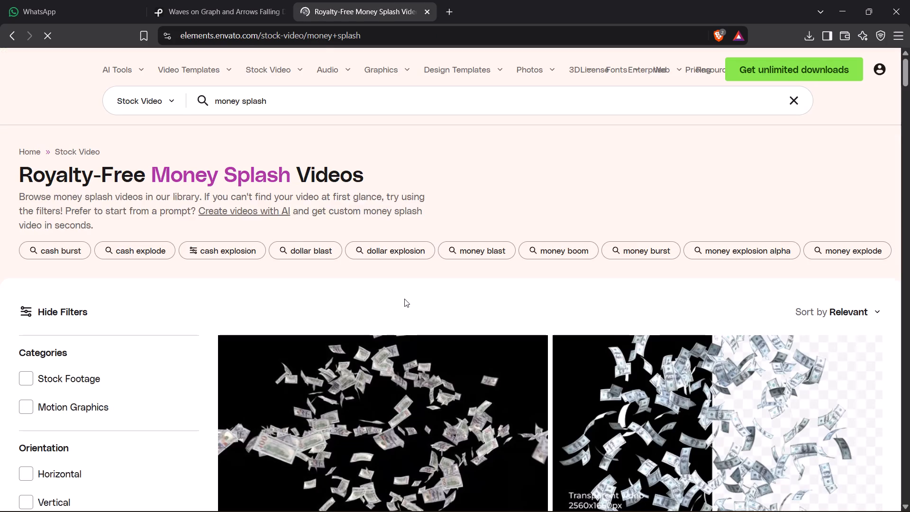
Browse Envato's money splash videos and open the Falling Dollar Bills Cascade Animation by ibadu.
{"action": "scroll", "coordinate": [404, 299], "scroll_direction": "down", "scroll_amount": 2}
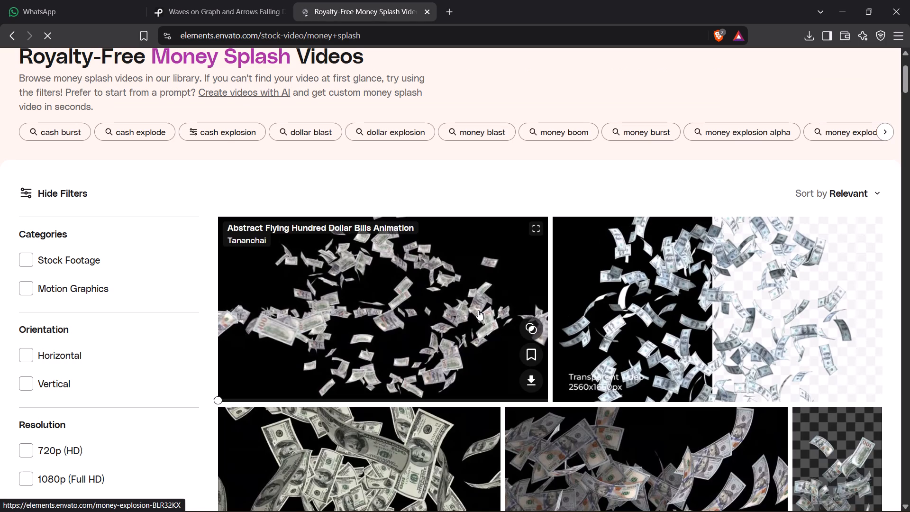
{"action": "scroll", "coordinate": [478, 310], "scroll_direction": "down", "scroll_amount": 3}
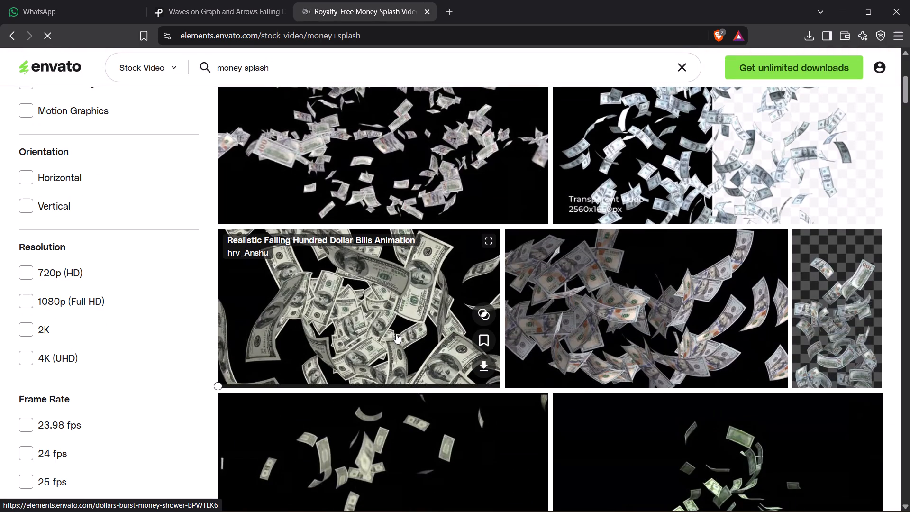
{"action": "scroll", "coordinate": [396, 333], "scroll_direction": "down", "scroll_amount": 3}
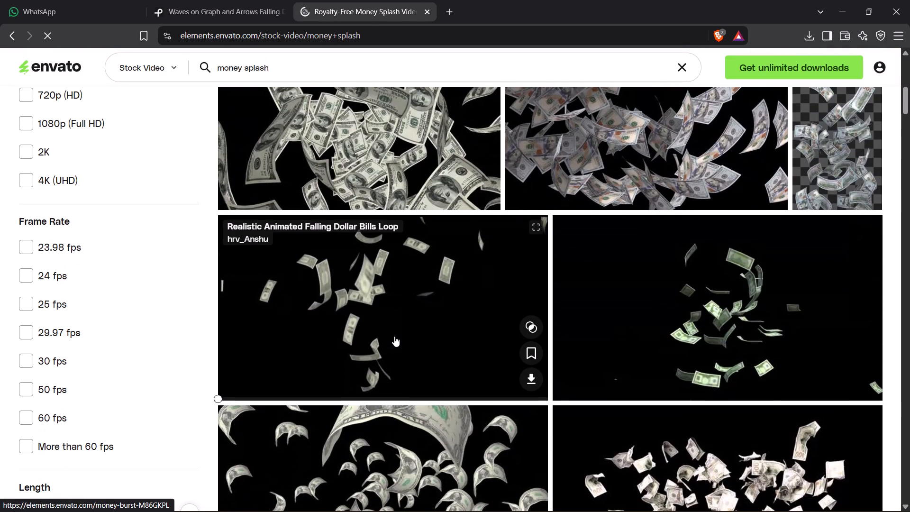
{"action": "scroll", "coordinate": [393, 336], "scroll_direction": "down", "scroll_amount": 2}
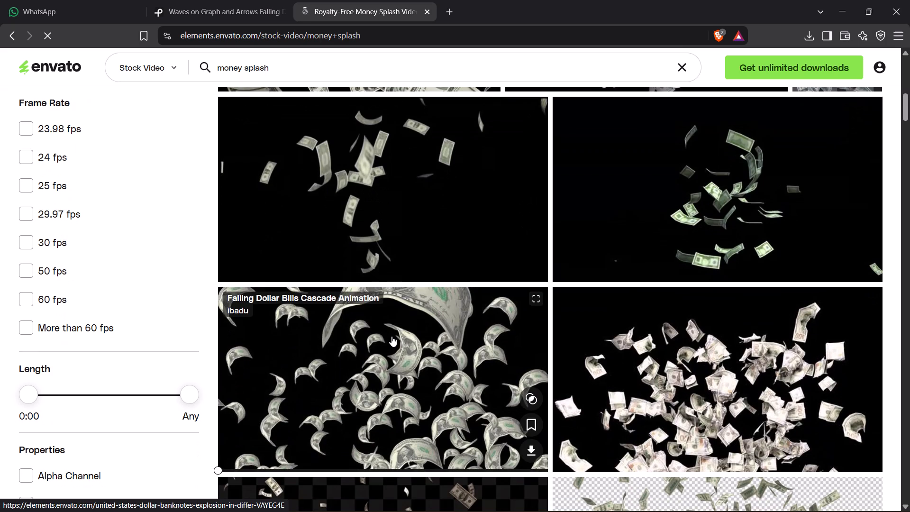
{"action": "left_click", "coordinate": [369, 358]}
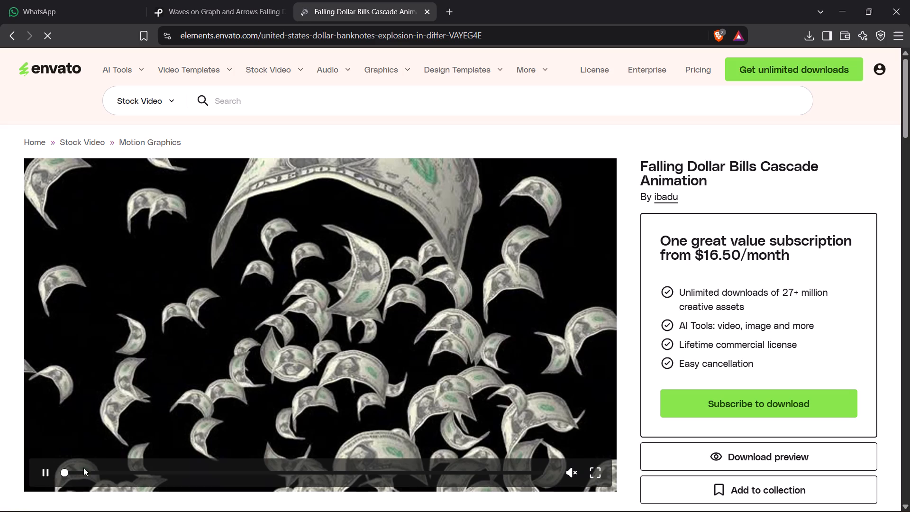
Preview the Falling Dollar Bills Cascade Animation and look over its description and attributes.
{"action": "left_click", "coordinate": [45, 470]}
{"action": "left_click", "coordinate": [45, 470]}
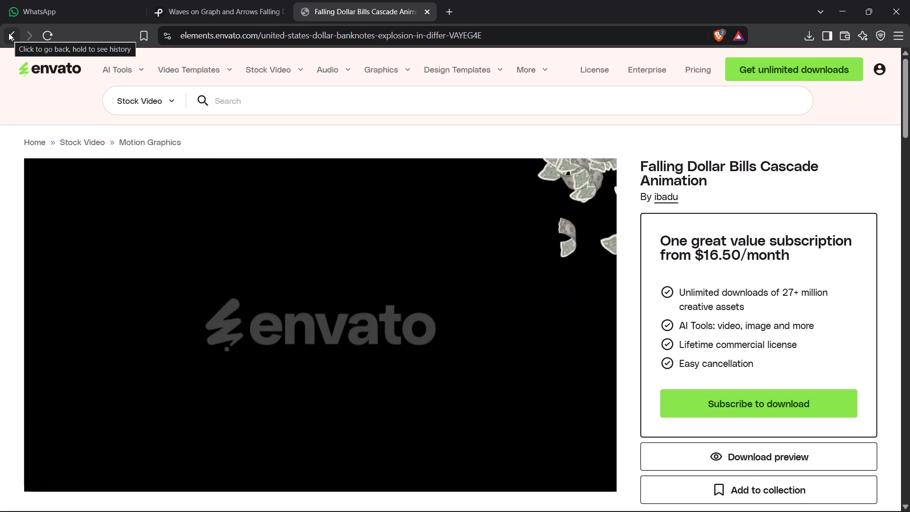
{"action": "scroll", "coordinate": [627, 415], "scroll_direction": "down", "scroll_amount": 4}
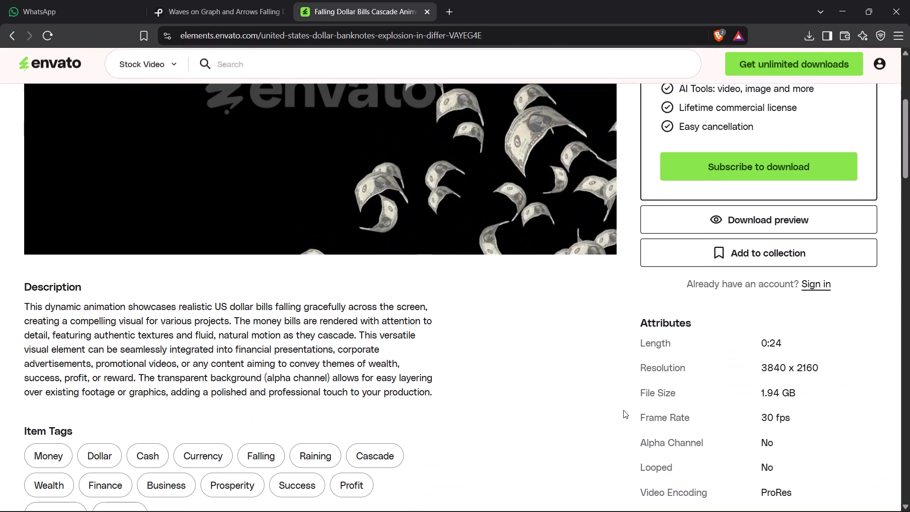
{"action": "scroll", "coordinate": [621, 408], "scroll_direction": "up", "scroll_amount": 6}
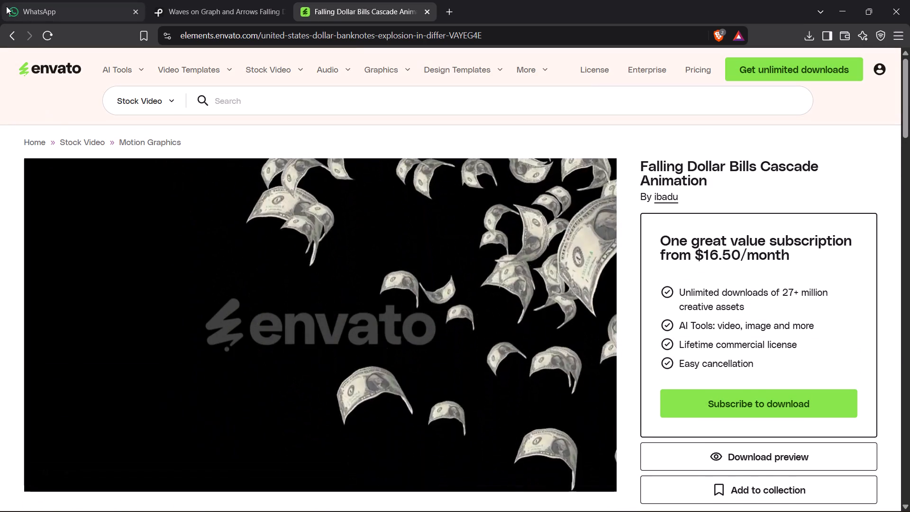
Return to the "money splash motion grphic" search results and open IconScout's Splash Screen Money Animations page.
{"action": "left_click", "coordinate": [14, 36]}
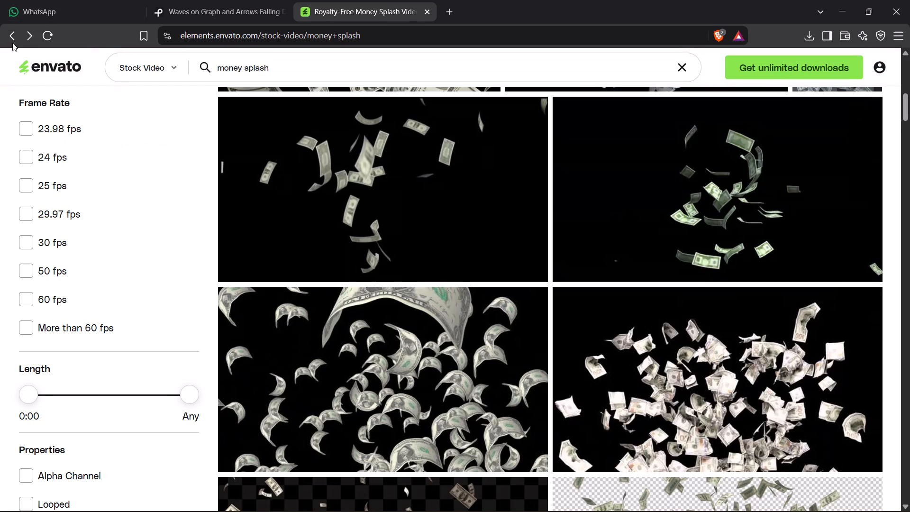
{"action": "left_click", "coordinate": [8, 37]}
{"action": "scroll", "coordinate": [240, 259], "scroll_direction": "down", "scroll_amount": 2}
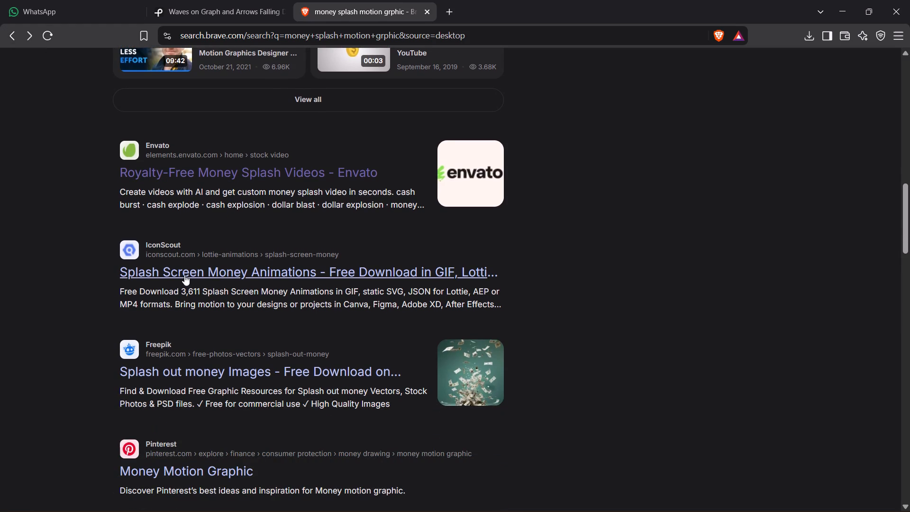
{"action": "left_click", "coordinate": [182, 276]}
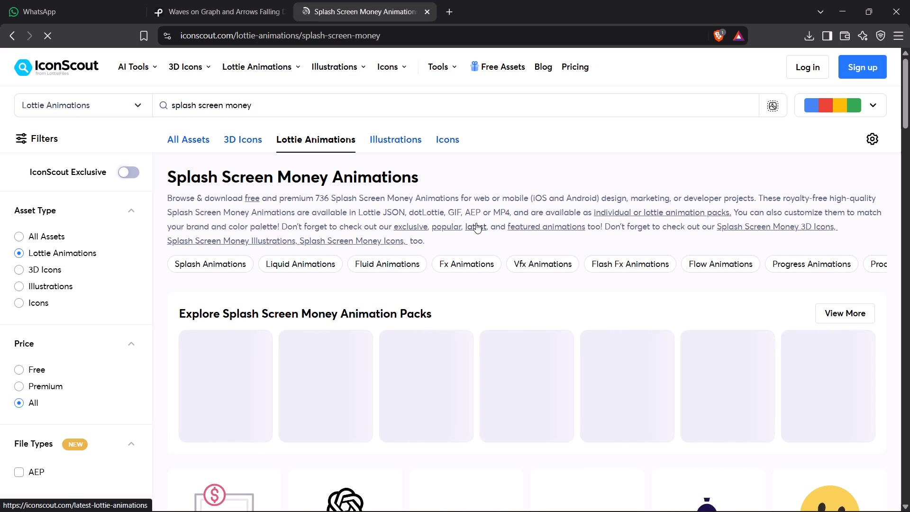
Browse IconScout's splash screen money animations for a suitable money splash graphic.
{"action": "scroll", "coordinate": [476, 223], "scroll_direction": "down", "scroll_amount": 3}
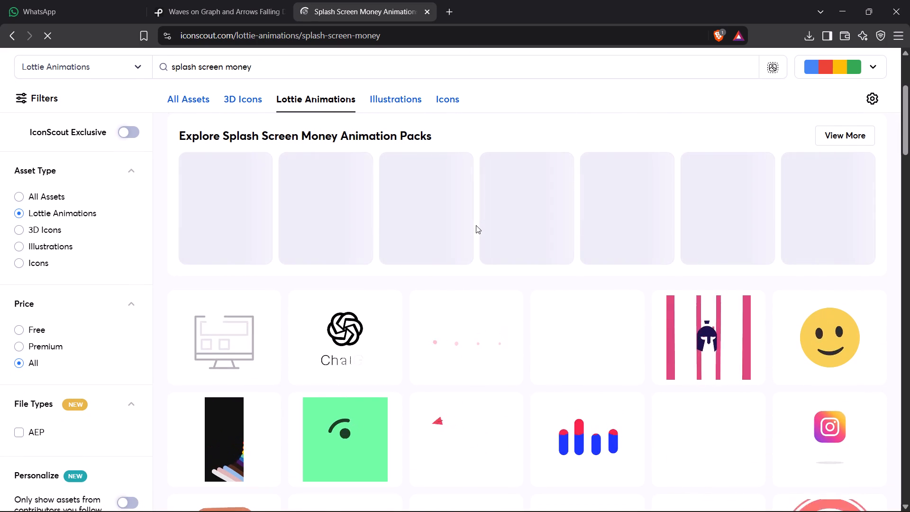
{"action": "scroll", "coordinate": [476, 225], "scroll_direction": "down", "scroll_amount": 6}
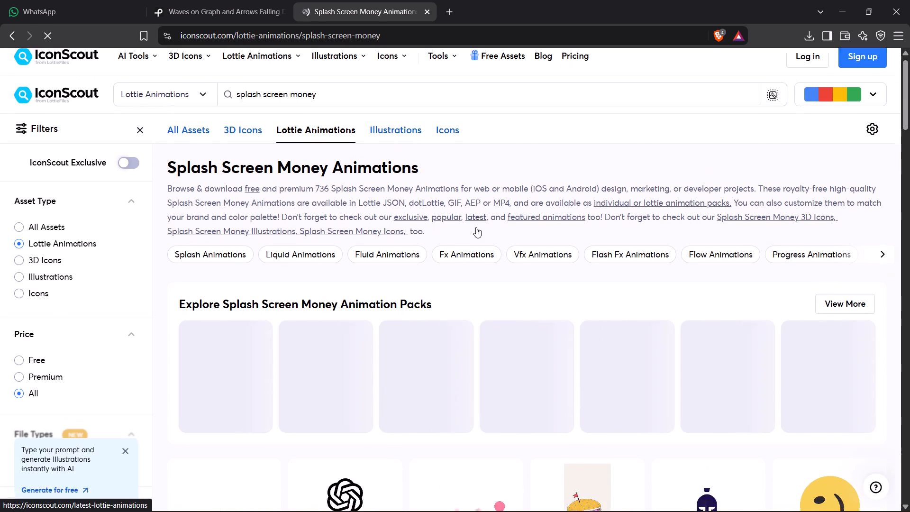
{"action": "scroll", "coordinate": [476, 227], "scroll_direction": "down", "scroll_amount": 4}
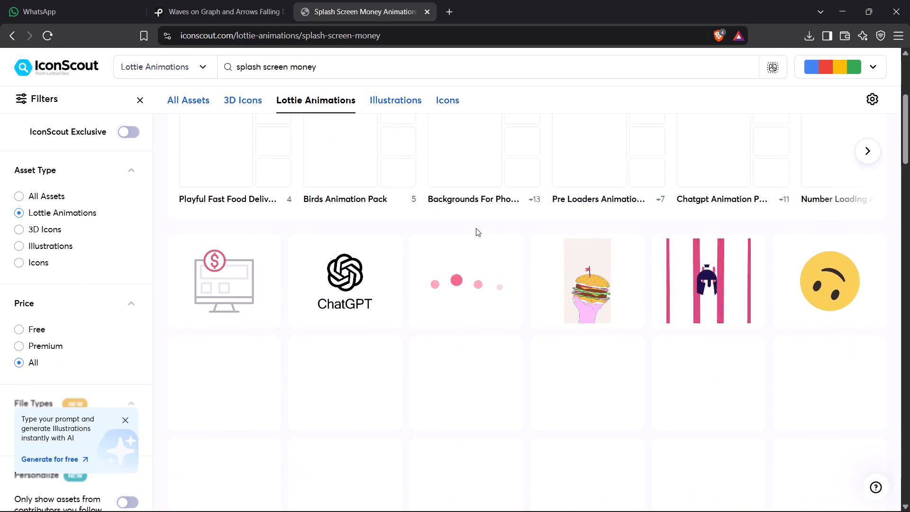
{"action": "scroll", "coordinate": [476, 228], "scroll_direction": "down", "scroll_amount": 3}
{"action": "scroll", "coordinate": [476, 228], "scroll_direction": "up", "scroll_amount": 3}
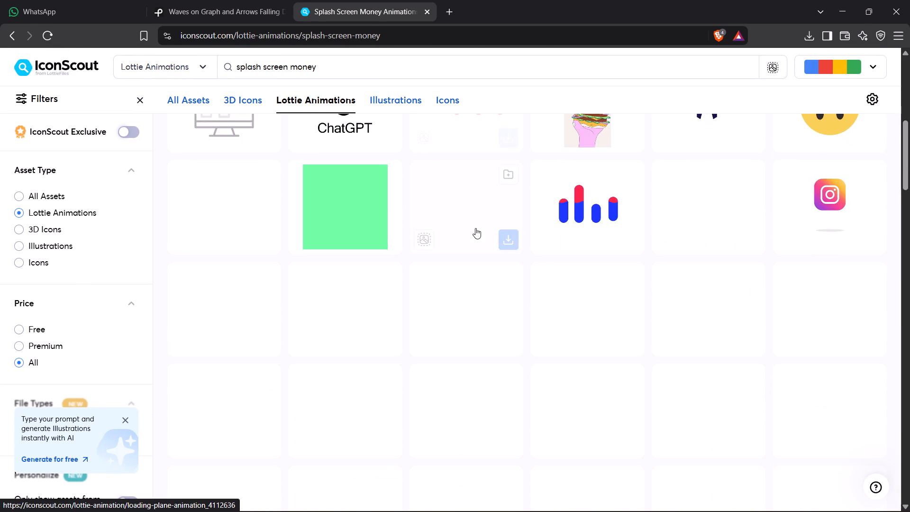
{"action": "scroll", "coordinate": [475, 228], "scroll_direction": "up", "scroll_amount": 2}
{"action": "scroll", "coordinate": [475, 228], "scroll_direction": "down", "scroll_amount": 3}
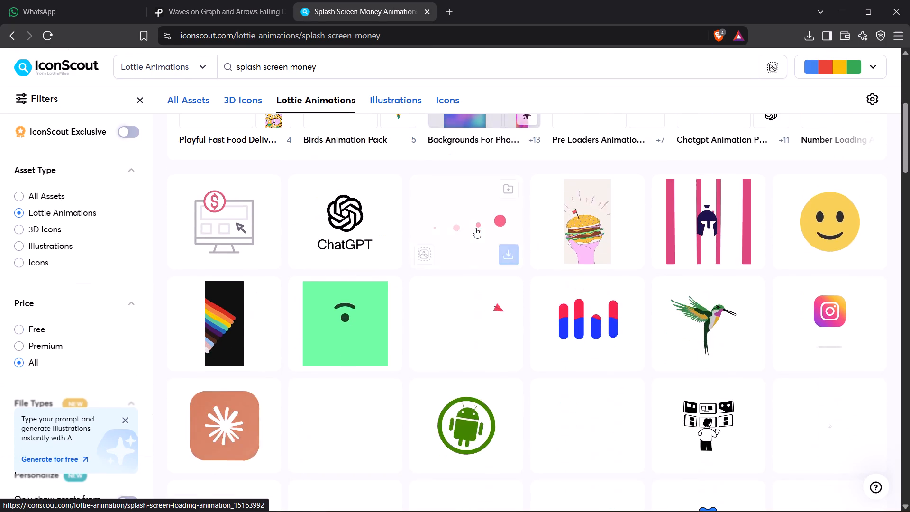
{"action": "scroll", "coordinate": [475, 228], "scroll_direction": "down", "scroll_amount": 5}
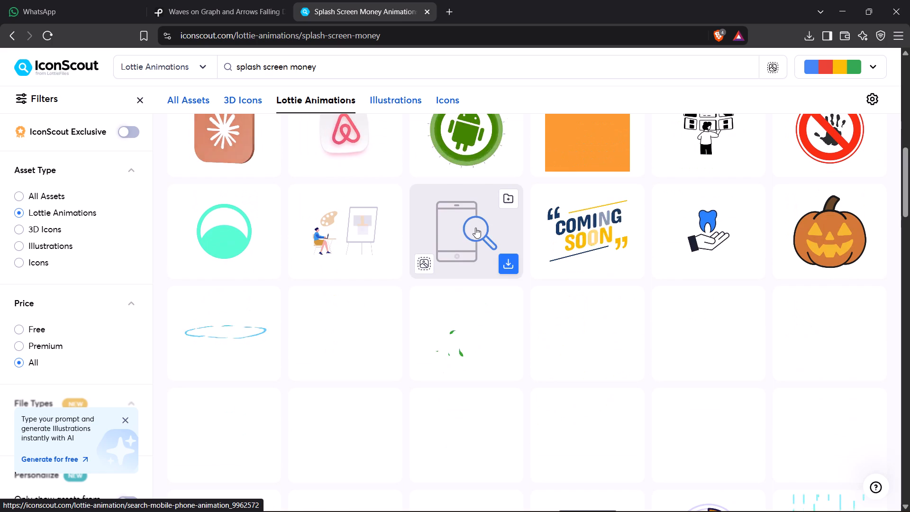
{"action": "scroll", "coordinate": [794, 246], "scroll_direction": "down", "scroll_amount": 4}
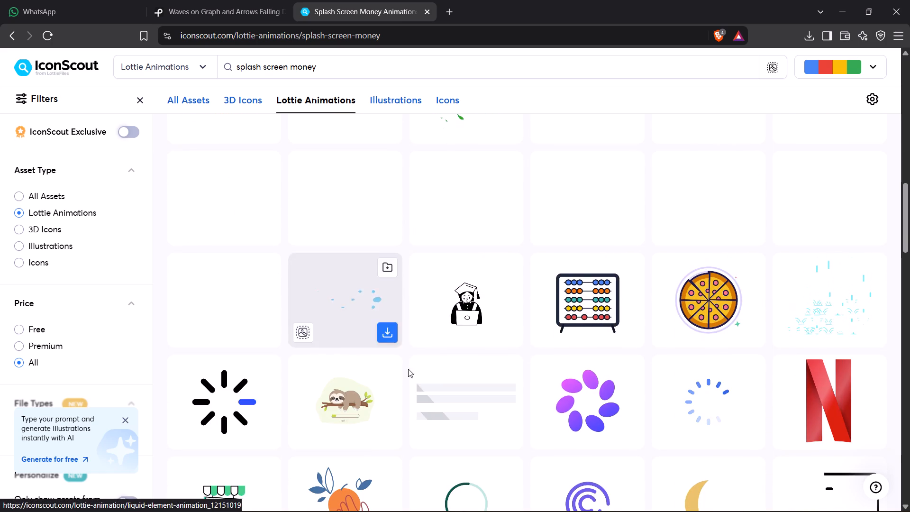
{"action": "scroll", "coordinate": [515, 256], "scroll_direction": "up", "scroll_amount": 20}
{"action": "scroll", "coordinate": [247, 239], "scroll_direction": "up", "scroll_amount": 7}
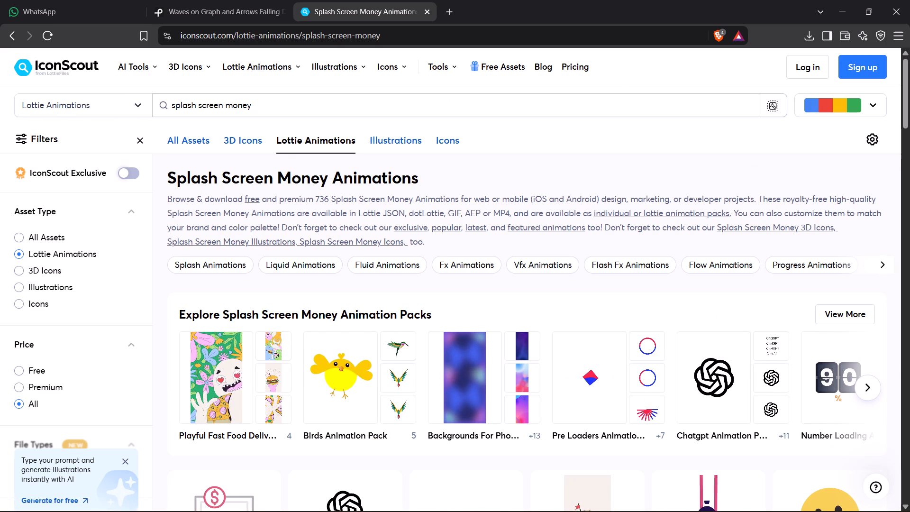
Copy the phrase "splash screen money" from IconScout's search field.
{"action": "left_click_drag", "start_coordinate": [259, 106], "coordinate": [163, 114]}
{"action": "key", "text": "ctrl+c"}
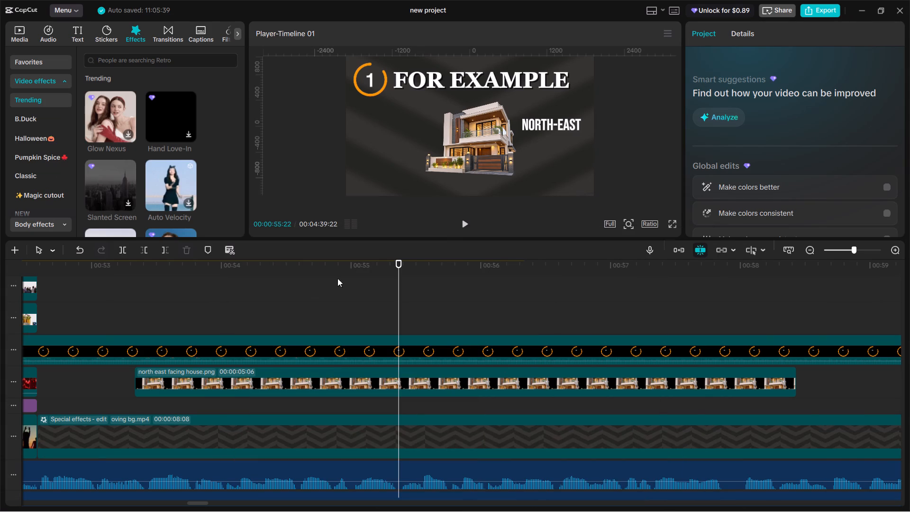
{"action": "left_click", "coordinate": [437, 494]}
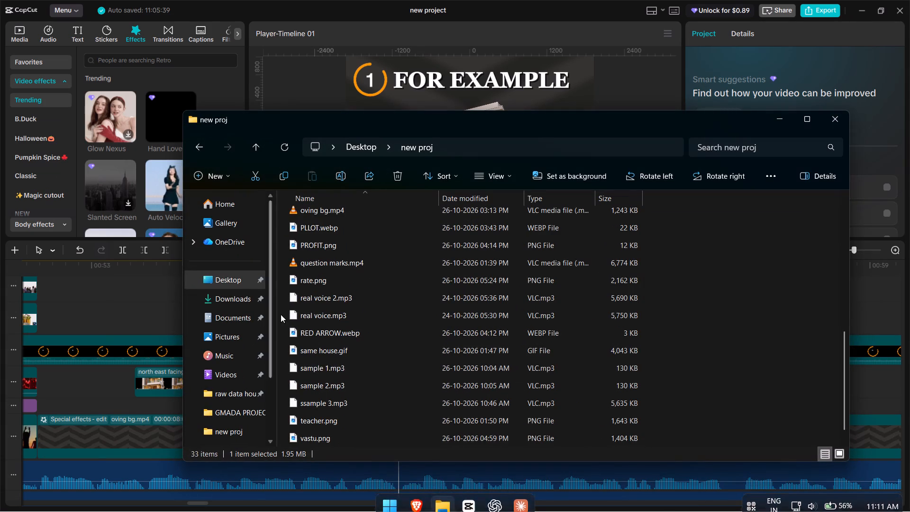
{"action": "scroll", "coordinate": [346, 432], "scroll_direction": "down", "scroll_amount": 9}
{"action": "left_click_drag", "start_coordinate": [390, 441], "coordinate": [450, 438]}
{"action": "left_click_drag", "start_coordinate": [414, 438], "coordinate": [491, 511]}
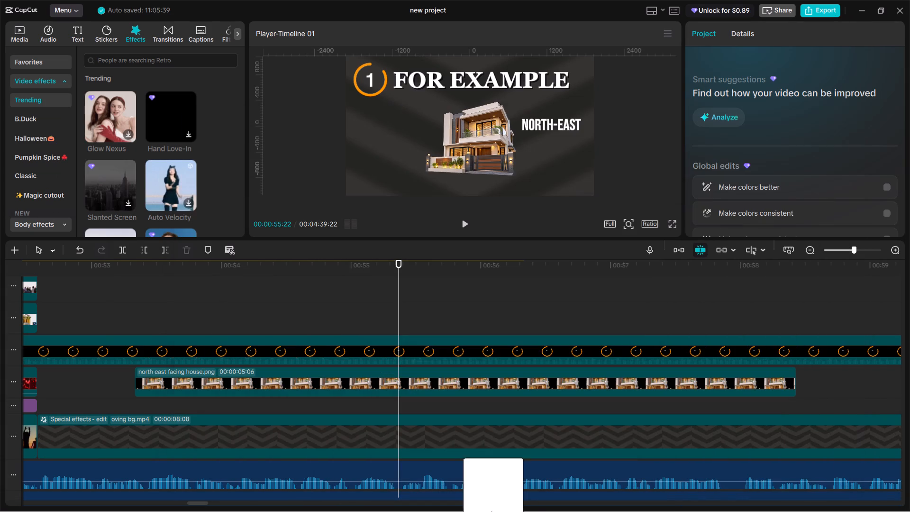
{"action": "left_click_drag", "start_coordinate": [491, 511], "coordinate": [404, 297]}
Preview the new clip, return the playhead to its start and apply Auto removal to the south-west house's background.
{"action": "key", "text": "space"}
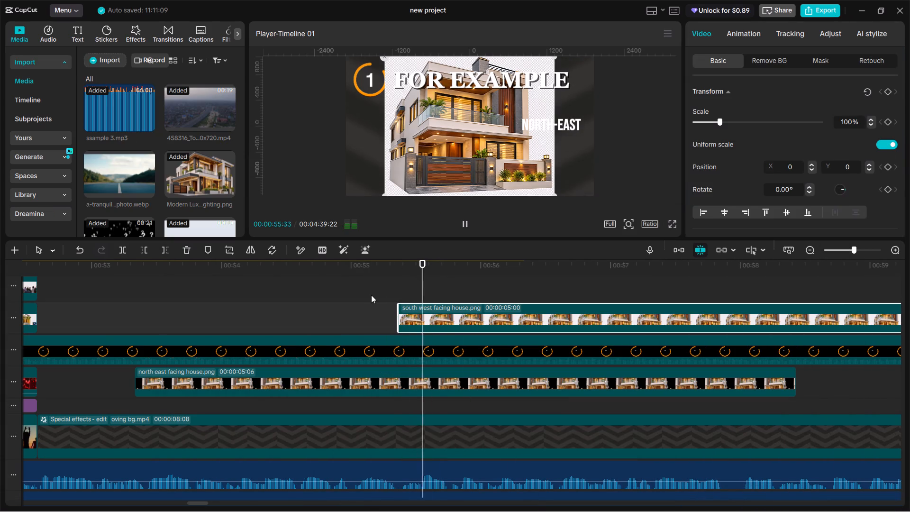
{"action": "key", "text": "space"}
{"action": "left_click", "coordinate": [388, 279]}
{"action": "left_click_drag", "start_coordinate": [390, 283], "coordinate": [397, 292]}
{"action": "left_click", "coordinate": [458, 332]}
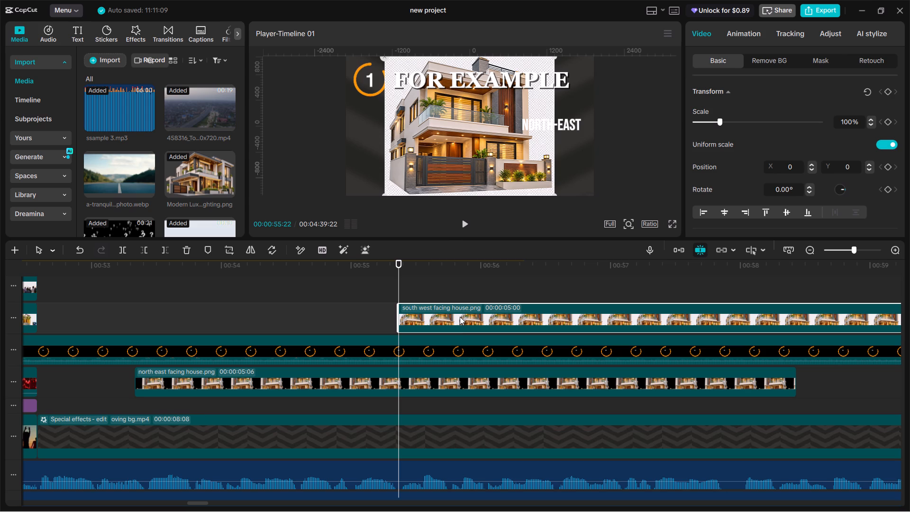
{"action": "left_click", "coordinate": [768, 57]}
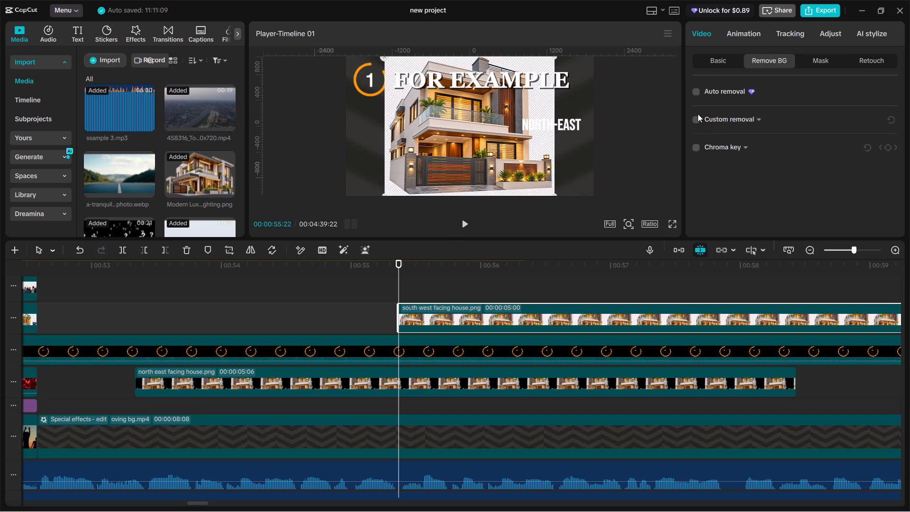
{"action": "left_click", "coordinate": [695, 93]}
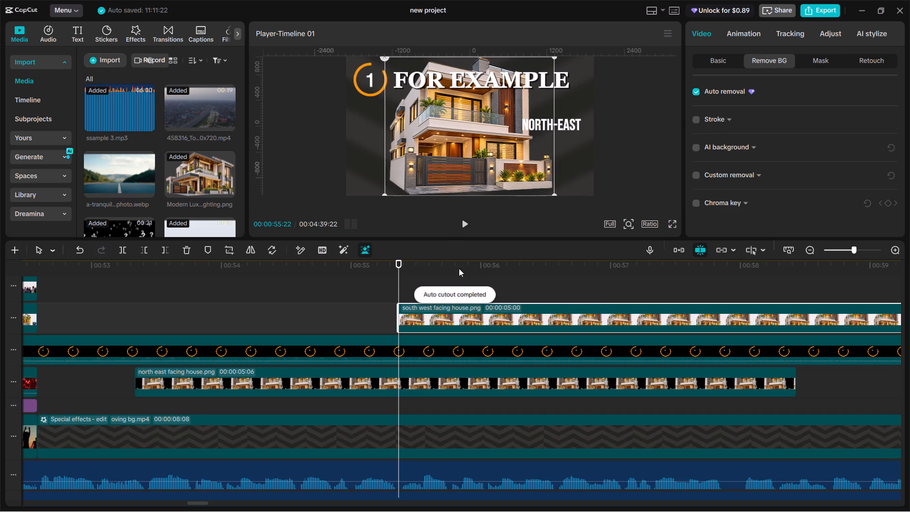
Shrink the south-west house to about 57% and place it just left of the north-east house, at about X -702, Y -110.
{"action": "left_click_drag", "start_coordinate": [553, 192], "coordinate": [528, 162]}
{"action": "left_click_drag", "start_coordinate": [507, 148], "coordinate": [462, 140]}
{"action": "left_click_drag", "start_coordinate": [483, 167], "coordinate": [474, 157]}
{"action": "left_click_drag", "start_coordinate": [461, 135], "coordinate": [466, 155]}
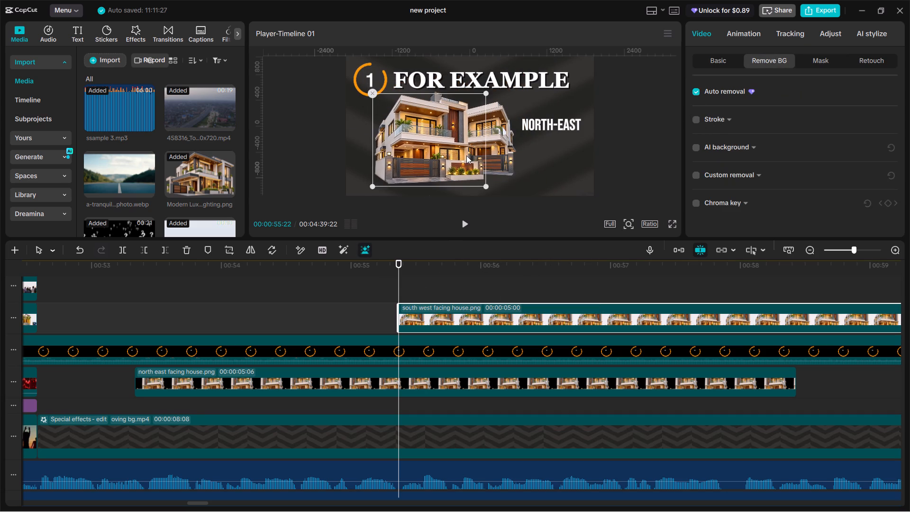
{"action": "left_click_drag", "start_coordinate": [466, 155], "coordinate": [461, 149]}
{"action": "left_click_drag", "start_coordinate": [477, 178], "coordinate": [464, 164]}
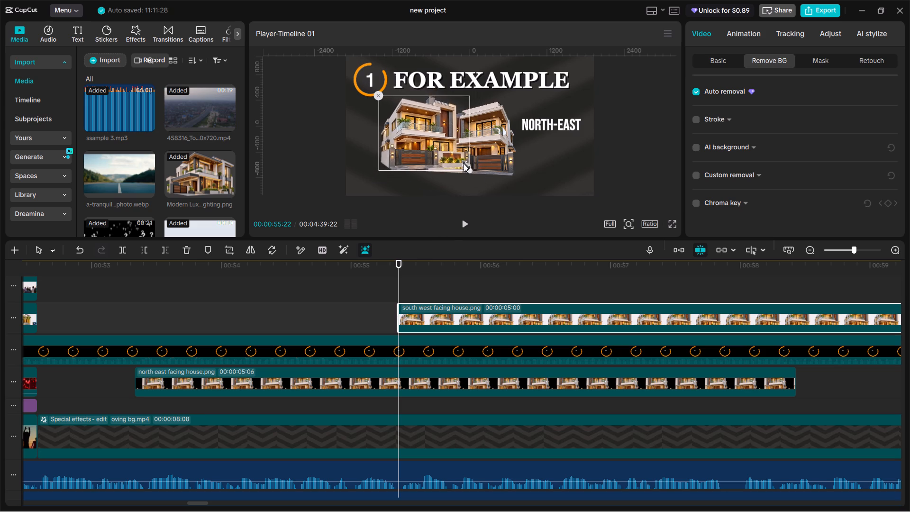
{"action": "left_click_drag", "start_coordinate": [464, 164], "coordinate": [466, 167]}
Check the north-east house clip's scale and set the south-west house clip's scale to 56% to match.
{"action": "scroll", "coordinate": [483, 336], "scroll_direction": "down", "scroll_amount": 6}
{"action": "scroll", "coordinate": [462, 350], "scroll_direction": "up", "scroll_amount": 2}
{"action": "left_click", "coordinate": [455, 354]}
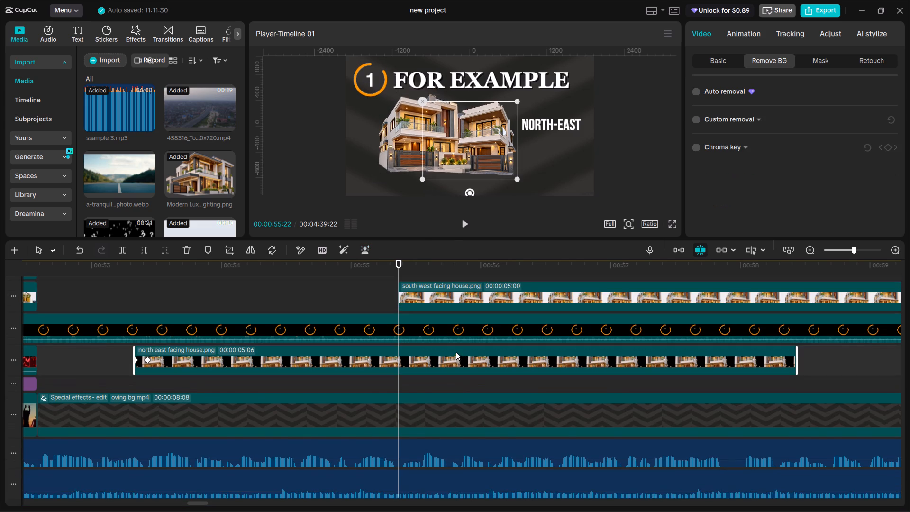
{"action": "left_click", "coordinate": [728, 54]}
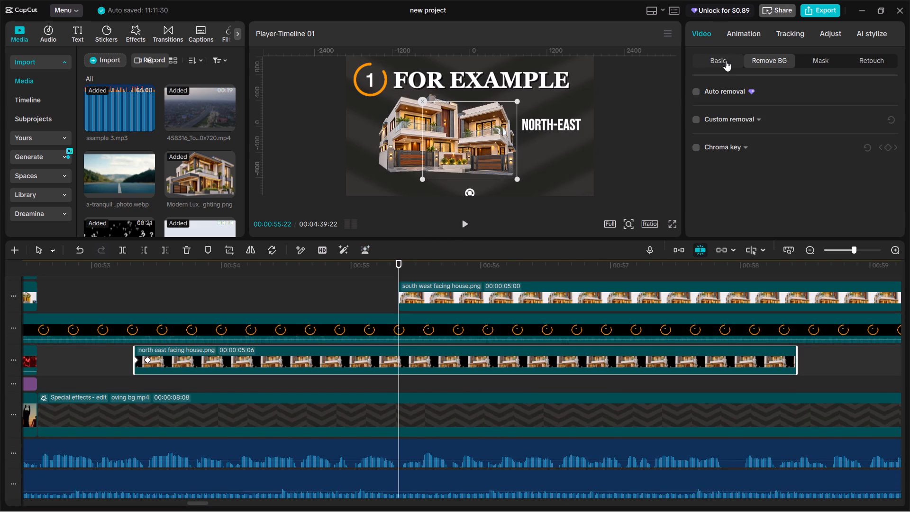
{"action": "left_click", "coordinate": [726, 61]}
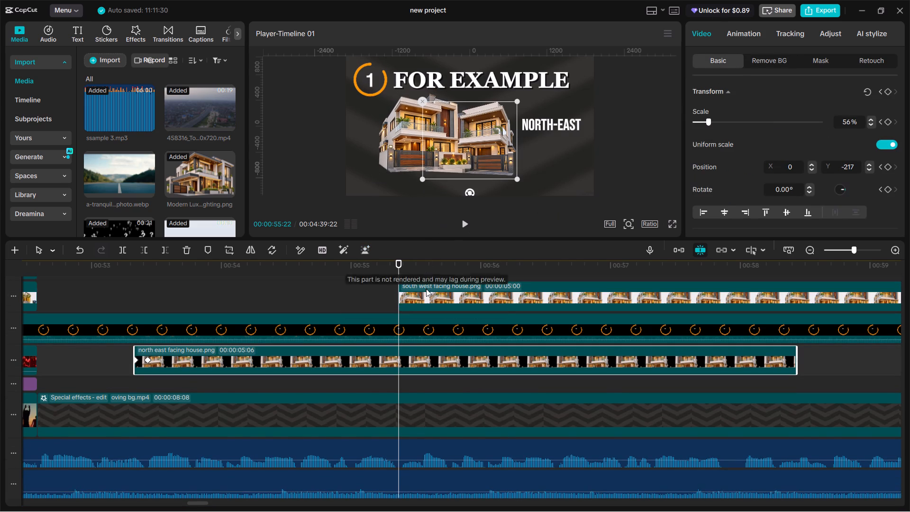
{"action": "left_click", "coordinate": [428, 295]}
{"action": "left_click", "coordinate": [851, 119]}
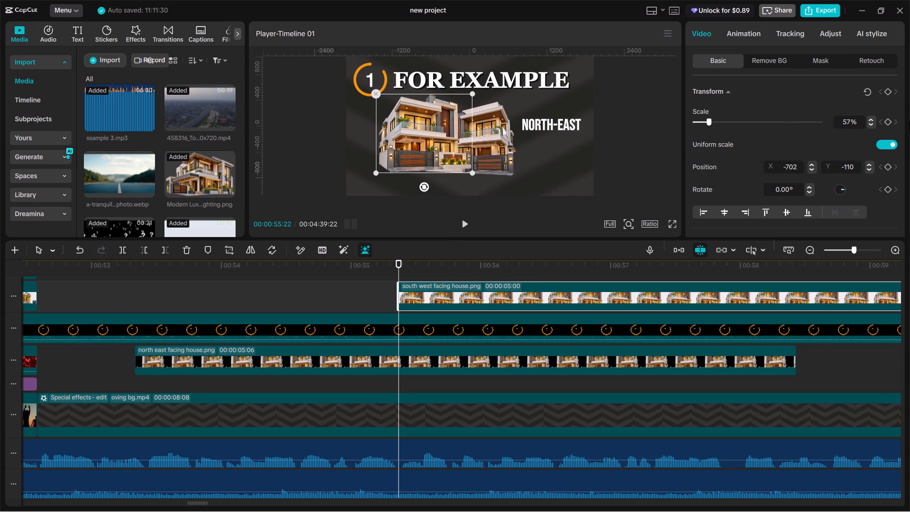
{"action": "key", "text": "BackSpace"}
{"action": "key", "text": "6"}
{"action": "key", "text": "Return"}
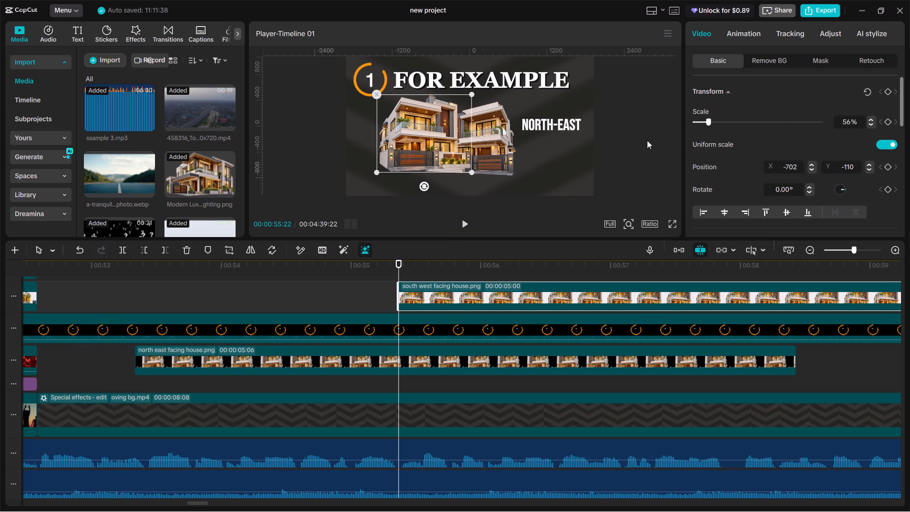
Move the south-west house just outside the frame beside it, to X -2656, Y -170, and add a Transform keyframe at 00:00:55:22.
{"action": "left_click_drag", "start_coordinate": [437, 146], "coordinate": [310, 147]}
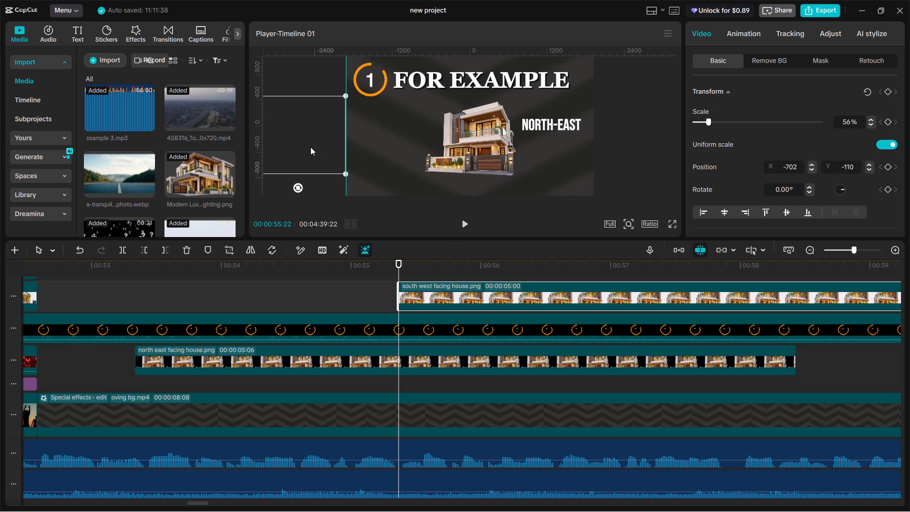
{"action": "left_click_drag", "start_coordinate": [310, 147], "coordinate": [365, 149]}
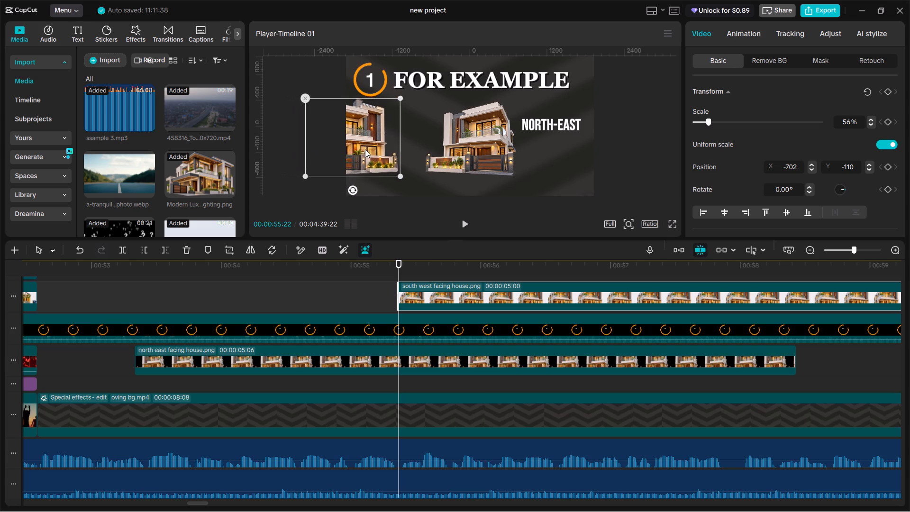
{"action": "left_click_drag", "start_coordinate": [365, 149], "coordinate": [399, 151]}
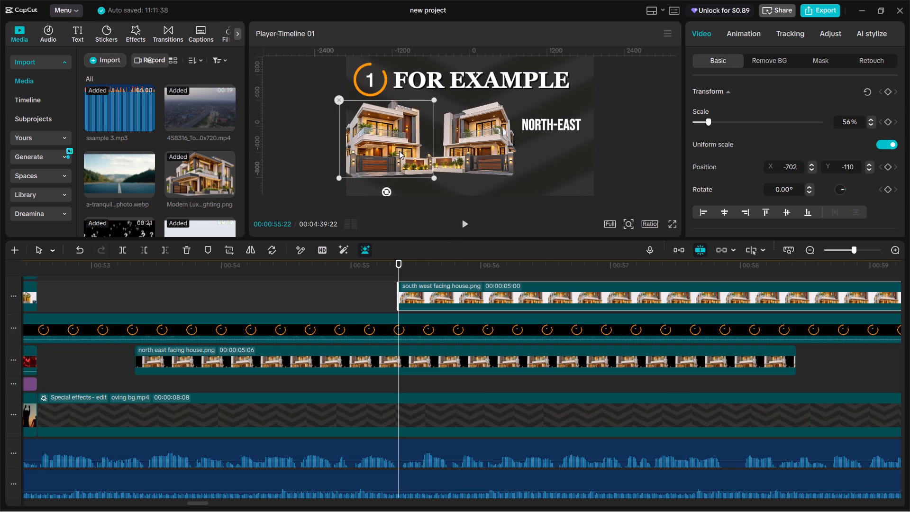
{"action": "left_click_drag", "start_coordinate": [399, 151], "coordinate": [309, 151]}
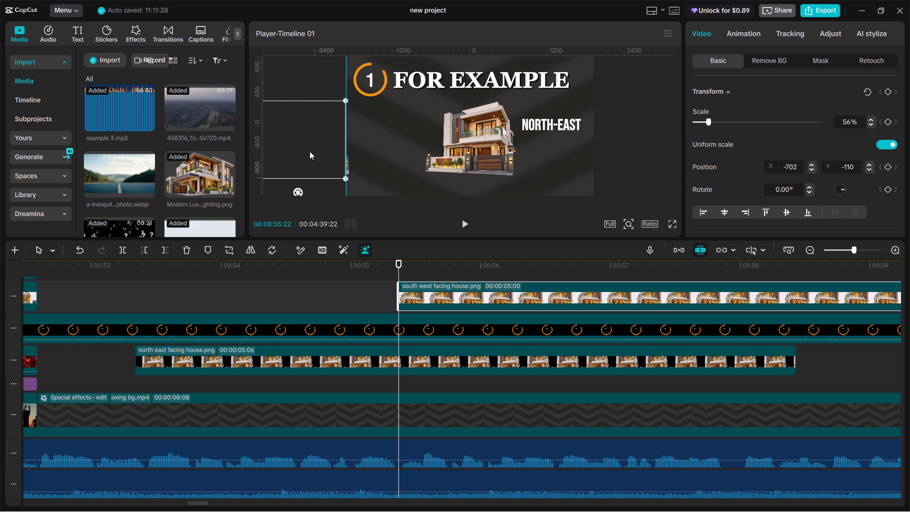
{"action": "left_click_drag", "start_coordinate": [309, 151], "coordinate": [309, 150]}
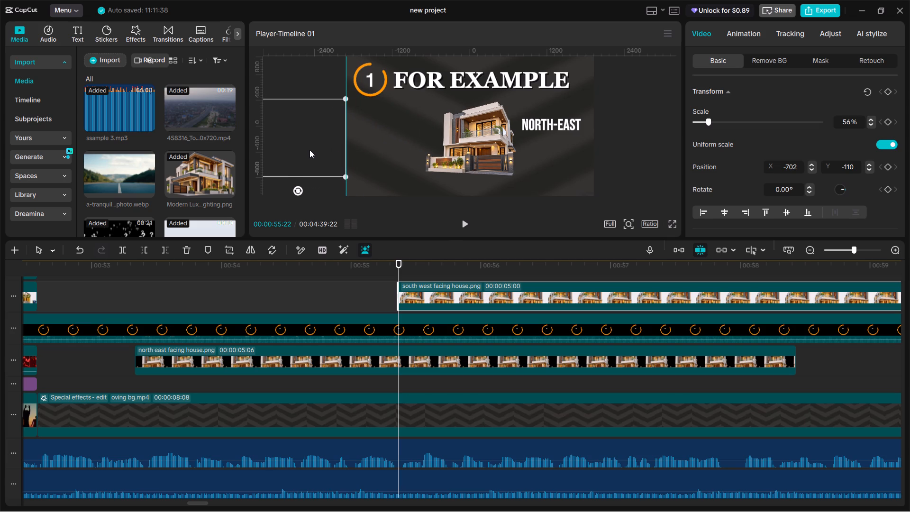
{"action": "left_click_drag", "start_coordinate": [309, 150], "coordinate": [367, 145]}
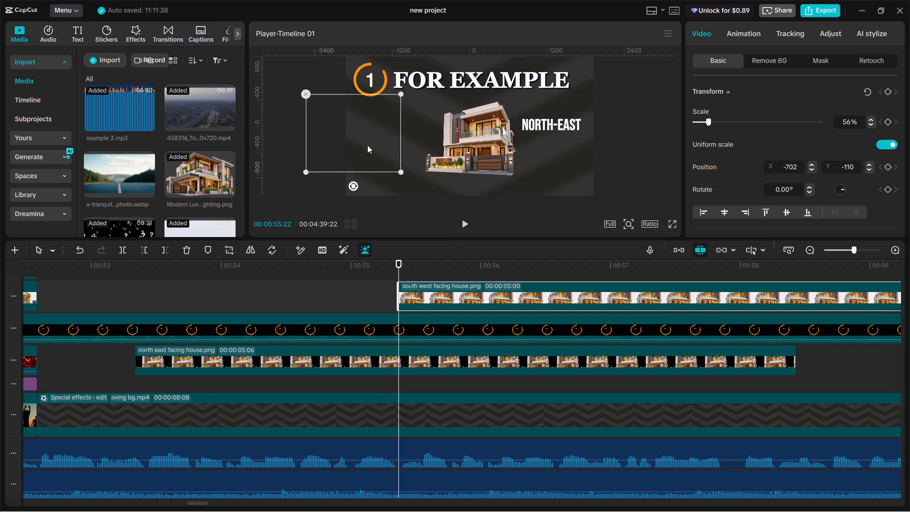
{"action": "left_click_drag", "start_coordinate": [367, 145], "coordinate": [365, 149]}
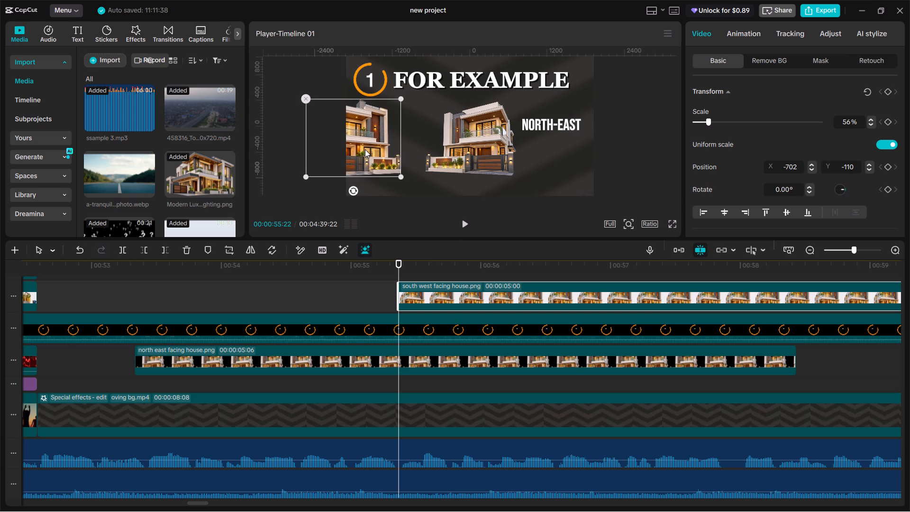
{"action": "left_click_drag", "start_coordinate": [365, 149], "coordinate": [309, 149]}
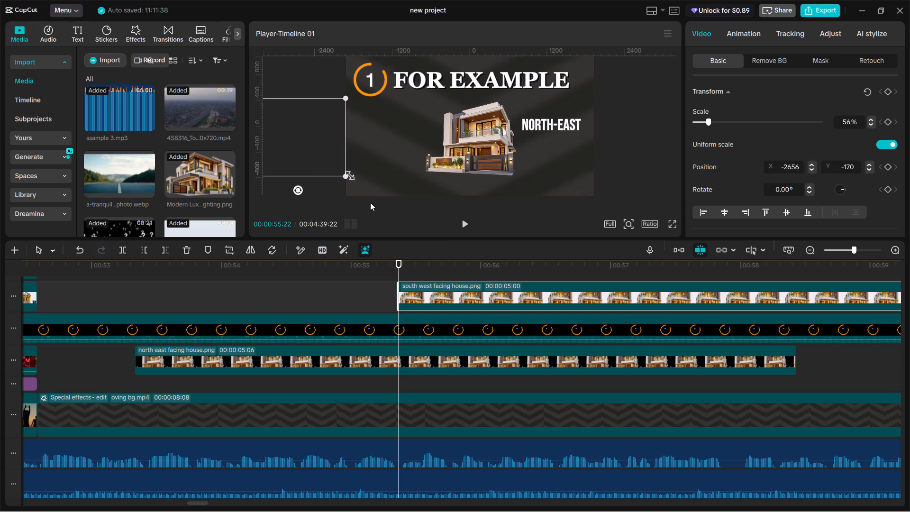
{"action": "left_click", "coordinate": [886, 92]}
At 00:00:55:47, keyframe the south-west house back inside the frame beside the north-east house, at about X -995, Y -188.
{"action": "key", "text": "space"}
{"action": "key", "text": "space"}
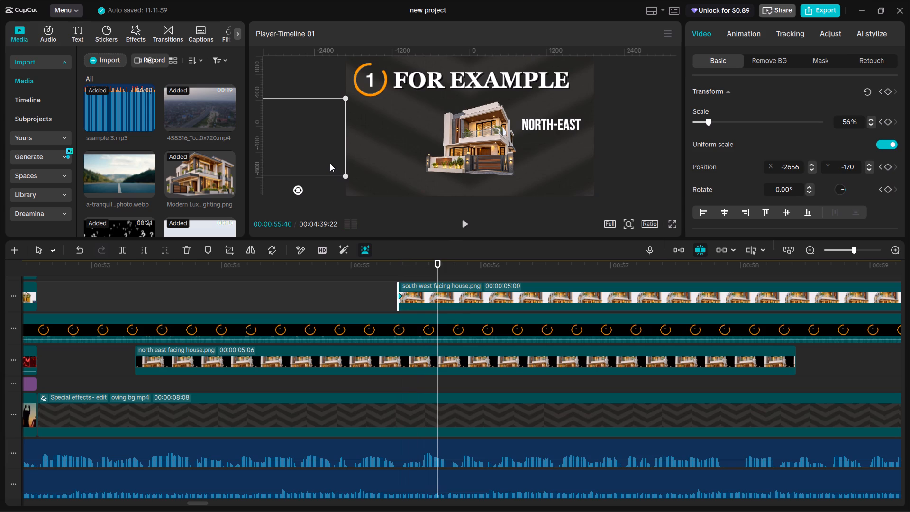
{"action": "key", "text": "space"}
{"action": "key", "text": "space"}
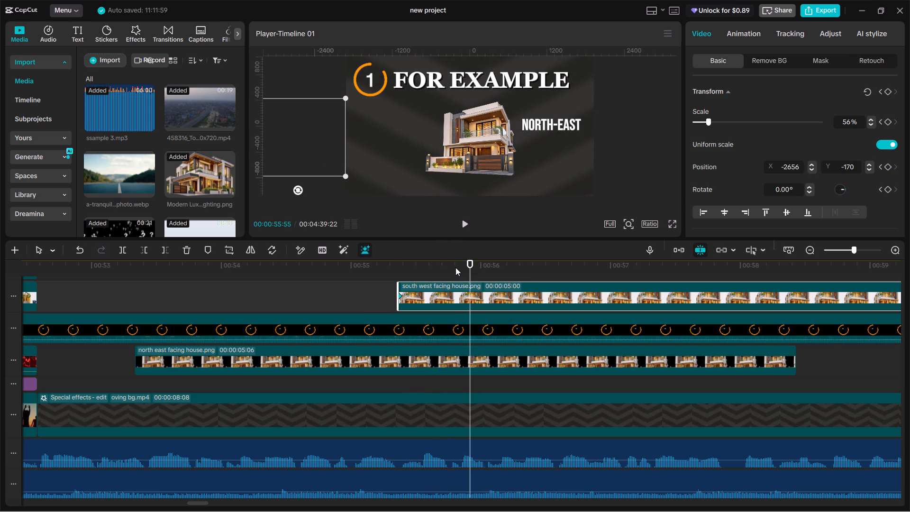
{"action": "double_click", "coordinate": [455, 267]}
{"action": "key", "text": "space"}
{"action": "double_click", "coordinate": [456, 269]}
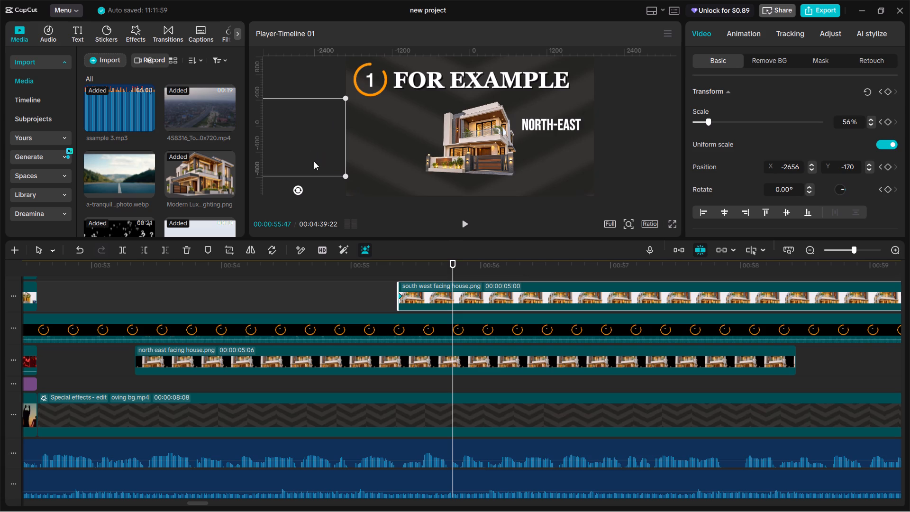
{"action": "left_click_drag", "start_coordinate": [314, 143], "coordinate": [394, 142]}
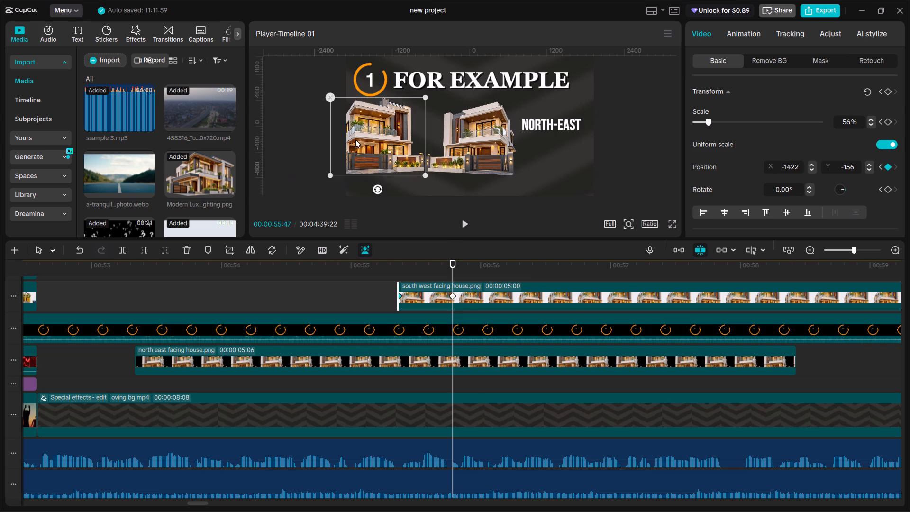
{"action": "left_click_drag", "start_coordinate": [382, 139], "coordinate": [409, 140]}
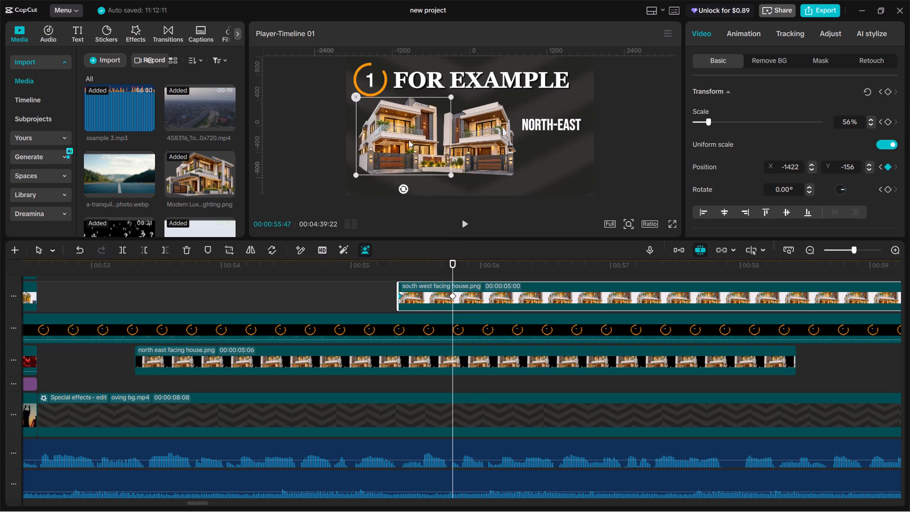
{"action": "left_click_drag", "start_coordinate": [409, 140], "coordinate": [409, 141]}
Apply Ease out to the south-west house's keyframe at 00:00:55:47.
{"action": "right_click", "coordinate": [453, 295]}
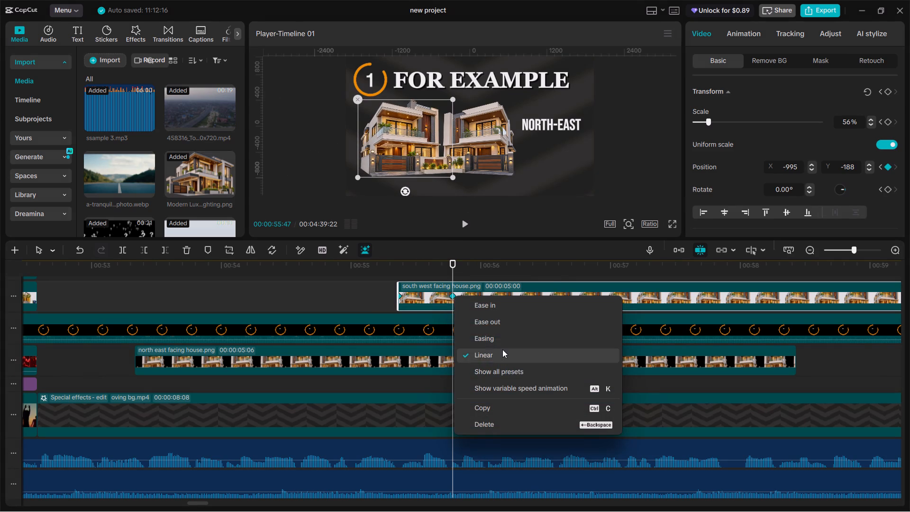
{"action": "left_click", "coordinate": [506, 329]}
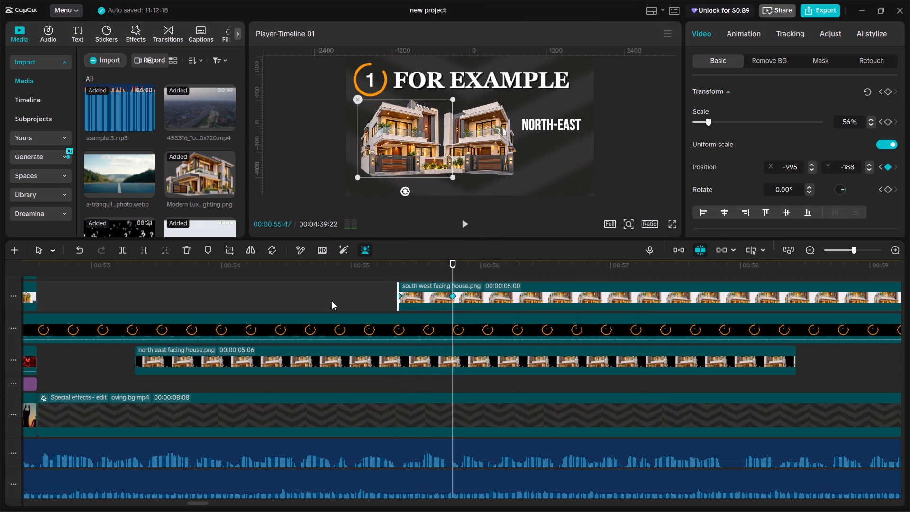
Play back the south-west house's slide-in to preview the motion.
{"action": "left_click", "coordinate": [337, 294]}
{"action": "key", "text": "space"}
{"action": "key", "text": "space"}
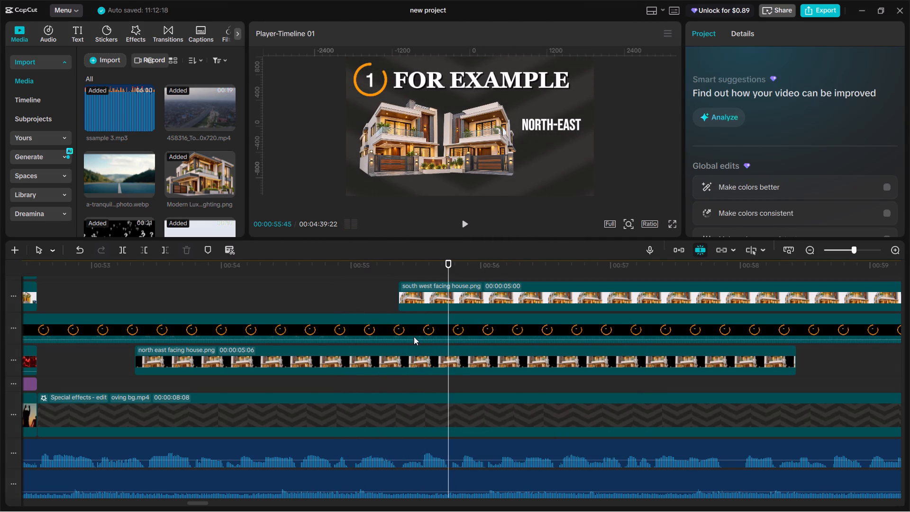
Add a Transform keyframe to the north-east house clip at 00:00:55:22, where the south-west house clip starts.
{"action": "left_click", "coordinate": [405, 273]}
{"action": "left_click_drag", "start_coordinate": [404, 272], "coordinate": [399, 271]}
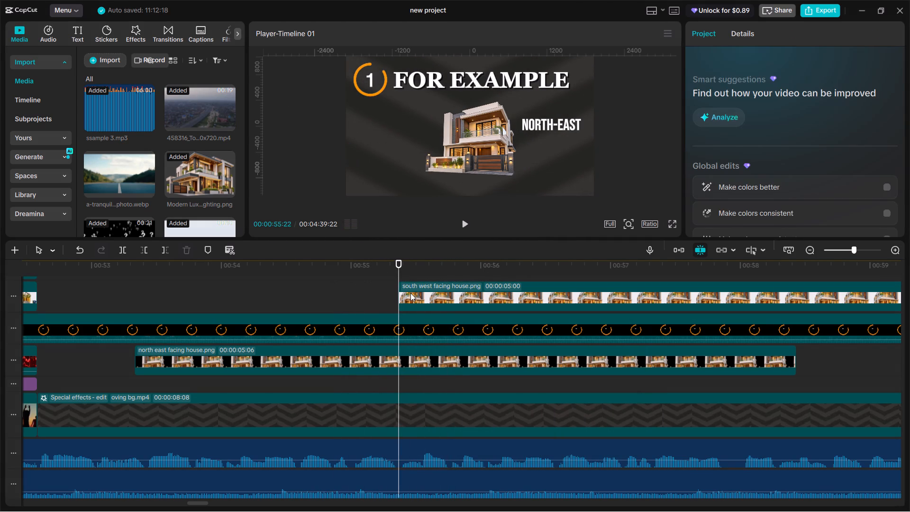
{"action": "left_click", "coordinate": [410, 293]}
{"action": "left_click", "coordinate": [409, 361]}
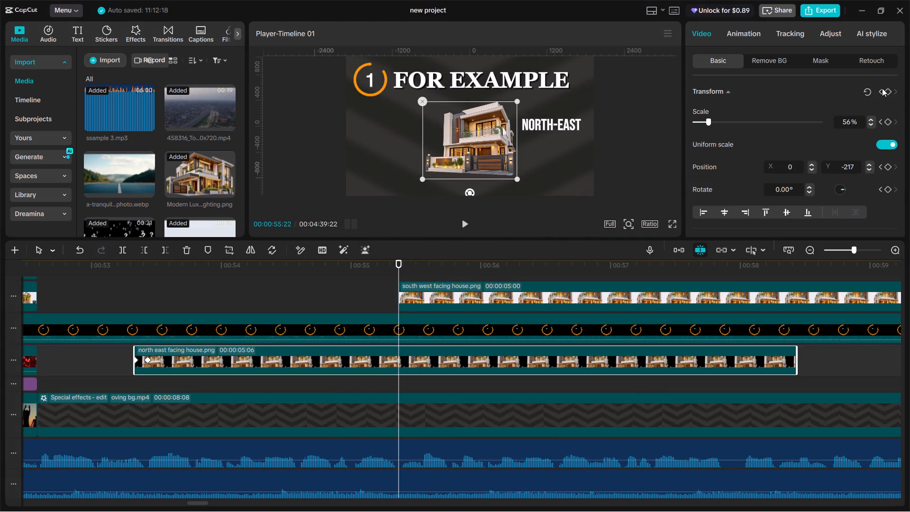
{"action": "left_click", "coordinate": [889, 91]}
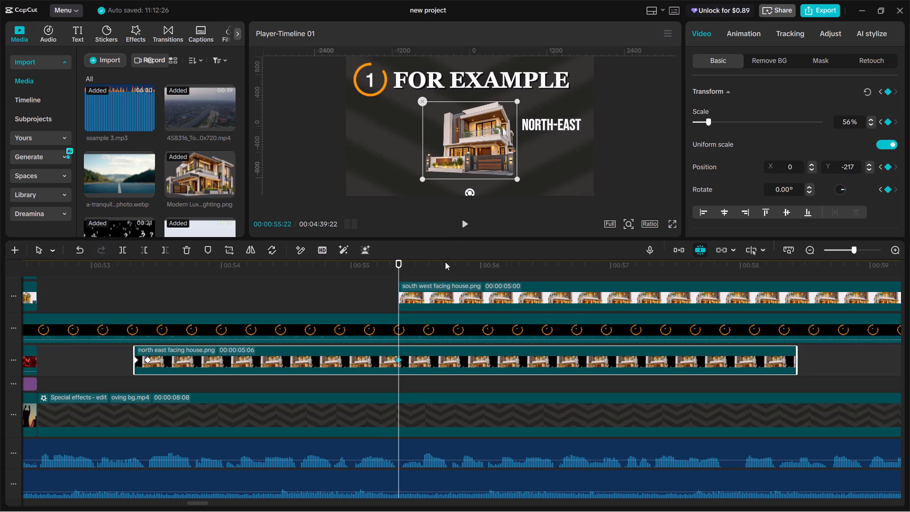
At 00:00:55:47, keyframe the north-east house away from the south-west house, at about X 936, Y -185.
{"action": "double_click", "coordinate": [444, 268]}
{"action": "left_click", "coordinate": [444, 294]}
{"action": "left_click", "coordinate": [453, 296]}
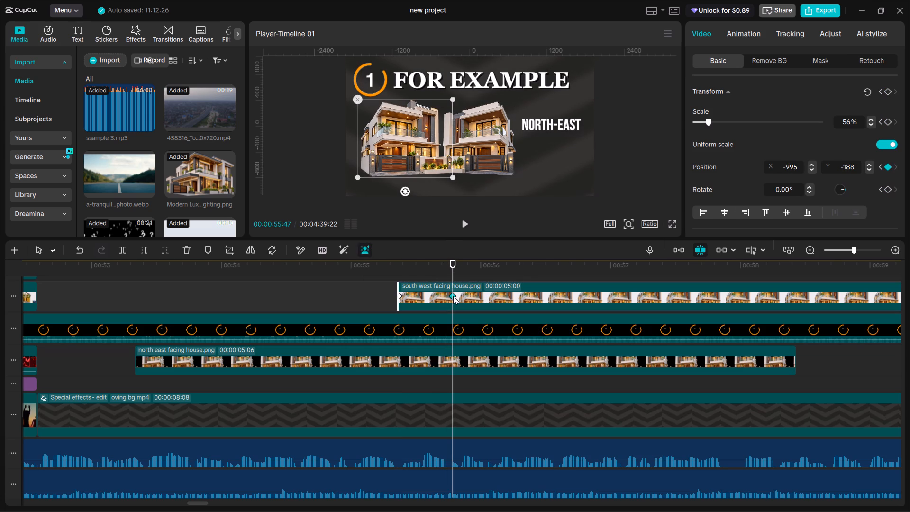
{"action": "left_click", "coordinate": [462, 355]}
{"action": "left_click_drag", "start_coordinate": [476, 164], "coordinate": [509, 162]}
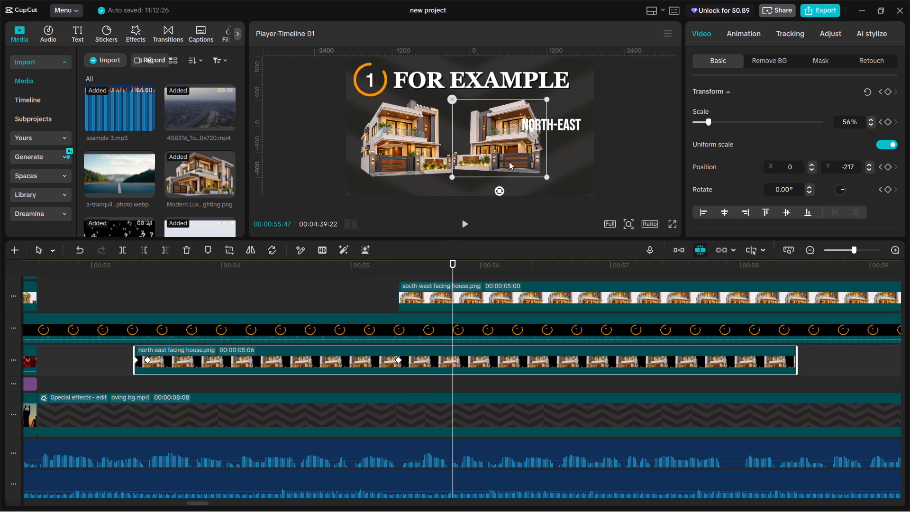
{"action": "left_click_drag", "start_coordinate": [509, 162], "coordinate": [519, 164]}
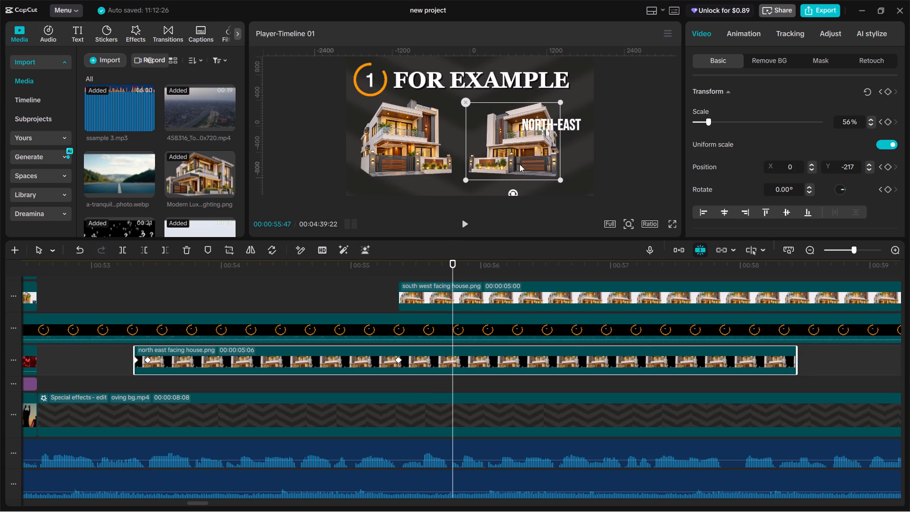
{"action": "left_click_drag", "start_coordinate": [519, 164], "coordinate": [521, 165]}
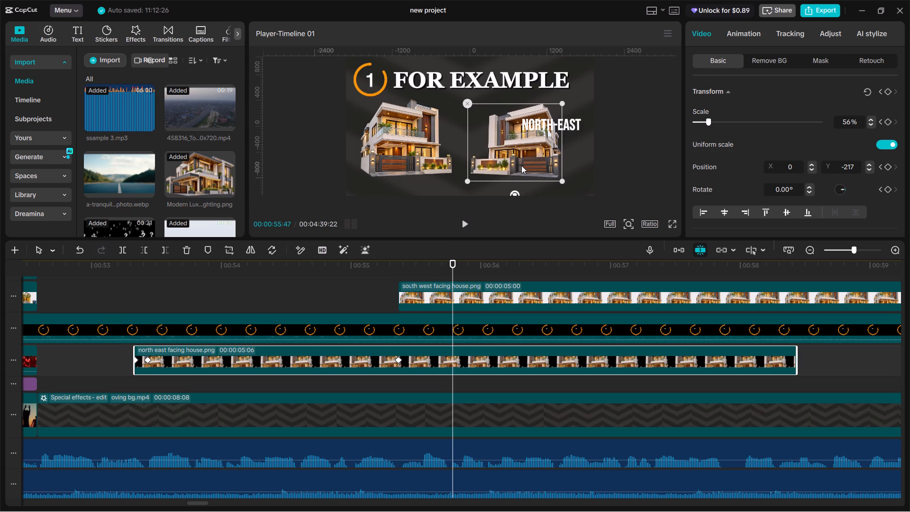
{"action": "left_click_drag", "start_coordinate": [521, 165], "coordinate": [536, 165]}
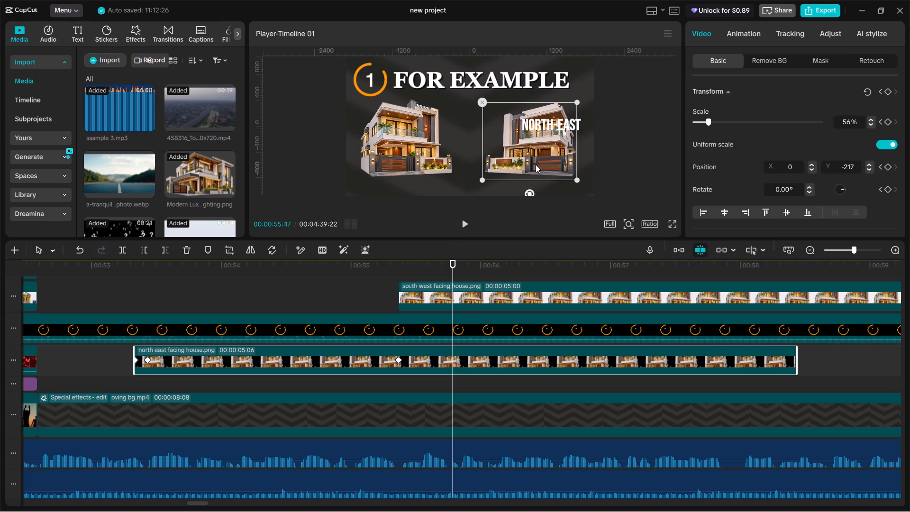
{"action": "left_click_drag", "start_coordinate": [536, 165], "coordinate": [531, 163]}
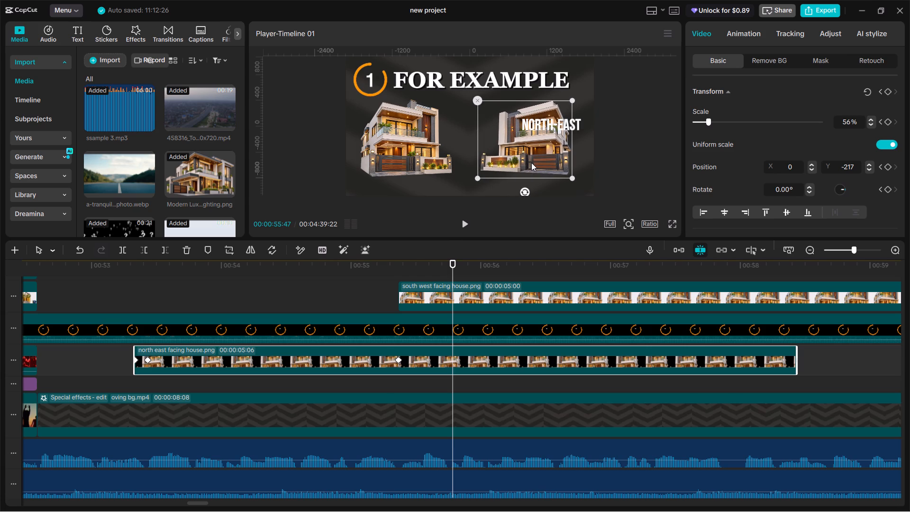
{"action": "left_click_drag", "start_coordinate": [531, 163], "coordinate": [537, 162]}
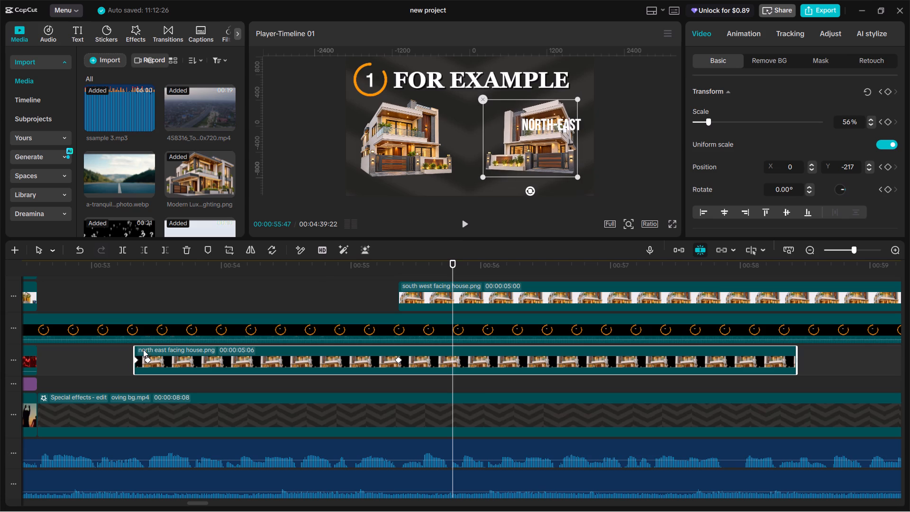
Reduce the north-east house's scale to about 49% at its keyframe at 00:00:53:26.
{"action": "left_click", "coordinate": [173, 363]}
{"action": "left_click", "coordinate": [147, 358]}
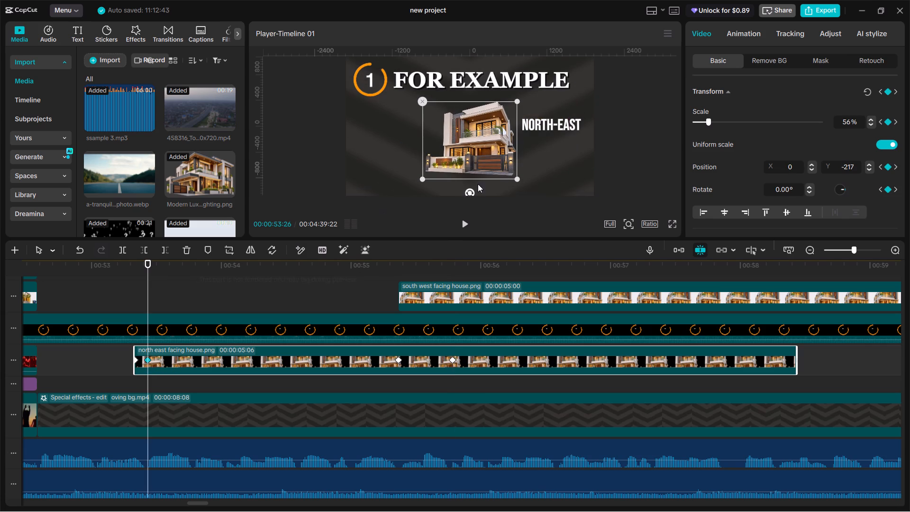
{"action": "left_click_drag", "start_coordinate": [517, 177], "coordinate": [509, 171]}
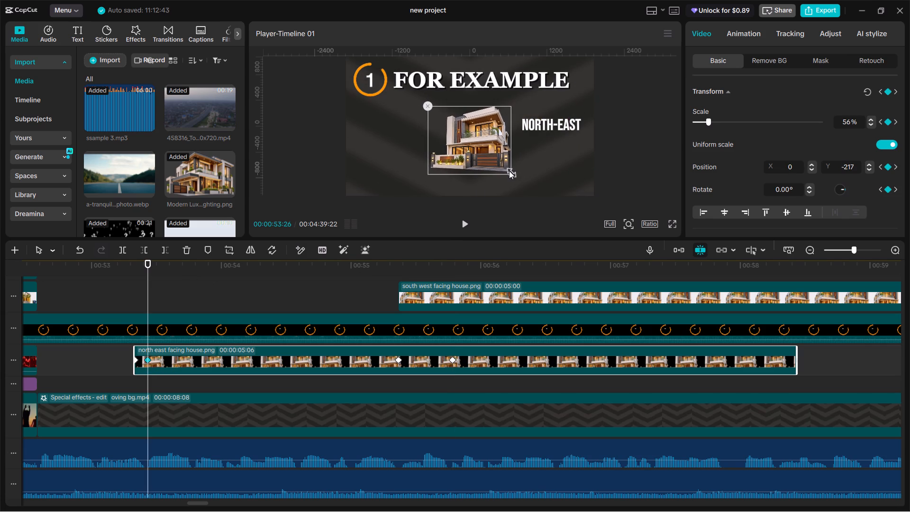
{"action": "left_click_drag", "start_coordinate": [509, 171], "coordinate": [509, 171]}
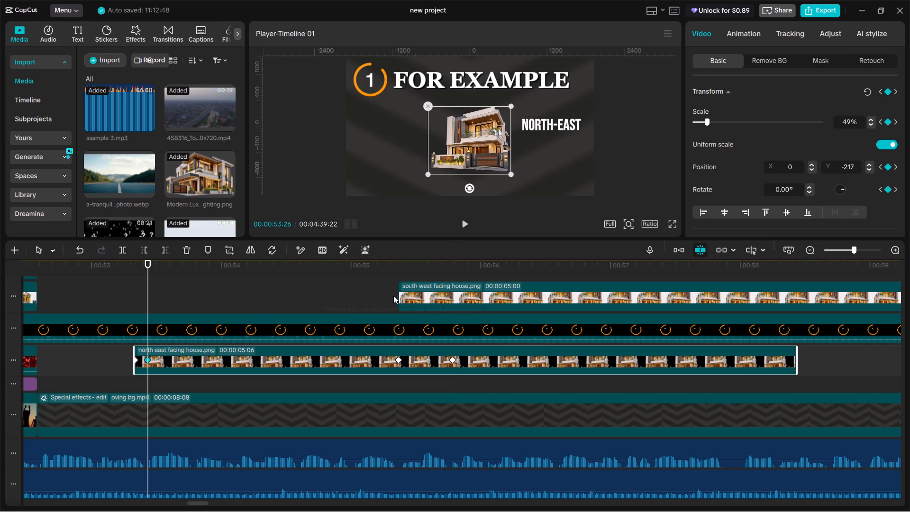
Set the north-east house's scale to 49% at its keyframe at 00:00:55:22.
{"action": "left_click", "coordinate": [443, 291]}
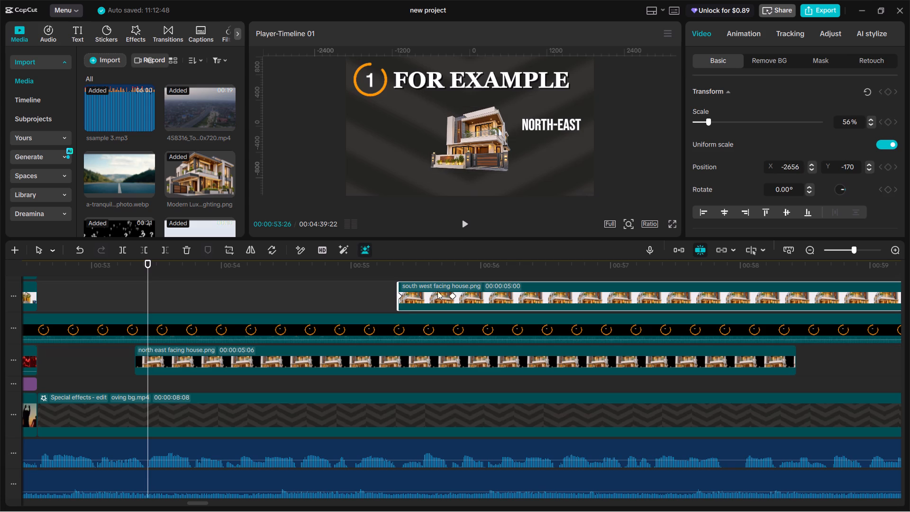
{"action": "left_click", "coordinate": [454, 295]}
{"action": "left_click", "coordinate": [400, 295]}
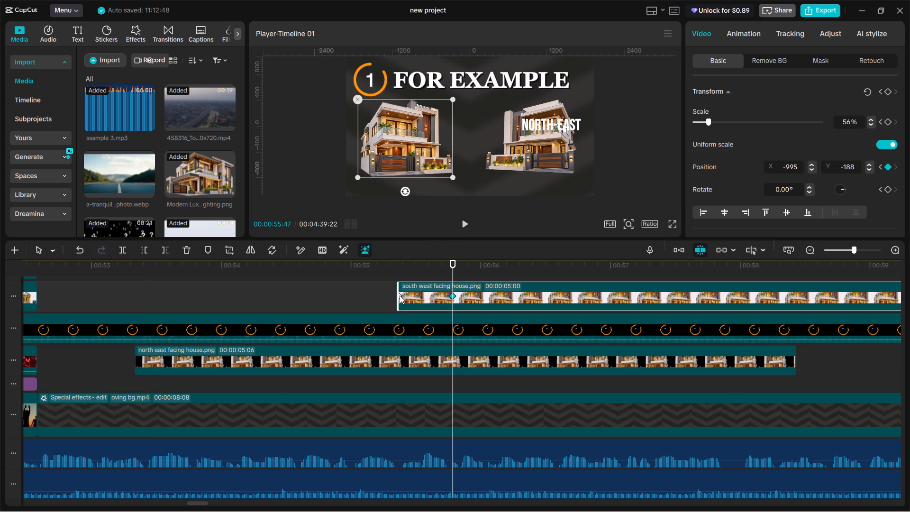
{"action": "left_click", "coordinate": [453, 295]}
{"action": "left_click", "coordinate": [463, 354]}
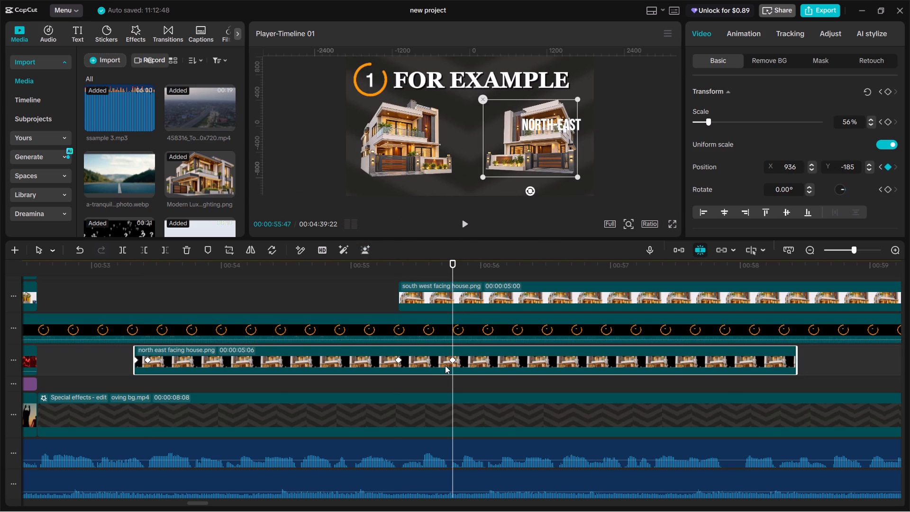
{"action": "left_click", "coordinate": [382, 363]}
{"action": "left_click", "coordinate": [148, 361]}
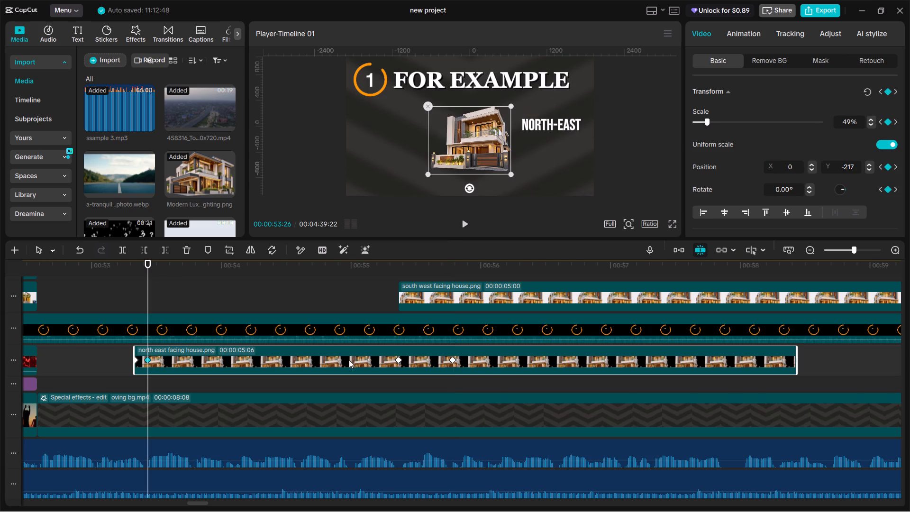
{"action": "left_click", "coordinate": [350, 360]}
{"action": "left_click", "coordinate": [400, 359]}
{"action": "left_click", "coordinate": [848, 124]}
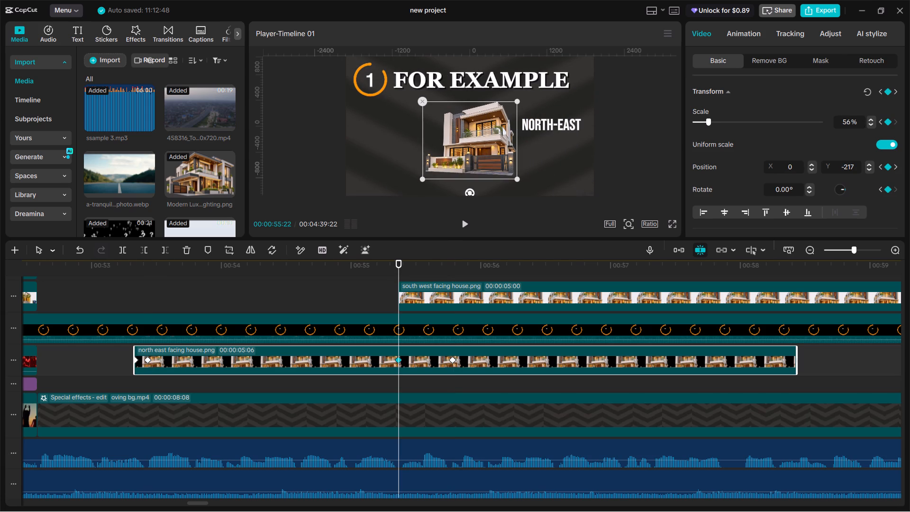
{"action": "left_click", "coordinate": [849, 124]}
{"action": "type", "text": "49"}
{"action": "key", "text": "Return"}
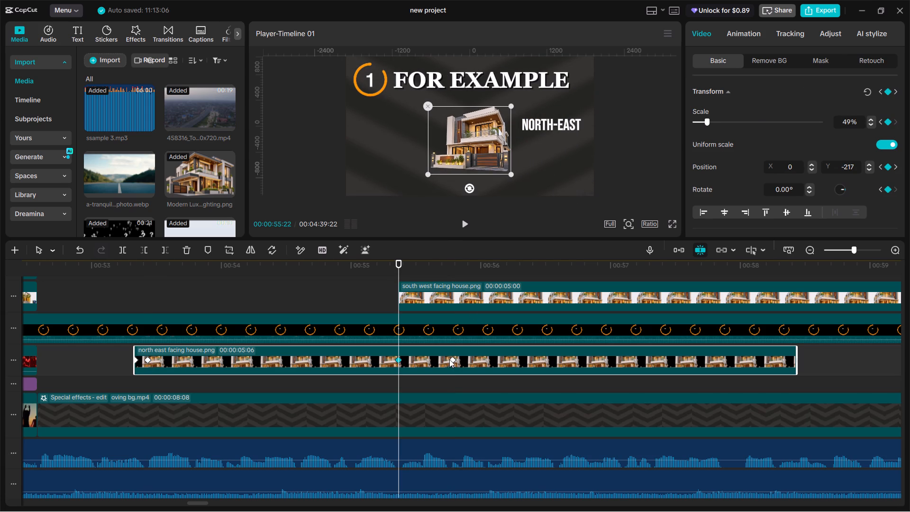
At 00:00:55:47, set the south-west house's scale to 49% to match the north-east house.
{"action": "left_click", "coordinate": [450, 360]}
{"action": "type", "text": "49"}
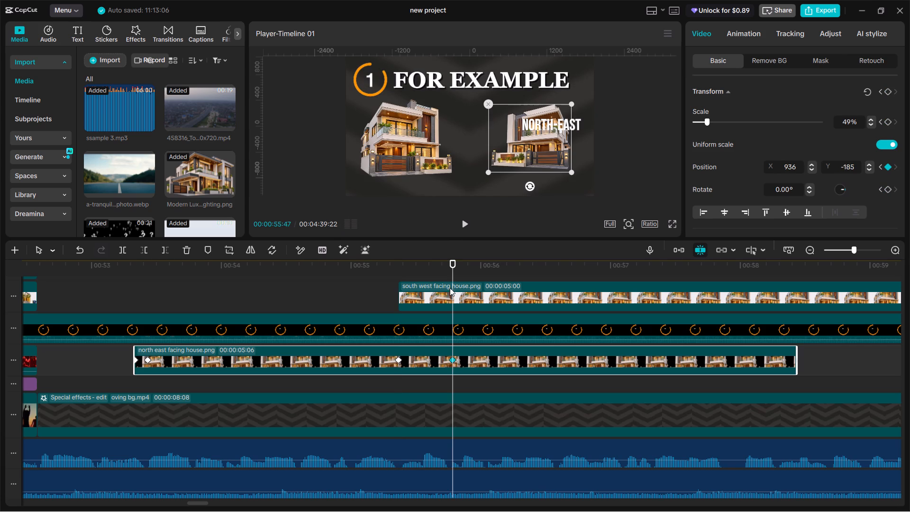
{"action": "left_click", "coordinate": [461, 311]}
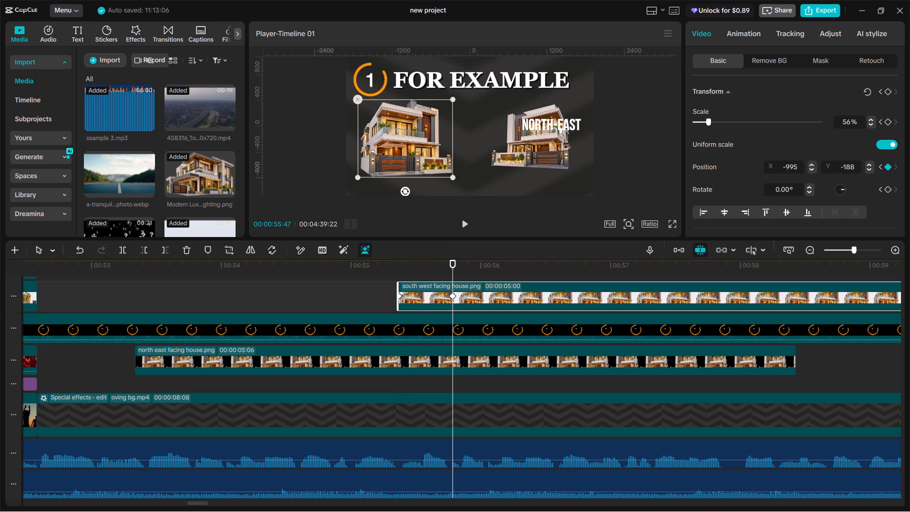
{"action": "double_click", "coordinate": [849, 121]}
{"action": "type", "text": "49"}
{"action": "key", "text": "Return"}
Reposition the south-west house at 00:00:55:47, slightly farther from the north-east house, at about X -1147, Y -147.
{"action": "left_click_drag", "start_coordinate": [402, 142], "coordinate": [394, 141]}
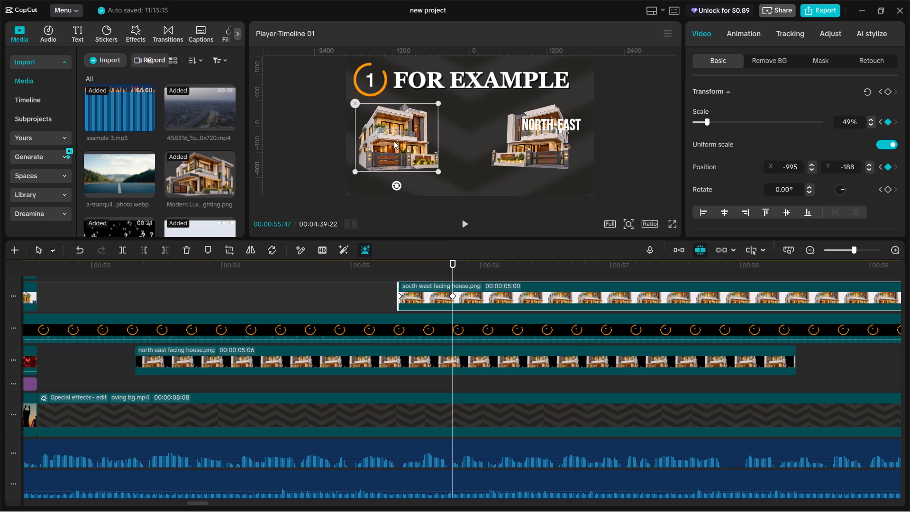
{"action": "left_click_drag", "start_coordinate": [394, 141], "coordinate": [400, 138]}
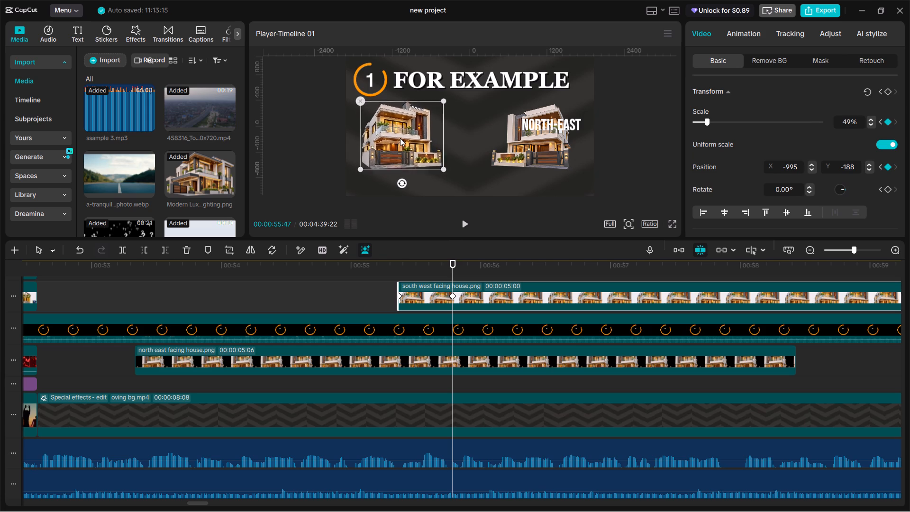
{"action": "left_click_drag", "start_coordinate": [400, 138], "coordinate": [397, 138]}
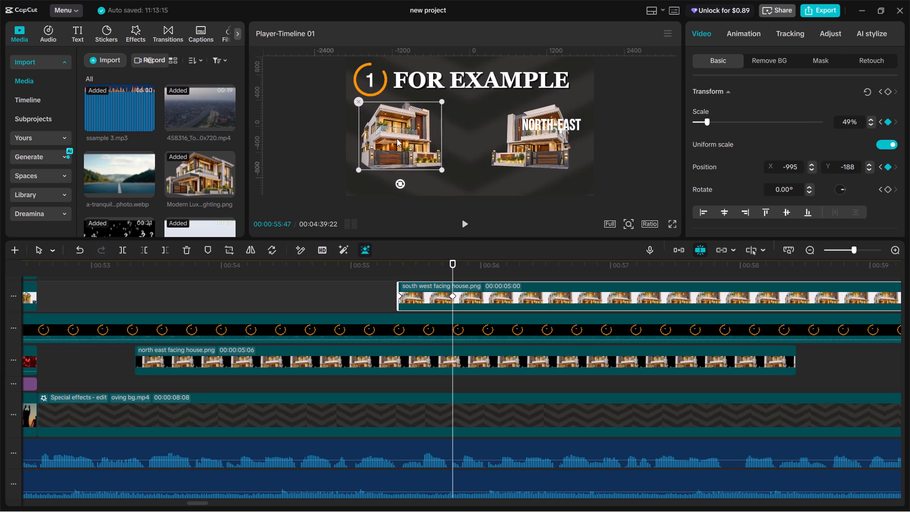
{"action": "left_click_drag", "start_coordinate": [397, 138], "coordinate": [392, 138]}
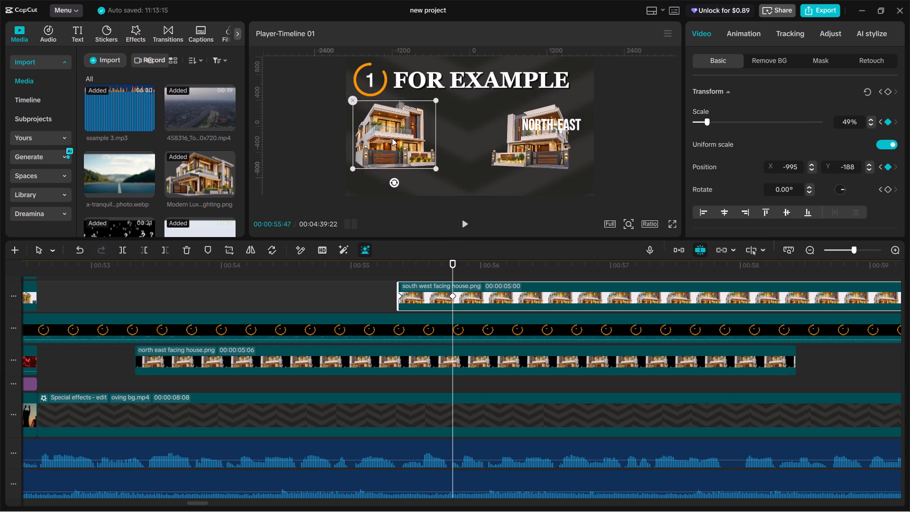
{"action": "left_click_drag", "start_coordinate": [392, 138], "coordinate": [393, 139]}
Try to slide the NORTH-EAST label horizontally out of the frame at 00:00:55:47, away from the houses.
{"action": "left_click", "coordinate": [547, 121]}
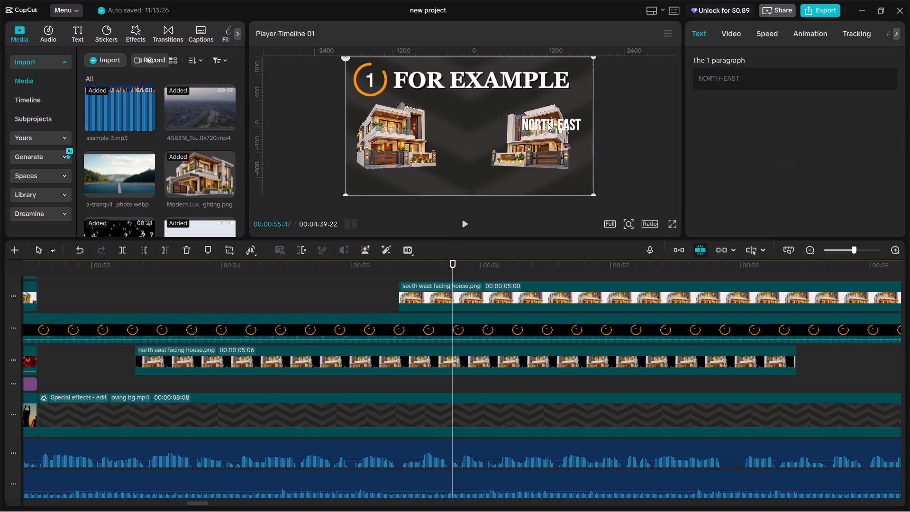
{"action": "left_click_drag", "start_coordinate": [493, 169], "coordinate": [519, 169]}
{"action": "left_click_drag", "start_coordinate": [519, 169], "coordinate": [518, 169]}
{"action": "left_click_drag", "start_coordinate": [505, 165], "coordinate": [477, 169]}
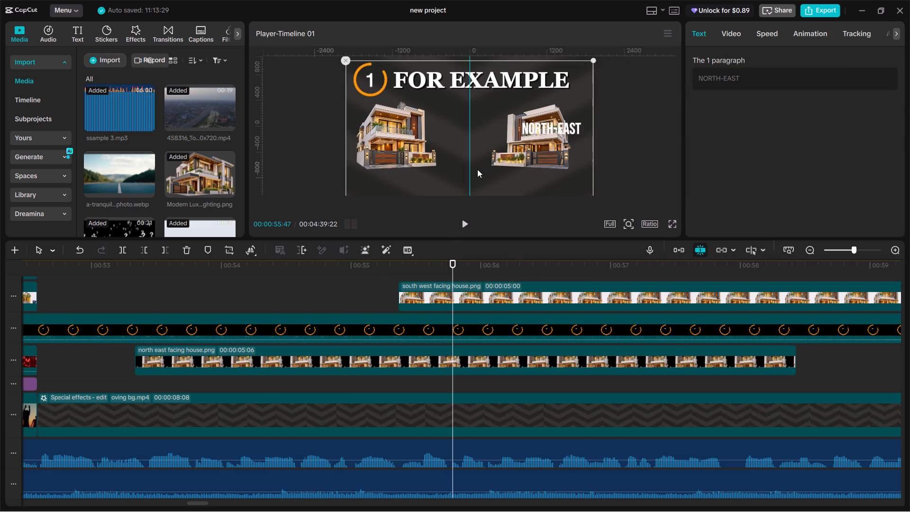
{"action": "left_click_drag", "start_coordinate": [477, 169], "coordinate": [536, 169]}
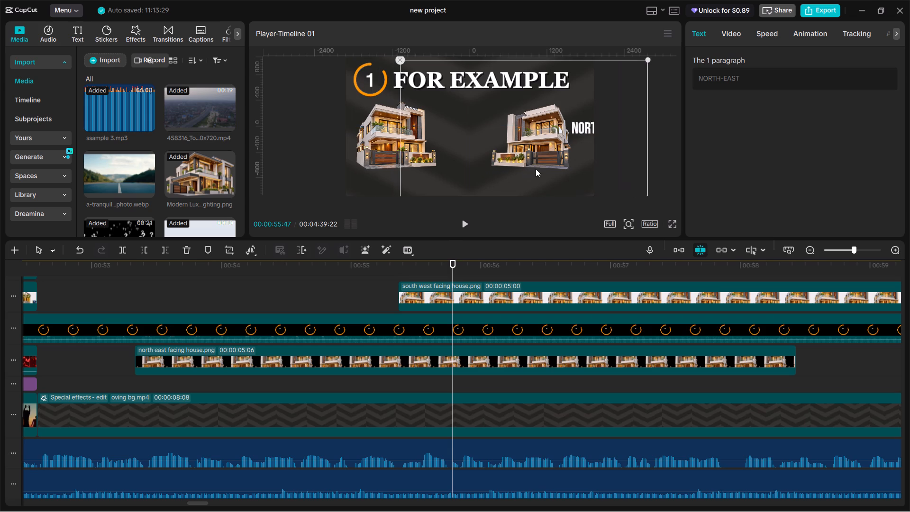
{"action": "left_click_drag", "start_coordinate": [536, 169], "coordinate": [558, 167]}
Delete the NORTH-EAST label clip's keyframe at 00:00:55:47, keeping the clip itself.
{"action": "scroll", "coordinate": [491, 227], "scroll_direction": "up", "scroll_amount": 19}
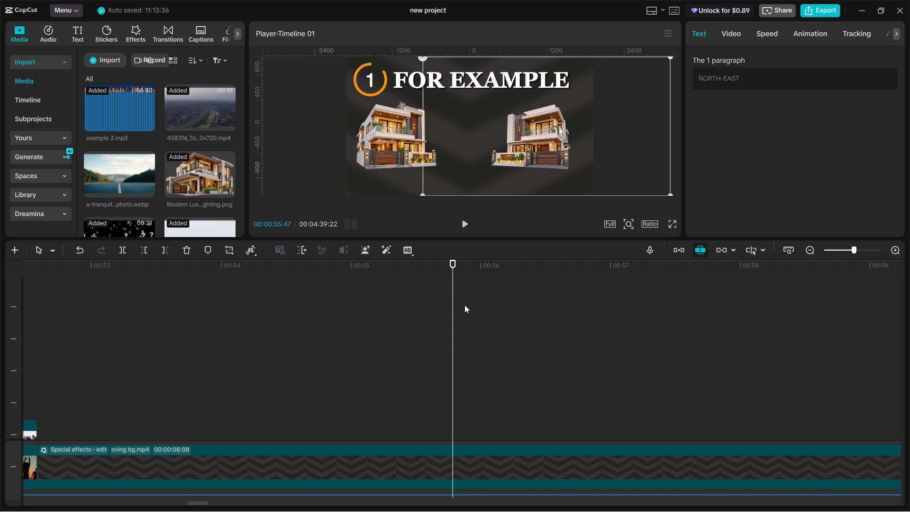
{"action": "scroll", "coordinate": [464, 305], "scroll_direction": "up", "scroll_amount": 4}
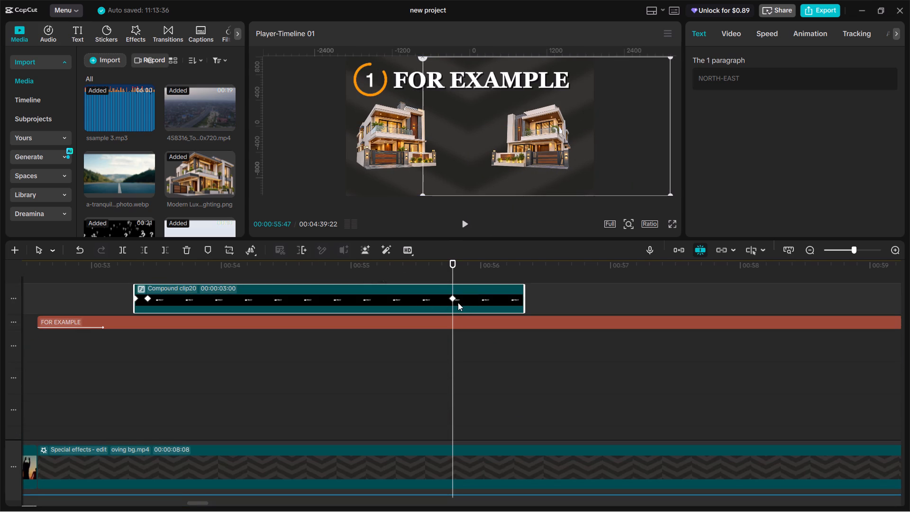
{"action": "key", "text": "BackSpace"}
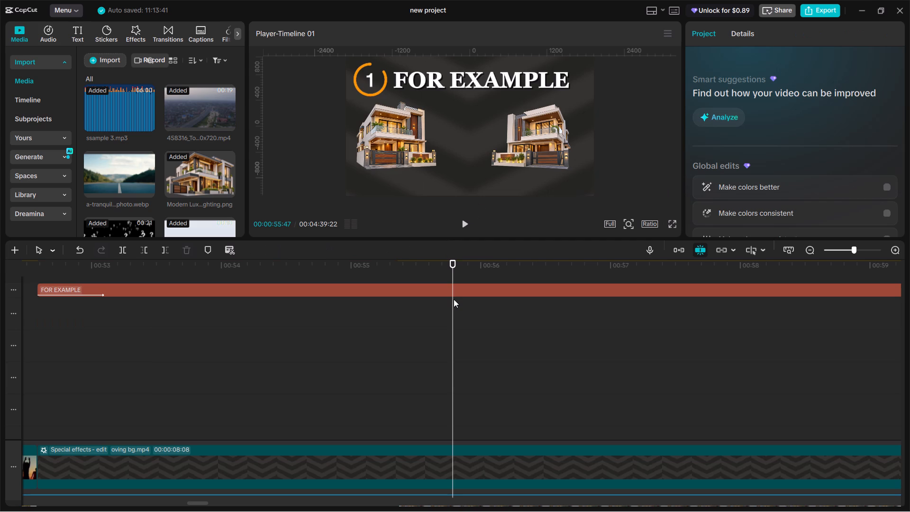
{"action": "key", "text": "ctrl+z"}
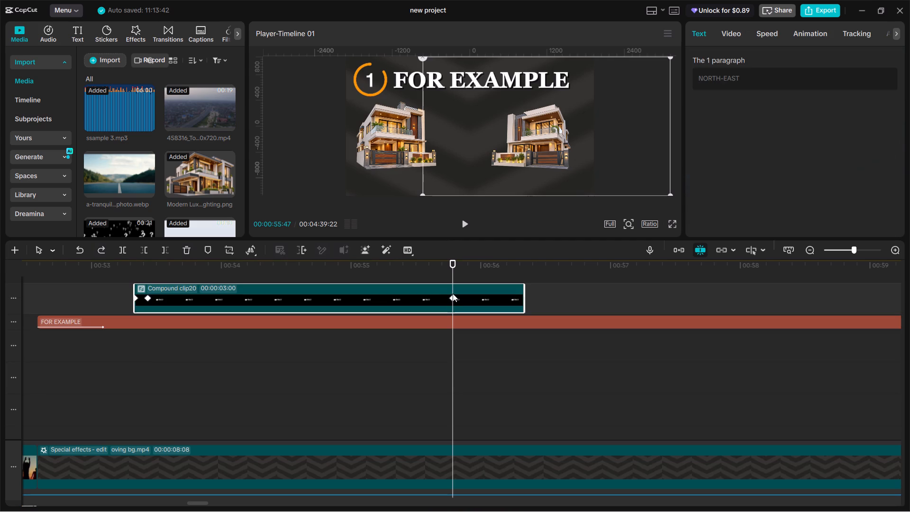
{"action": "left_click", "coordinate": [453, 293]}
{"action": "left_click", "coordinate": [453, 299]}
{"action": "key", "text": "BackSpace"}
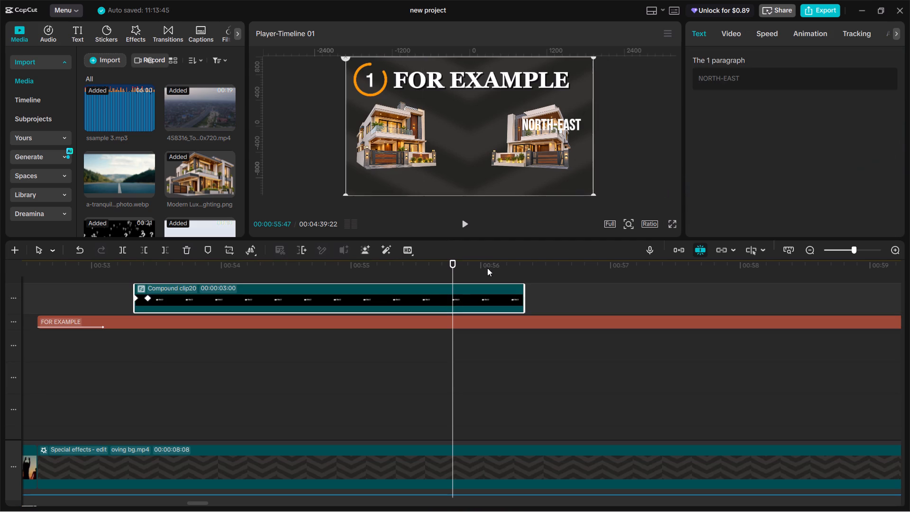
Play back the two houses' movement from about 00:00:54 to check the side-by-side animation.
{"action": "scroll", "coordinate": [388, 304], "scroll_direction": "down", "scroll_amount": 12}
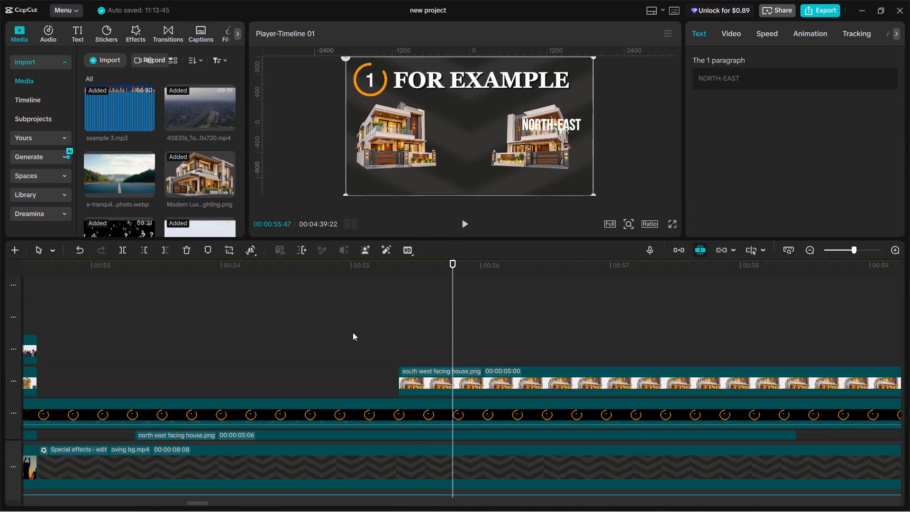
{"action": "left_click", "coordinate": [282, 341]}
{"action": "scroll", "coordinate": [282, 337], "scroll_direction": "down", "scroll_amount": 6}
{"action": "key", "text": "space"}
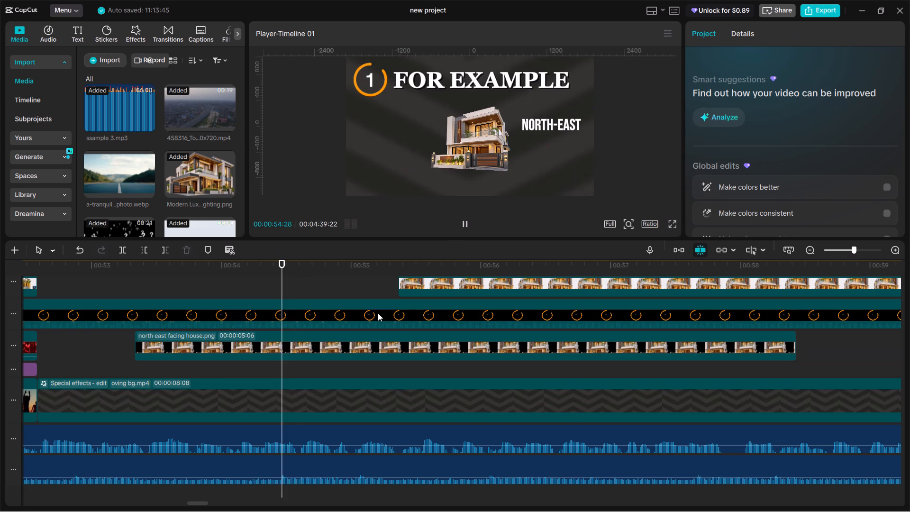
{"action": "key", "text": "space"}
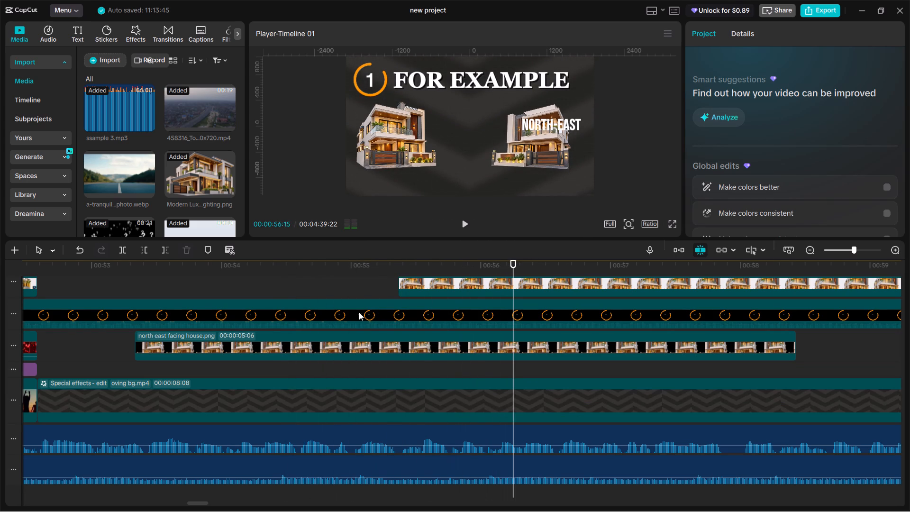
{"action": "left_click", "coordinate": [372, 281]}
{"action": "key", "text": "space"}
{"action": "key", "text": "space"}
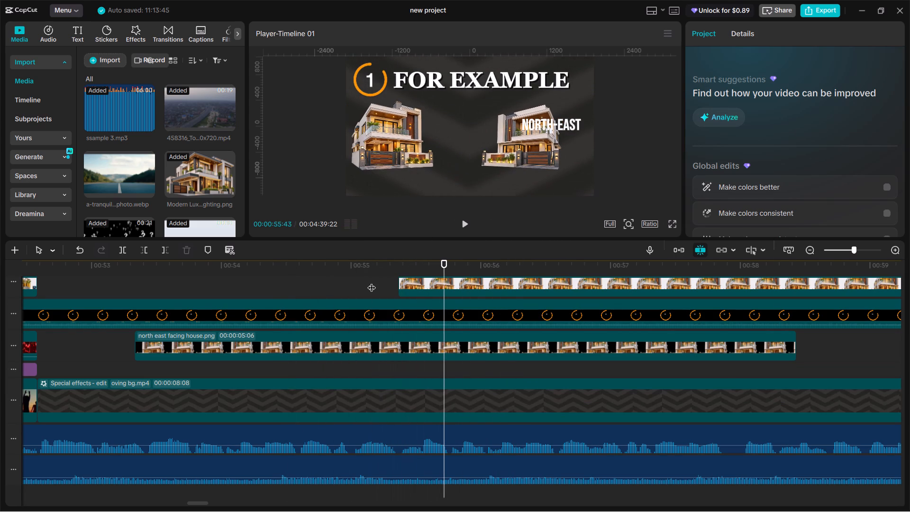
{"action": "key", "text": "space"}
{"action": "key", "text": "space"}
Trim the end of the NORTH-EAST label clip to 00:00:55:22, where the south-west house clip starts.
{"action": "scroll", "coordinate": [390, 289], "scroll_direction": "up", "scroll_amount": 2}
{"action": "left_click", "coordinate": [402, 304]}
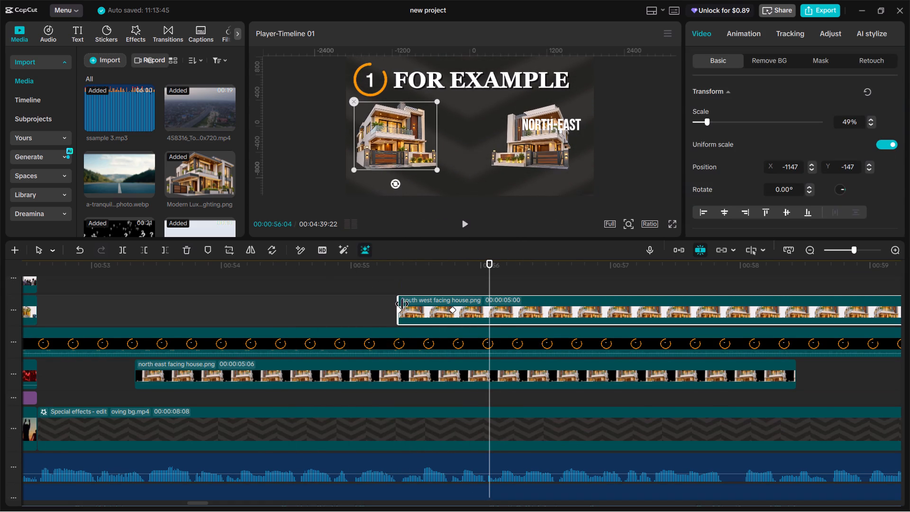
{"action": "double_click", "coordinate": [397, 286]}
{"action": "left_click", "coordinate": [417, 315]}
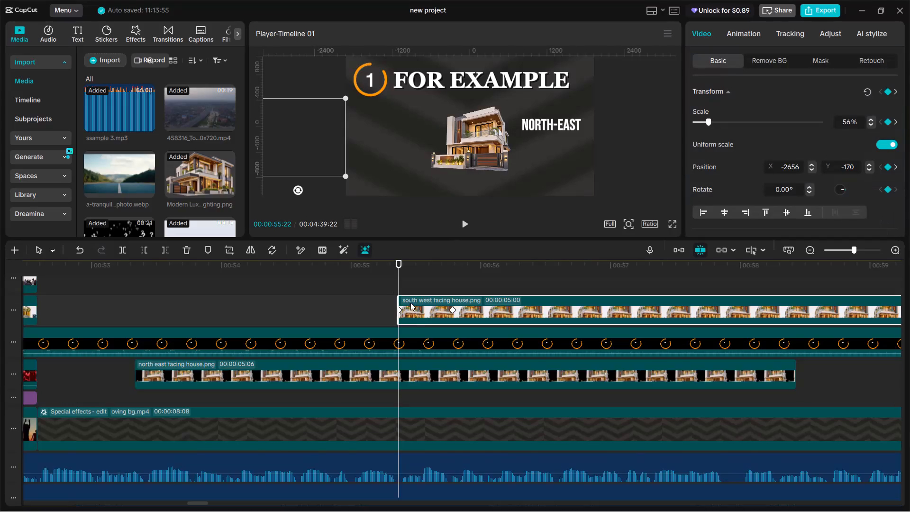
{"action": "scroll", "coordinate": [410, 302], "scroll_direction": "up", "scroll_amount": 18}
{"action": "left_click", "coordinate": [407, 310]}
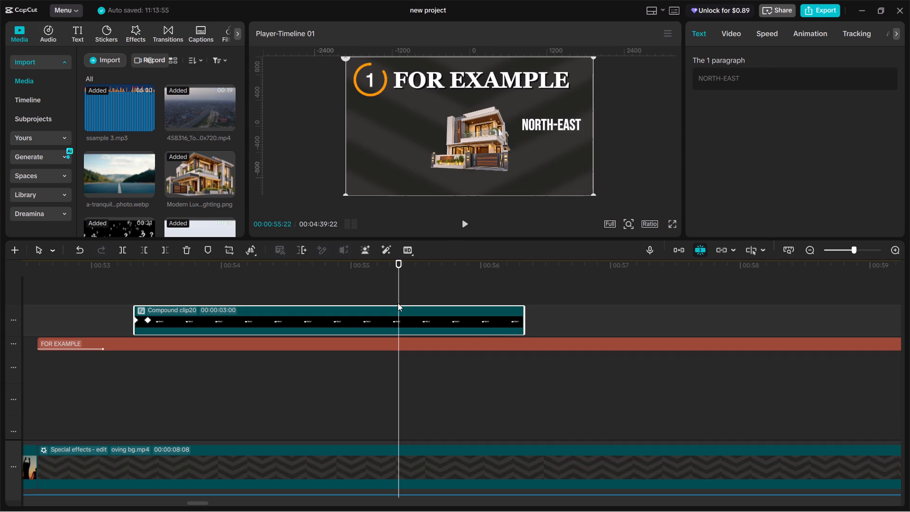
{"action": "left_click_drag", "start_coordinate": [524, 313], "coordinate": [519, 314]}
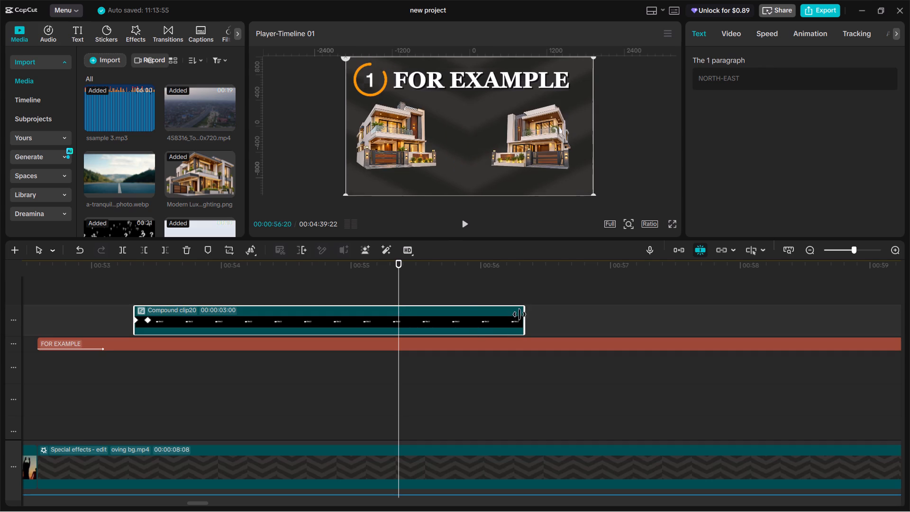
{"action": "left_click_drag", "start_coordinate": [519, 314], "coordinate": [394, 324]}
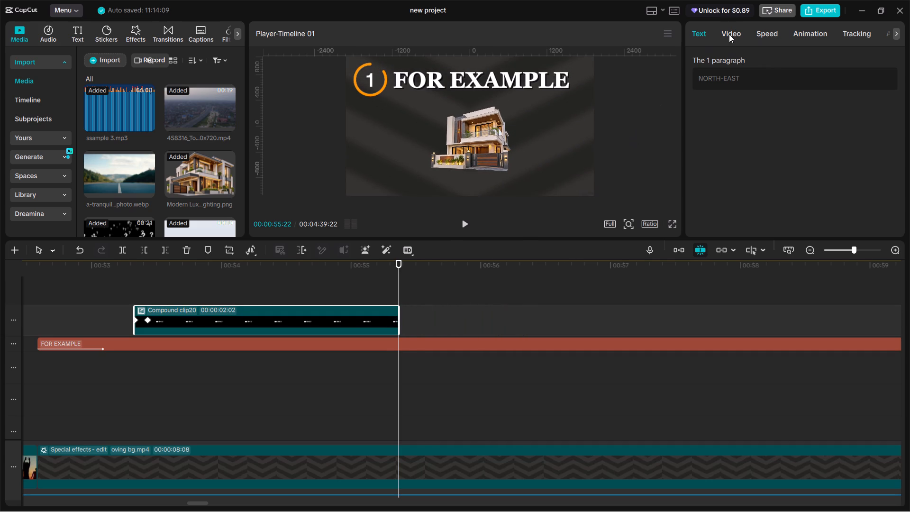
Apply the starred Out animation to the end of the NORTH-EAST label clip.
{"action": "left_click", "coordinate": [799, 30]}
{"action": "left_click", "coordinate": [801, 62]}
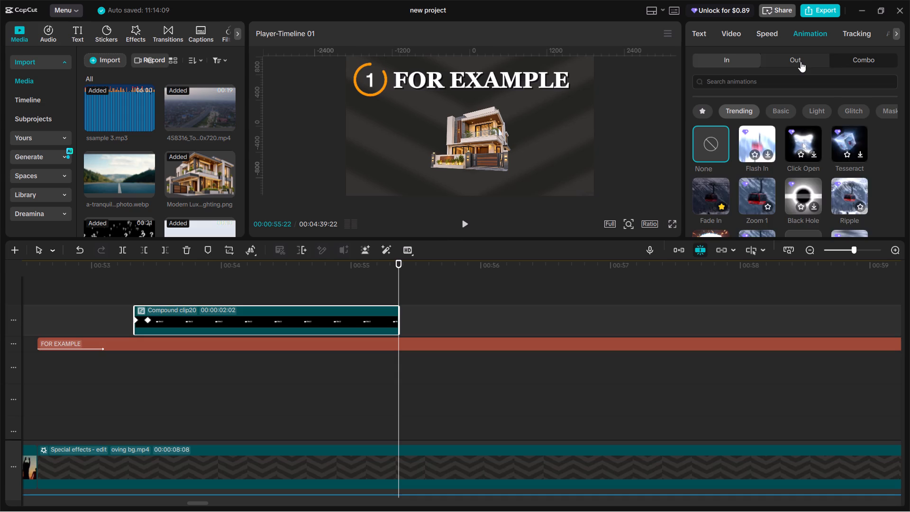
{"action": "left_click", "coordinate": [710, 192]}
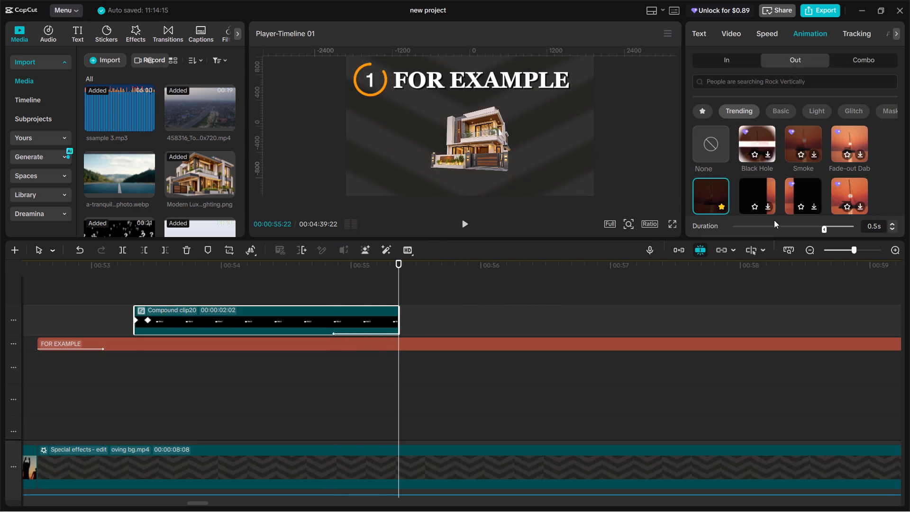
Shorten the Fade Out animation on the NORTH-EAST label clip to 0.1 s, previewing the fade while adjusting it.
{"action": "double_click", "coordinate": [892, 229]}
{"action": "left_click", "coordinate": [892, 229]}
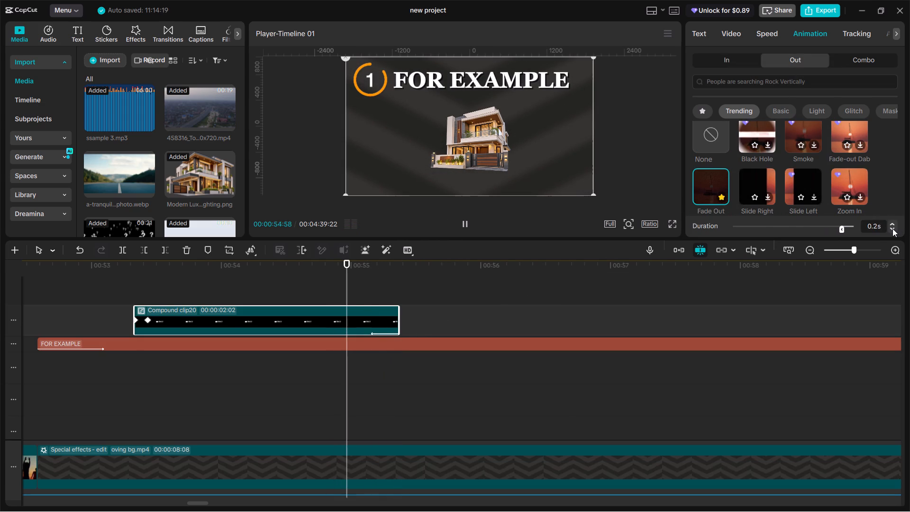
{"action": "left_click", "coordinate": [292, 372]}
{"action": "key", "text": "space"}
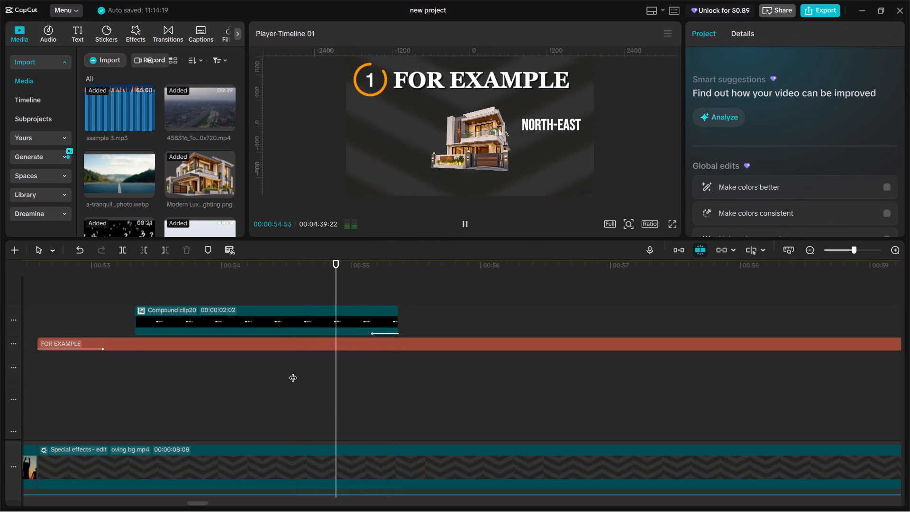
{"action": "key", "text": "space"}
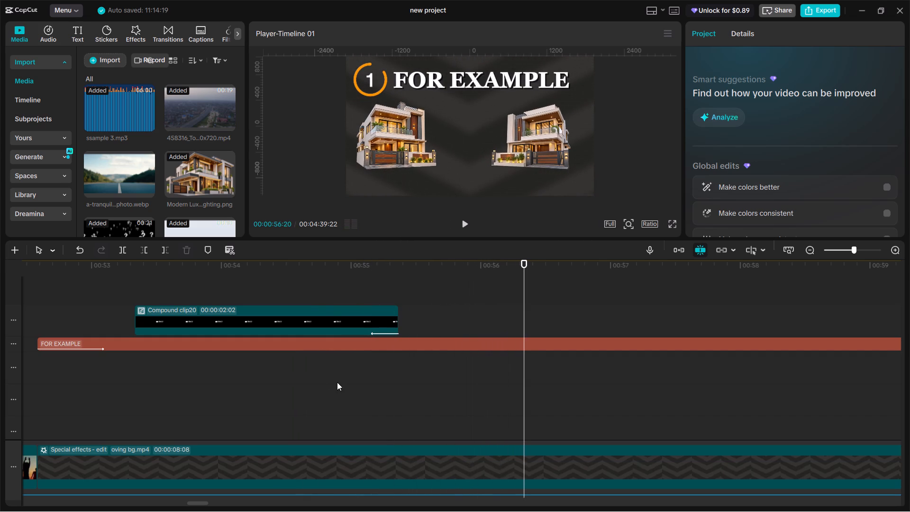
{"action": "left_click", "coordinate": [334, 381]}
{"action": "key", "text": "space"}
{"action": "key", "text": "space"}
{"action": "left_click", "coordinate": [376, 302]}
{"action": "left_click", "coordinate": [376, 312]}
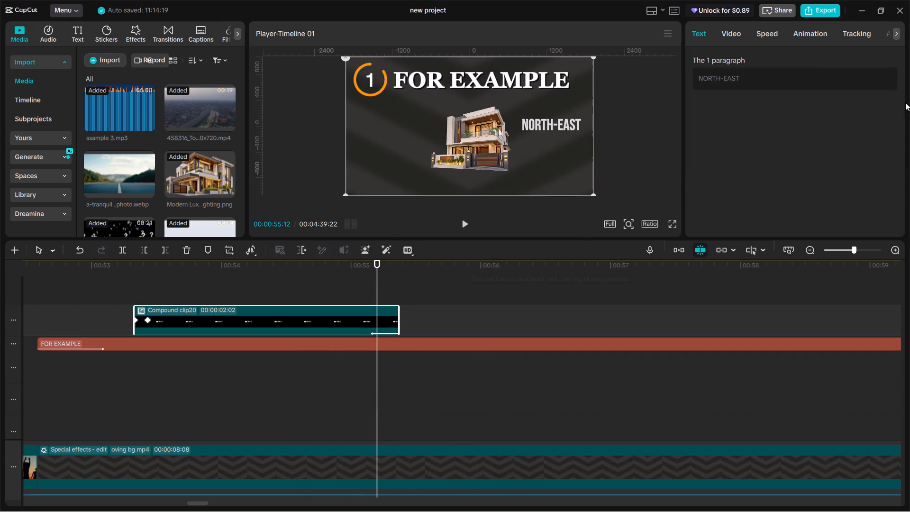
{"action": "left_click", "coordinate": [733, 34]}
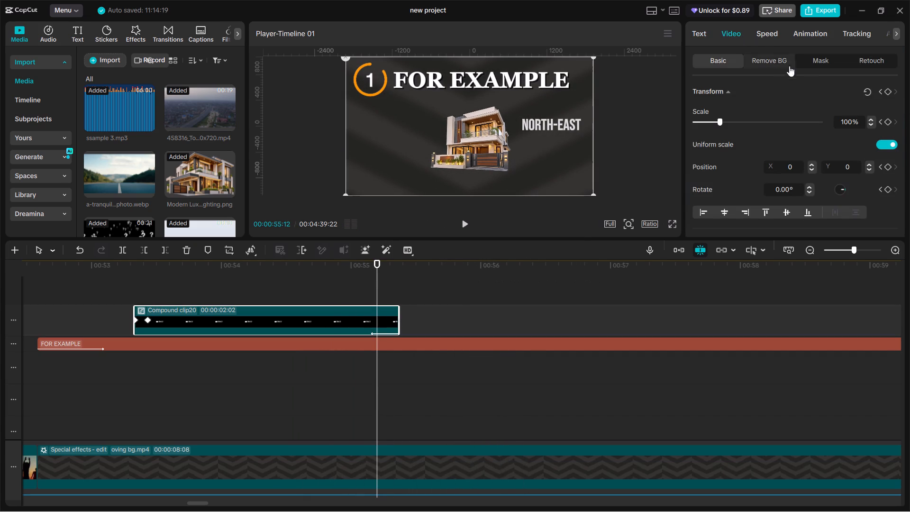
{"action": "left_click", "coordinate": [809, 35]}
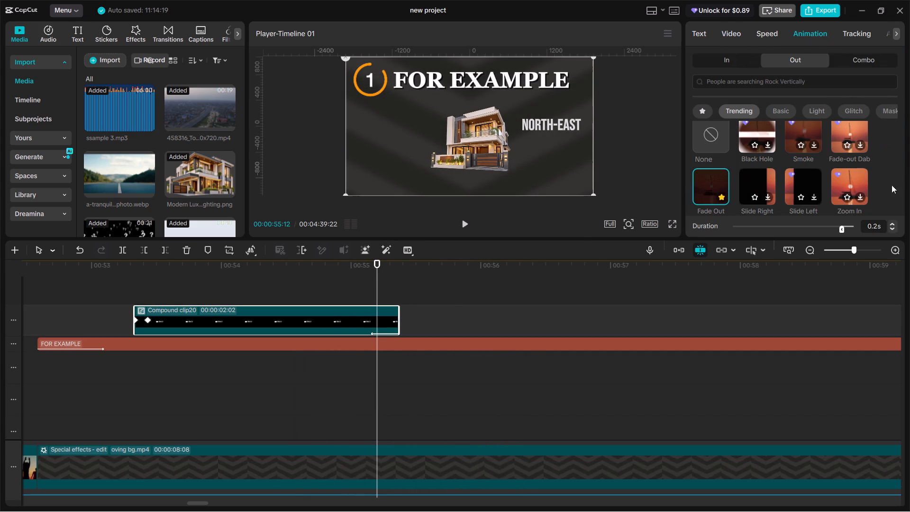
{"action": "left_click", "coordinate": [892, 227]}
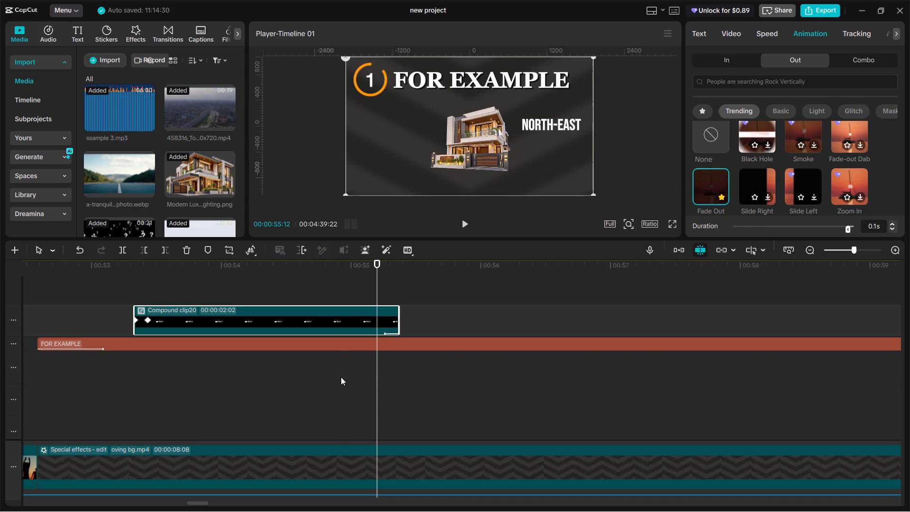
Play back the scene from the start of the NORTH-EAST label to check its fade-out against the houses' movement.
{"action": "left_click", "coordinate": [341, 377]}
{"action": "key", "text": "space"}
{"action": "key", "text": "space"}
{"action": "key", "text": "space"}
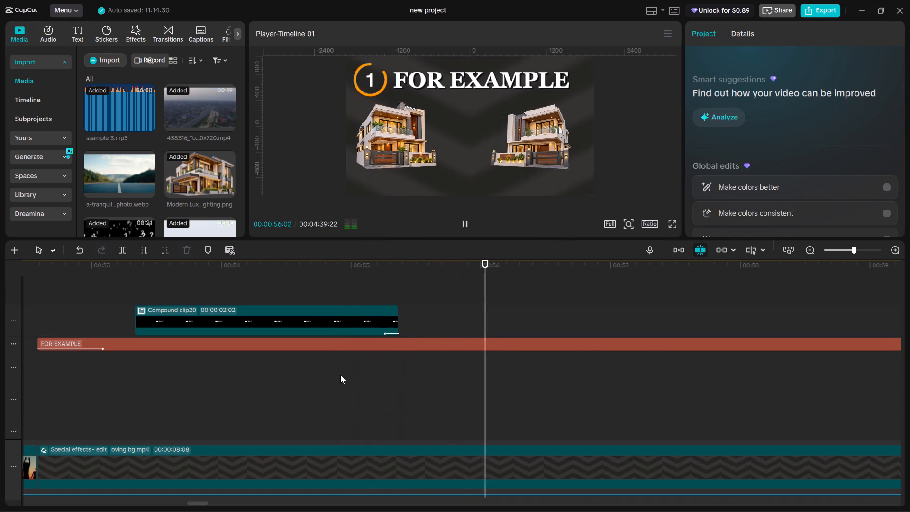
{"action": "key", "text": "space"}
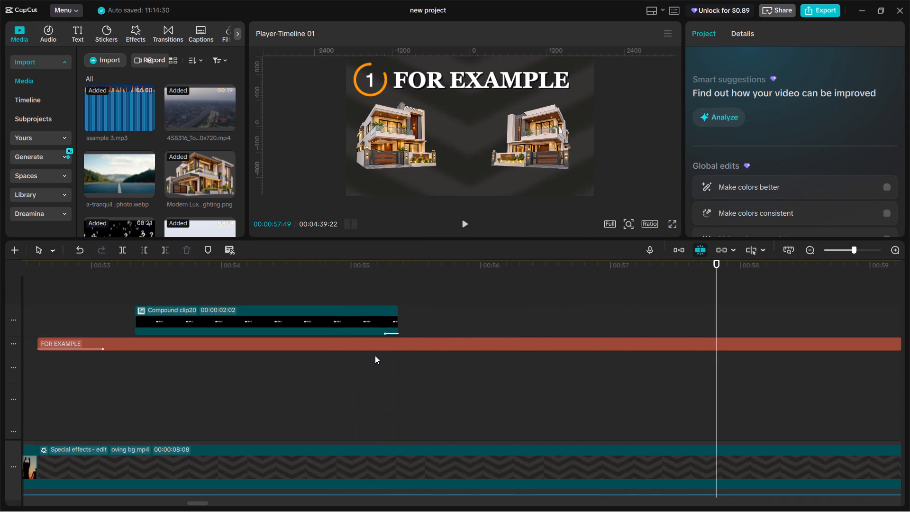
{"action": "left_click", "coordinate": [193, 394]}
{"action": "key", "text": "space"}
{"action": "left_click", "coordinate": [137, 402]}
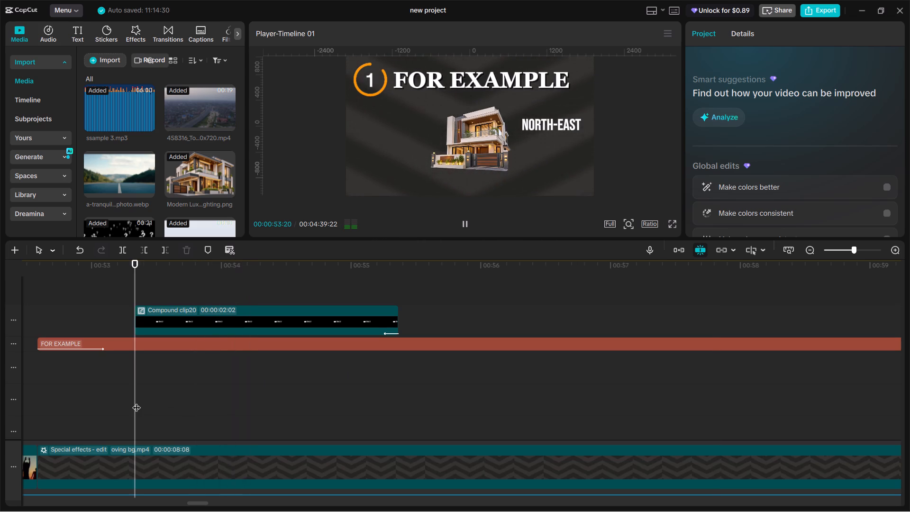
{"action": "key", "text": "space"}
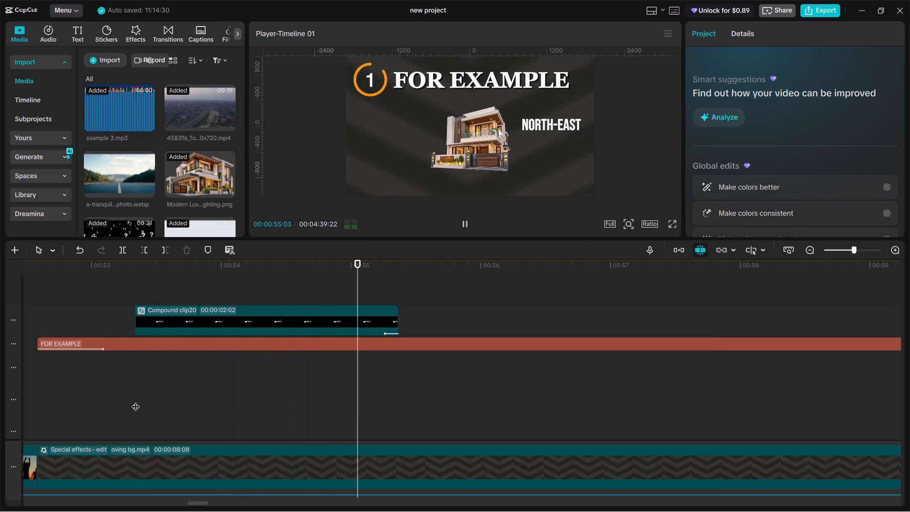
{"action": "key", "text": "space"}
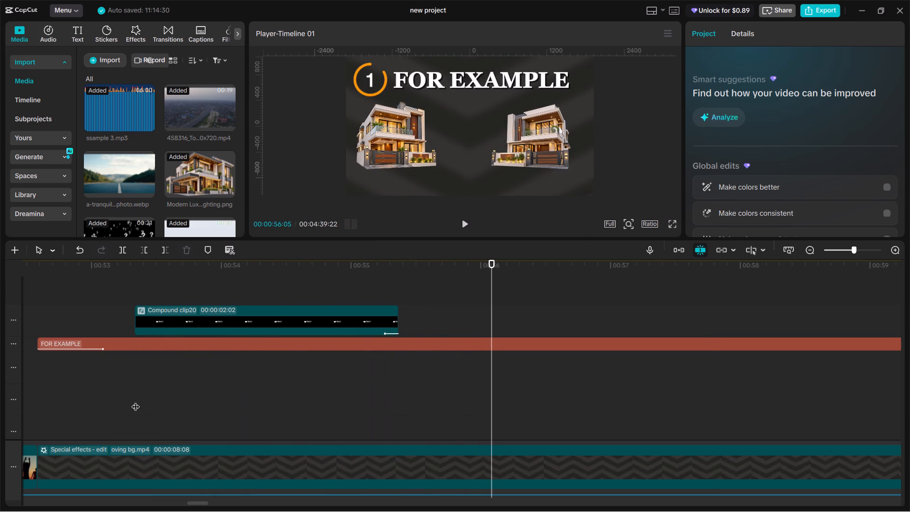
Add a default text clip at 00:00:55:22, where the south-west house clip starts.
{"action": "scroll", "coordinate": [462, 379], "scroll_direction": "down", "scroll_amount": 4}
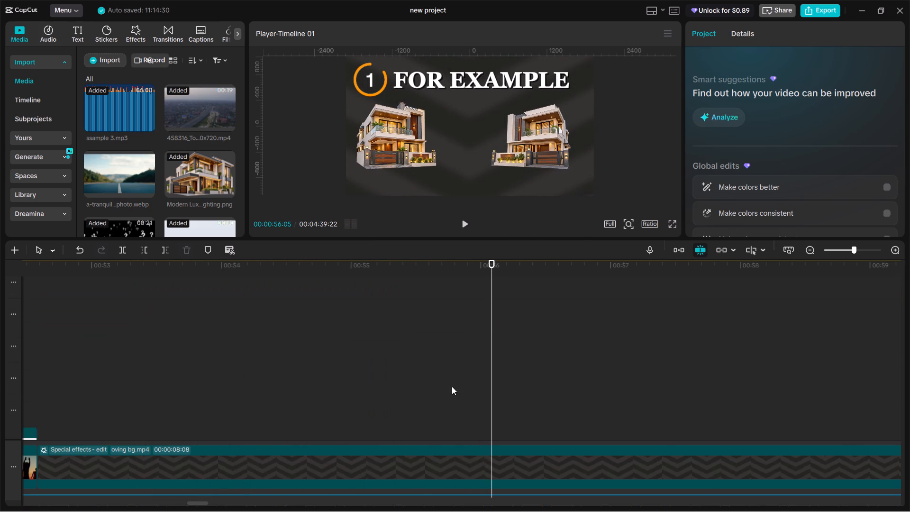
{"action": "scroll", "coordinate": [452, 386], "scroll_direction": "down", "scroll_amount": 10}
{"action": "left_click", "coordinate": [420, 315]}
{"action": "left_click_drag", "start_coordinate": [416, 315], "coordinate": [391, 316]}
{"action": "double_click", "coordinate": [396, 320]}
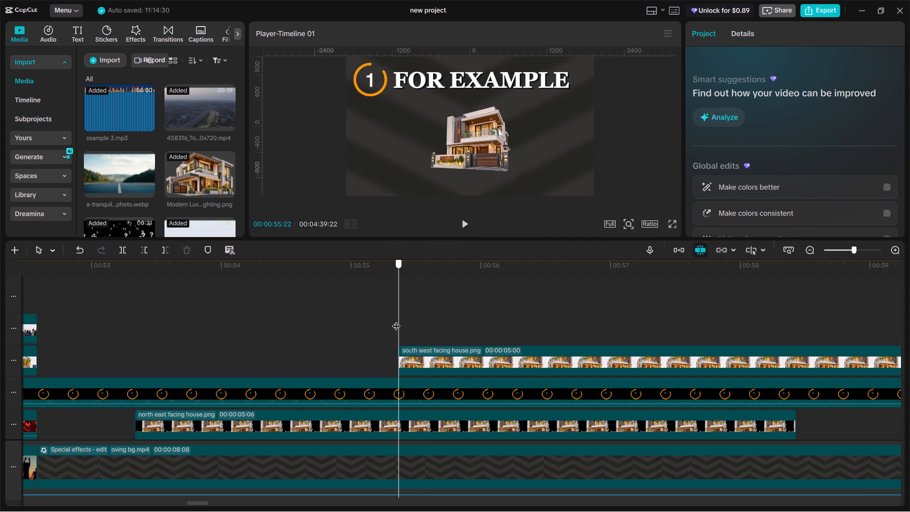
{"action": "scroll", "coordinate": [409, 333], "scroll_direction": "up", "scroll_amount": 5}
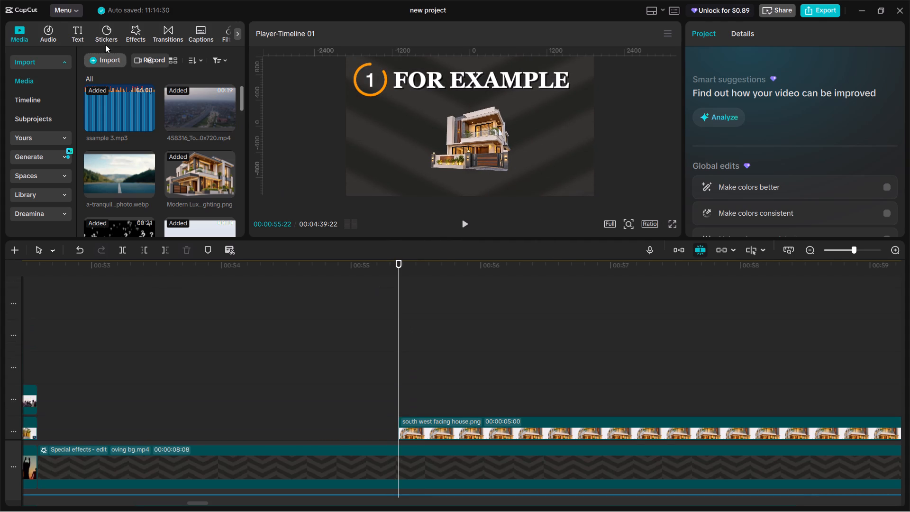
{"action": "scroll", "coordinate": [47, 63], "scroll_direction": "up", "scroll_amount": 1}
{"action": "left_click", "coordinate": [85, 30]}
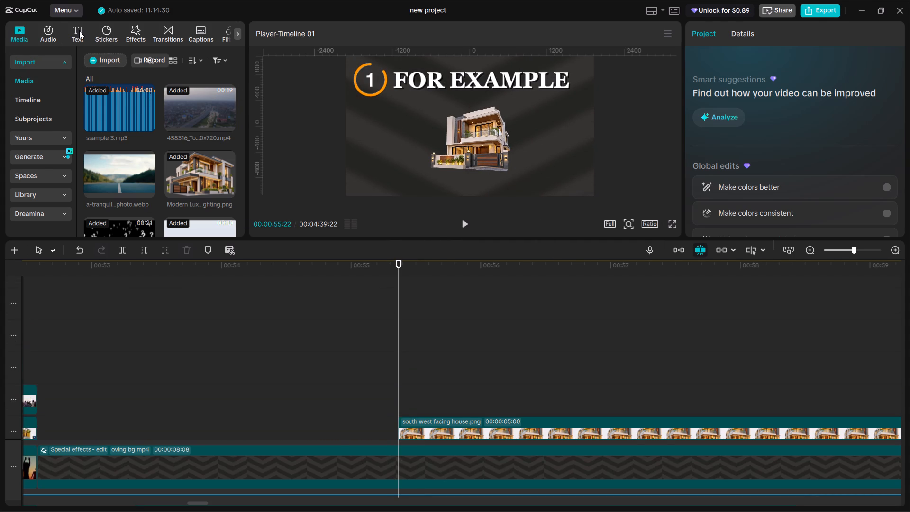
{"action": "left_click", "coordinate": [79, 31]}
{"action": "left_click", "coordinate": [128, 96]}
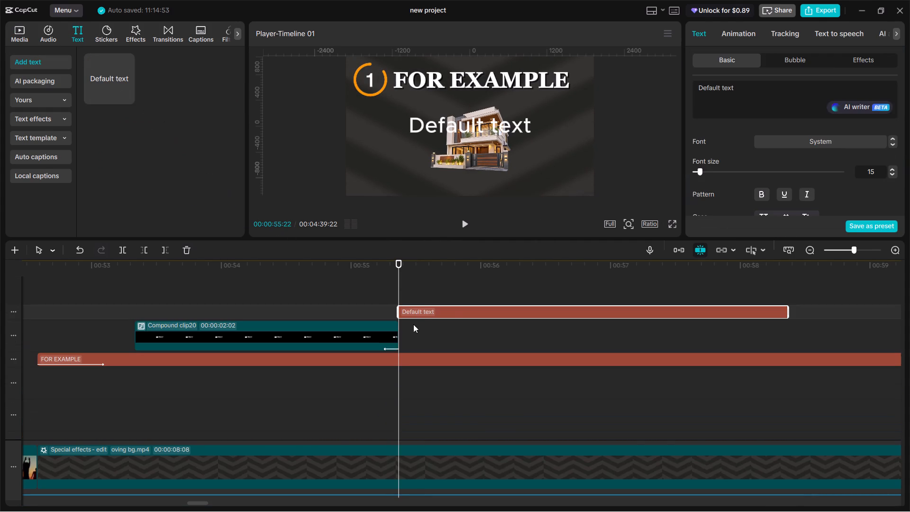
Replace the new text clip's wording with "south-west".
{"action": "left_click", "coordinate": [755, 95]}
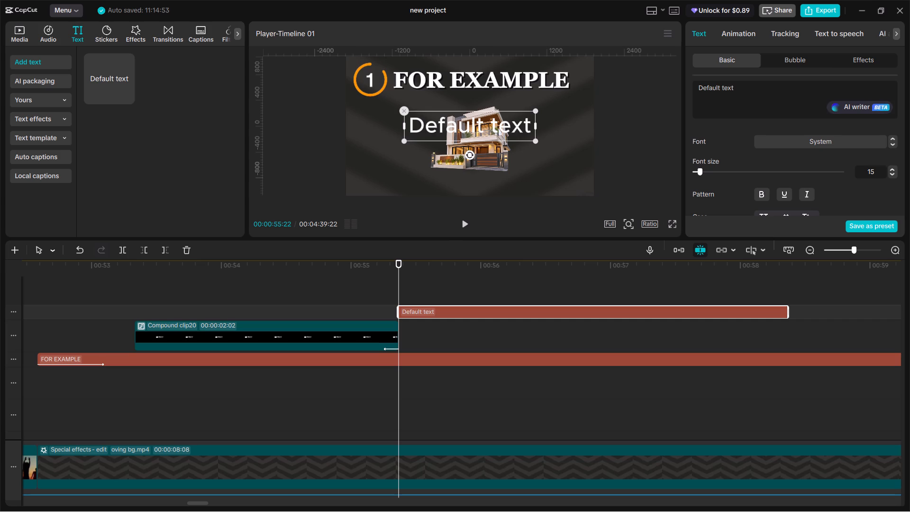
{"action": "key", "text": "ctrl+a"}
{"action": "type", "text": "south"}
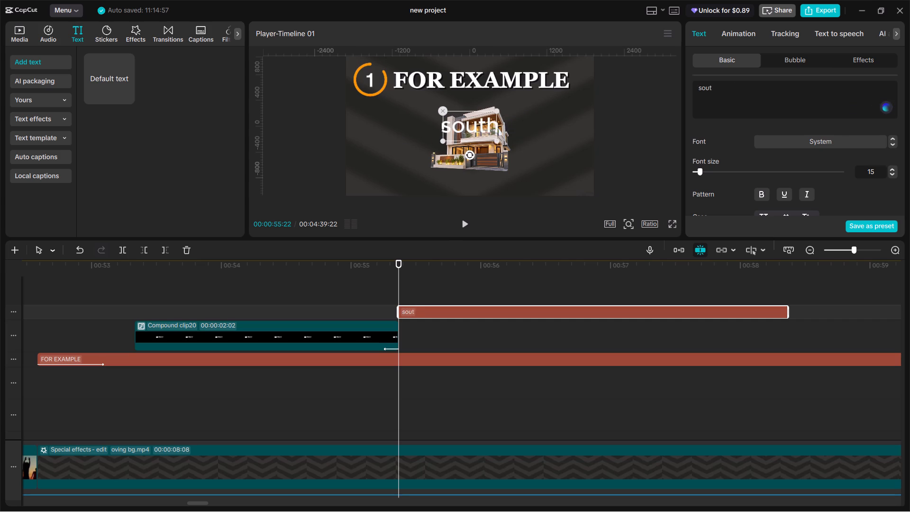
{"action": "key", "text": "space"}
{"action": "key", "text": "BackSpace"}
{"action": "type", "text": "-west"}
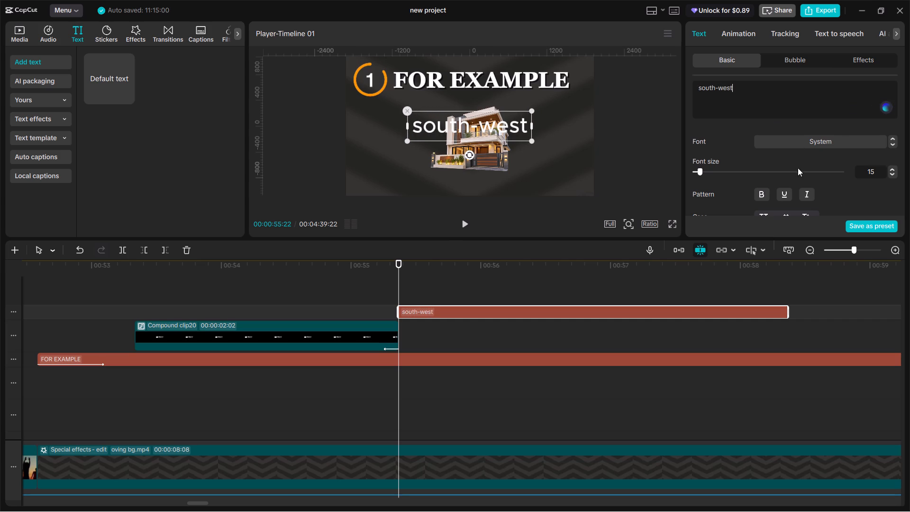
Format the south-west text as bold uppercase in the BebasNeue font.
{"action": "left_click", "coordinate": [763, 192]}
{"action": "left_click", "coordinate": [762, 213]}
{"action": "left_click", "coordinate": [826, 140]}
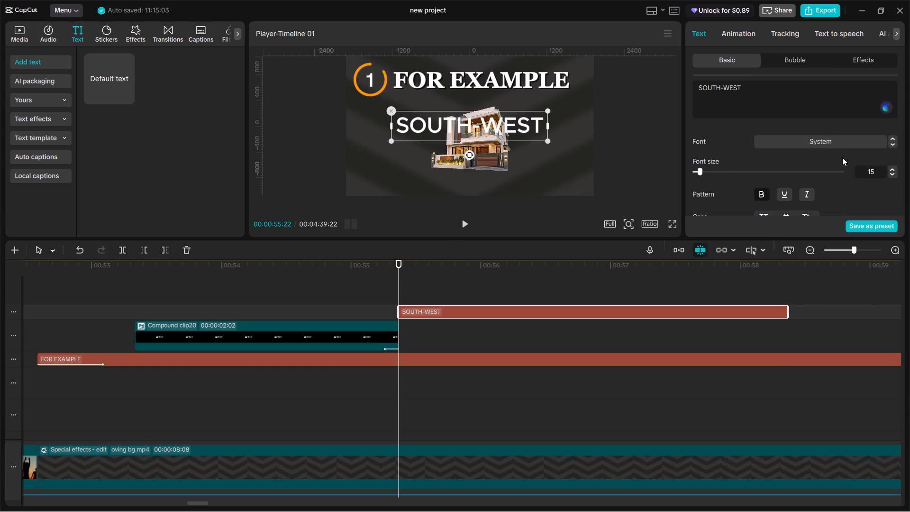
{"action": "left_click", "coordinate": [810, 150]}
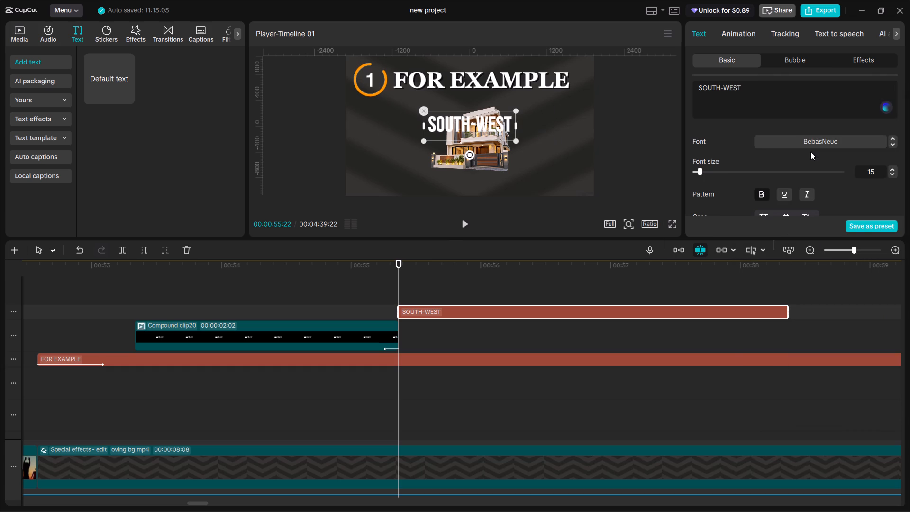
Scale the SOUTH-WEST text down to about 59% and place it below the south-west house, at about X -1248, Y -863.
{"action": "left_click_drag", "start_coordinate": [516, 141], "coordinate": [515, 141]}
{"action": "left_click_drag", "start_coordinate": [515, 141], "coordinate": [496, 128]}
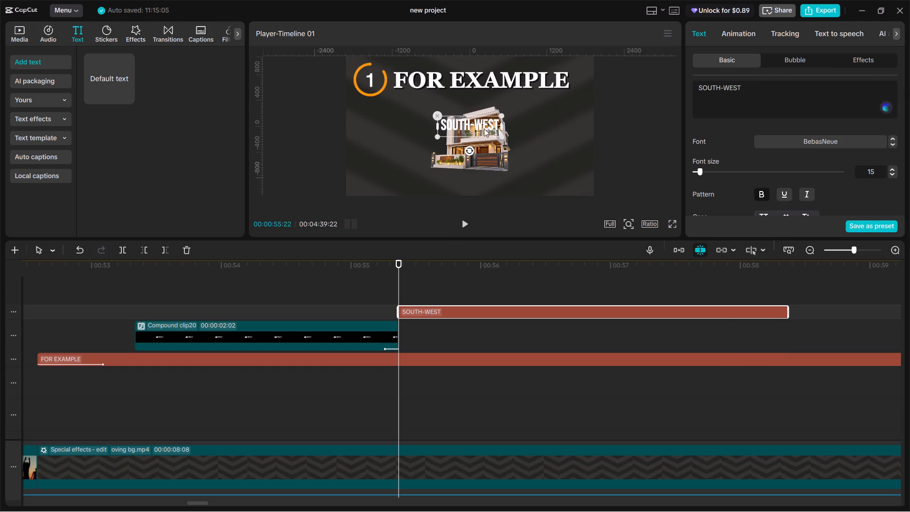
{"action": "left_click_drag", "start_coordinate": [500, 136], "coordinate": [493, 131]}
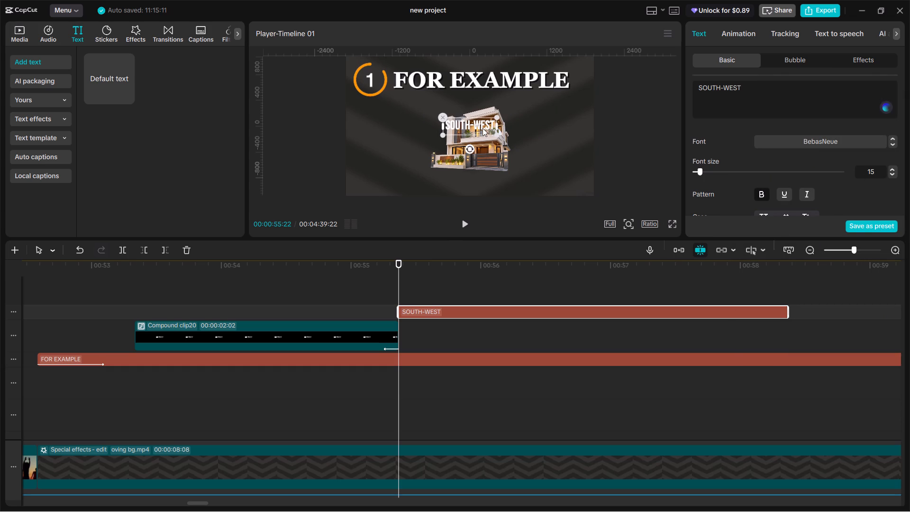
{"action": "left_click_drag", "start_coordinate": [473, 125], "coordinate": [339, 137]}
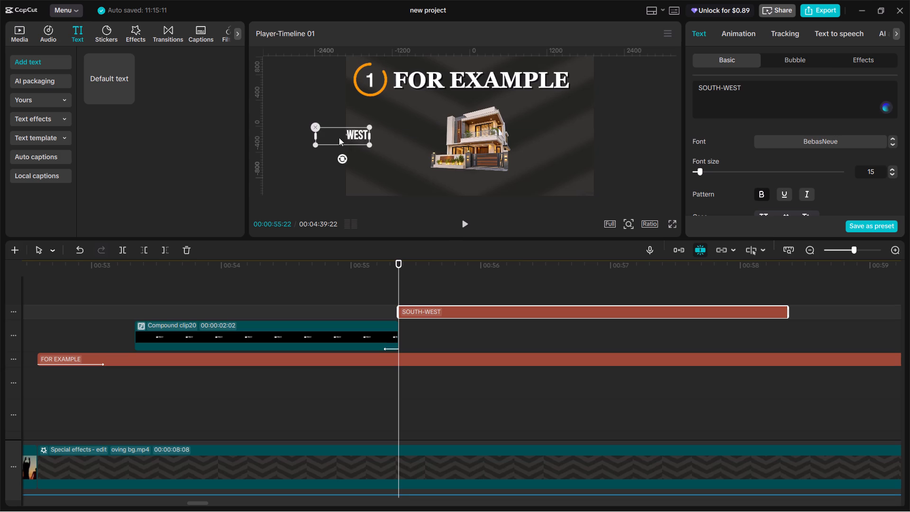
{"action": "left_click_drag", "start_coordinate": [339, 137], "coordinate": [319, 147]}
{"action": "key", "text": "space"}
{"action": "key", "text": "space"}
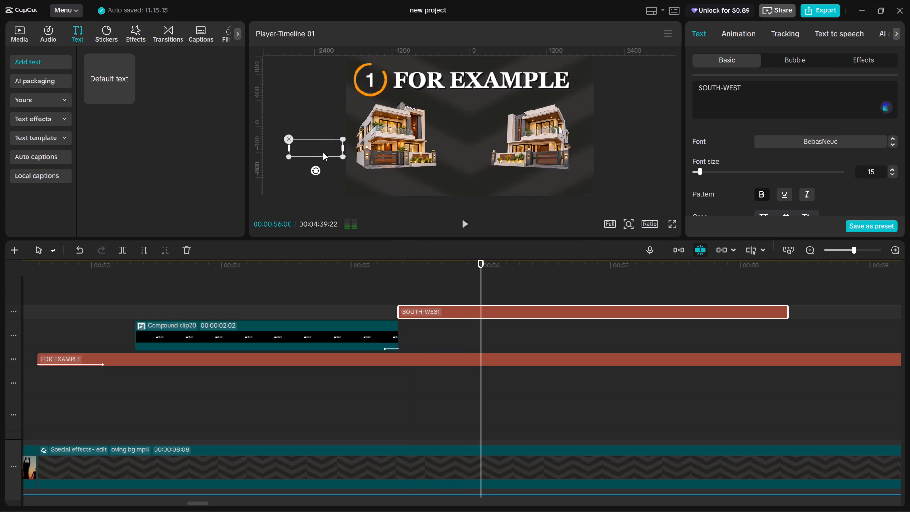
{"action": "left_click_drag", "start_coordinate": [315, 149], "coordinate": [322, 183]}
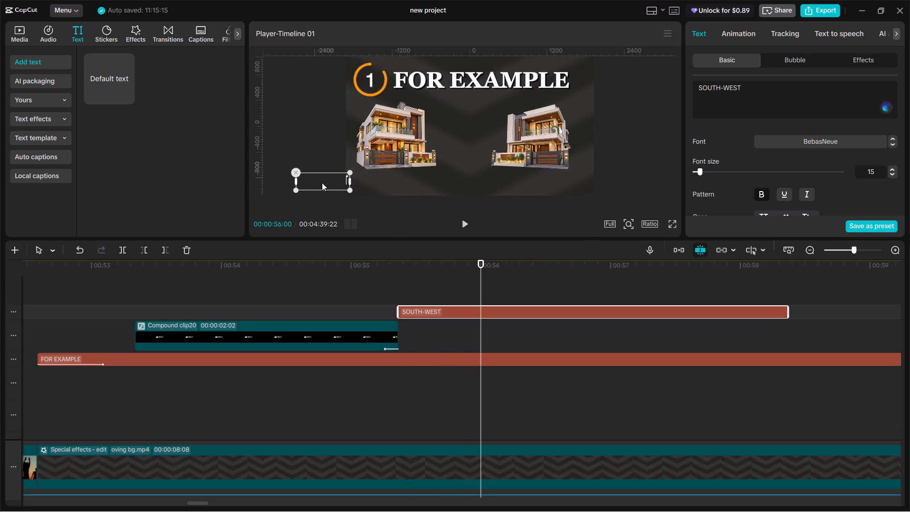
{"action": "left_click_drag", "start_coordinate": [322, 183], "coordinate": [389, 183]}
Add transform keyframes, including position, to the SOUTH-WEST text at 00:00:55:47, aligned with the south-west house's keyframe.
{"action": "scroll", "coordinate": [502, 319], "scroll_direction": "down", "scroll_amount": 12}
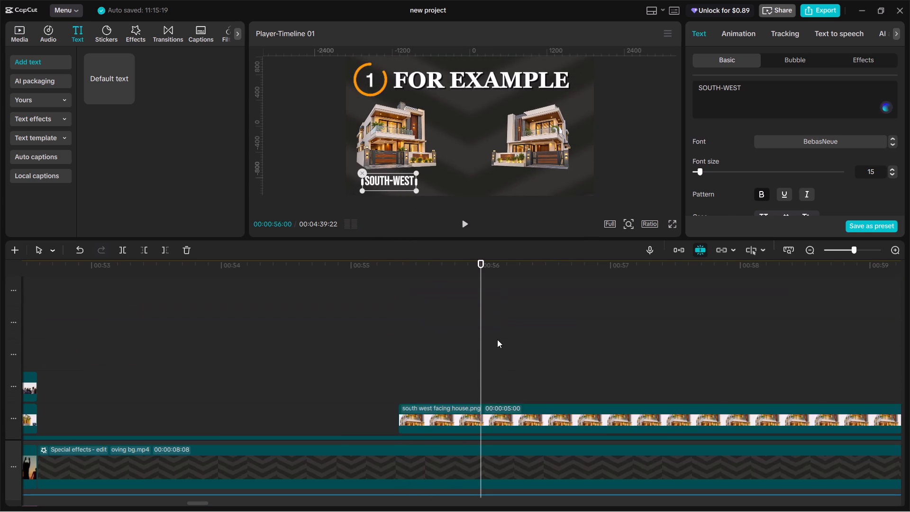
{"action": "scroll", "coordinate": [497, 339], "scroll_direction": "down", "scroll_amount": 3}
{"action": "left_click", "coordinate": [493, 353]}
{"action": "left_click", "coordinate": [450, 358]}
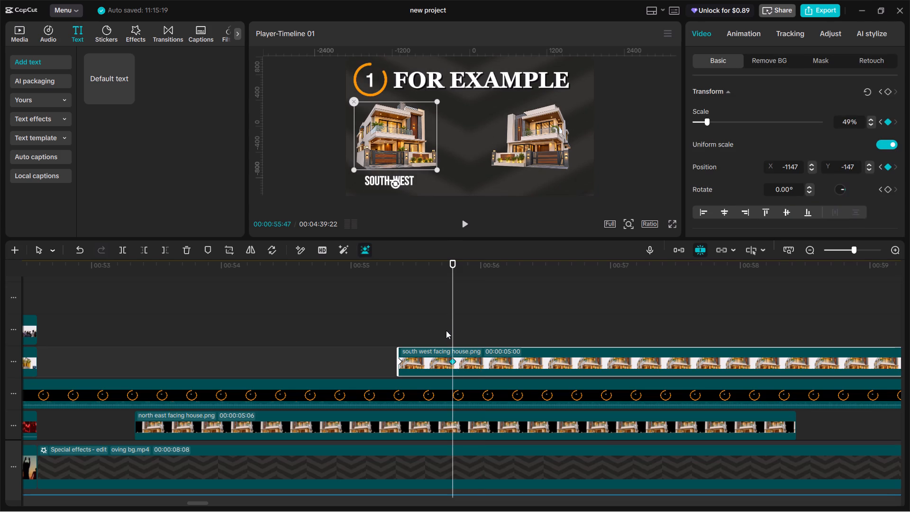
{"action": "scroll", "coordinate": [444, 321], "scroll_direction": "up", "scroll_amount": 16}
{"action": "left_click", "coordinate": [448, 313]}
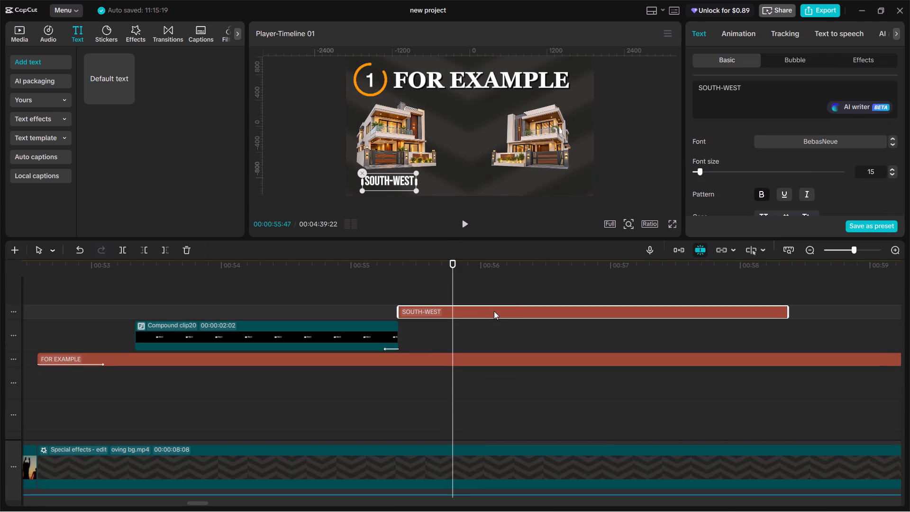
{"action": "scroll", "coordinate": [864, 163], "scroll_direction": "down", "scroll_amount": 4}
{"action": "scroll", "coordinate": [863, 163], "scroll_direction": "up", "scroll_amount": 2}
{"action": "scroll", "coordinate": [863, 163], "scroll_direction": "down", "scroll_amount": 4}
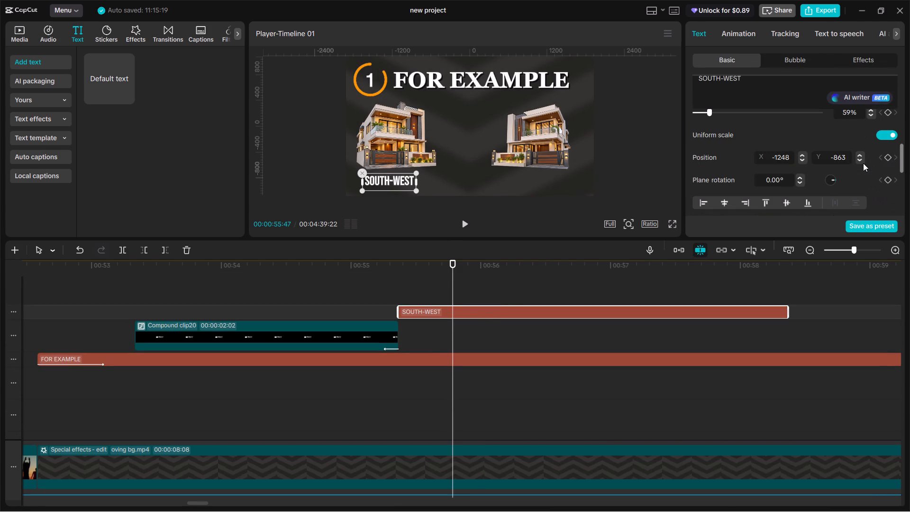
{"action": "left_click", "coordinate": [890, 157]}
{"action": "scroll", "coordinate": [889, 154], "scroll_direction": "up", "scroll_amount": 1}
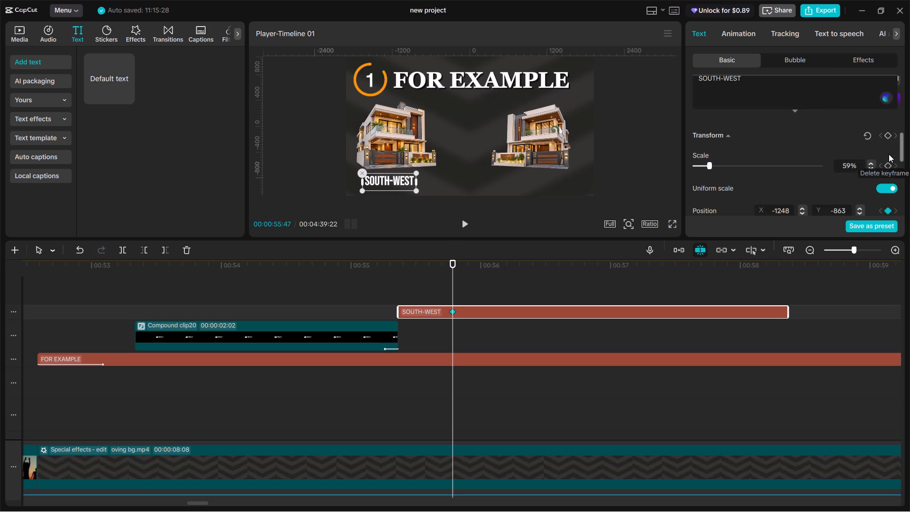
{"action": "scroll", "coordinate": [889, 154], "scroll_direction": "up", "scroll_amount": 2}
{"action": "scroll", "coordinate": [889, 154], "scroll_direction": "down", "scroll_amount": 1}
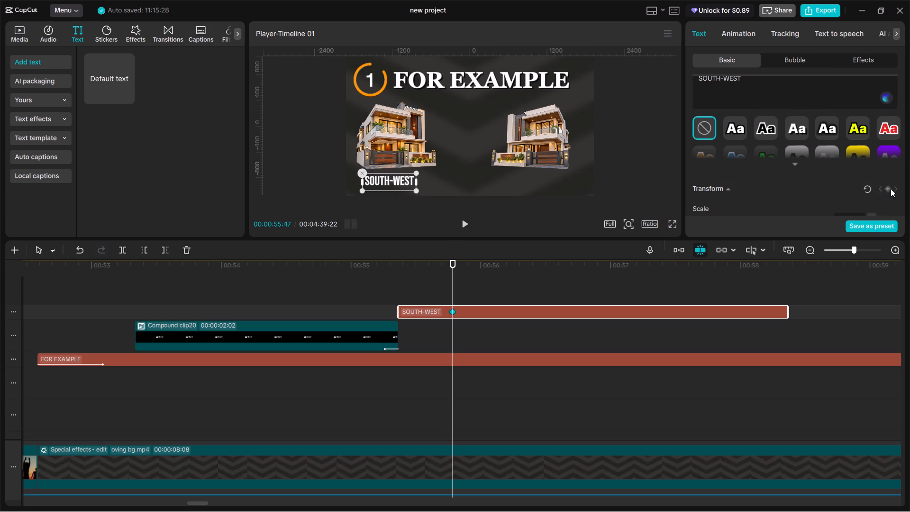
{"action": "left_click", "coordinate": [891, 189]}
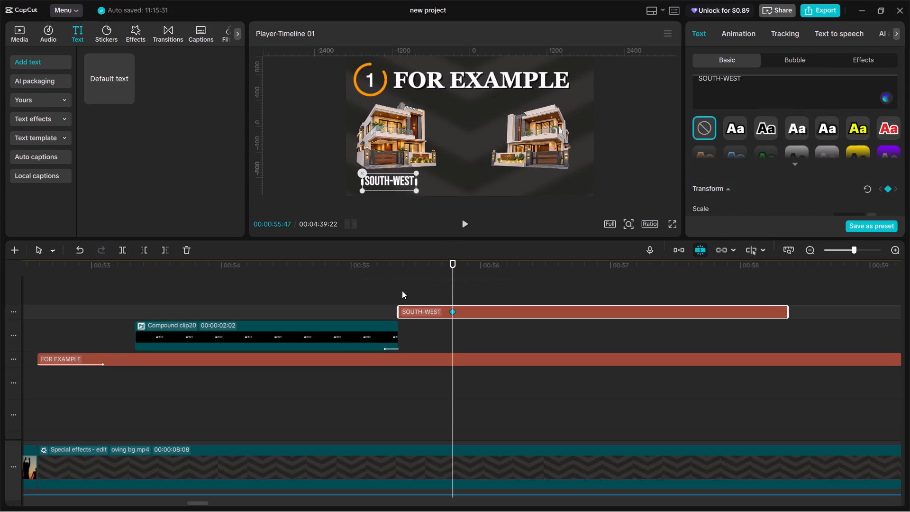
Move the SOUTH-WEST text off the frame's left edge at the clip's start, 00:00:55:22, keeping its height.
{"action": "double_click", "coordinate": [402, 291]}
{"action": "left_click", "coordinate": [405, 308]}
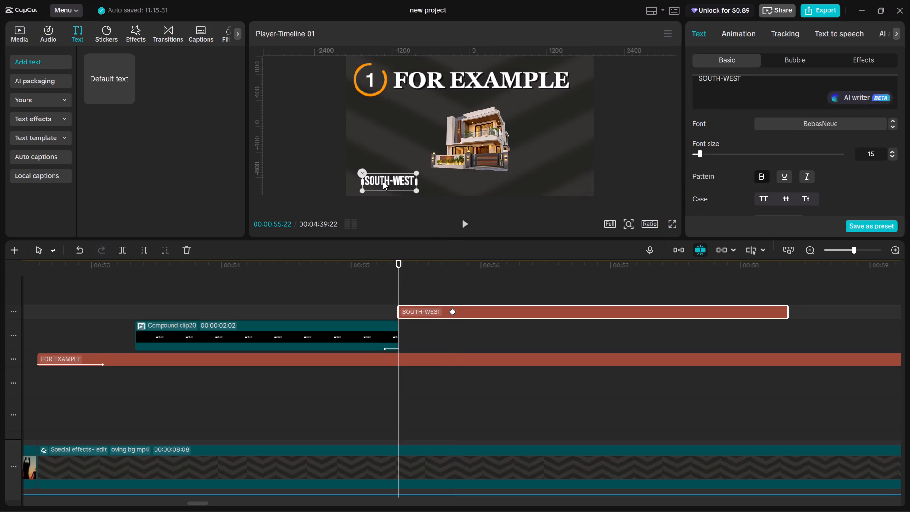
{"action": "left_click_drag", "start_coordinate": [383, 182], "coordinate": [349, 180]}
{"action": "left_click_drag", "start_coordinate": [350, 180], "coordinate": [326, 180]}
{"action": "left_click_drag", "start_coordinate": [346, 179], "coordinate": [339, 180]}
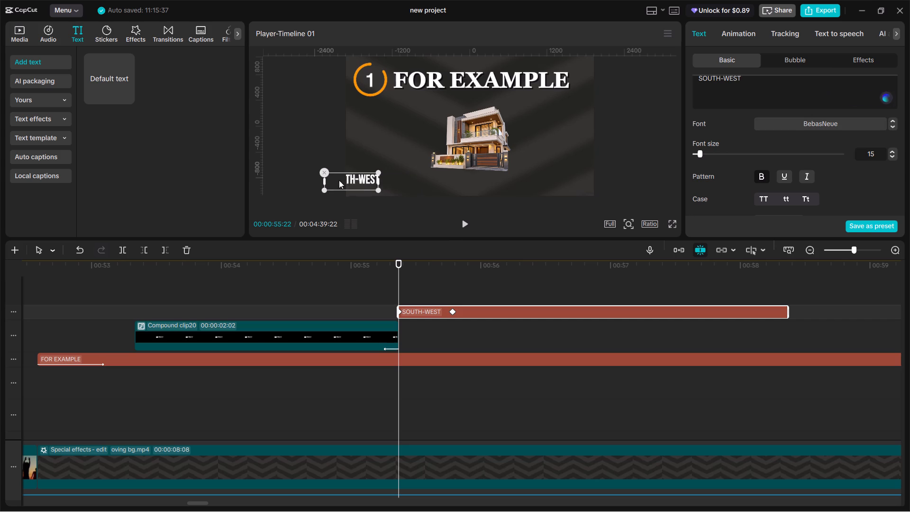
{"action": "left_click_drag", "start_coordinate": [339, 180], "coordinate": [309, 180]}
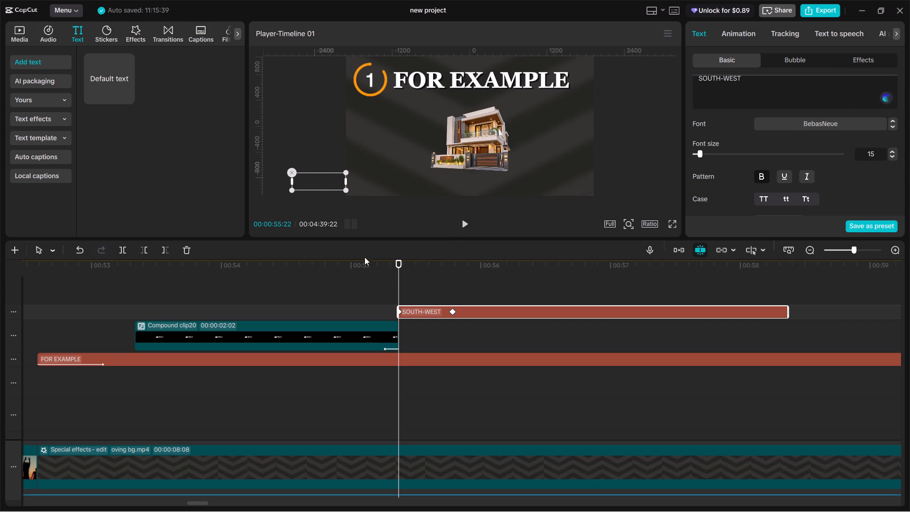
Preview the SOUTH-WEST text's slide-in and check its timing against the south-west house's keyframe.
{"action": "left_click", "coordinate": [371, 297]}
{"action": "key", "text": "space"}
{"action": "key", "text": "space"}
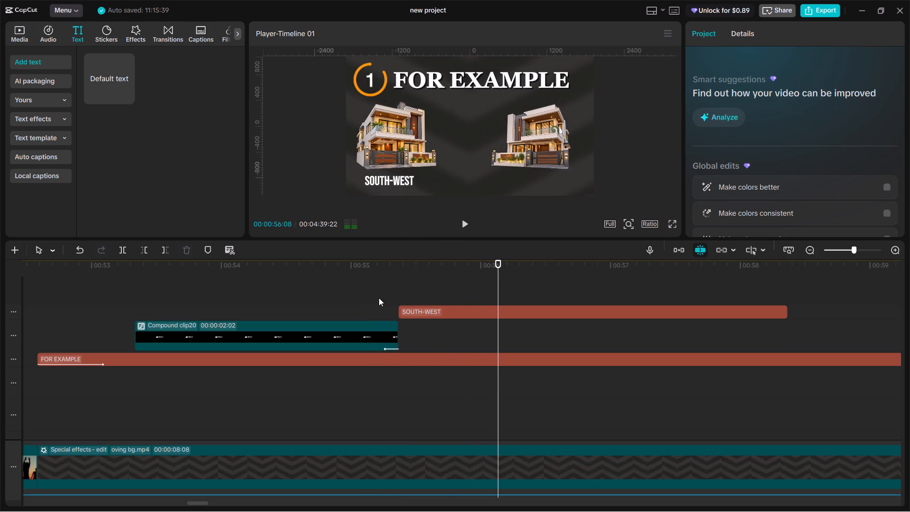
{"action": "left_click", "coordinate": [381, 294]}
{"action": "left_click_drag", "start_coordinate": [381, 294], "coordinate": [409, 303]}
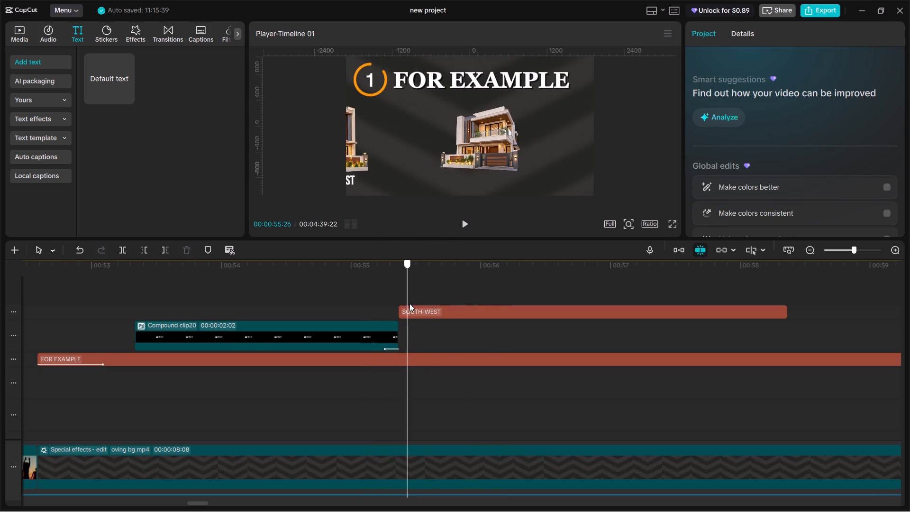
{"action": "left_click_drag", "start_coordinate": [409, 303], "coordinate": [458, 314]}
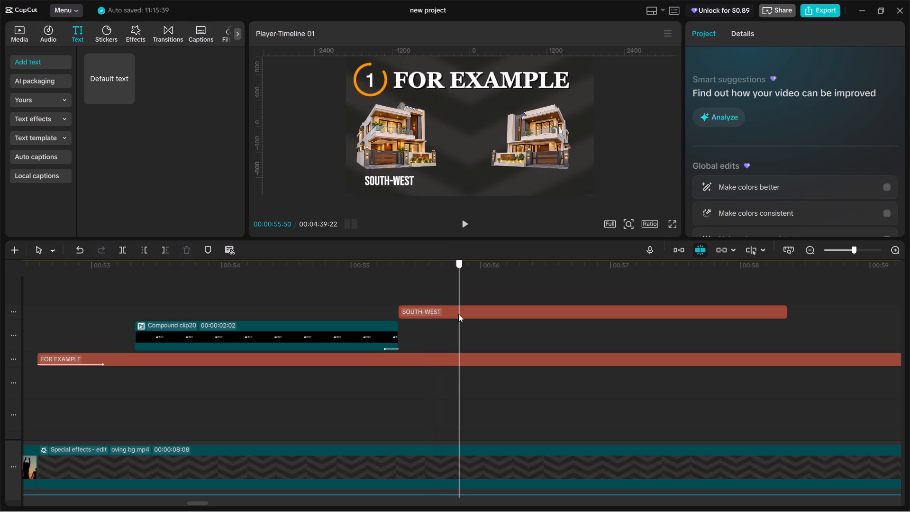
{"action": "left_click_drag", "start_coordinate": [458, 314], "coordinate": [413, 304]}
{"action": "scroll", "coordinate": [452, 323], "scroll_direction": "down", "scroll_amount": 13}
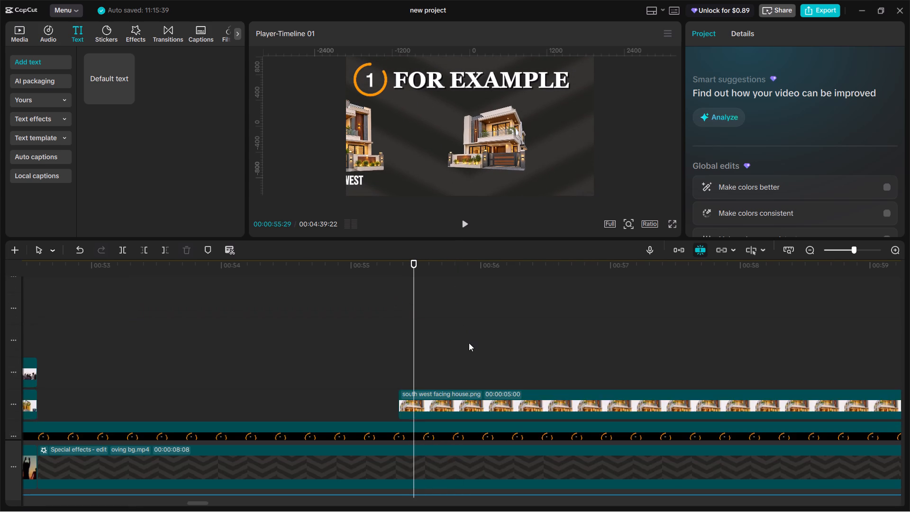
{"action": "left_click", "coordinate": [430, 391]}
{"action": "left_click", "coordinate": [453, 389]}
{"action": "scroll", "coordinate": [441, 329], "scroll_direction": "up", "scroll_amount": 5}
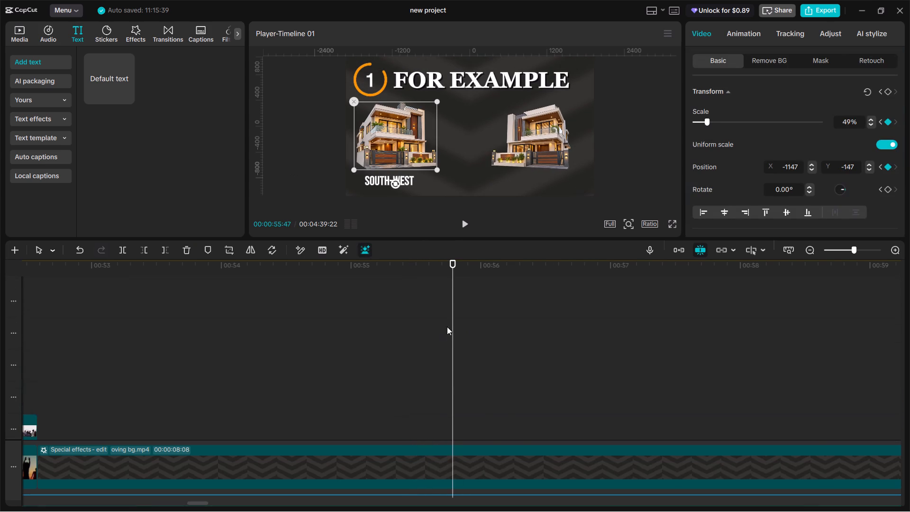
{"action": "scroll", "coordinate": [447, 327], "scroll_direction": "up", "scroll_amount": 14}
{"action": "left_click", "coordinate": [446, 313]}
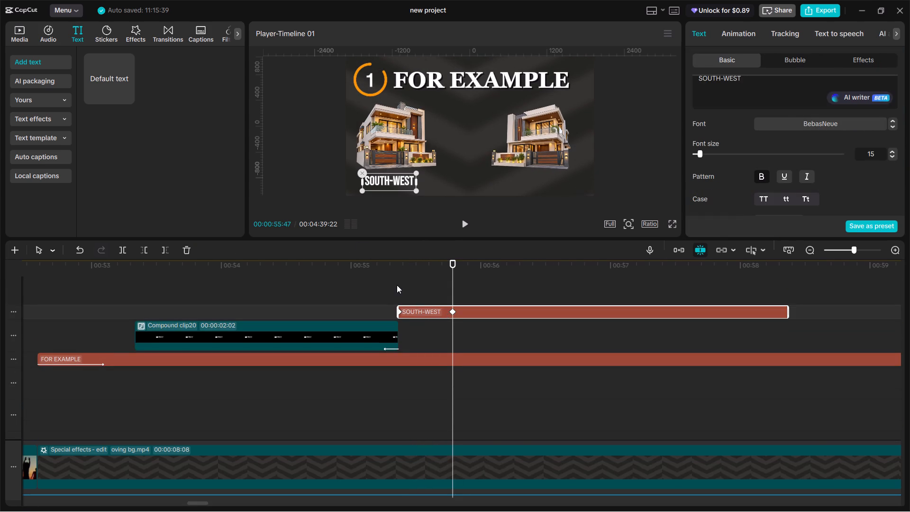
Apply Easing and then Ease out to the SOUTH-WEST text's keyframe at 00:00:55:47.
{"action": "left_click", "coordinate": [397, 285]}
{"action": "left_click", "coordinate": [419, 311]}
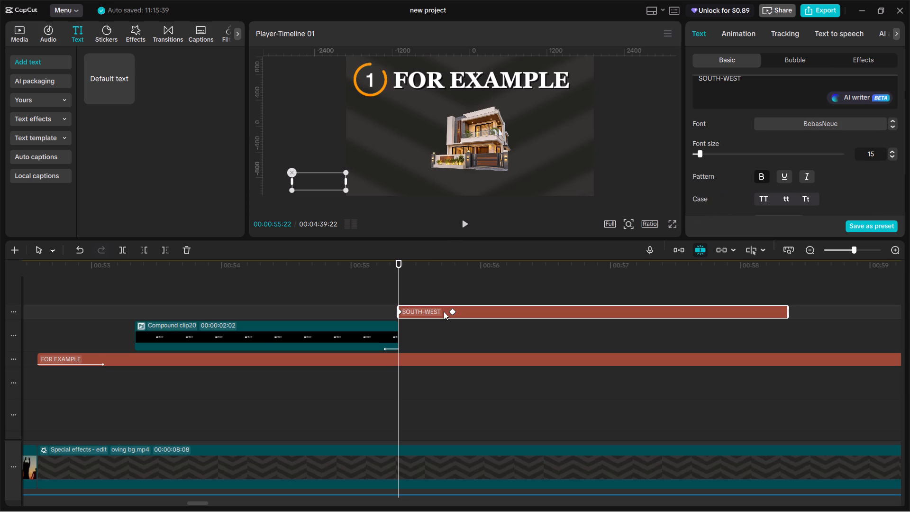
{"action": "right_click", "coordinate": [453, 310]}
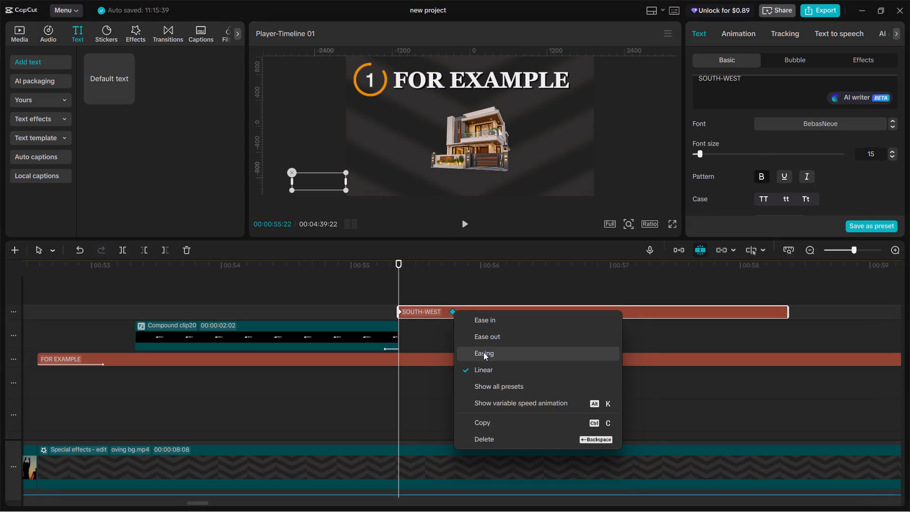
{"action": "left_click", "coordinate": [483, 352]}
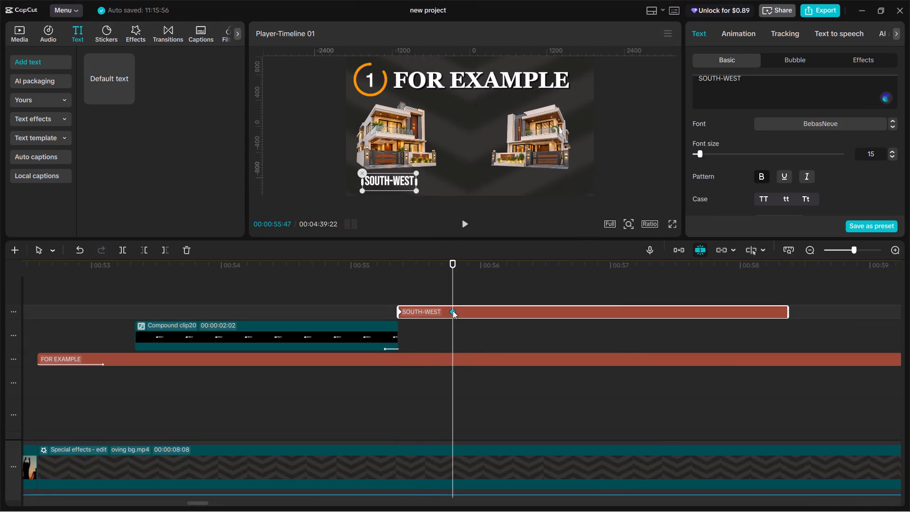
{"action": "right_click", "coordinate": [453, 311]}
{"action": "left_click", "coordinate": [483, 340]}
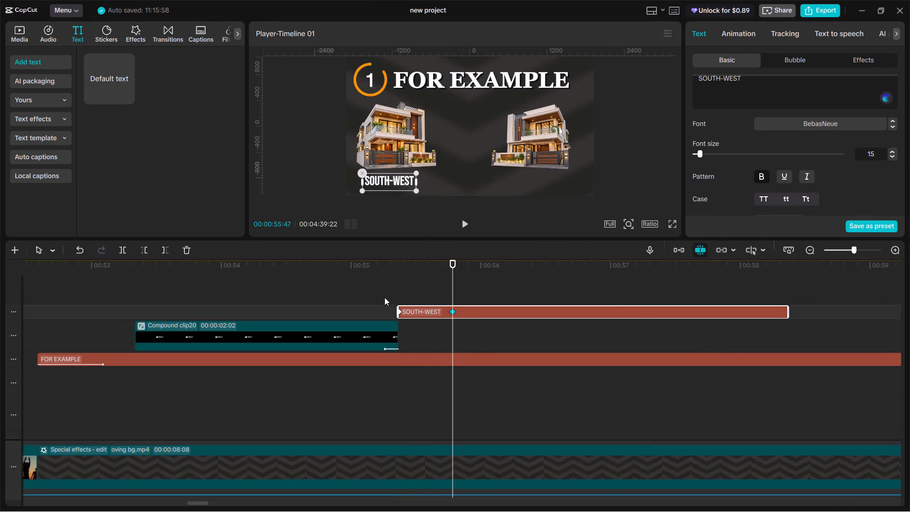
Play back the SOUTH-WEST text's slide-in to check how it moves with the house.
{"action": "left_click", "coordinate": [384, 295]}
{"action": "key", "text": "space"}
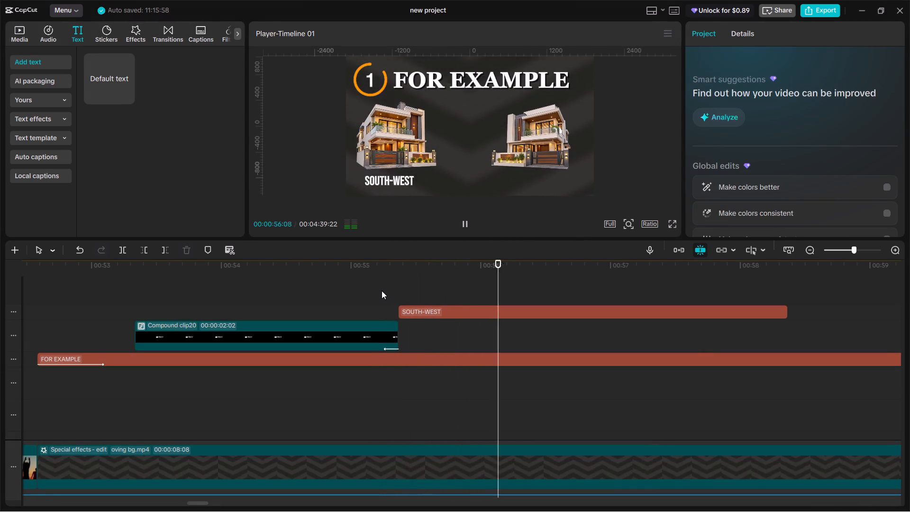
{"action": "left_click", "coordinate": [371, 285]}
{"action": "key", "text": "space"}
{"action": "key", "text": "space"}
{"action": "key", "text": "space"}
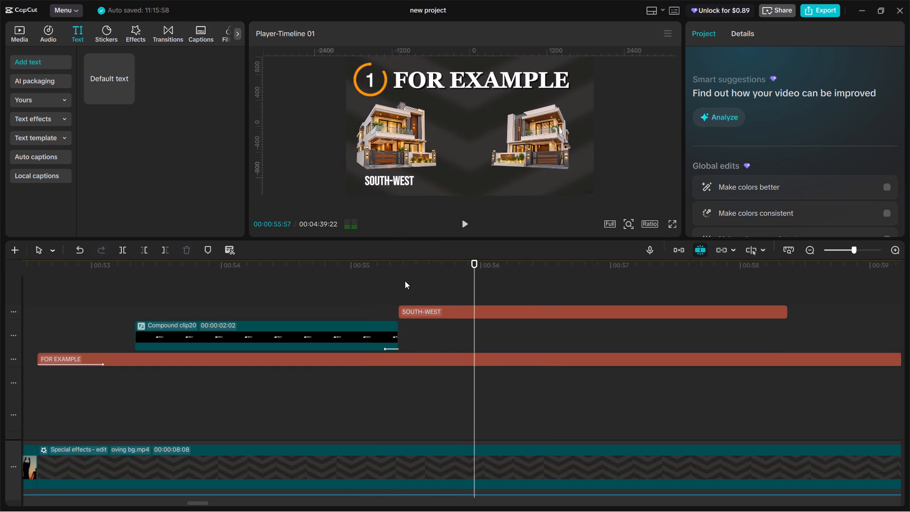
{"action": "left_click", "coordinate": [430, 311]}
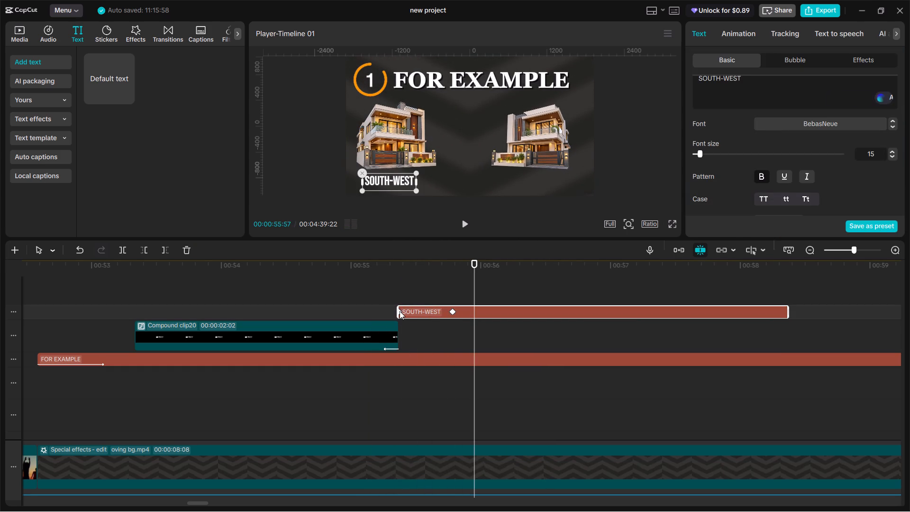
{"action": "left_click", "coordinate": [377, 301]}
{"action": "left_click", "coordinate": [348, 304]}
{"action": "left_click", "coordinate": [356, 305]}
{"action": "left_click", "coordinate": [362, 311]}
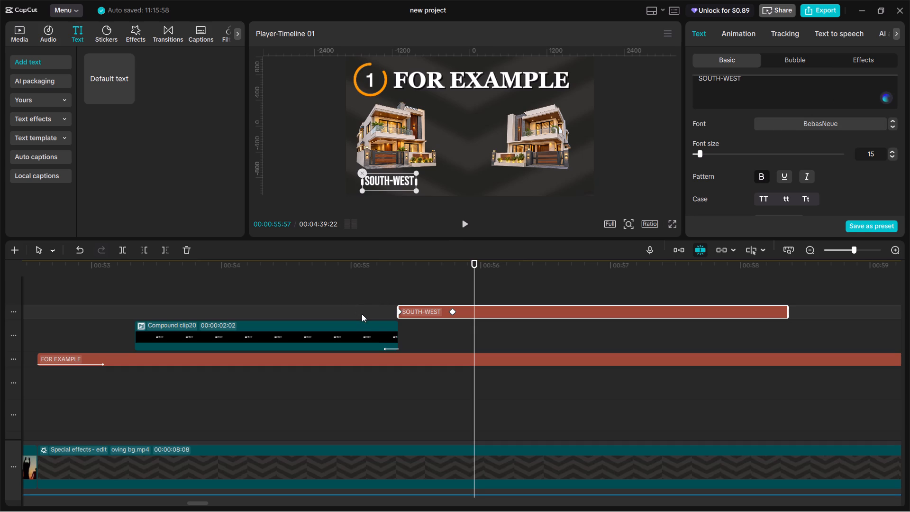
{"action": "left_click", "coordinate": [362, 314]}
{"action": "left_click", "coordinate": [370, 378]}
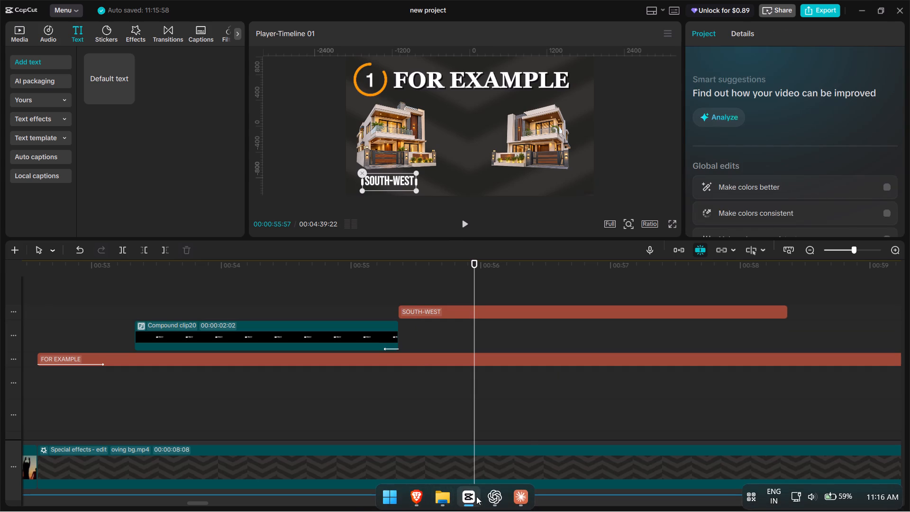
{"action": "left_click", "coordinate": [464, 497]}
{"action": "left_click", "coordinate": [468, 497]}
{"action": "left_click", "coordinate": [496, 497]}
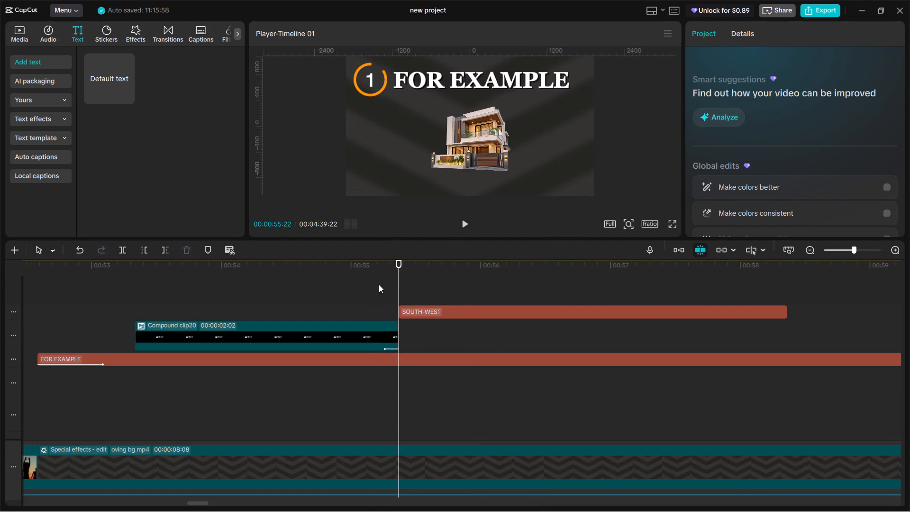
{"action": "left_click", "coordinate": [372, 284]}
{"action": "key", "text": "space"}
{"action": "key", "text": "space"}
{"action": "left_click", "coordinate": [350, 277]}
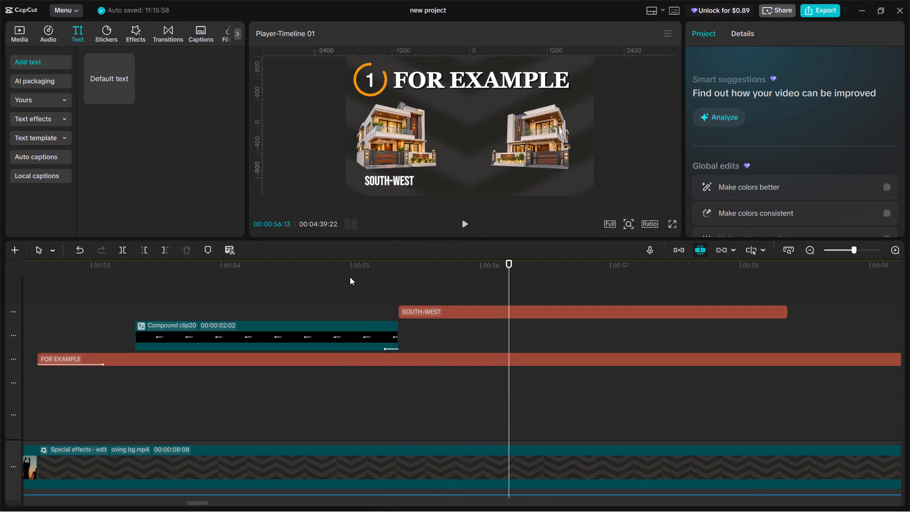
{"action": "key", "text": "space"}
{"action": "left_click", "coordinate": [350, 277]}
{"action": "left_click_drag", "start_coordinate": [350, 277], "coordinate": [298, 286]}
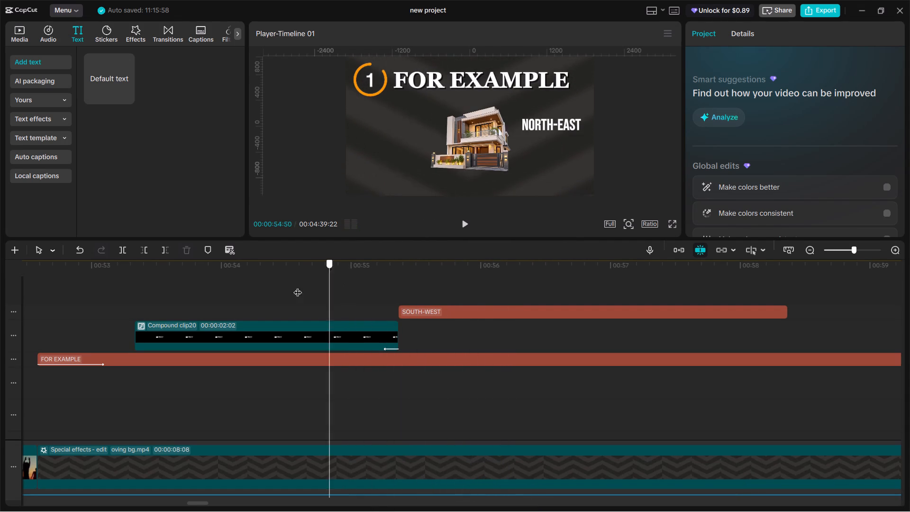
{"action": "left_click_drag", "start_coordinate": [298, 286], "coordinate": [317, 300]}
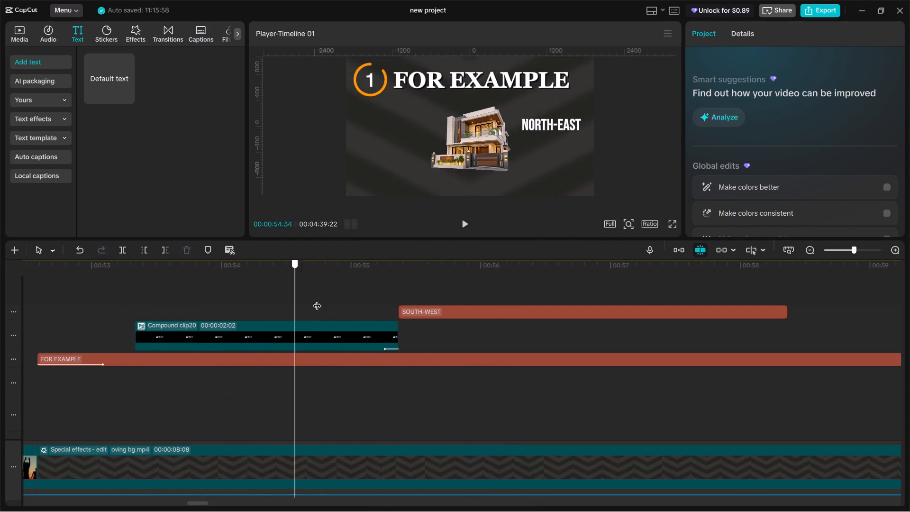
{"action": "left_click_drag", "start_coordinate": [317, 300], "coordinate": [400, 293]}
Delete the SOUTH-WEST text's keyframes at 00:00:55:47 and 00:00:55:22.
{"action": "left_click", "coordinate": [412, 308]}
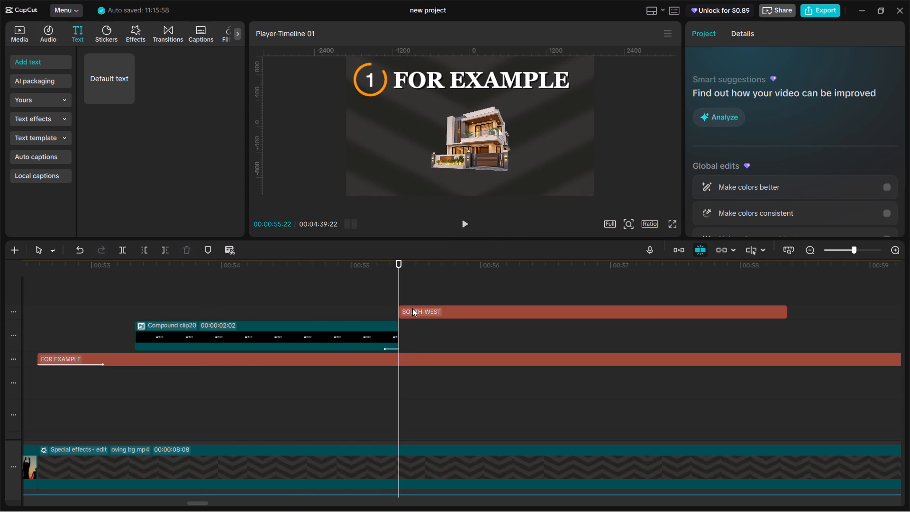
{"action": "left_click", "coordinate": [452, 310]}
{"action": "key", "text": "BackSpace"}
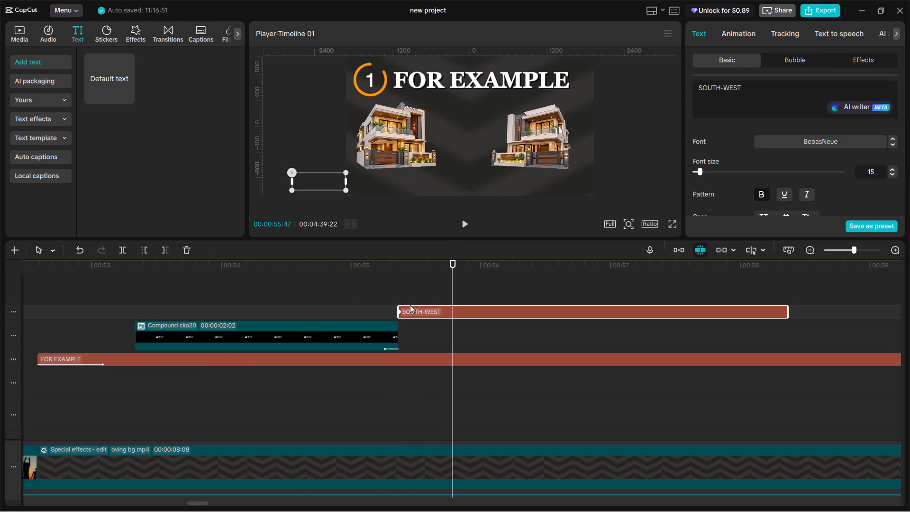
{"action": "left_click", "coordinate": [399, 310]}
{"action": "left_click", "coordinate": [400, 310]}
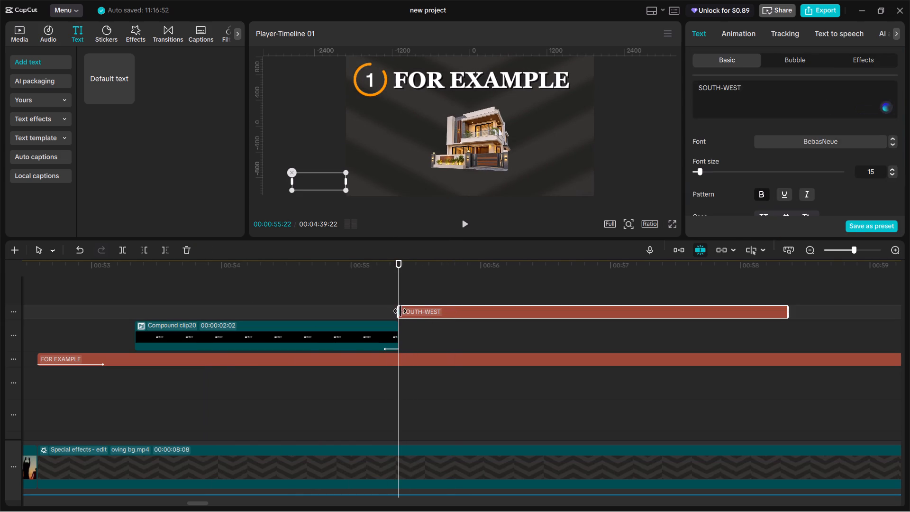
{"action": "key", "text": "BackSpace"}
Convert the SOUTH-WEST text clip into a compound clip.
{"action": "key", "text": "alt+g"}
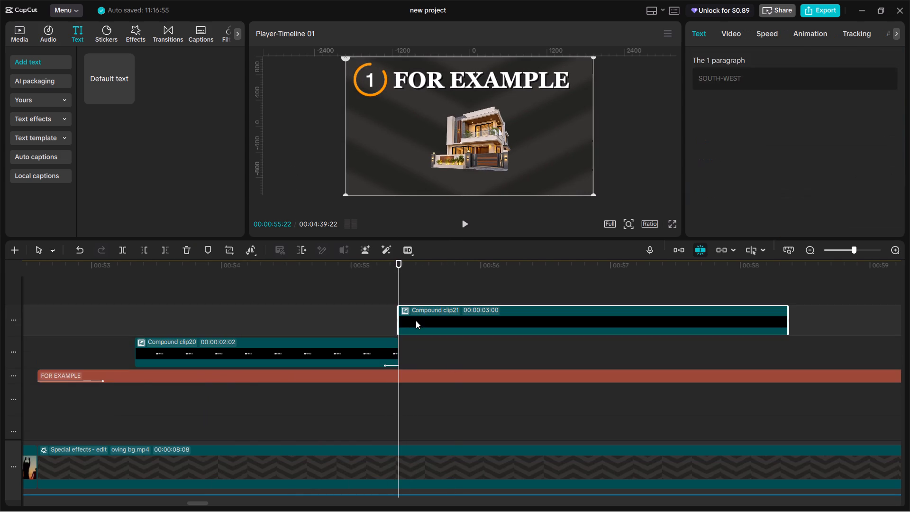
Add keyframes for all transform properties to the SOUTH-WEST compound clip at its start, 00:00:55:22.
{"action": "left_click_drag", "start_coordinate": [734, 27], "coordinate": [732, 32]}
{"action": "left_click", "coordinate": [734, 34]}
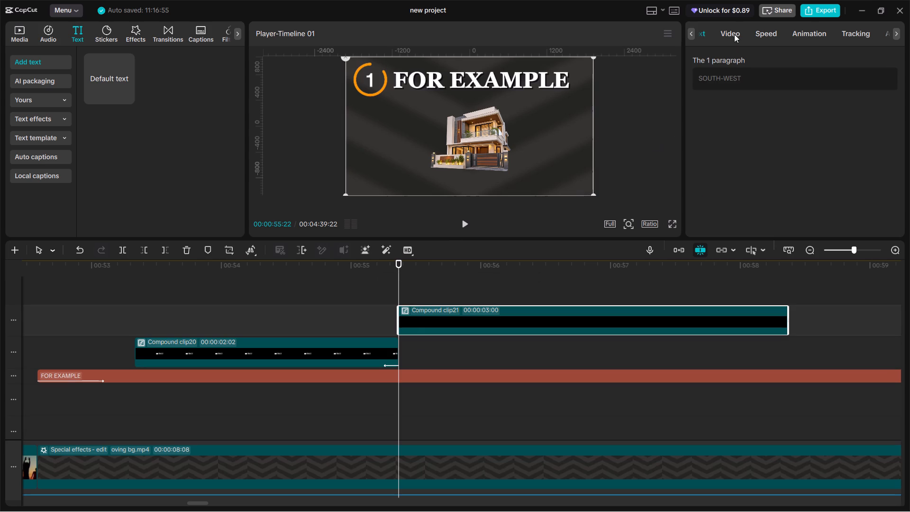
{"action": "left_click", "coordinate": [886, 89]}
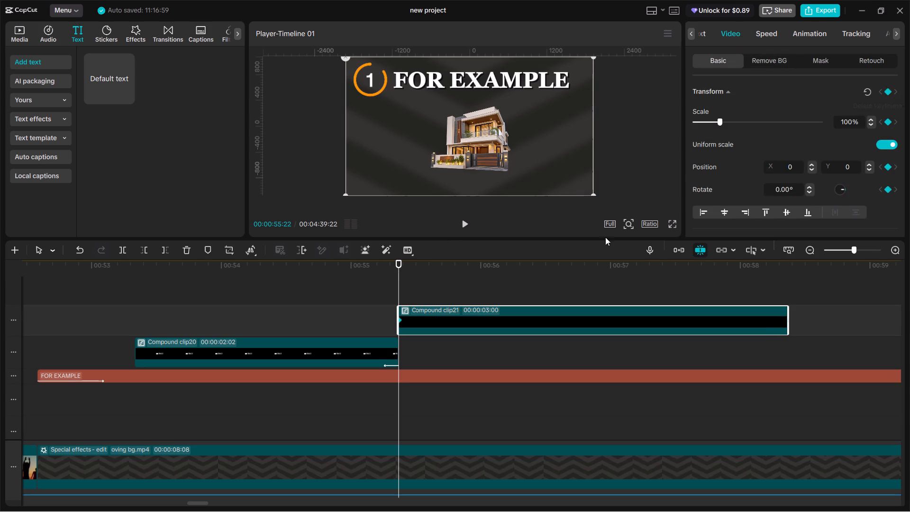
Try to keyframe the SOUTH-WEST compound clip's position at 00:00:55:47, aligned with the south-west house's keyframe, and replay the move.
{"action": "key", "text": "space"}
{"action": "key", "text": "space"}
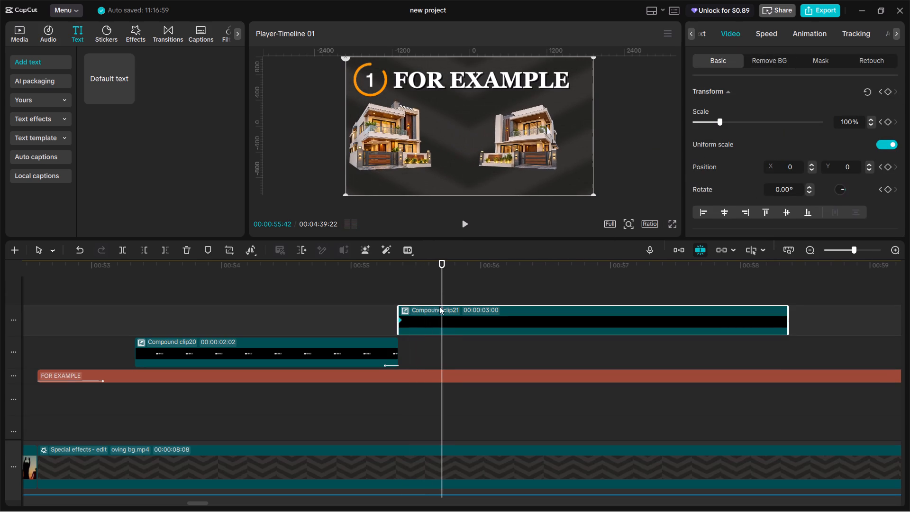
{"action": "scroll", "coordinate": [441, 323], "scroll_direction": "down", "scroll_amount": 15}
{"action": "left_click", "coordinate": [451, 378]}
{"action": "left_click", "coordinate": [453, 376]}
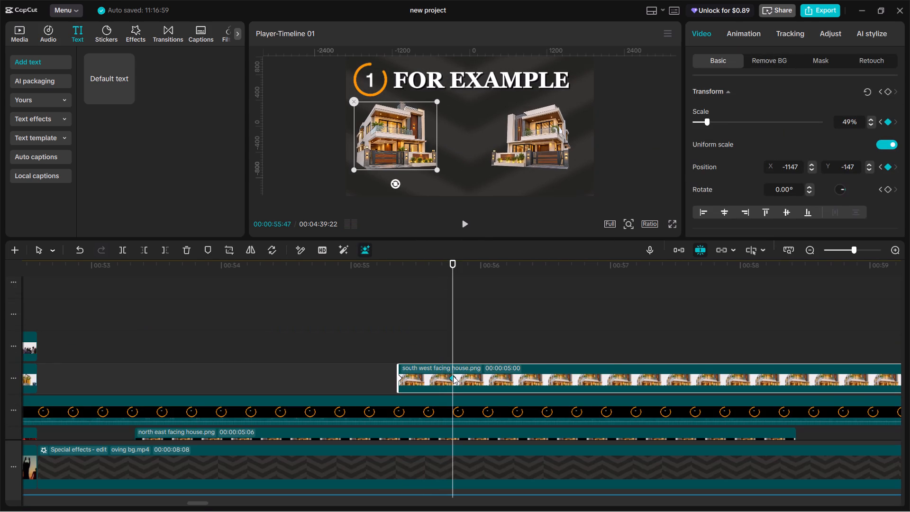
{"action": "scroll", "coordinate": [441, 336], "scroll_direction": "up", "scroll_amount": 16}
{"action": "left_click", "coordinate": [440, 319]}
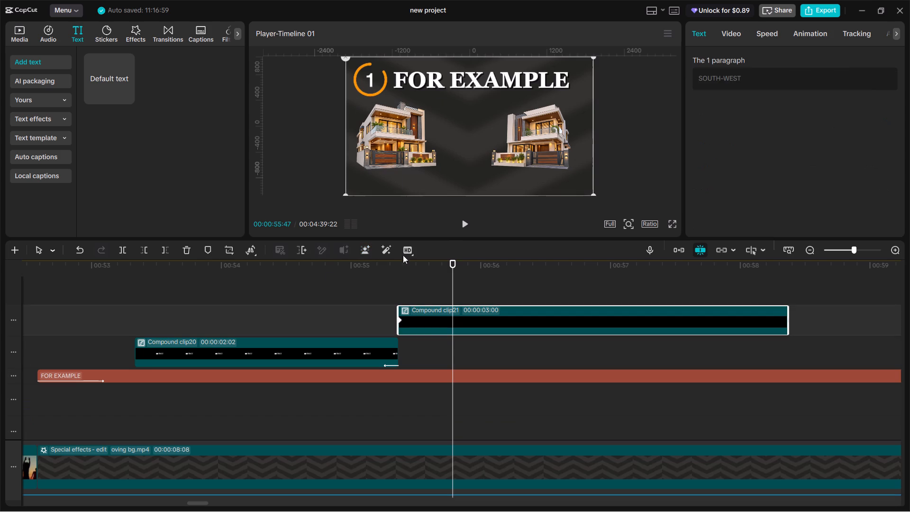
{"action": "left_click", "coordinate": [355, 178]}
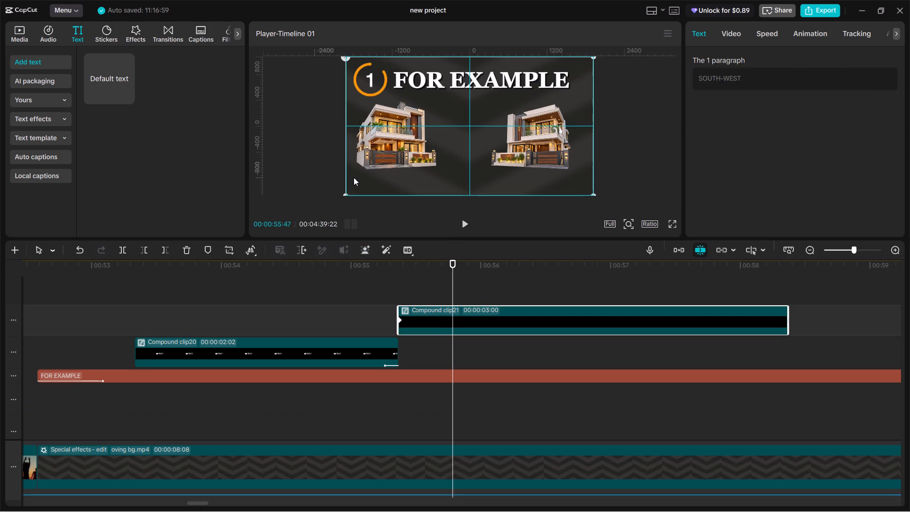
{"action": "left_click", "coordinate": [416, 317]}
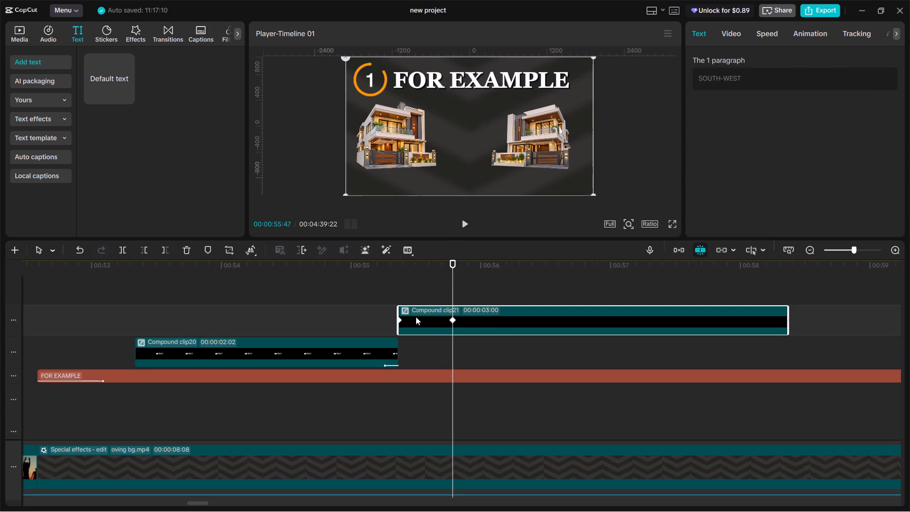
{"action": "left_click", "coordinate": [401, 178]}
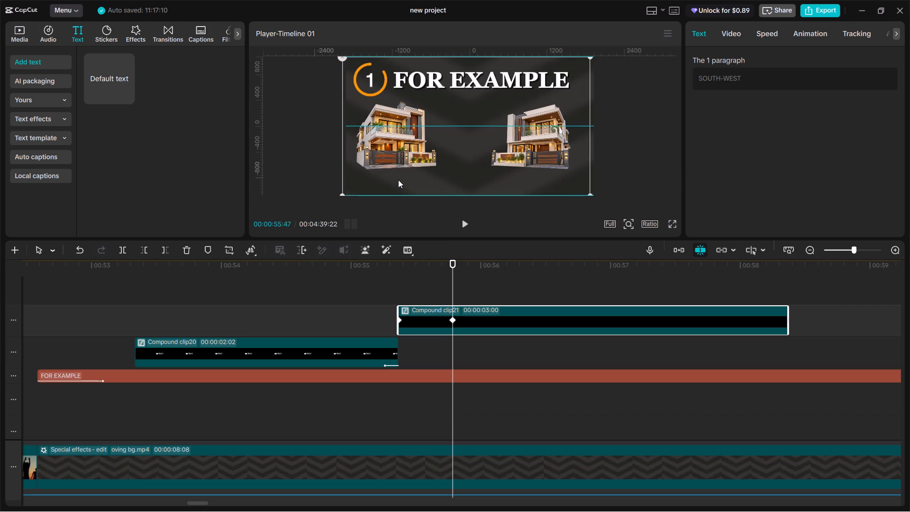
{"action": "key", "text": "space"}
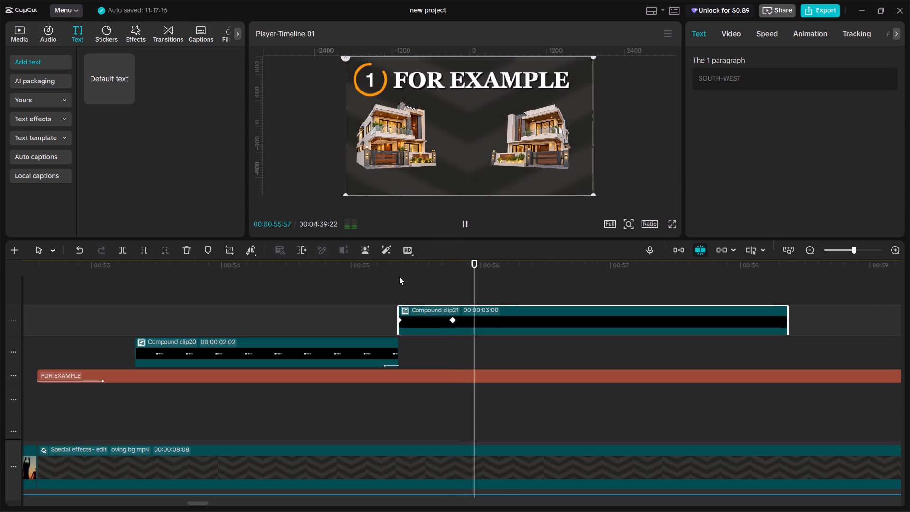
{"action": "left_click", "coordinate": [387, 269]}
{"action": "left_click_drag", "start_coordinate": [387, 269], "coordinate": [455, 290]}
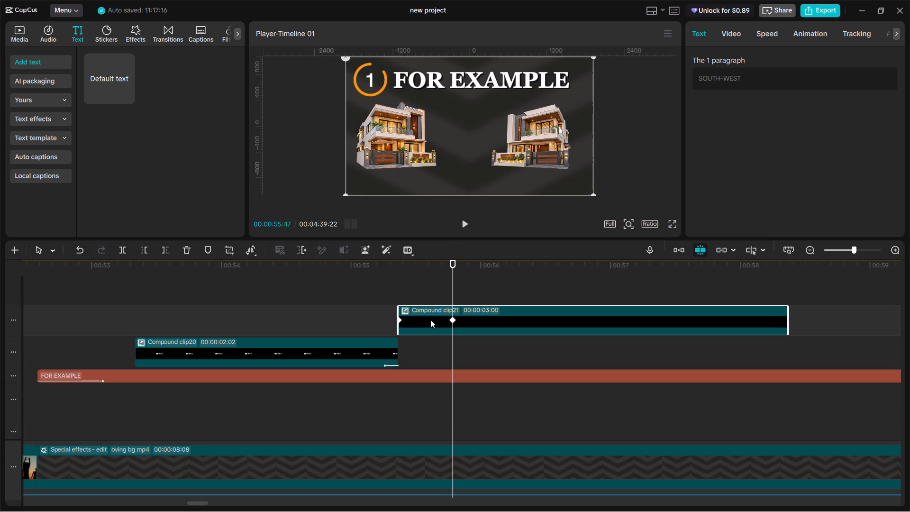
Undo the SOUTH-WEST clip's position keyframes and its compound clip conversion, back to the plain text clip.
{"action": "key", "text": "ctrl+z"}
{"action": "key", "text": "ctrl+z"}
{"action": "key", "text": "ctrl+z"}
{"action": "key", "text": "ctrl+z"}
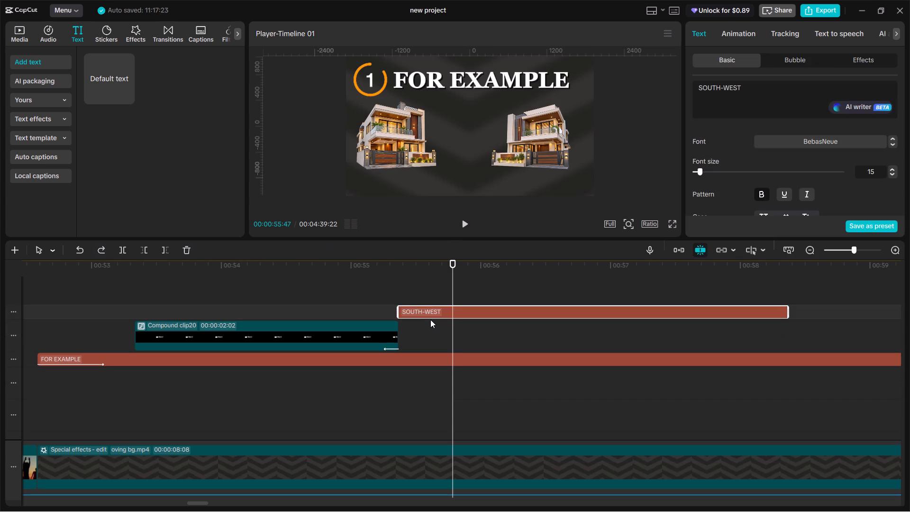
At 00:00:55:22, move the SOUTH-WEST text fully inside the lower-left corner of the video frame.
{"action": "left_click", "coordinate": [410, 275]}
{"action": "left_click_drag", "start_coordinate": [412, 286], "coordinate": [400, 283]}
{"action": "left_click_drag", "start_coordinate": [327, 183], "coordinate": [369, 183]}
{"action": "left_click_drag", "start_coordinate": [369, 183], "coordinate": [390, 183]}
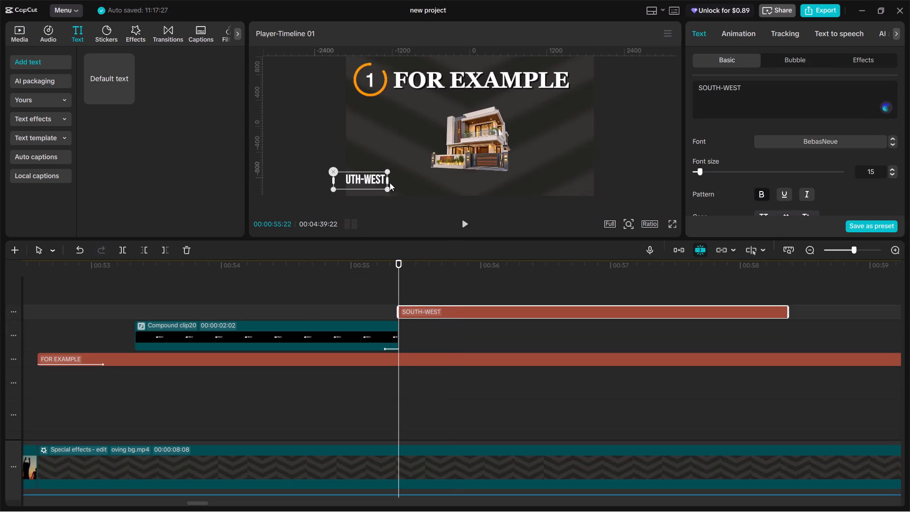
{"action": "left_click_drag", "start_coordinate": [390, 183], "coordinate": [396, 183]}
{"action": "left_click_drag", "start_coordinate": [361, 182], "coordinate": [384, 181]}
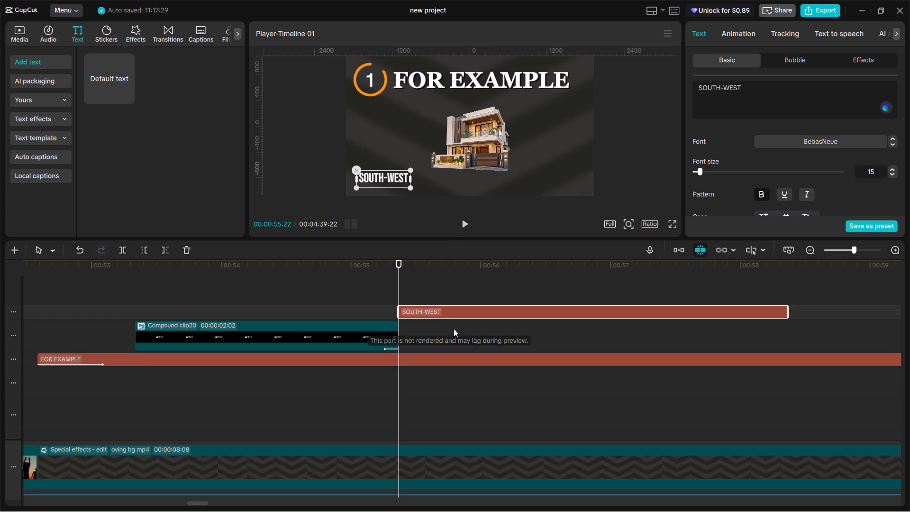
Convert the SOUTH-WEST text clip into a compound clip.
{"action": "key", "text": "alt+g"}
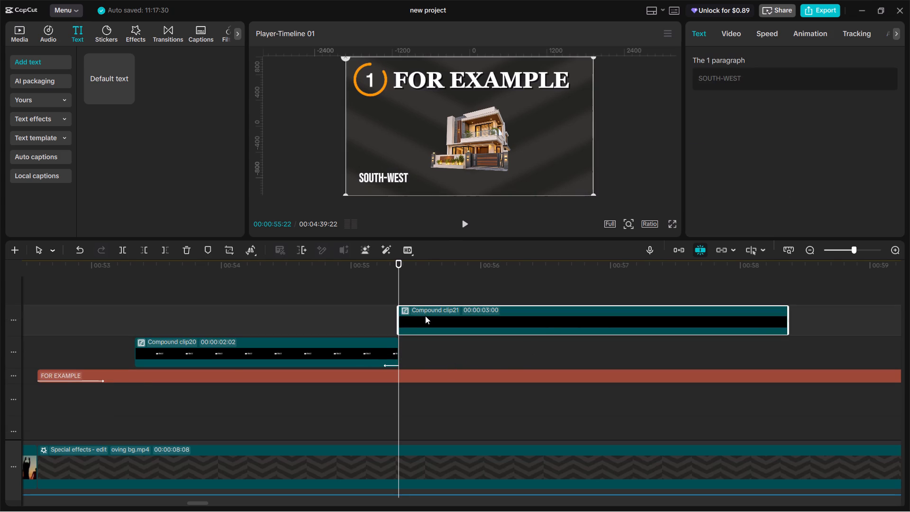
Move the SOUTH-WEST compound clip out of frame to X -1234, Y 0 and keyframe all transform properties at 00:00:55:22.
{"action": "scroll", "coordinate": [479, 346], "scroll_direction": "down", "scroll_amount": 12}
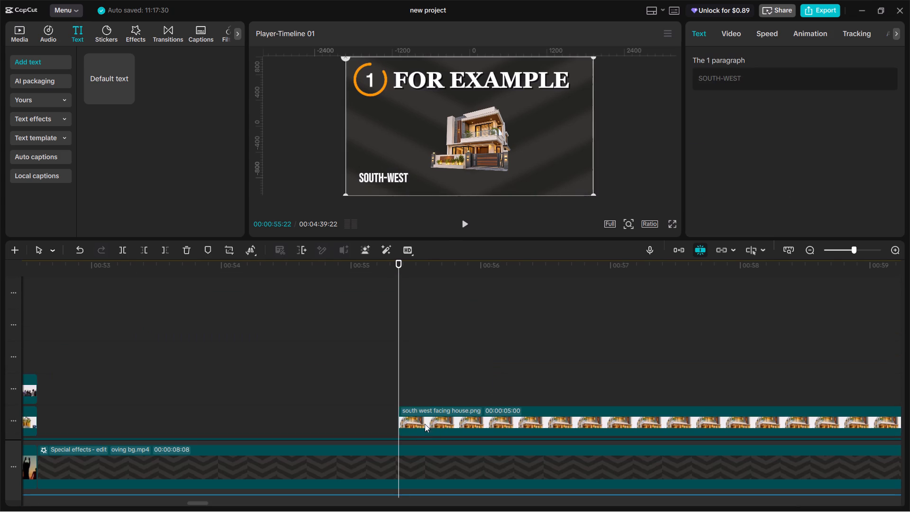
{"action": "scroll", "coordinate": [424, 411], "scroll_direction": "up", "scroll_amount": 16}
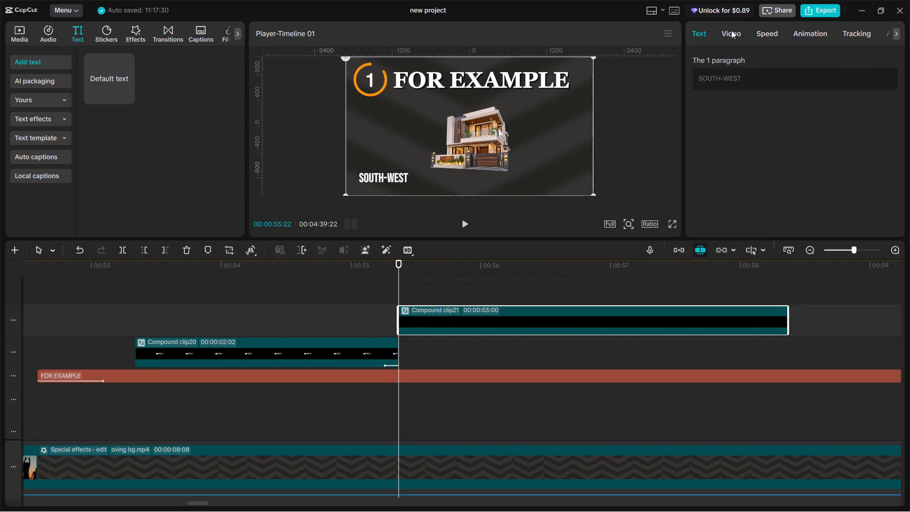
{"action": "left_click", "coordinate": [731, 30]}
{"action": "left_click_drag", "start_coordinate": [421, 177], "coordinate": [342, 175]}
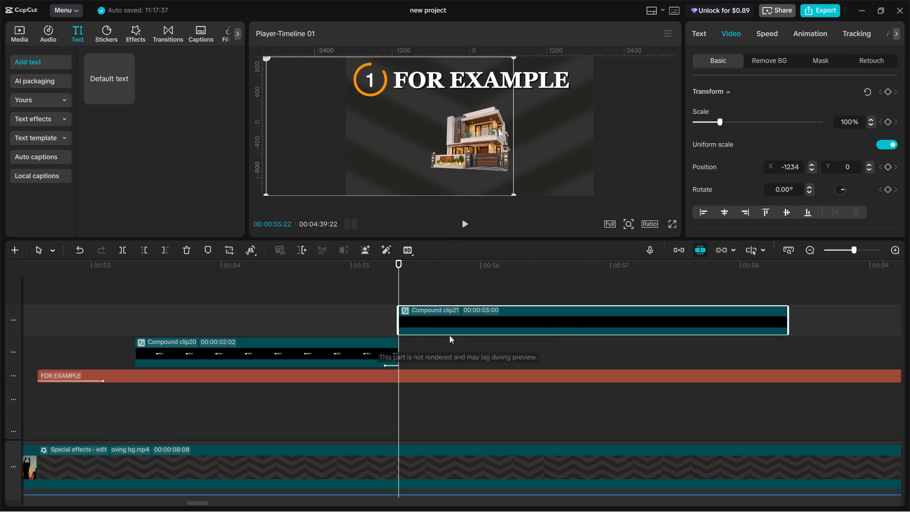
{"action": "left_click", "coordinate": [889, 88]}
At the south-west house's keyframe, 00:00:55:47, move the compound clip so the SOUTH-WEST label sits centred beneath that house, creating a second keyframe.
{"action": "scroll", "coordinate": [750, 253], "scroll_direction": "down", "scroll_amount": 12}
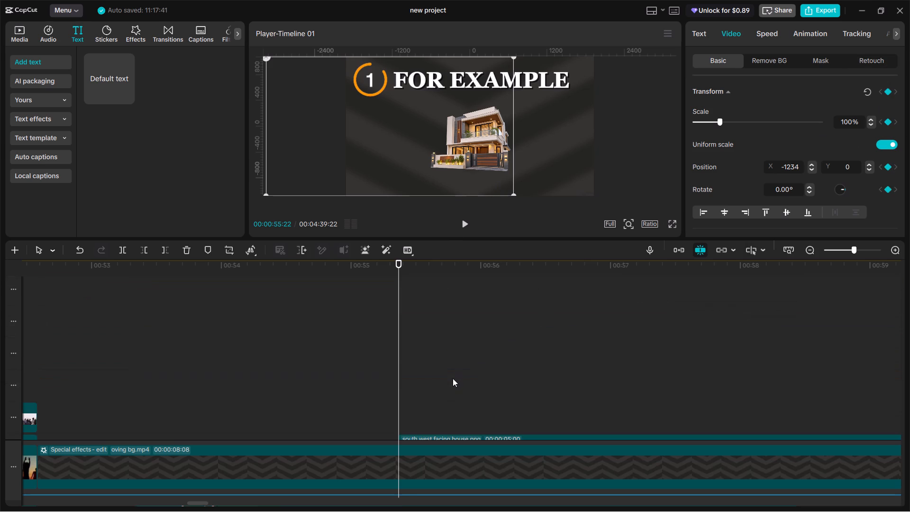
{"action": "scroll", "coordinate": [445, 397], "scroll_direction": "down", "scroll_amount": 7}
{"action": "left_click", "coordinate": [464, 361]}
{"action": "left_click", "coordinate": [452, 350]}
{"action": "scroll", "coordinate": [454, 327], "scroll_direction": "up", "scroll_amount": 12}
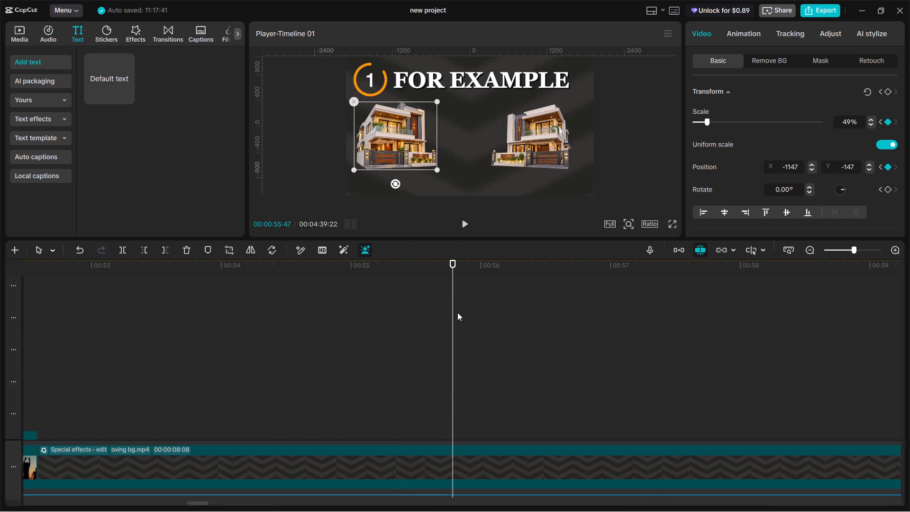
{"action": "scroll", "coordinate": [457, 312], "scroll_direction": "up", "scroll_amount": 3}
{"action": "left_click", "coordinate": [465, 293]}
{"action": "left_click_drag", "start_coordinate": [355, 146], "coordinate": [427, 152]}
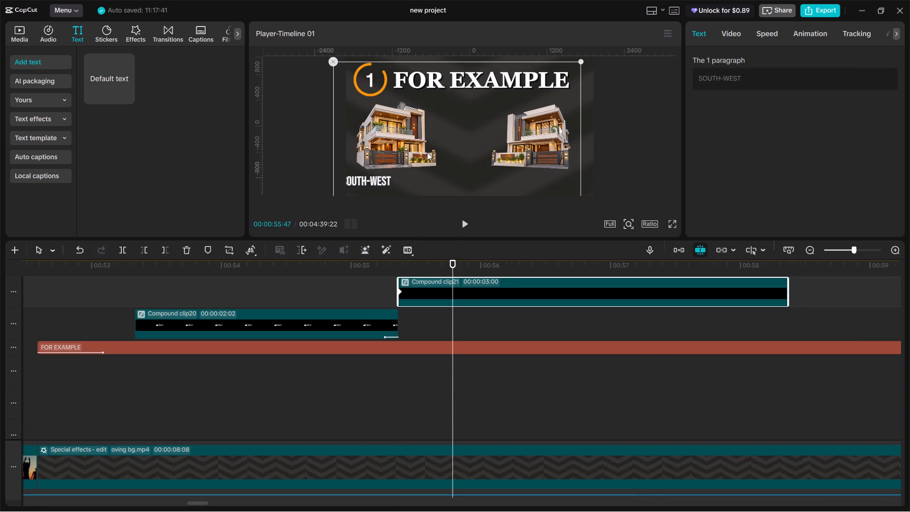
{"action": "left_click_drag", "start_coordinate": [427, 152], "coordinate": [447, 146]}
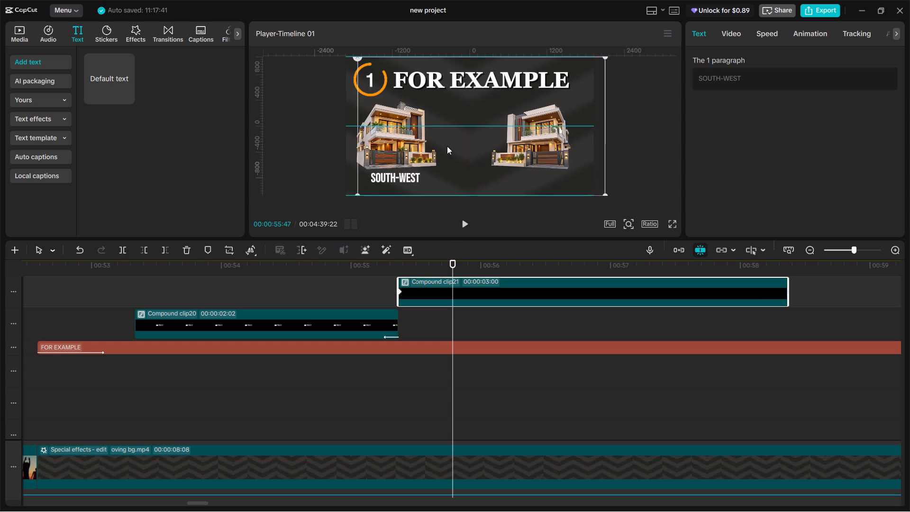
{"action": "left_click_drag", "start_coordinate": [447, 146], "coordinate": [451, 146]}
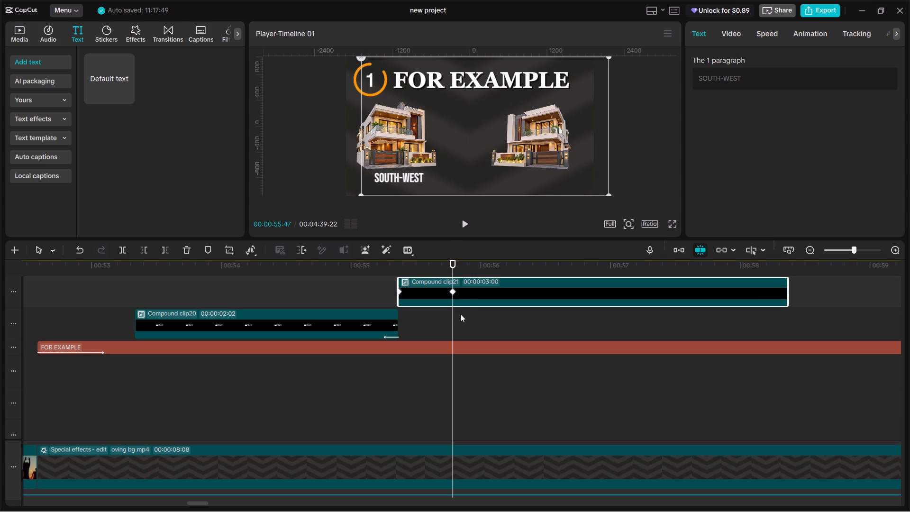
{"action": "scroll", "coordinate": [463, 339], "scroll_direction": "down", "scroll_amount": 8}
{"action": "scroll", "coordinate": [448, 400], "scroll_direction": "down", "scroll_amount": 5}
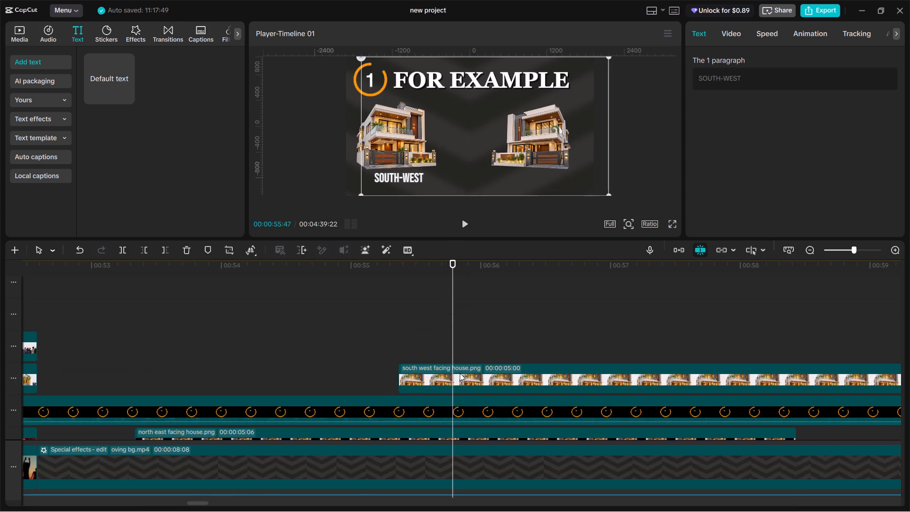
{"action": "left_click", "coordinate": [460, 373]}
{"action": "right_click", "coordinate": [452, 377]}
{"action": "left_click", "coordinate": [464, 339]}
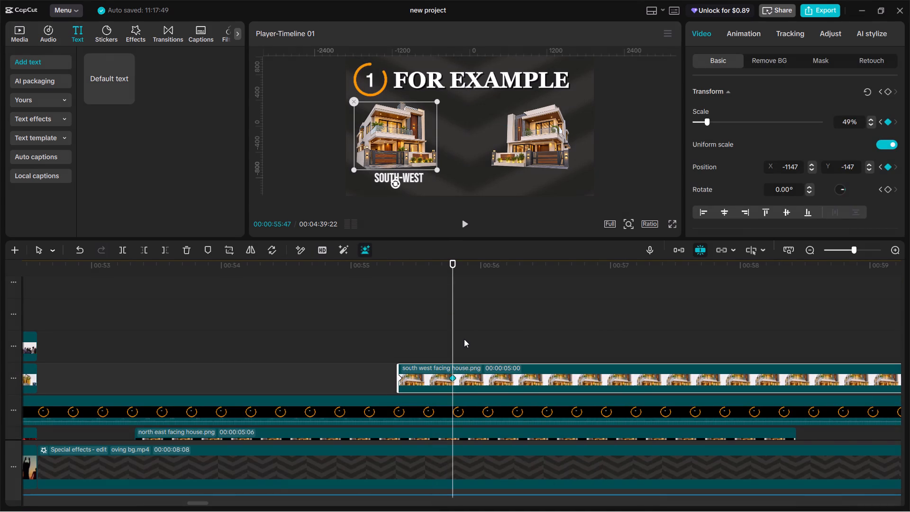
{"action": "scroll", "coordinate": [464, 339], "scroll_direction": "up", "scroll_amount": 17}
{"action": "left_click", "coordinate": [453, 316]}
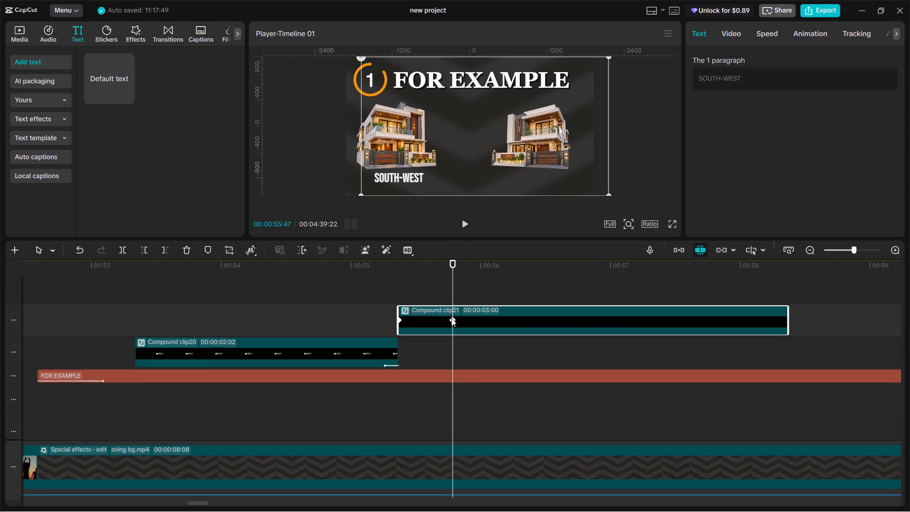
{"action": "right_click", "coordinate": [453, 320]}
Replay the scene from about 00:00:55:04 to check the SOUTH-WEST label's entrance.
{"action": "double_click", "coordinate": [358, 295]}
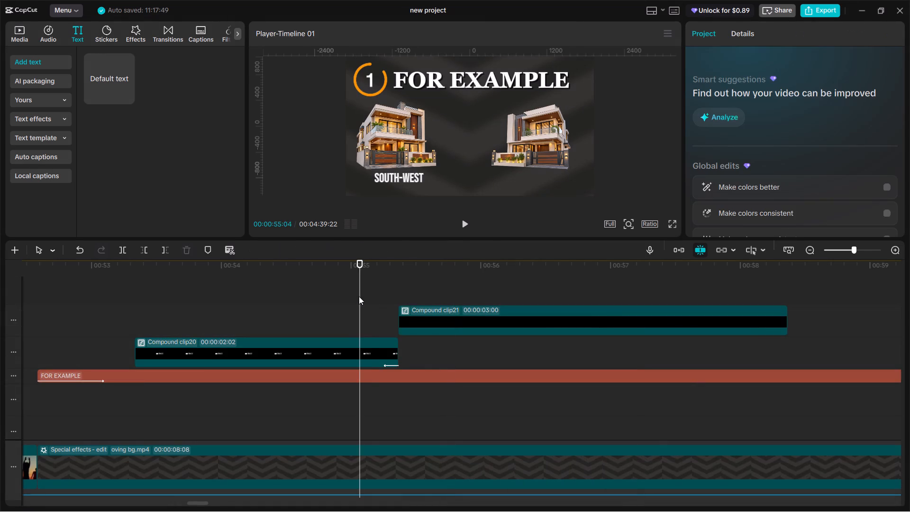
{"action": "key", "text": "space"}
{"action": "key", "text": "space"}
{"action": "left_click", "coordinate": [360, 307]}
{"action": "key", "text": "space"}
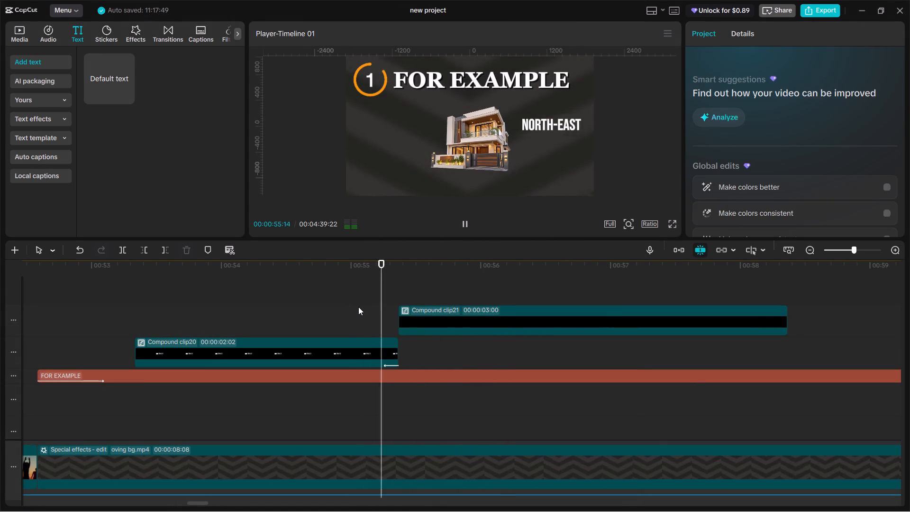
{"action": "key", "text": "space"}
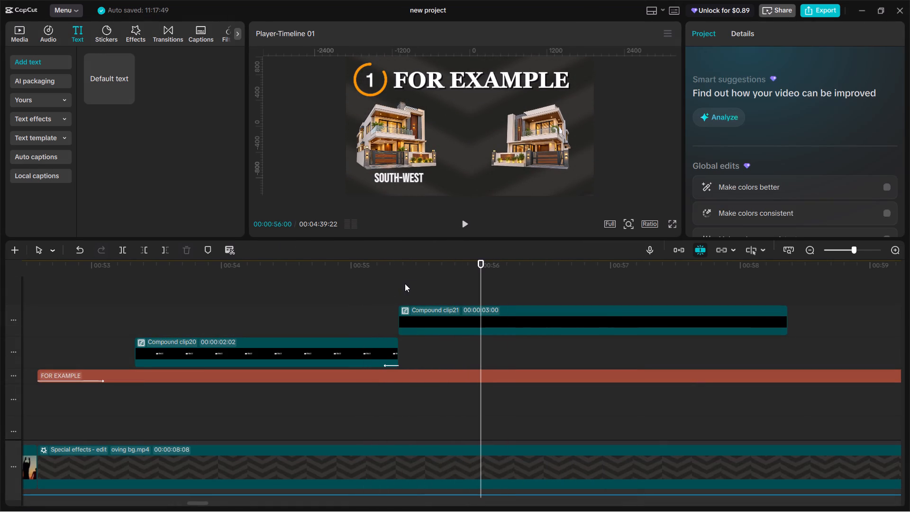
Readjust the SOUTH-WEST compound clip's out-of-frame position at its 00:00:55:22 keyframe and replay the entrance.
{"action": "left_click", "coordinate": [404, 283]}
{"action": "left_click", "coordinate": [410, 313]}
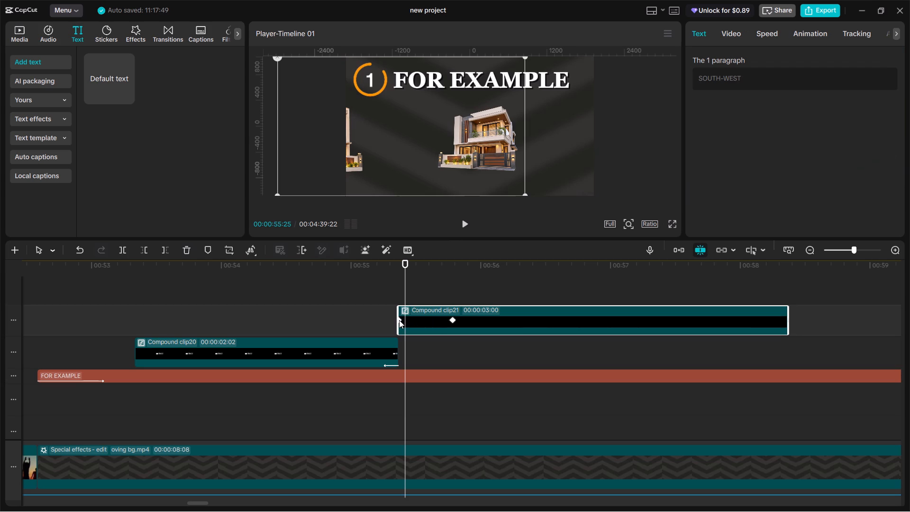
{"action": "left_click", "coordinate": [399, 320]}
{"action": "left_click", "coordinate": [417, 173]}
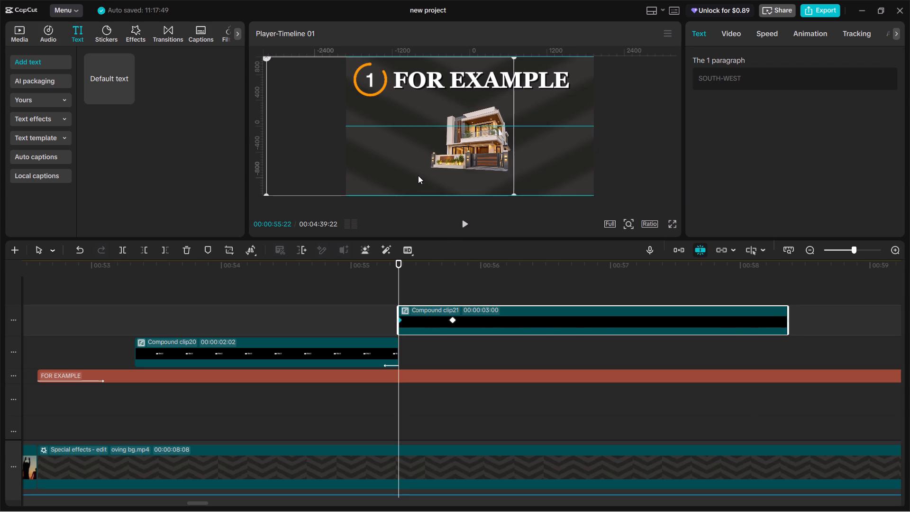
{"action": "left_click", "coordinate": [387, 299]}
{"action": "key", "text": "space"}
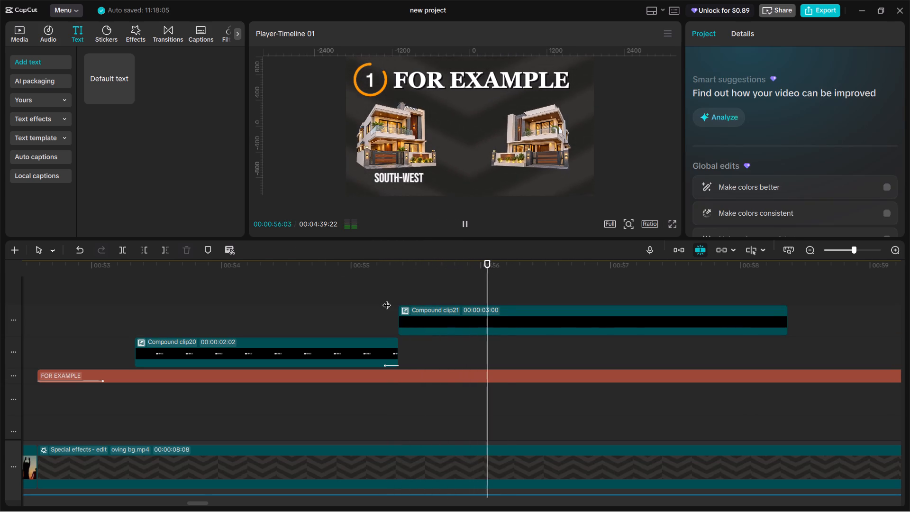
{"action": "key", "text": "space"}
At the 00:00:55:47 keyframe, nudge the SOUTH-WEST label slightly lower beneath the house and replay the entrance.
{"action": "left_click", "coordinate": [467, 293]}
{"action": "left_click", "coordinate": [454, 319]}
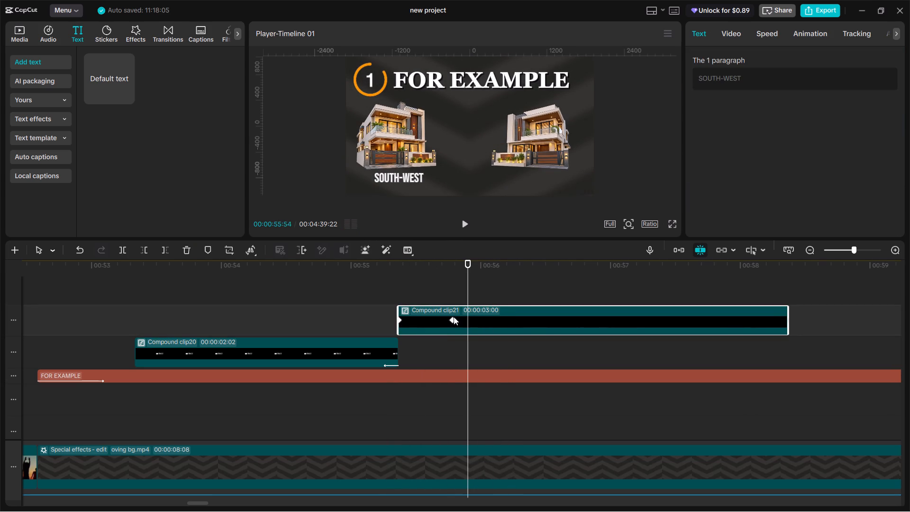
{"action": "left_click", "coordinate": [454, 317]}
{"action": "left_click", "coordinate": [445, 168]}
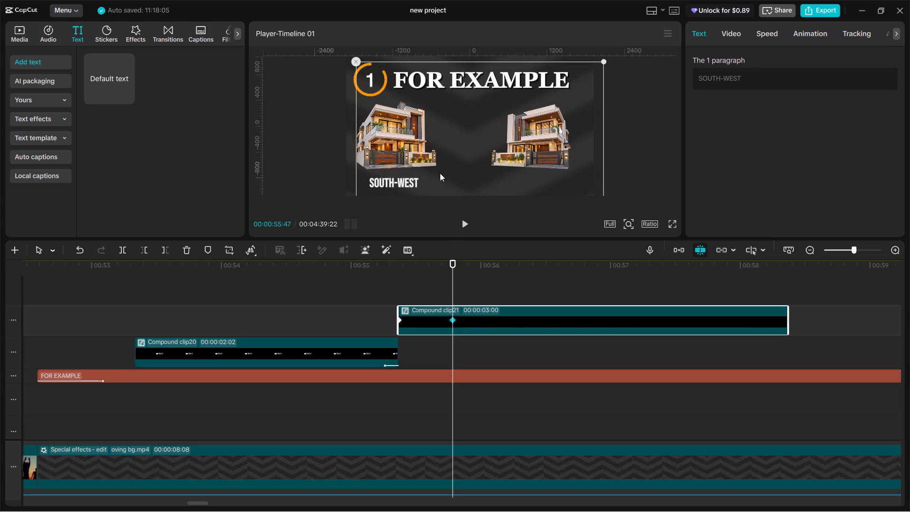
{"action": "left_click", "coordinate": [391, 298]}
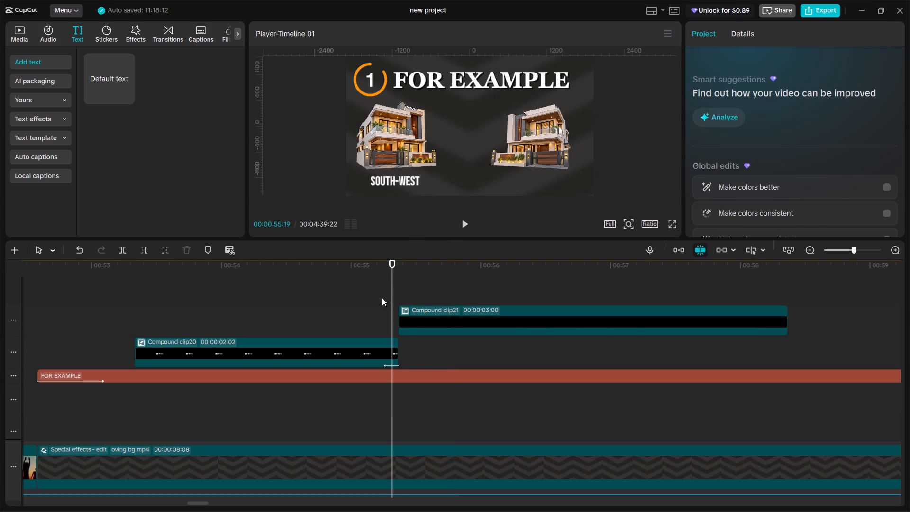
{"action": "key", "text": "space"}
{"action": "left_click", "coordinate": [376, 298]}
{"action": "key", "text": "space"}
{"action": "key", "text": "space"}
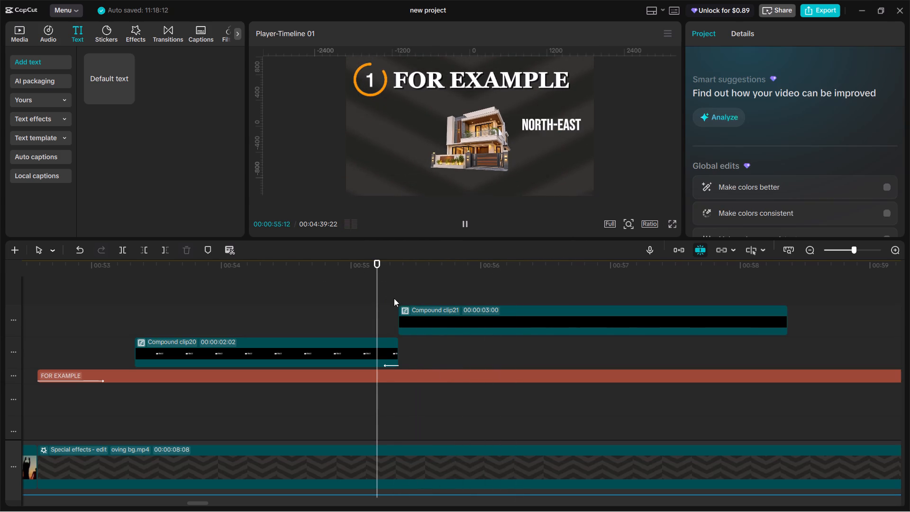
{"action": "key", "text": "space"}
Readjust the SOUTH-WEST compound clip's starting position at its 00:00:55:22 keyframe and replay from about 00:00:55:12.
{"action": "left_click", "coordinate": [410, 312]}
{"action": "left_click", "coordinate": [400, 319]}
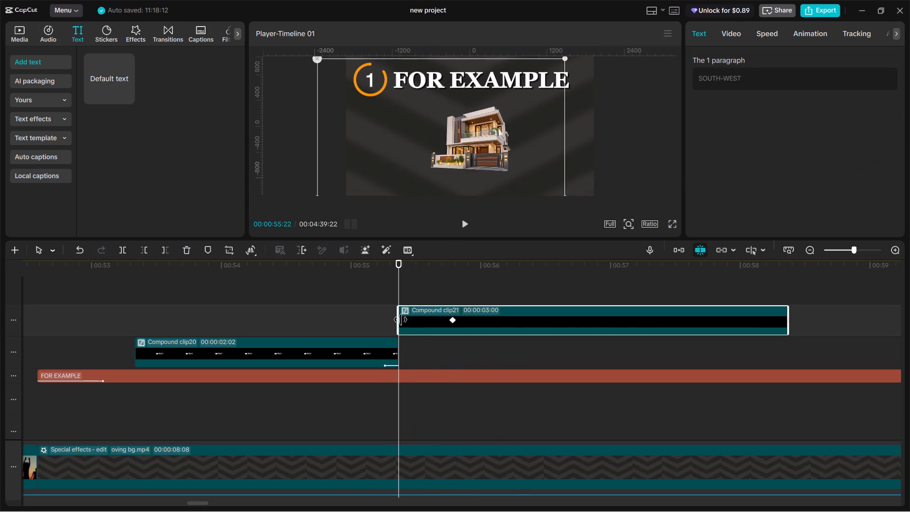
{"action": "left_click", "coordinate": [414, 158]}
{"action": "left_click", "coordinate": [376, 298]}
{"action": "key", "text": "space"}
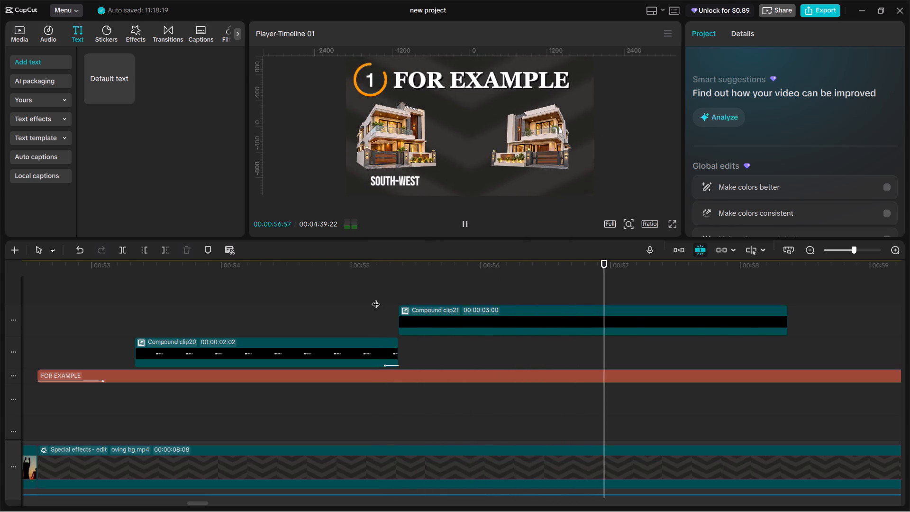
Open the SOUTH-WEST compound clip, apply a white preset text style to its label, and return to the main timeline.
{"action": "key", "text": "space"}
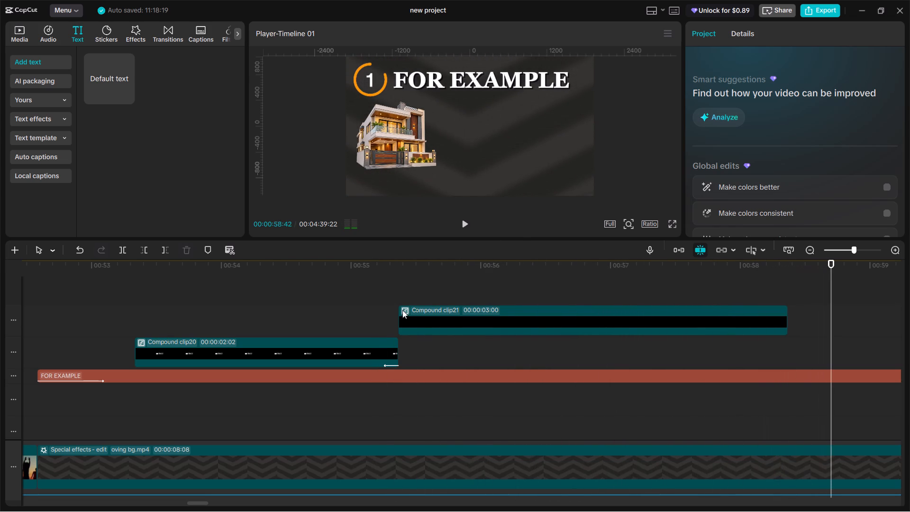
{"action": "left_click", "coordinate": [402, 310]}
{"action": "double_click", "coordinate": [421, 318]}
{"action": "double_click", "coordinate": [226, 357]}
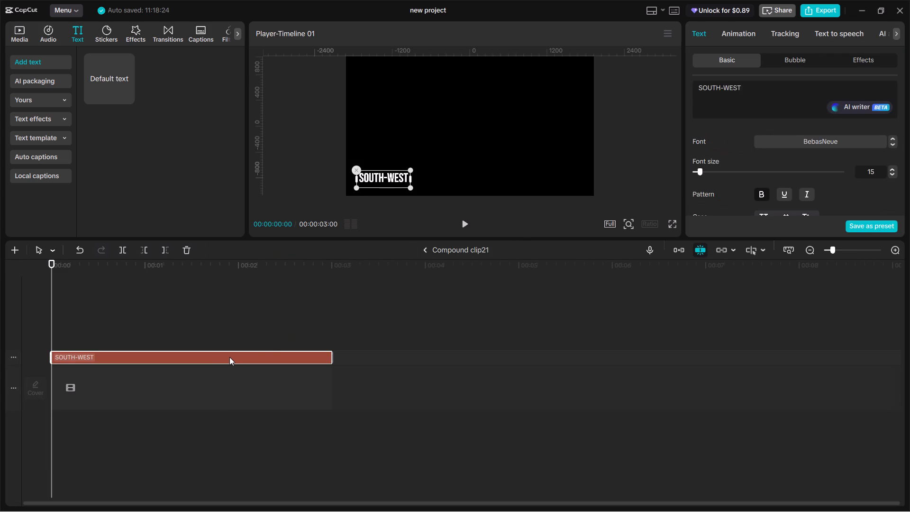
{"action": "scroll", "coordinate": [819, 134], "scroll_direction": "down", "scroll_amount": 4}
{"action": "scroll", "coordinate": [819, 136], "scroll_direction": "up", "scroll_amount": 1}
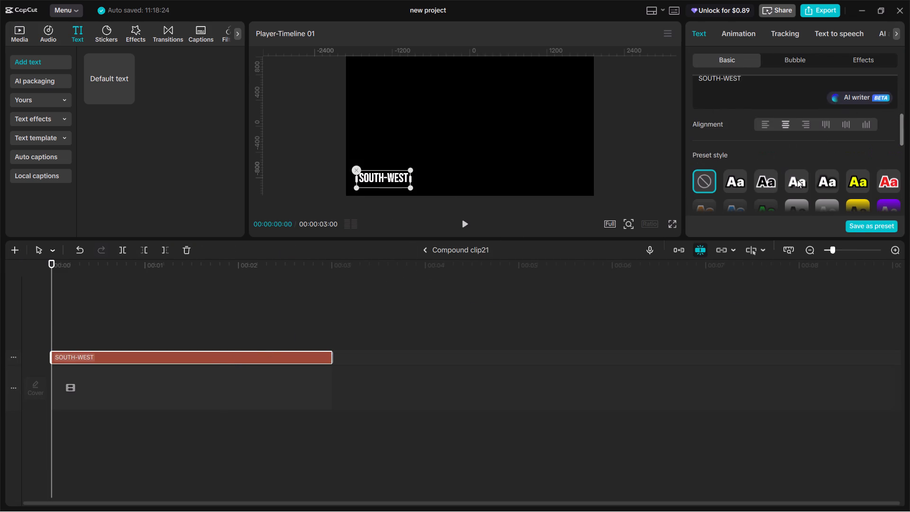
{"action": "left_click", "coordinate": [797, 180]}
{"action": "left_click", "coordinate": [428, 248]}
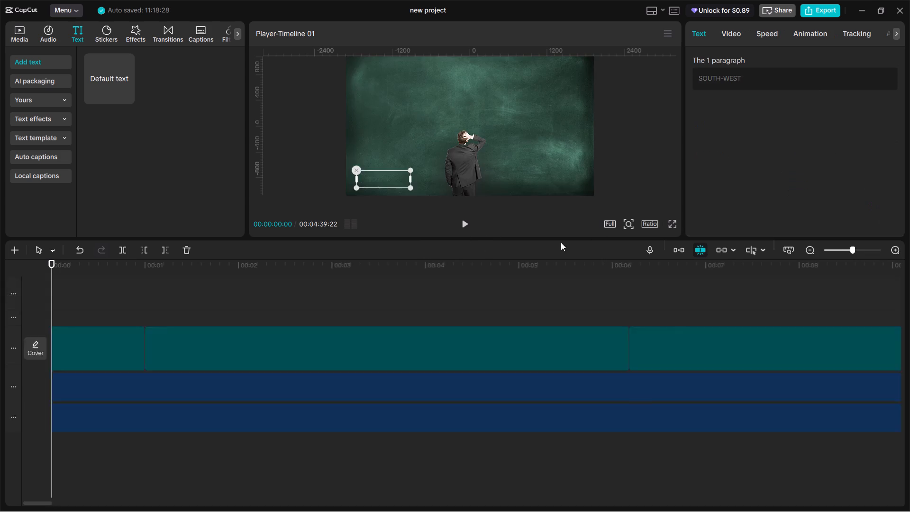
Replay the scene from around 00:00:55 to check the SOUTH-WEST label's styling and entrance.
{"action": "left_click", "coordinate": [375, 296]}
{"action": "key", "text": "space"}
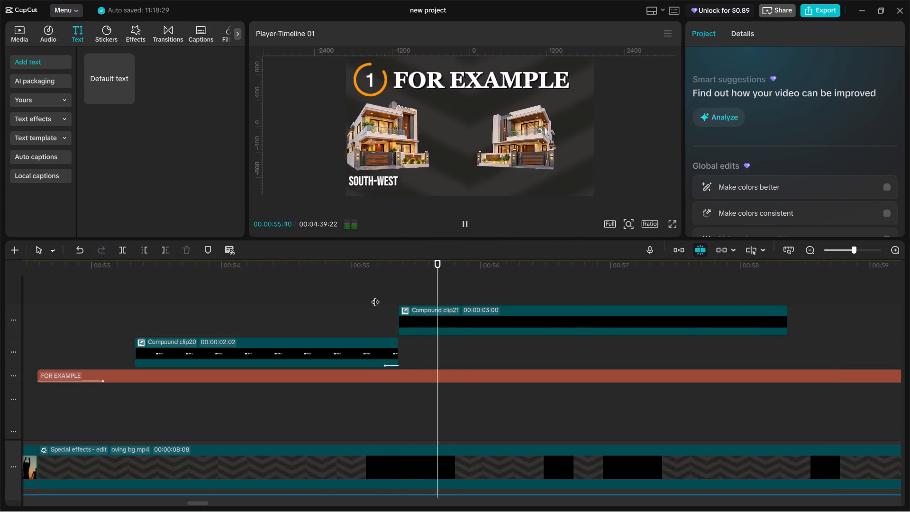
{"action": "key", "text": "space"}
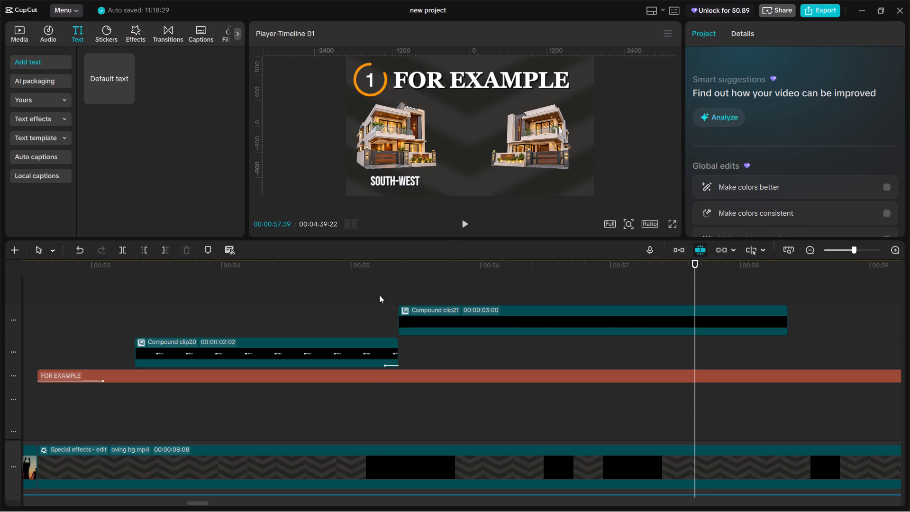
{"action": "left_click", "coordinate": [379, 295]}
{"action": "left_click_drag", "start_coordinate": [375, 298], "coordinate": [327, 309]}
{"action": "left_click_drag", "start_coordinate": [377, 298], "coordinate": [308, 307]}
{"action": "key", "text": "space"}
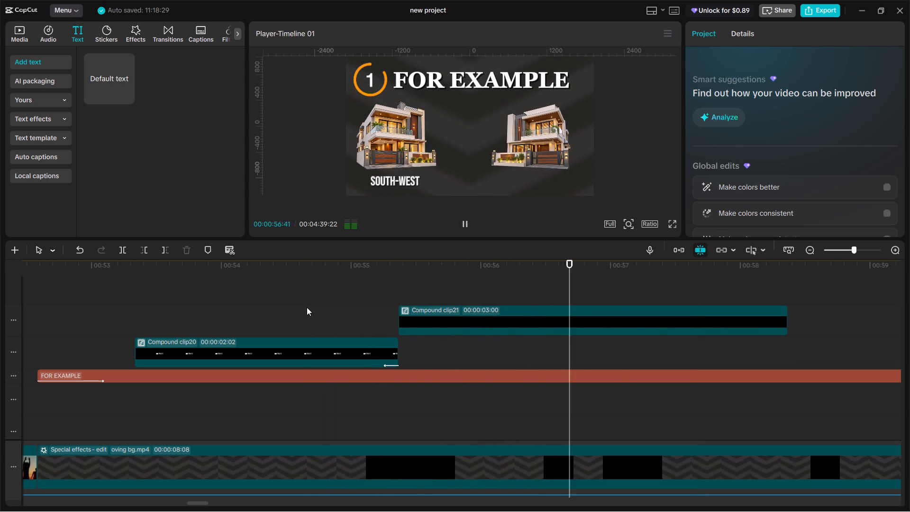
{"action": "key", "text": "space"}
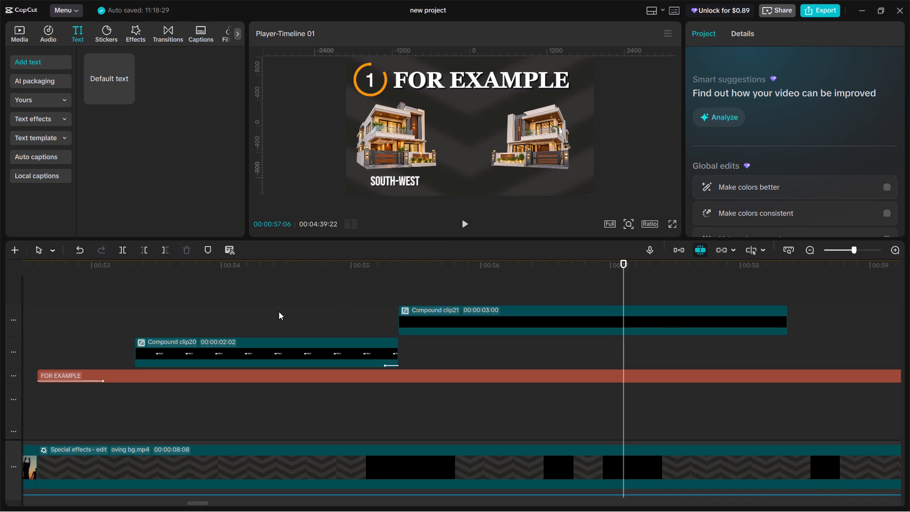
At the NORTH-EAST compound clip's 00:00:53:26 keyframe, move the label to the centre beneath the house.
{"action": "scroll", "coordinate": [240, 315], "scroll_direction": "up", "scroll_amount": 1}
{"action": "scroll", "coordinate": [240, 315], "scroll_direction": "up", "scroll_amount": 7, "text": "alt"}
{"action": "scroll", "coordinate": [245, 316], "scroll_direction": "down", "scroll_amount": 3, "text": "alt"}
{"action": "left_click", "coordinate": [444, 324]}
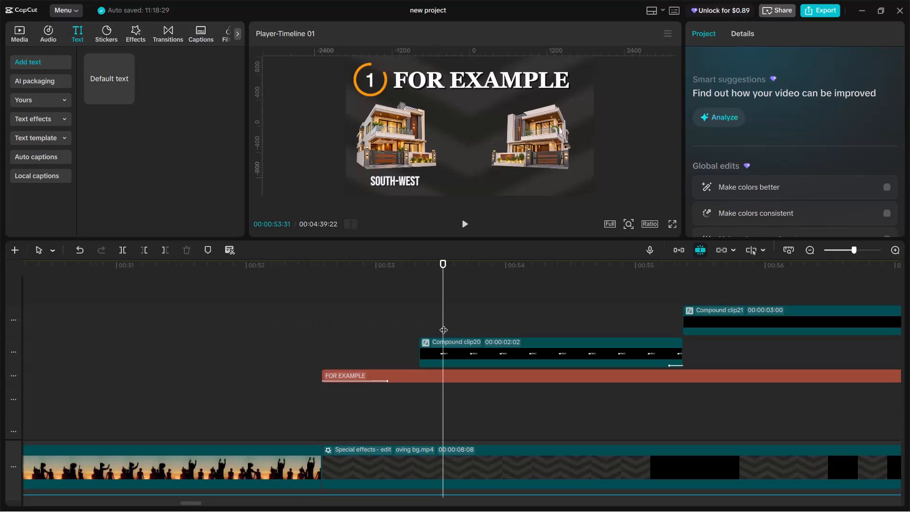
{"action": "left_click_drag", "start_coordinate": [444, 324], "coordinate": [404, 330]}
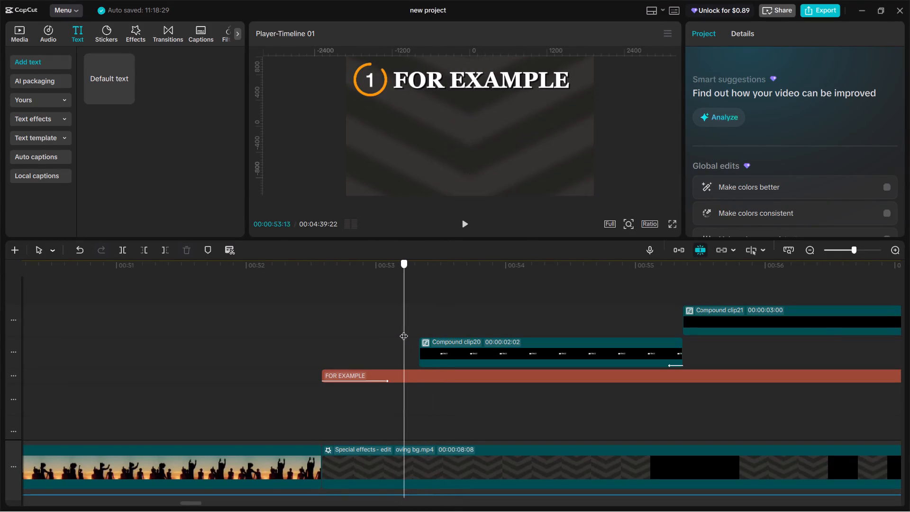
{"action": "left_click_drag", "start_coordinate": [404, 330], "coordinate": [440, 331]}
{"action": "left_click", "coordinate": [452, 354]}
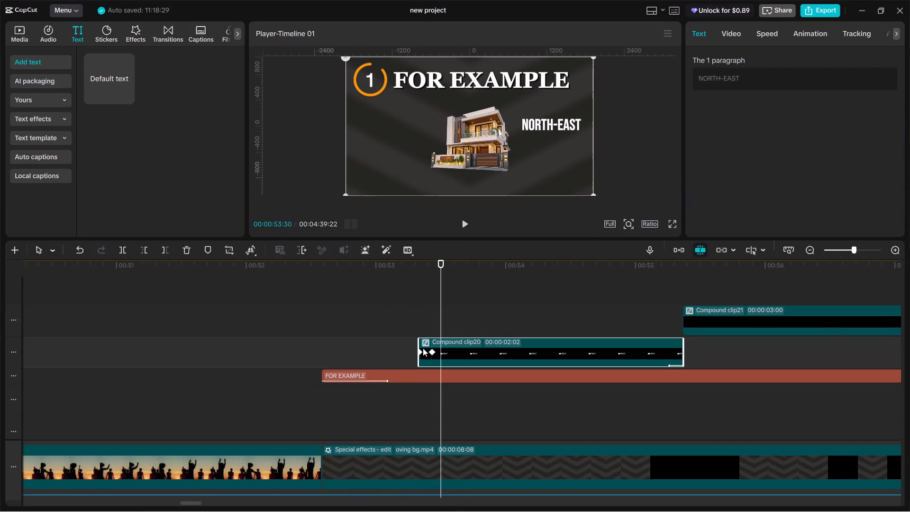
{"action": "left_click", "coordinate": [419, 352]}
{"action": "left_click", "coordinate": [420, 352]}
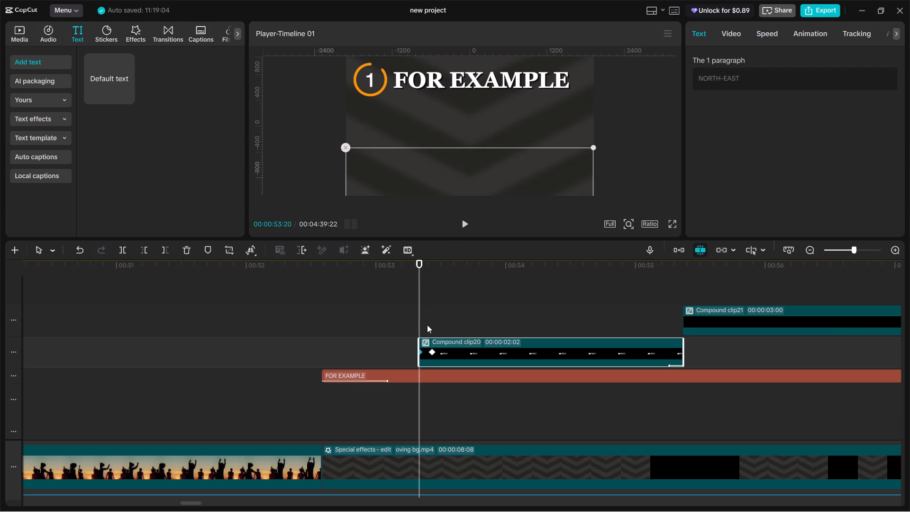
{"action": "left_click", "coordinate": [432, 351]}
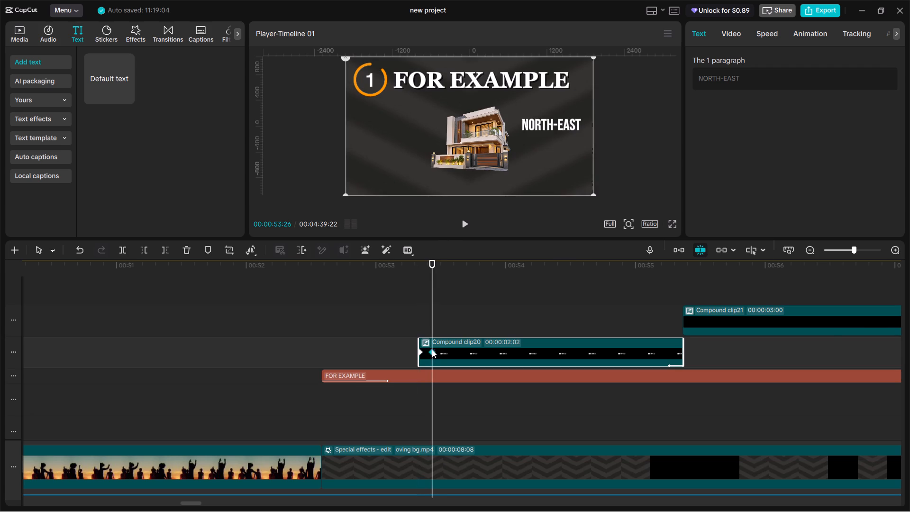
{"action": "left_click_drag", "start_coordinate": [520, 170], "coordinate": [441, 228]}
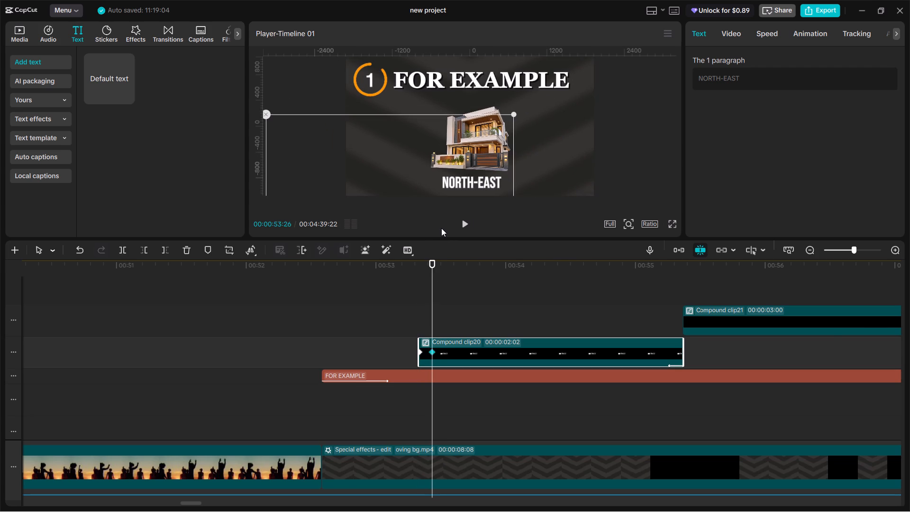
{"action": "left_click_drag", "start_coordinate": [441, 228], "coordinate": [442, 228]}
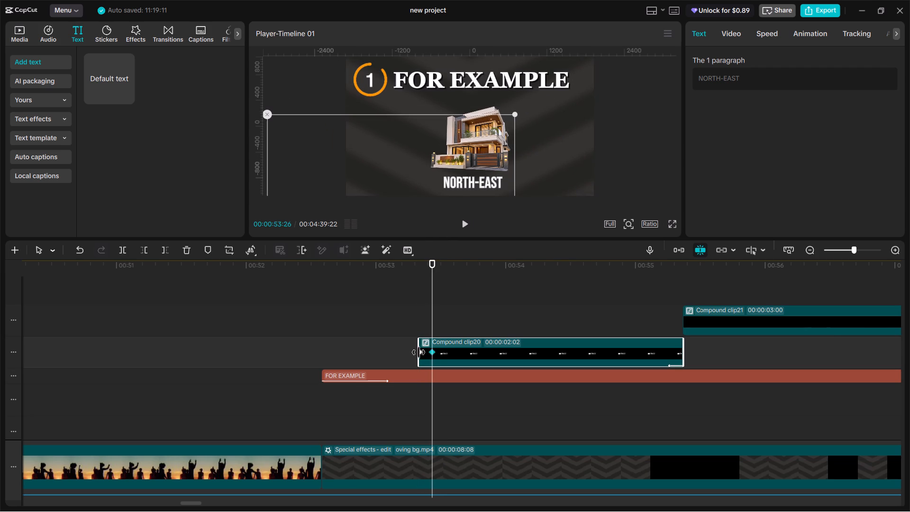
Shift the NORTH-EAST compound clip's starting position sideways at its 00:00:53:20 keyframe to line up with the moved label, and replay the entrance.
{"action": "left_click", "coordinate": [420, 351]}
{"action": "left_click_drag", "start_coordinate": [451, 176], "coordinate": [448, 176]}
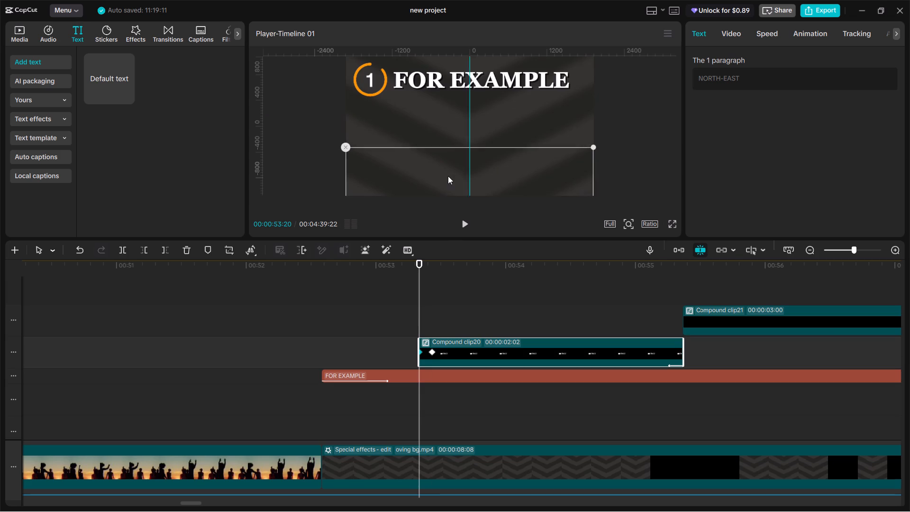
{"action": "left_click_drag", "start_coordinate": [448, 176], "coordinate": [370, 174]}
{"action": "left_click", "coordinate": [359, 310]}
{"action": "key", "text": "space"}
{"action": "key", "text": "space"}
{"action": "key", "text": "space"}
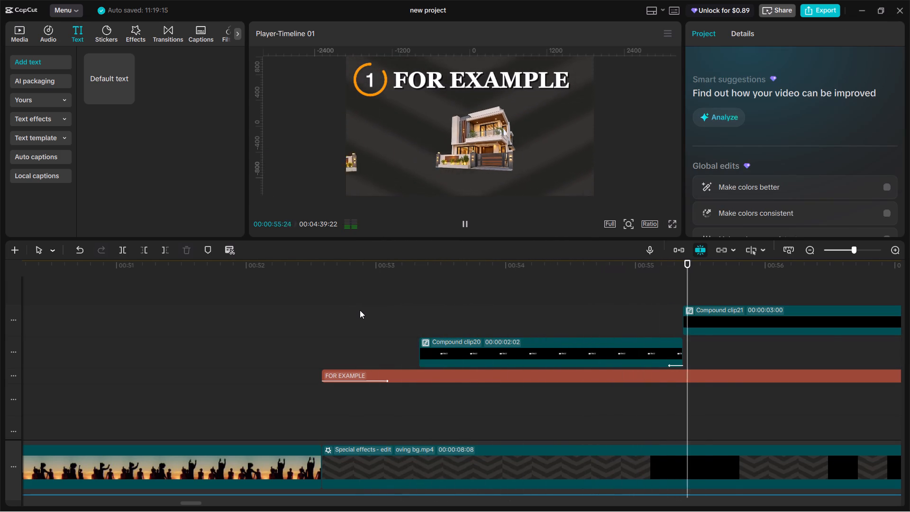
{"action": "key", "text": "space"}
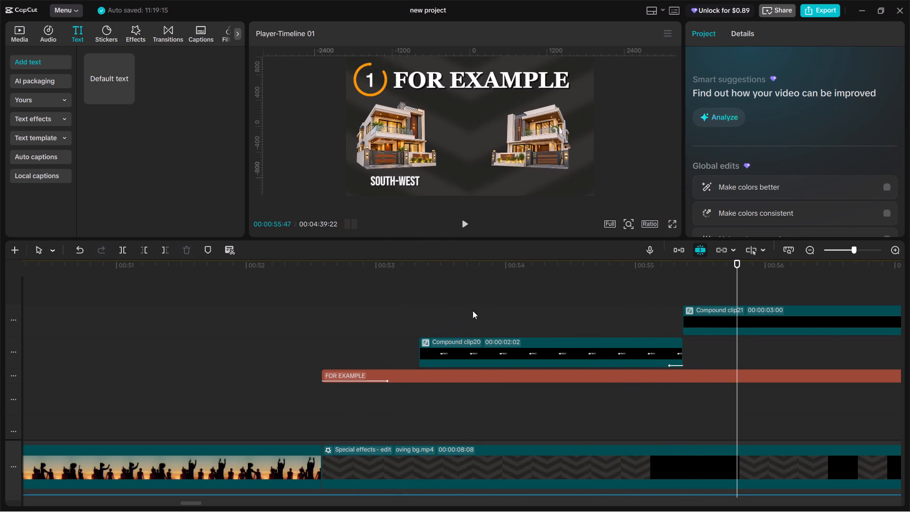
Remove the Fade Out animation from the NORTH-EAST compound clip.
{"action": "left_click", "coordinate": [597, 312]}
{"action": "left_click", "coordinate": [635, 305]}
{"action": "left_click_drag", "start_coordinate": [632, 306], "coordinate": [633, 306]}
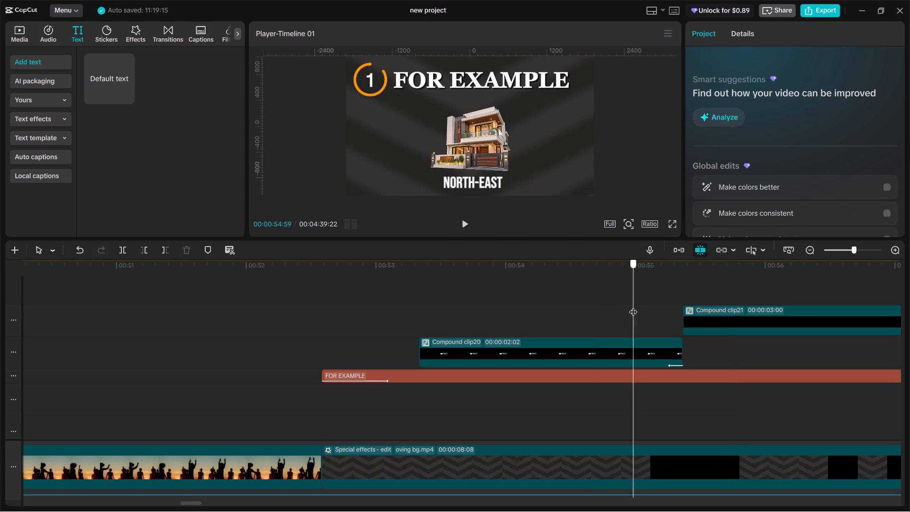
{"action": "left_click_drag", "start_coordinate": [633, 306], "coordinate": [446, 323]}
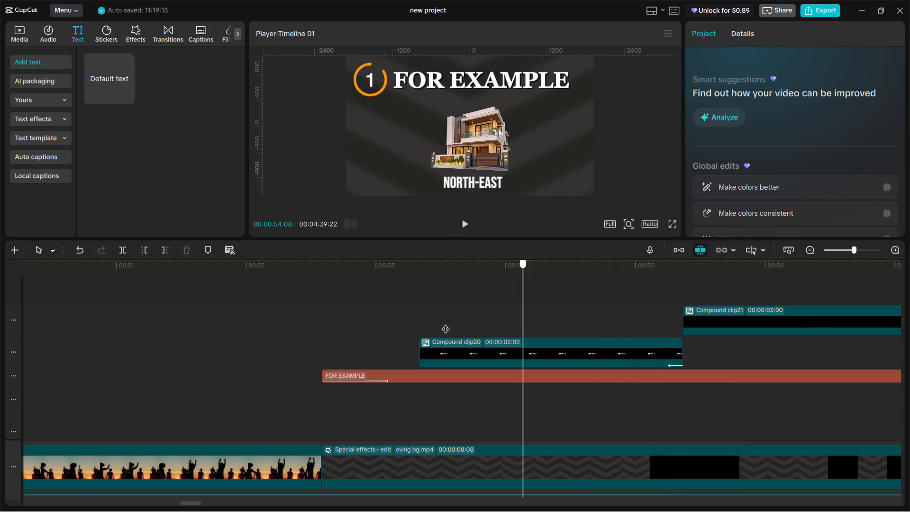
{"action": "left_click_drag", "start_coordinate": [446, 323], "coordinate": [579, 340]}
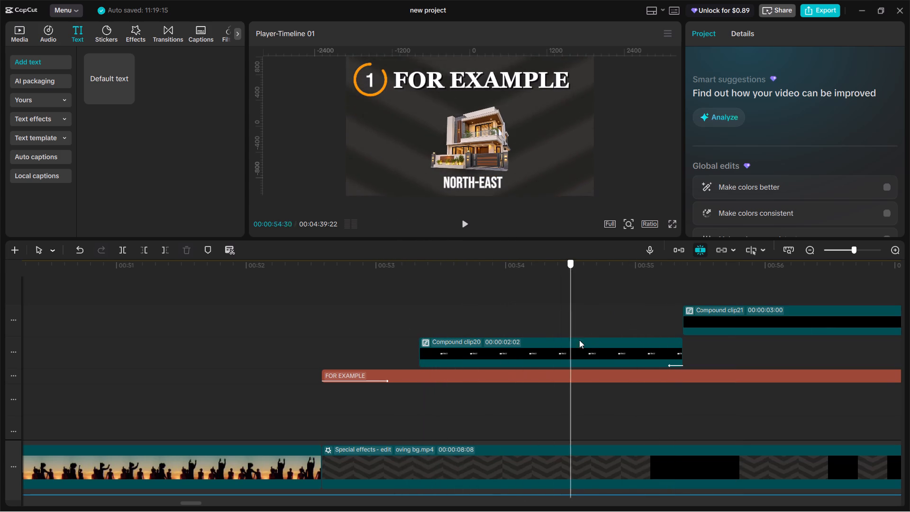
{"action": "left_click_drag", "start_coordinate": [579, 340], "coordinate": [663, 344]}
{"action": "left_click", "coordinate": [670, 353]}
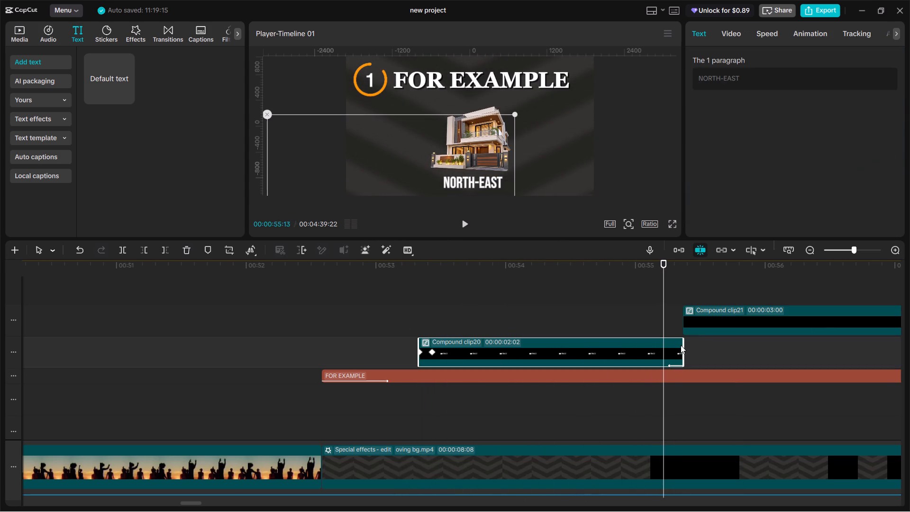
{"action": "left_click", "coordinate": [797, 30]}
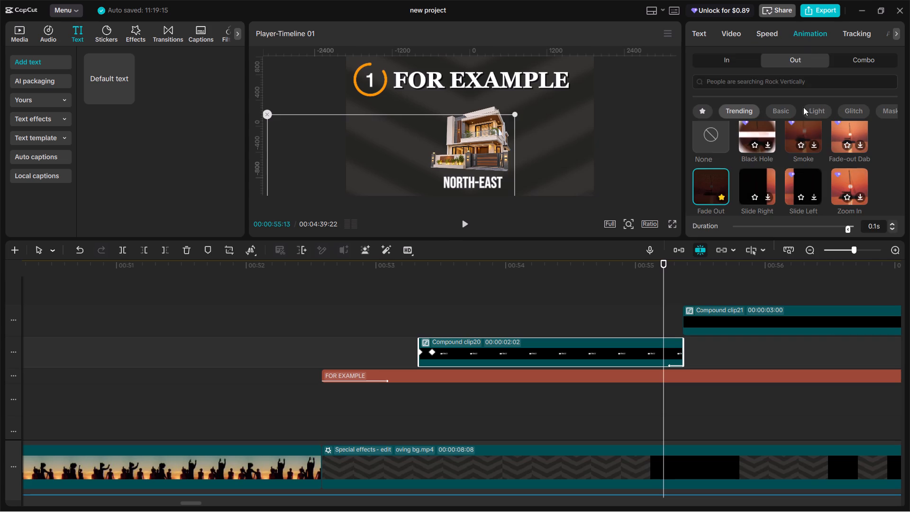
{"action": "left_click", "coordinate": [720, 141]}
Extend the end of the NORTH-EAST compound clip to a duration of 00:00:03:00.
{"action": "left_click_drag", "start_coordinate": [684, 344], "coordinate": [723, 348]}
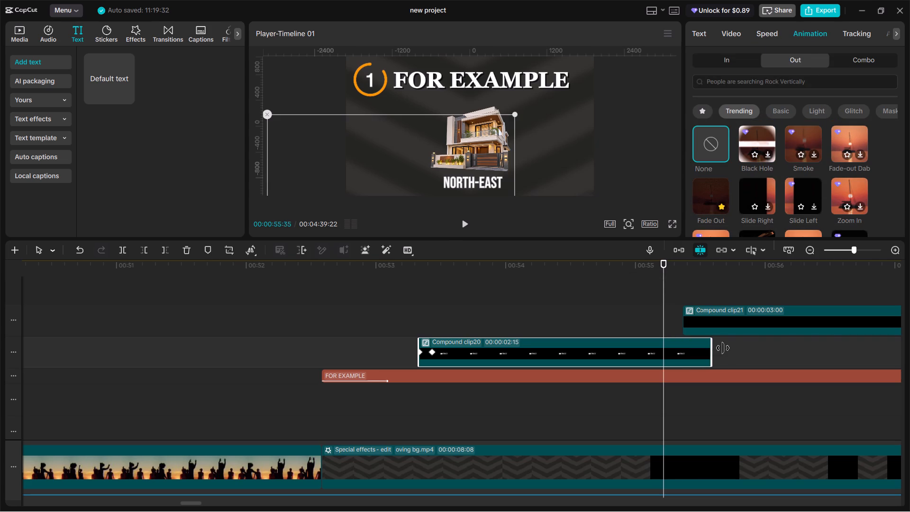
{"action": "left_click_drag", "start_coordinate": [723, 348], "coordinate": [874, 353]}
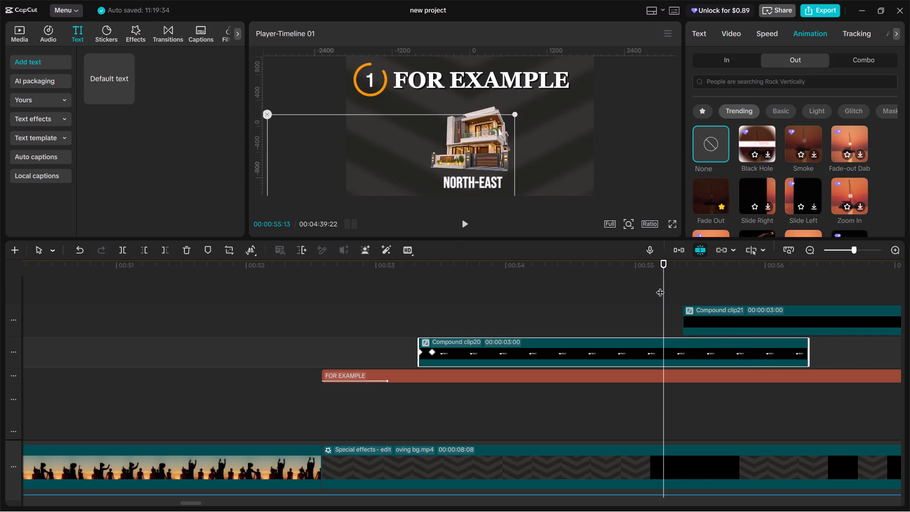
Add a Transform keyframe to the NORTH-EAST compound clip at 00:00:55:22, where the SOUTH-WEST clip starts.
{"action": "left_click_drag", "start_coordinate": [660, 286], "coordinate": [686, 293]}
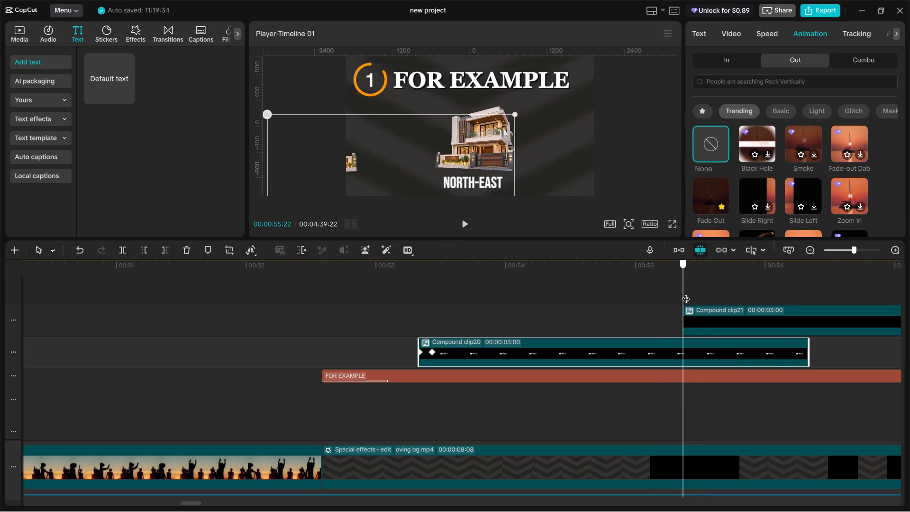
{"action": "left_click_drag", "start_coordinate": [686, 293], "coordinate": [684, 293]}
{"action": "left_click", "coordinate": [697, 327]}
{"action": "left_click", "coordinate": [687, 359]}
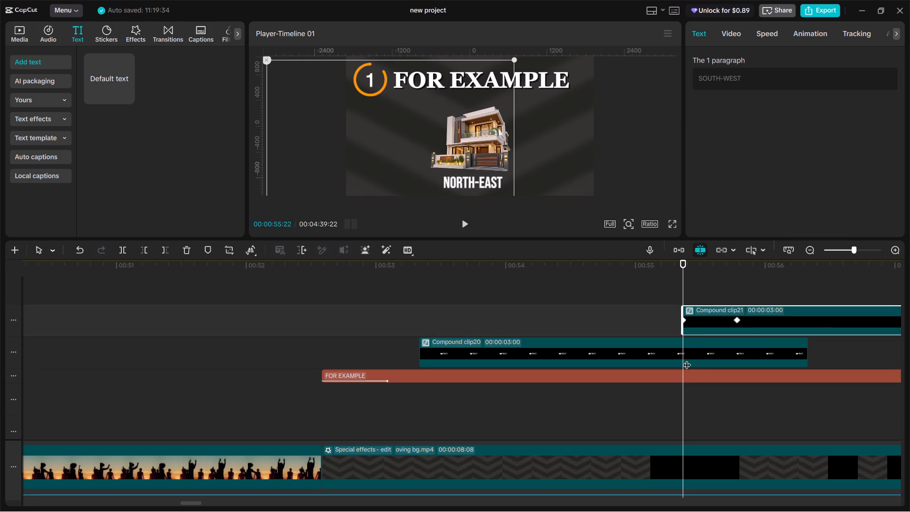
{"action": "left_click", "coordinate": [732, 34]}
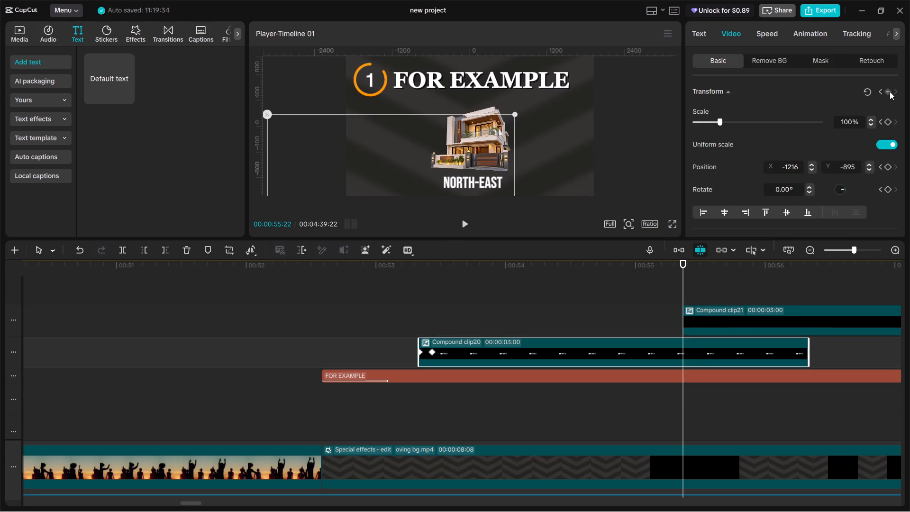
{"action": "left_click", "coordinate": [890, 91]}
At 00:00:55:47, move the NORTH-EAST label beneath the north-east house, shrink it slightly, and level it with the SOUTH-WEST label.
{"action": "left_click", "coordinate": [722, 318]}
{"action": "left_click", "coordinate": [737, 320]}
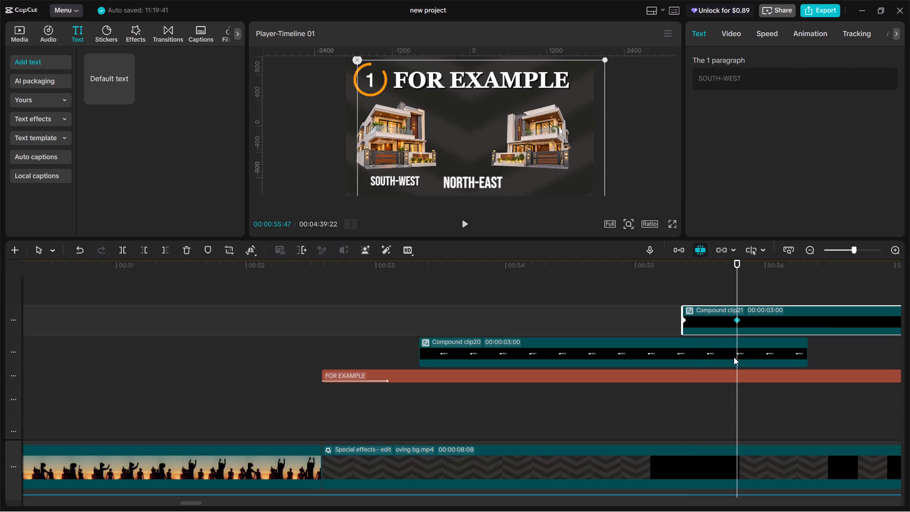
{"action": "left_click", "coordinate": [734, 357]}
{"action": "left_click_drag", "start_coordinate": [483, 173], "coordinate": [512, 173]}
{"action": "left_click_drag", "start_coordinate": [495, 172], "coordinate": [503, 170]}
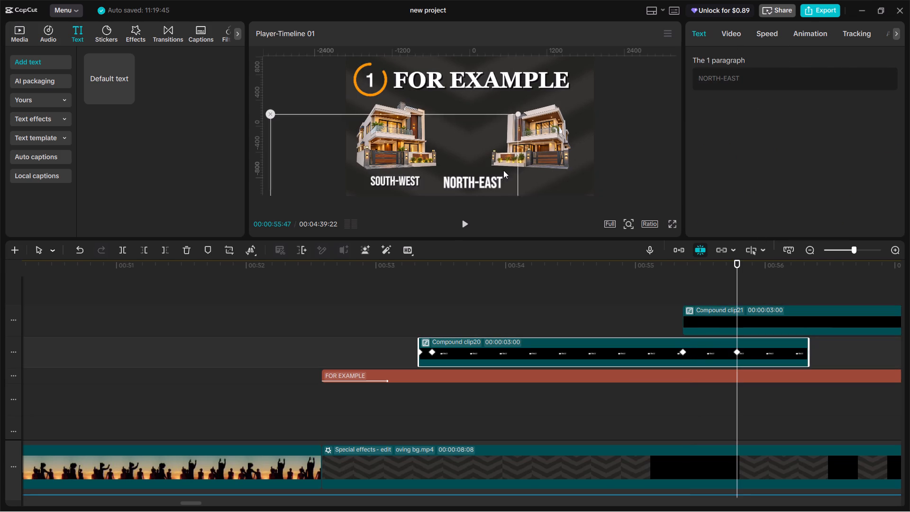
{"action": "left_click_drag", "start_coordinate": [503, 170], "coordinate": [554, 170]}
{"action": "left_click_drag", "start_coordinate": [571, 110], "coordinate": [567, 116]}
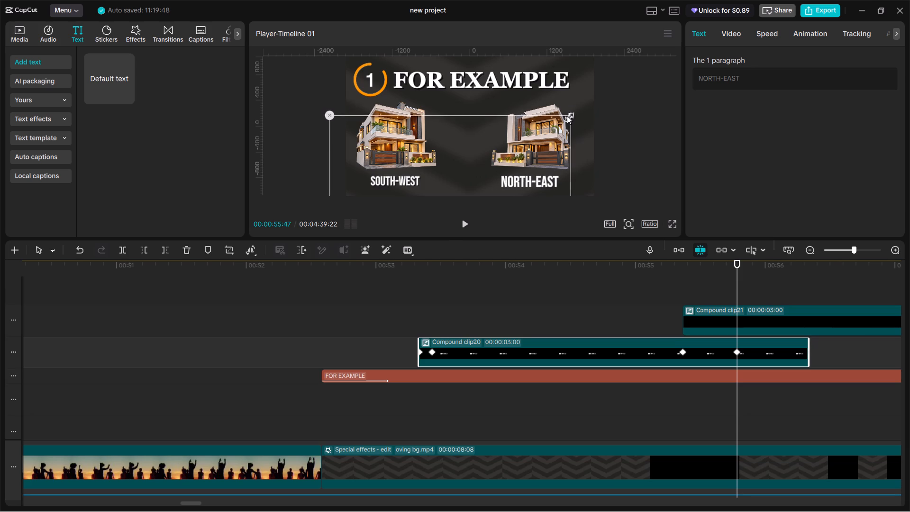
{"action": "left_click_drag", "start_coordinate": [567, 116], "coordinate": [554, 133]}
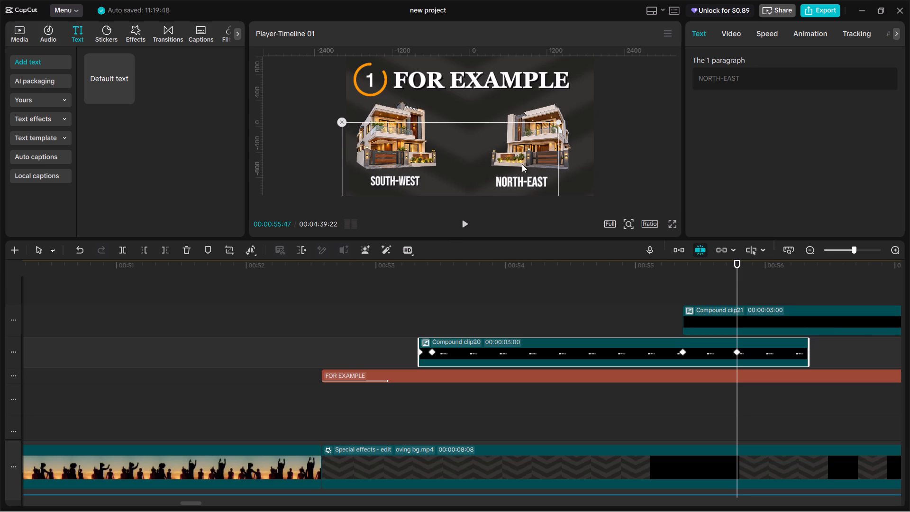
{"action": "left_click_drag", "start_coordinate": [514, 174], "coordinate": [525, 172]}
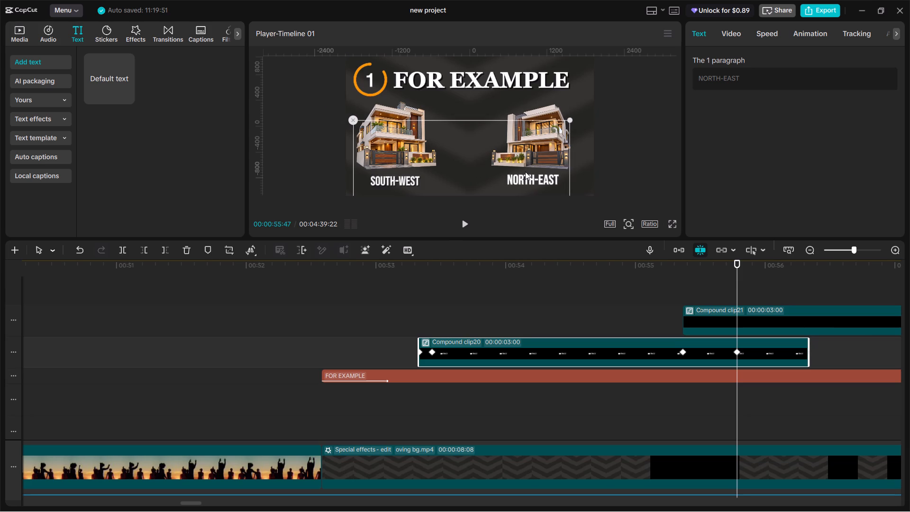
{"action": "left_click_drag", "start_coordinate": [525, 172], "coordinate": [526, 173]}
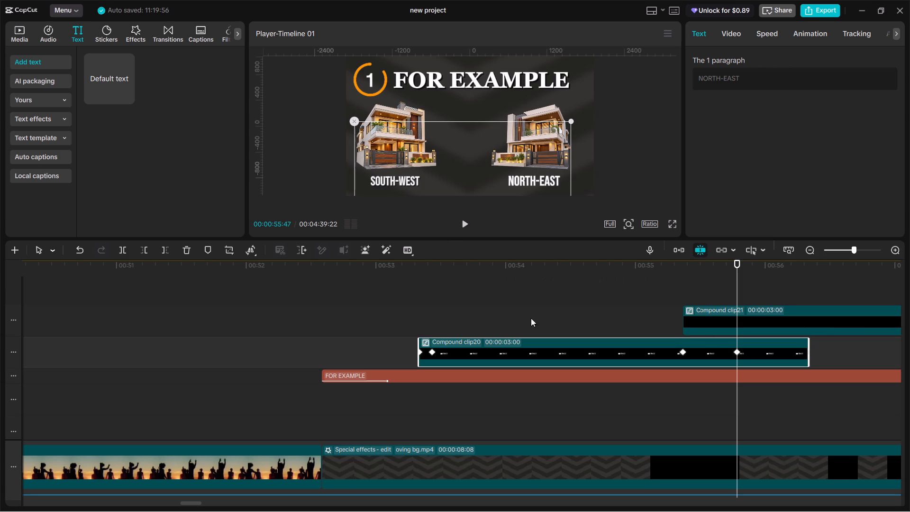
Play the scene from 00:00:55:47 onward to check how long the SOUTH-WEST and NORTH-EAST labels stay with their houses.
{"action": "left_click", "coordinate": [391, 315]}
{"action": "key", "text": "space"}
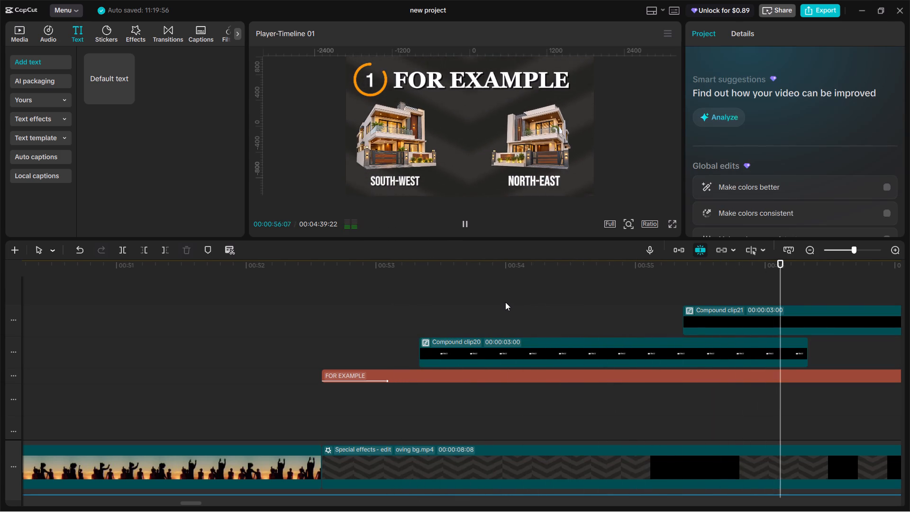
{"action": "key", "text": "space"}
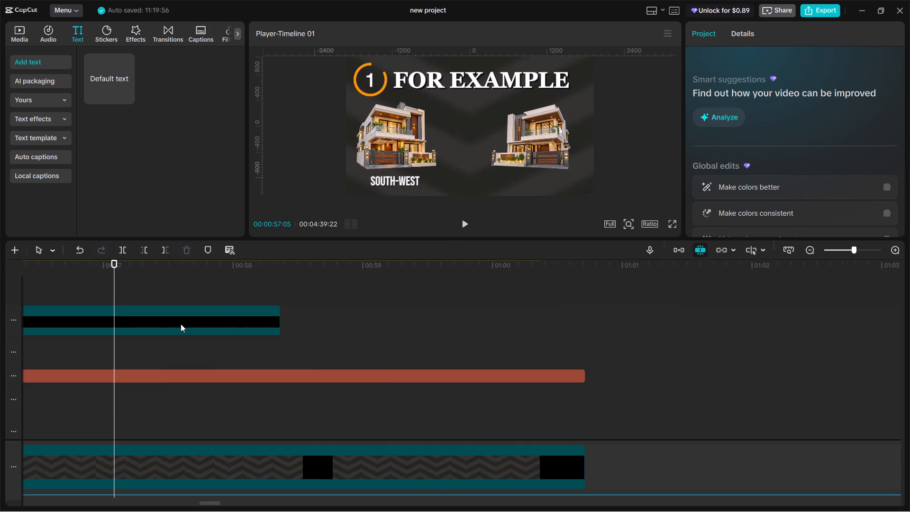
{"action": "key", "text": "space"}
{"action": "key", "text": "space"}
{"action": "key", "text": "space"}
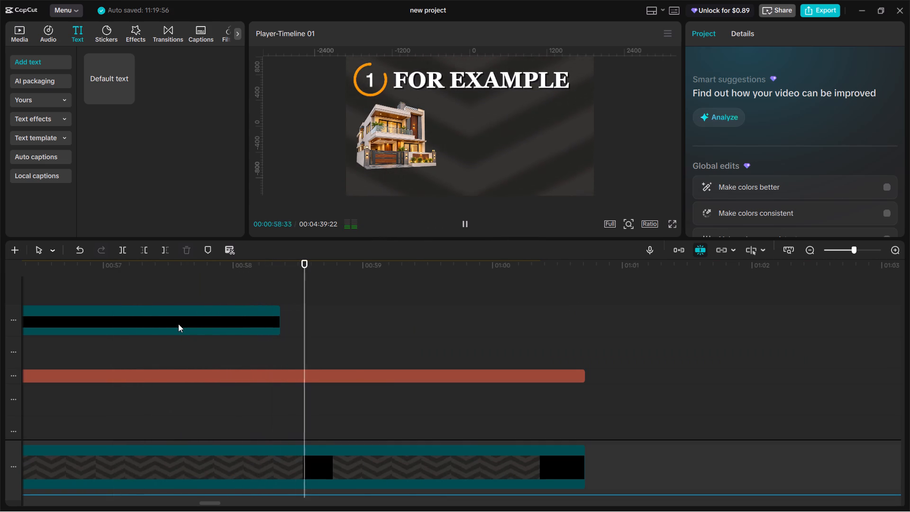
{"action": "key", "text": "space"}
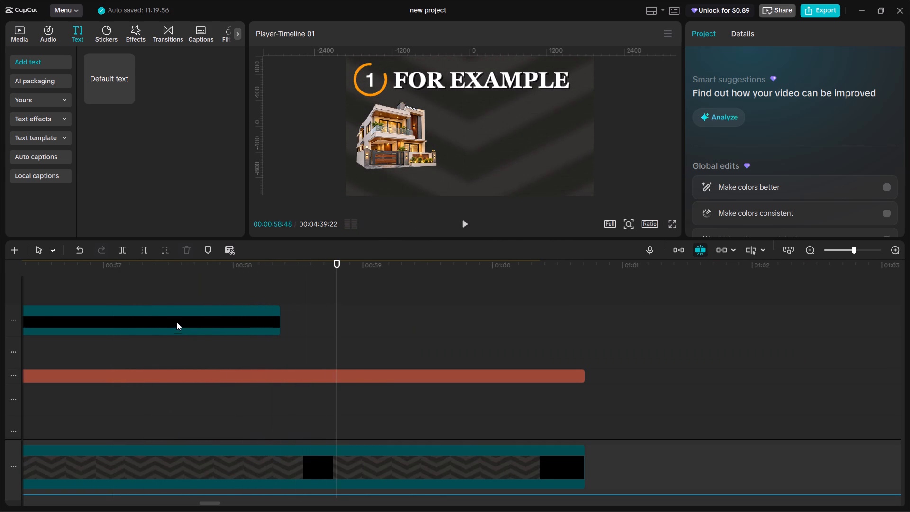
{"action": "scroll", "coordinate": [178, 318], "scroll_direction": "down", "scroll_amount": 12, "text": "ctrl"}
{"action": "left_click", "coordinate": [164, 294]}
{"action": "key", "text": "space"}
{"action": "key", "text": "space"}
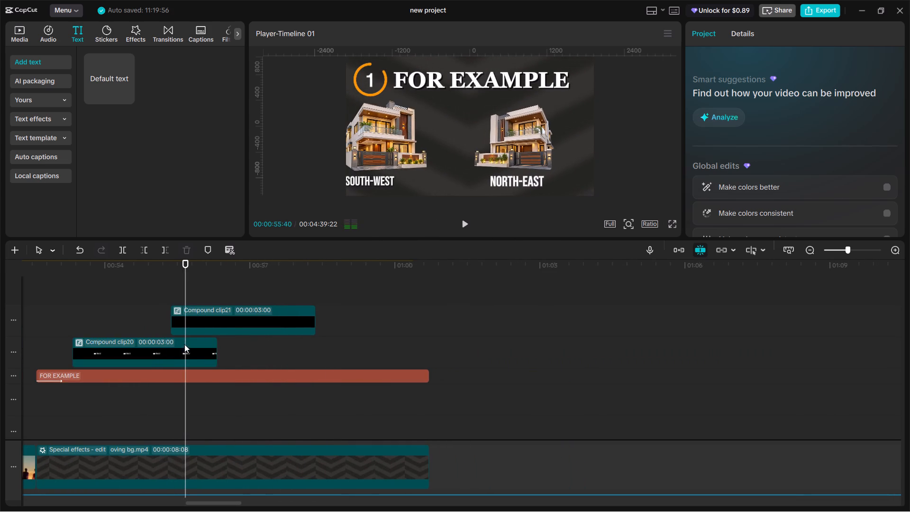
Lengthen the NORTH-EAST text inside its compound clip, then extend the compound clip itself to 00:00:05:59.
{"action": "double_click", "coordinate": [186, 347]}
{"action": "double_click", "coordinate": [196, 348]}
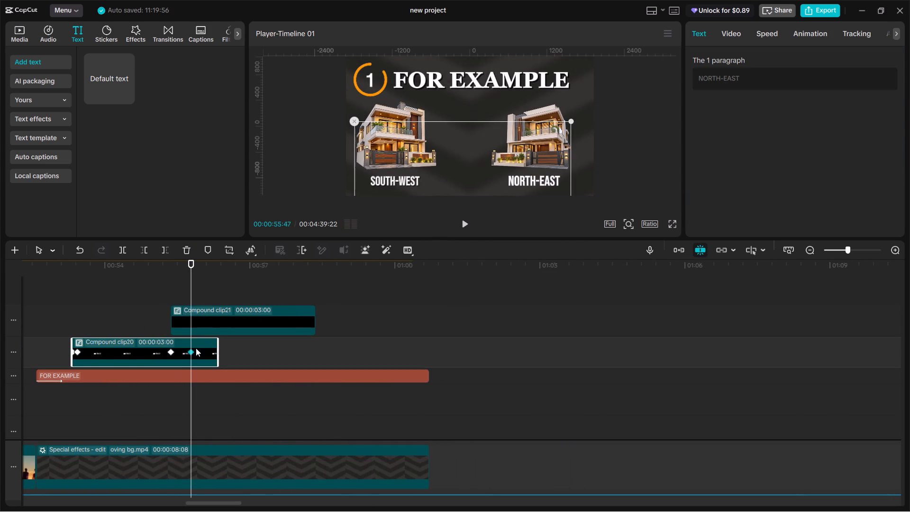
{"action": "double_click", "coordinate": [200, 346]}
{"action": "left_click", "coordinate": [201, 346]}
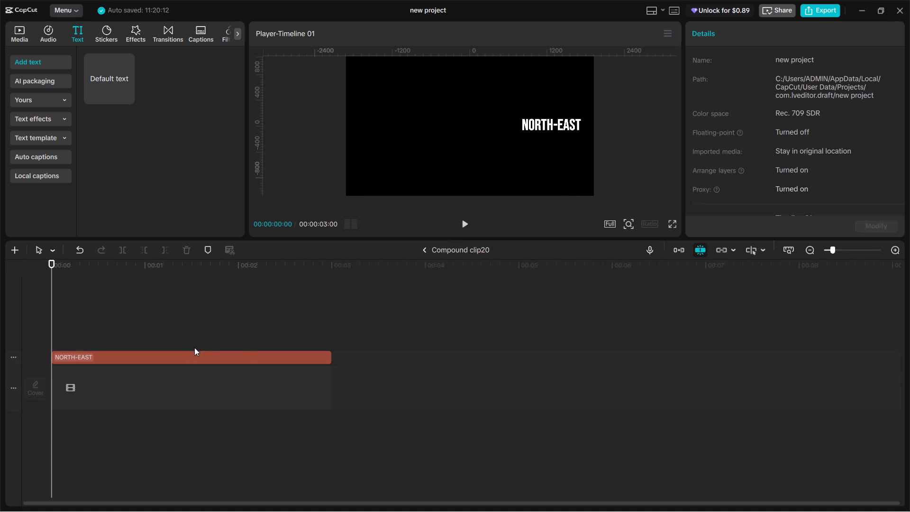
{"action": "left_click", "coordinate": [258, 353]}
{"action": "left_click_drag", "start_coordinate": [333, 353], "coordinate": [610, 378]}
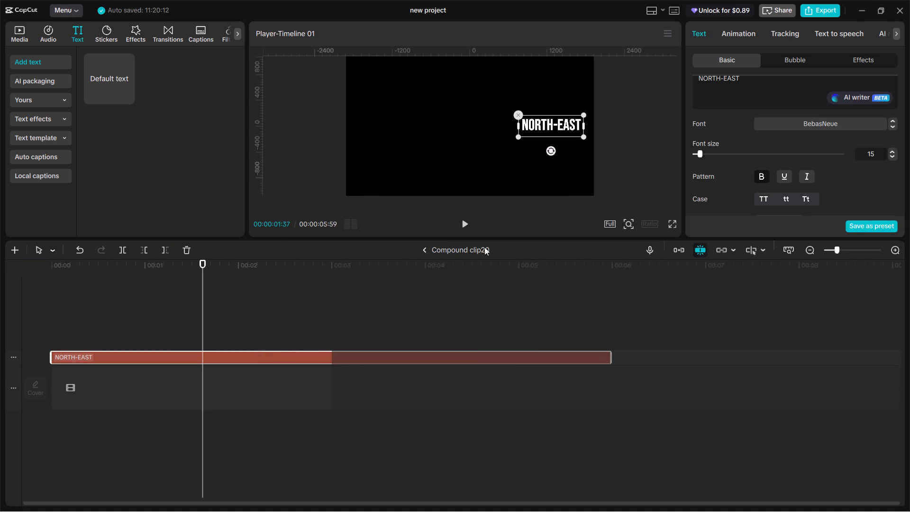
{"action": "left_click", "coordinate": [427, 248]}
{"action": "left_click_drag", "start_coordinate": [218, 348], "coordinate": [289, 358]}
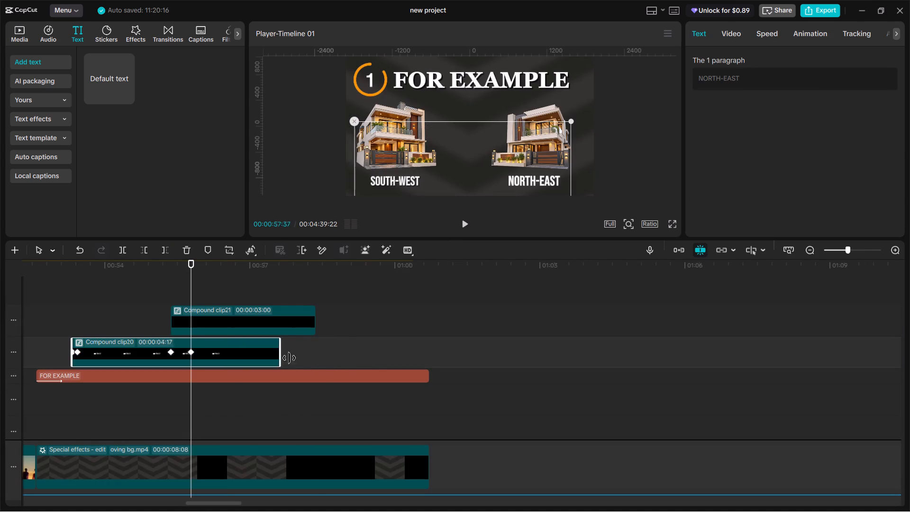
{"action": "left_click_drag", "start_coordinate": [289, 358], "coordinate": [424, 363]}
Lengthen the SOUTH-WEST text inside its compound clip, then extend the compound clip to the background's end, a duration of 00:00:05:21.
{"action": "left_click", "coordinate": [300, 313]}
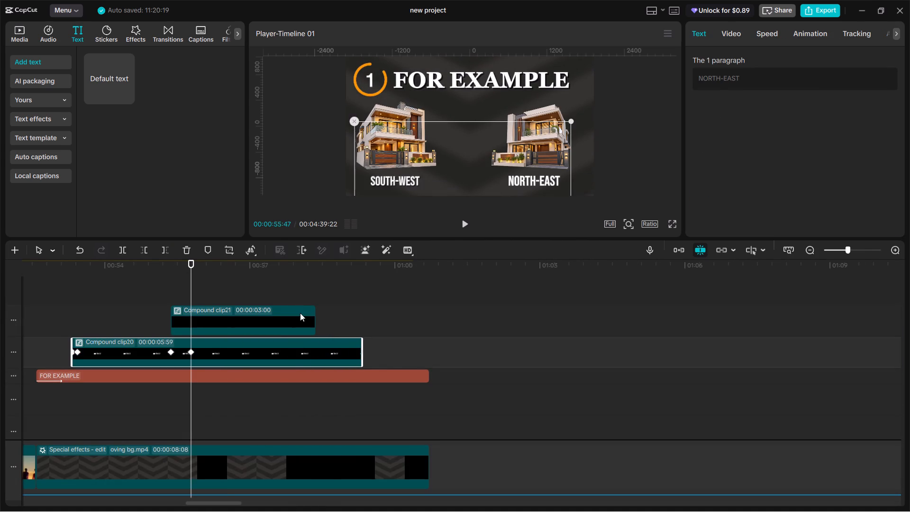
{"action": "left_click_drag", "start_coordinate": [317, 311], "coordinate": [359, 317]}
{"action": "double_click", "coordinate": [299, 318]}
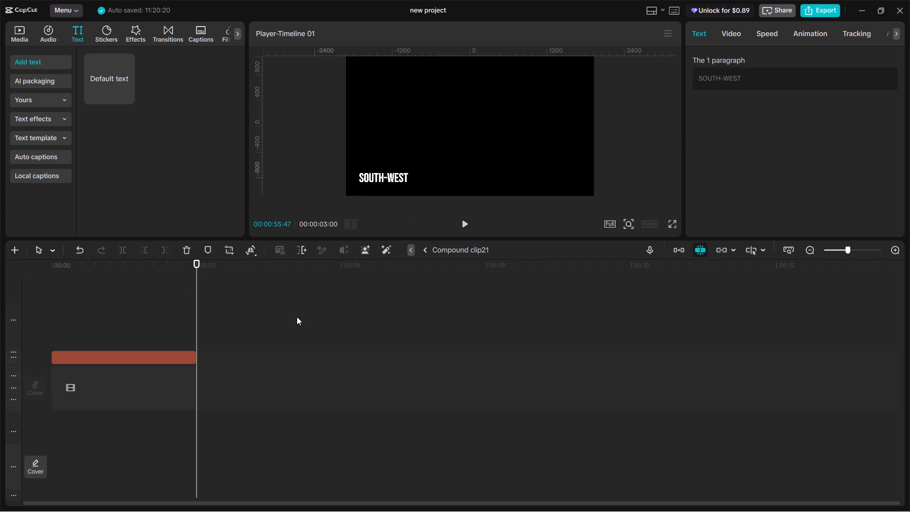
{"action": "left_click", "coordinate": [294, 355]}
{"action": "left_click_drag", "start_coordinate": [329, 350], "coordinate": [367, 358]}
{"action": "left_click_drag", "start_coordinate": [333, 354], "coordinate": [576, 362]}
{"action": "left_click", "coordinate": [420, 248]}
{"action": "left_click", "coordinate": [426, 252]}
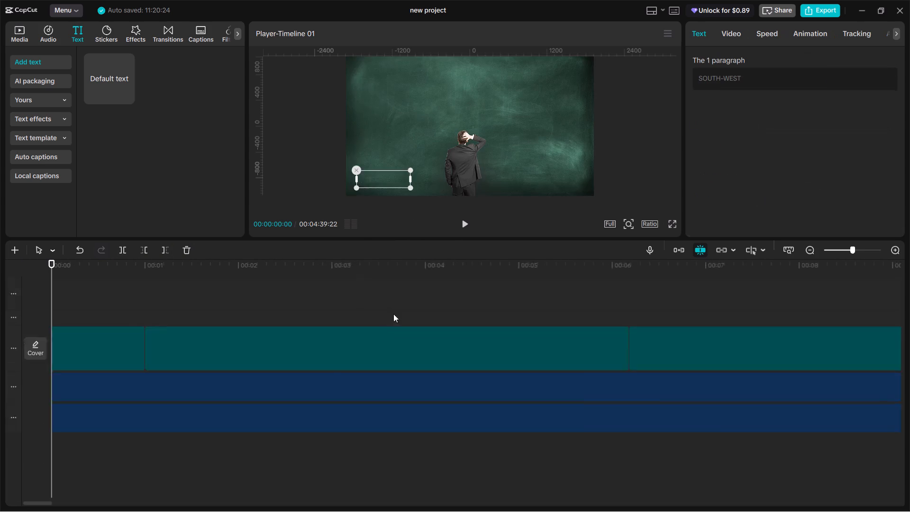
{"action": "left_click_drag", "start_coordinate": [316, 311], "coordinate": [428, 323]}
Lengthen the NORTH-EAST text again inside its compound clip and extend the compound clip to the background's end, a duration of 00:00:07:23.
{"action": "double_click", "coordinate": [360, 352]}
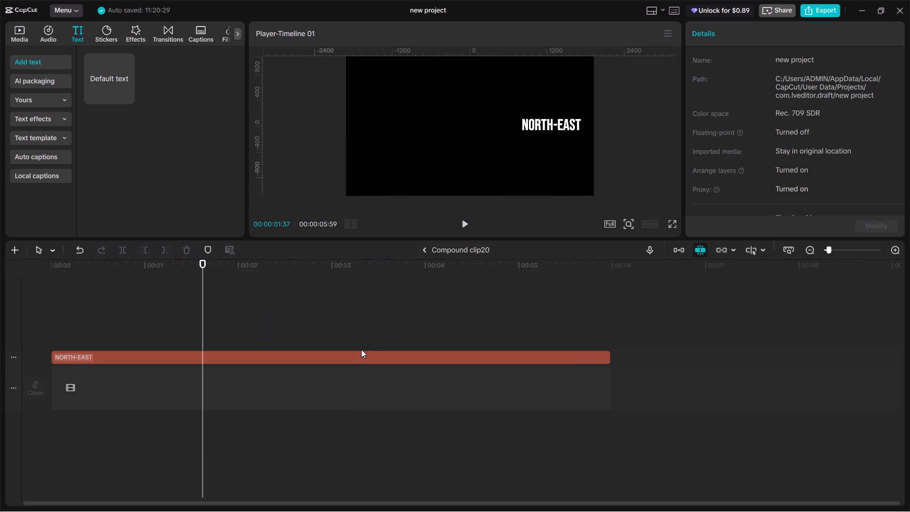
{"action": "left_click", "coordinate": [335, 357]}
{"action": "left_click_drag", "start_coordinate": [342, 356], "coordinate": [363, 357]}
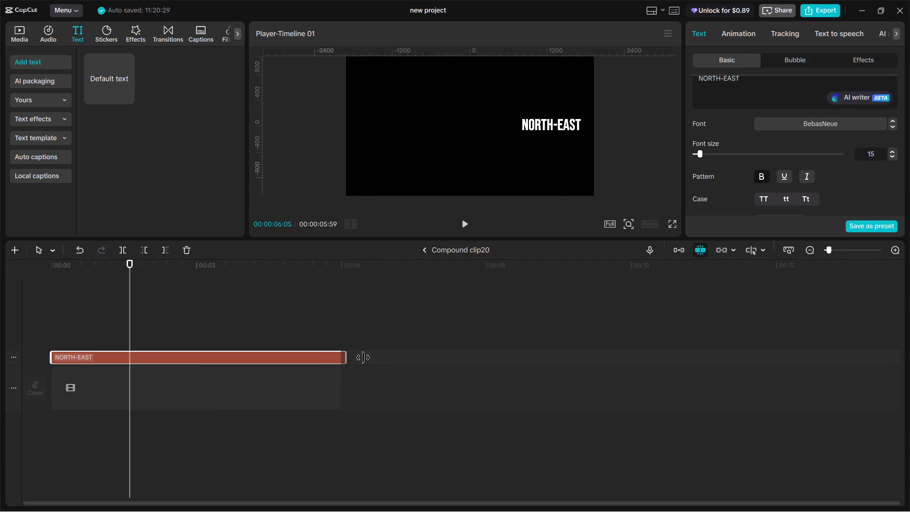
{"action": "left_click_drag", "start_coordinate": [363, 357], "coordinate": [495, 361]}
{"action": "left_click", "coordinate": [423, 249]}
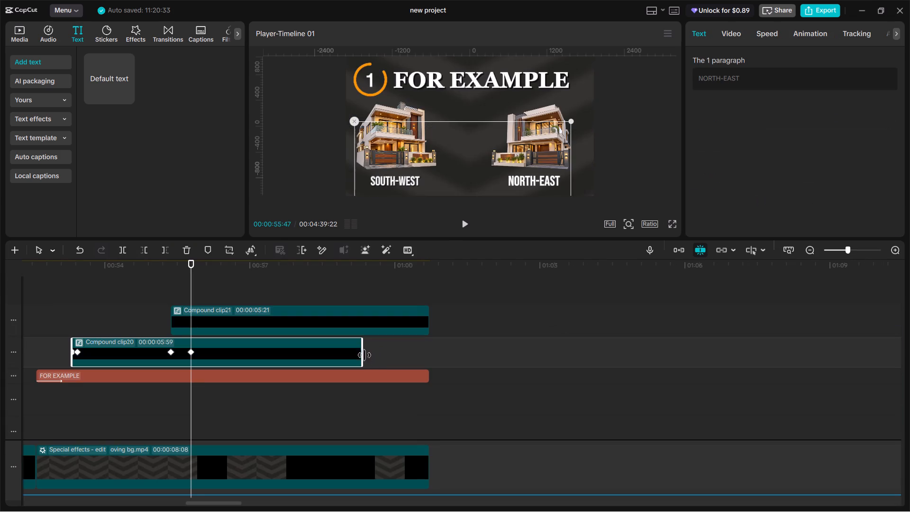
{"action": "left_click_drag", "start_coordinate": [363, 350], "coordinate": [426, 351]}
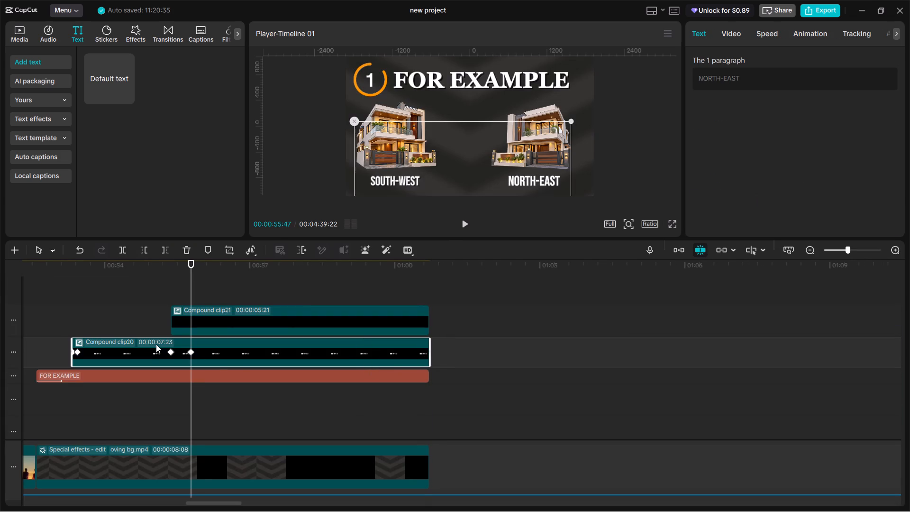
Play ahead to 00:00:58:01 and trim the ends of the NORTH-EAST and SOUTH-WEST compound clips to that point.
{"action": "left_click", "coordinate": [159, 303]}
{"action": "key", "text": "space"}
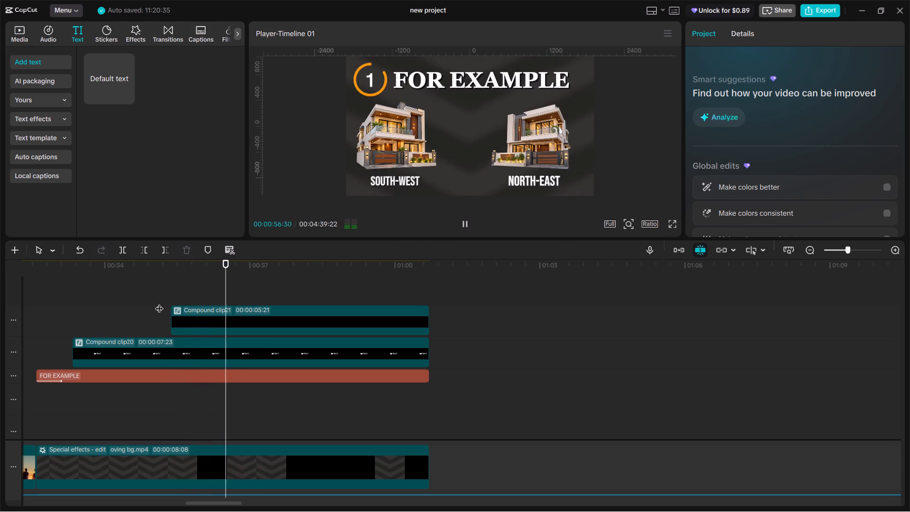
{"action": "key", "text": "space"}
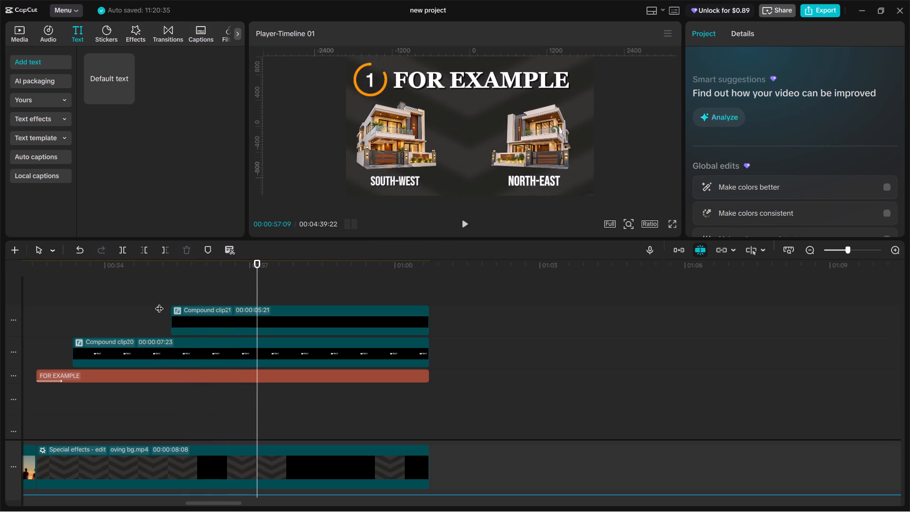
{"action": "key", "text": "space"}
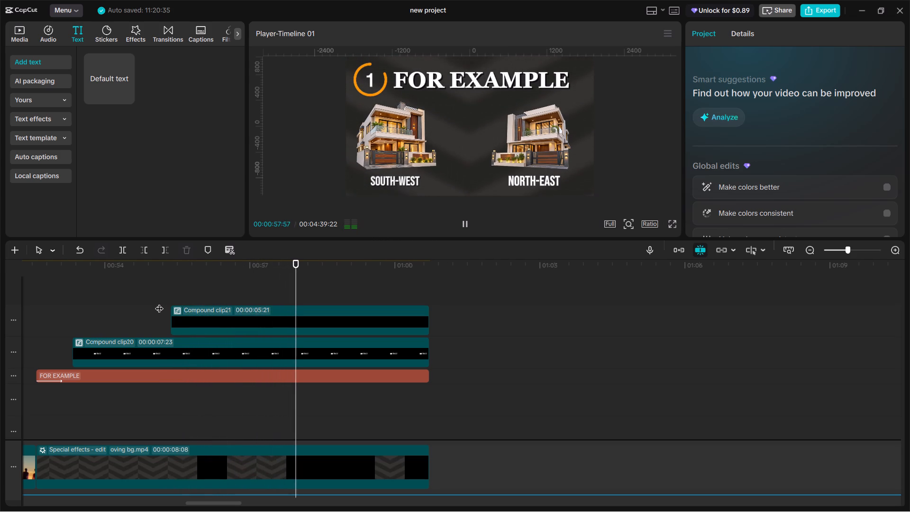
{"action": "key", "text": "space"}
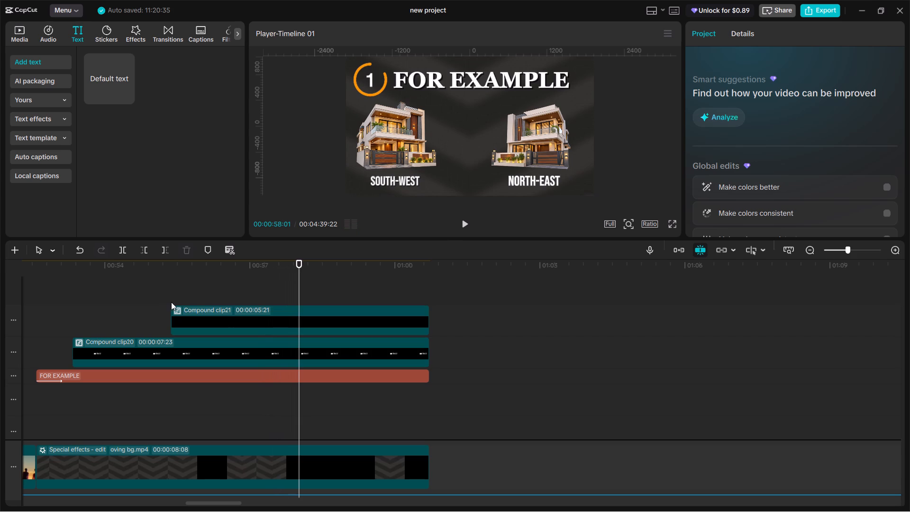
{"action": "left_click", "coordinate": [284, 346]}
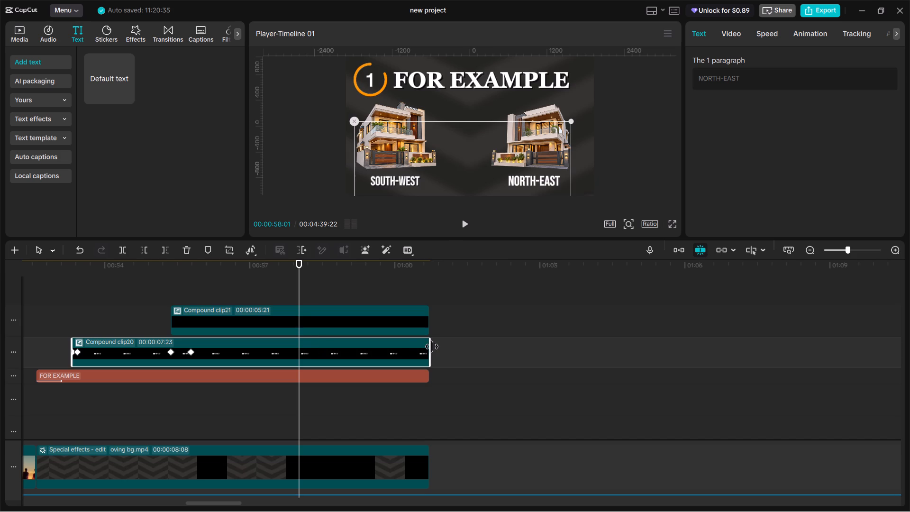
{"action": "left_click_drag", "start_coordinate": [428, 348], "coordinate": [301, 354]}
{"action": "left_click", "coordinate": [417, 316]}
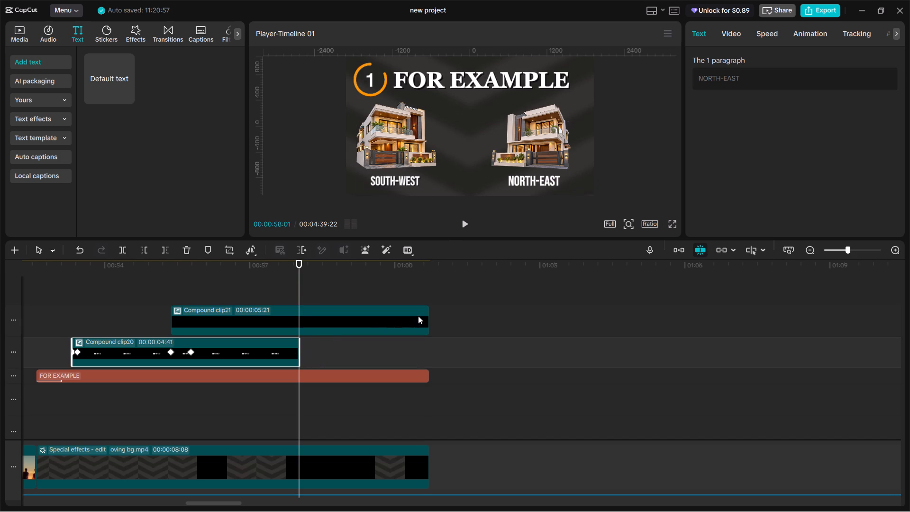
{"action": "left_click_drag", "start_coordinate": [430, 314], "coordinate": [299, 321]}
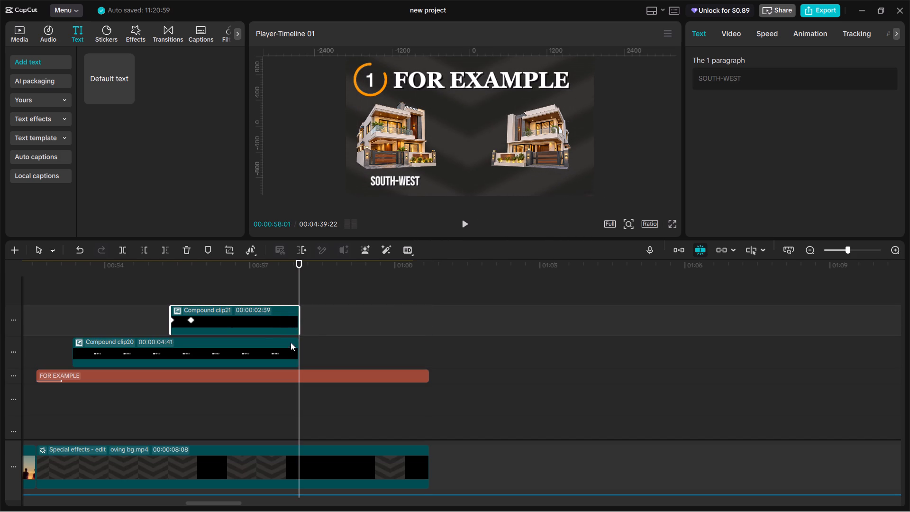
Apply the Fade Out animation to both the SOUTH-WEST and NORTH-EAST compound clips.
{"action": "left_click_drag", "start_coordinate": [318, 311], "coordinate": [294, 348]}
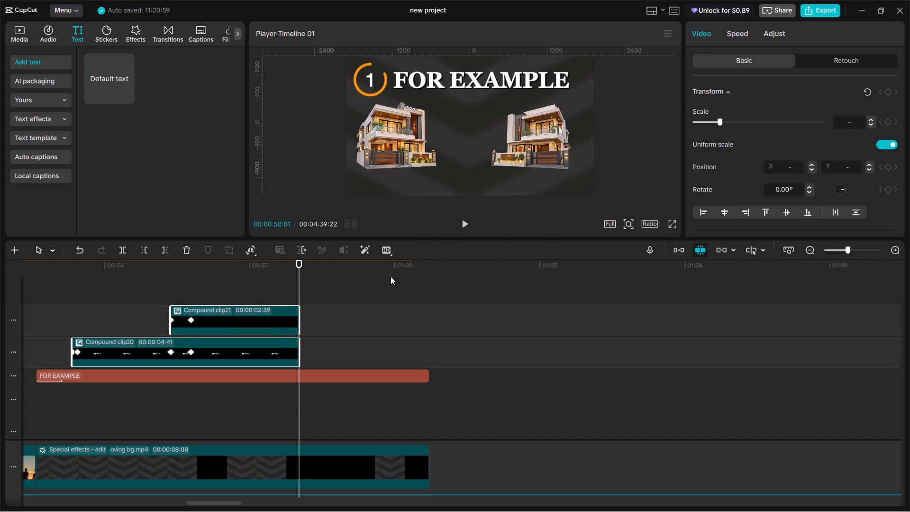
{"action": "left_click", "coordinate": [323, 305]}
{"action": "left_click", "coordinate": [288, 318]}
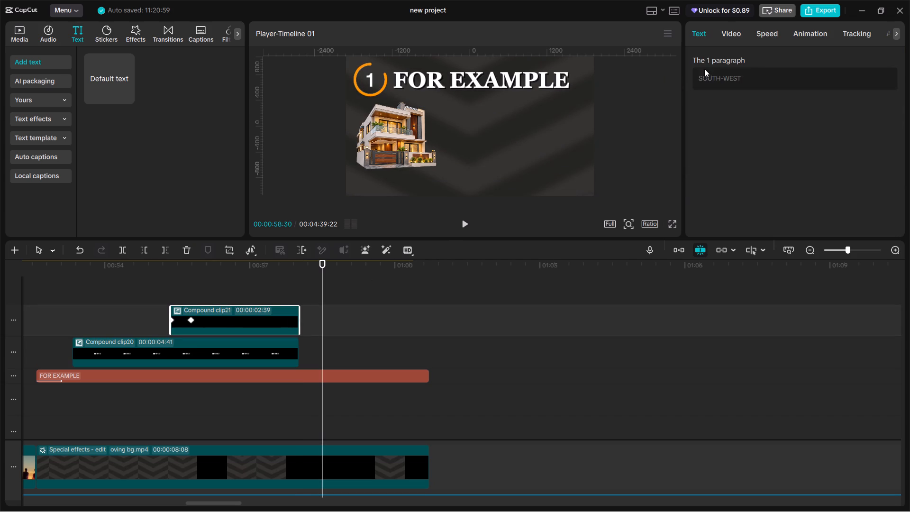
{"action": "left_click", "coordinate": [801, 29]}
{"action": "left_click", "coordinate": [713, 190]}
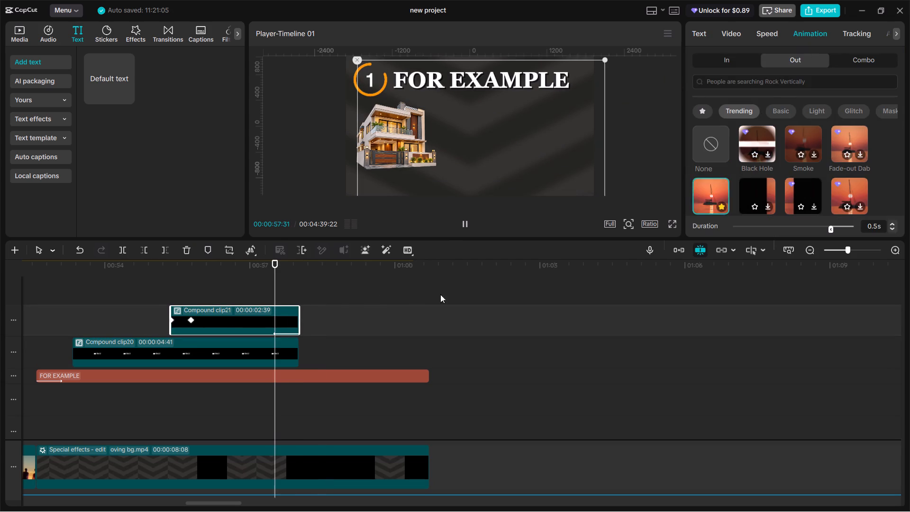
{"action": "left_click", "coordinate": [289, 344]}
{"action": "left_click", "coordinate": [804, 34]}
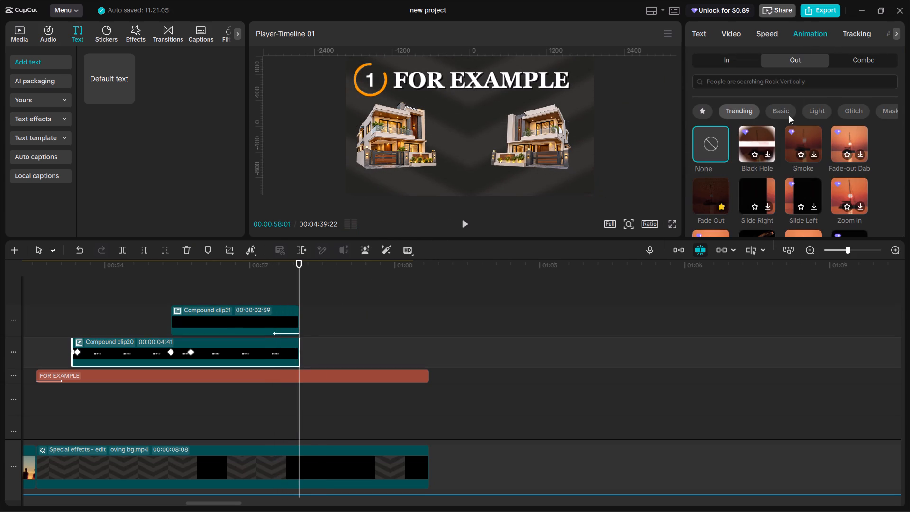
{"action": "left_click", "coordinate": [714, 192]}
Play from 00:00:56:28 and scrub around 00:00:57:30 to check both label fade-outs against the house clips.
{"action": "left_click", "coordinate": [224, 286]}
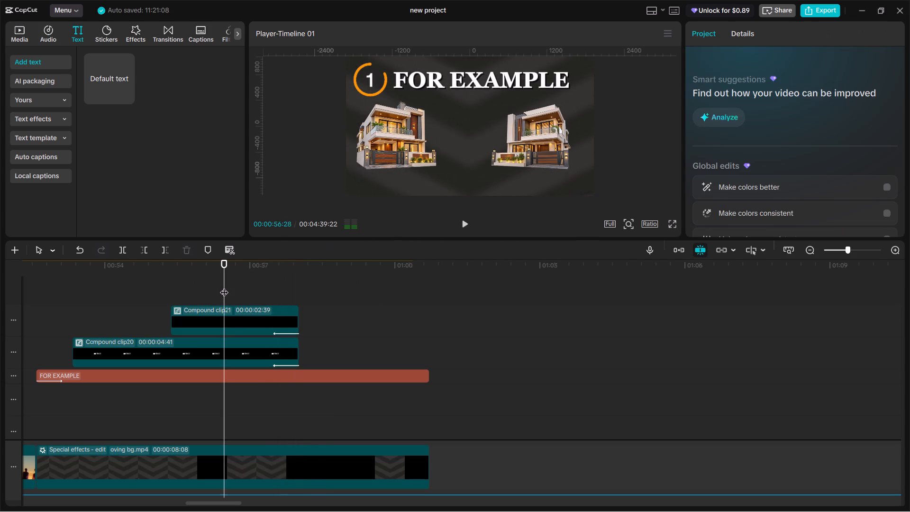
{"action": "key", "text": "space"}
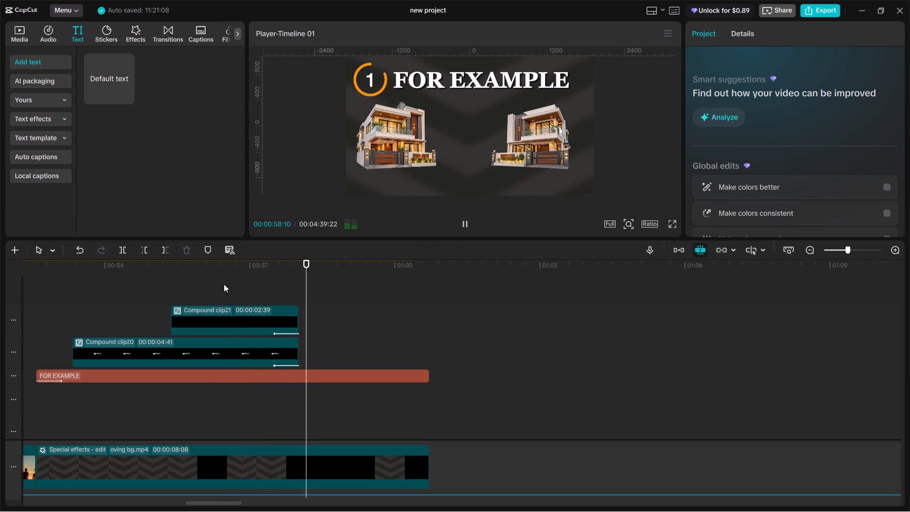
{"action": "key", "text": "space"}
{"action": "double_click", "coordinate": [282, 292]}
{"action": "scroll", "coordinate": [297, 319], "scroll_direction": "down", "scroll_amount": 3}
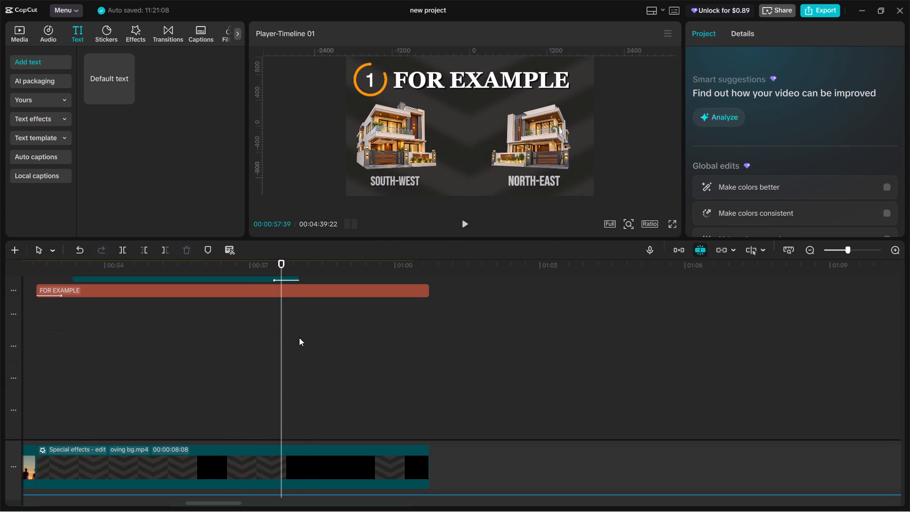
{"action": "scroll", "coordinate": [299, 338], "scroll_direction": "down", "scroll_amount": 13}
{"action": "left_click_drag", "start_coordinate": [281, 333], "coordinate": [274, 333]}
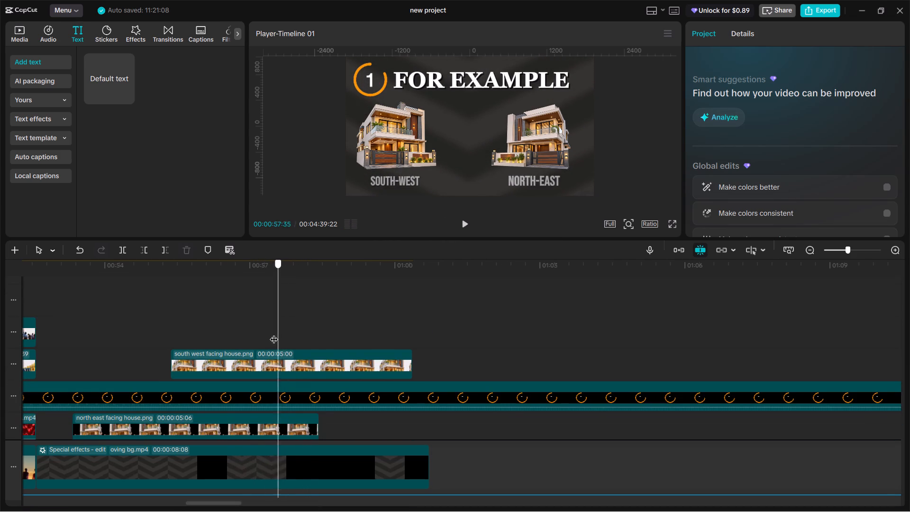
{"action": "left_click_drag", "start_coordinate": [274, 333], "coordinate": [276, 328]}
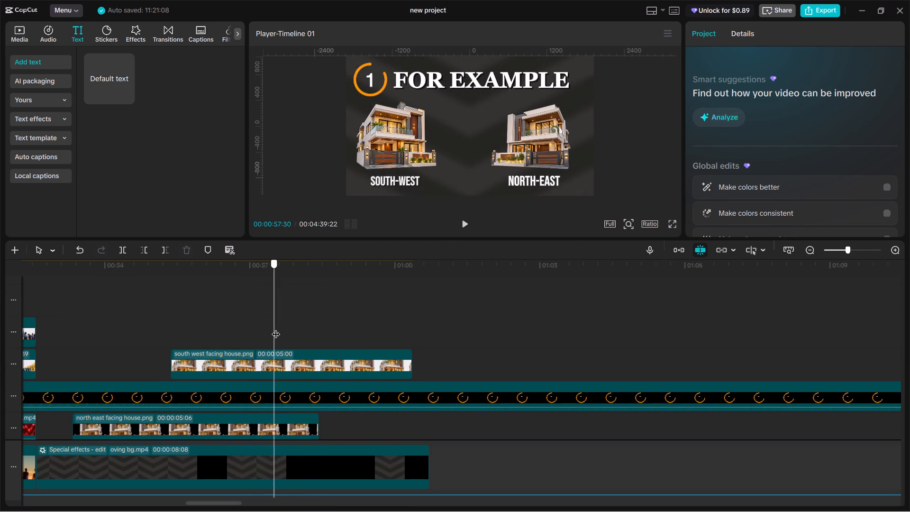
{"action": "left_click_drag", "start_coordinate": [276, 328], "coordinate": [301, 333]}
Replay and scrub the passage around 00:00:58:00 to check the label fade-outs against the audio.
{"action": "scroll", "coordinate": [299, 329], "scroll_direction": "up", "scroll_amount": 6}
{"action": "scroll", "coordinate": [297, 328], "scroll_direction": "down", "scroll_amount": 19}
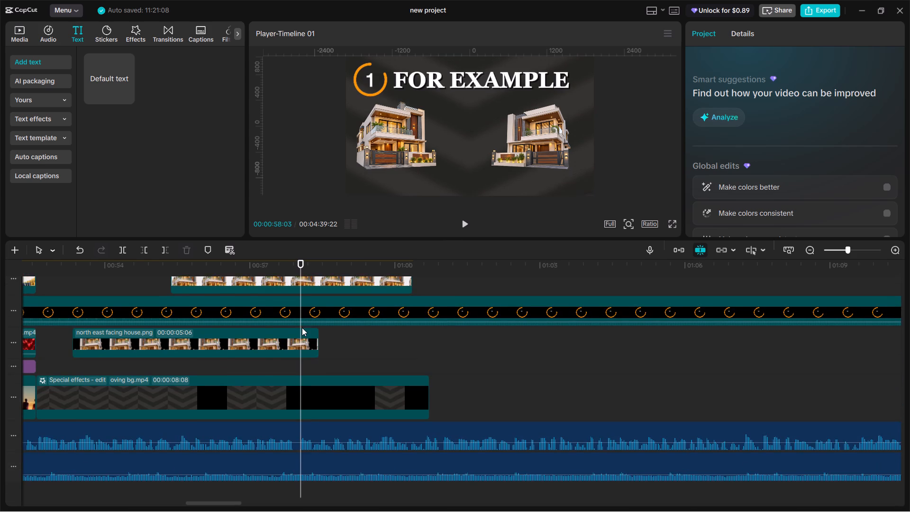
{"action": "key", "text": "space"}
{"action": "key", "text": "space"}
{"action": "left_click", "coordinate": [295, 264]}
{"action": "left_click_drag", "start_coordinate": [295, 264], "coordinate": [282, 270]}
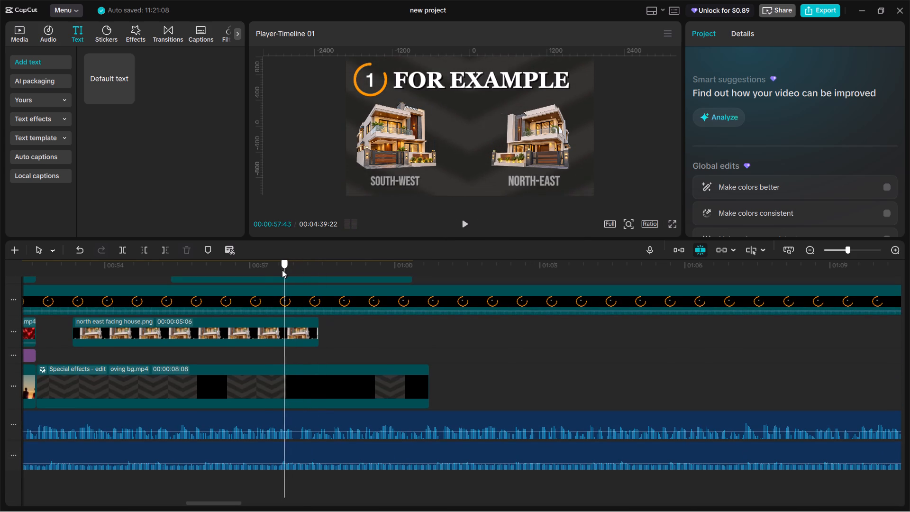
{"action": "left_click_drag", "start_coordinate": [282, 270], "coordinate": [271, 273]}
{"action": "key", "text": "space"}
{"action": "key", "text": "space"}
{"action": "key", "text": "space"}
{"action": "key", "text": "space"}
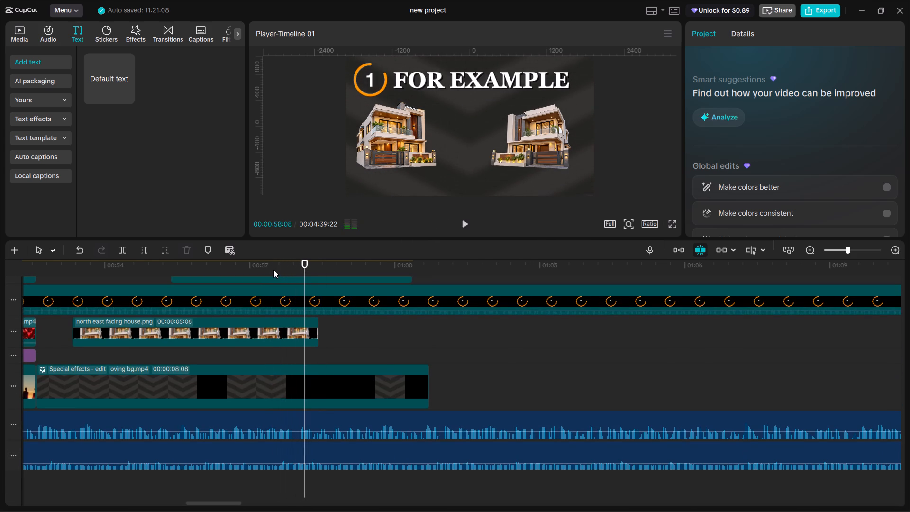
Scrub and play the passage around 00:00:58:00 to check the label fade-outs against the audio.
{"action": "left_click_drag", "start_coordinate": [290, 266], "coordinate": [294, 268]}
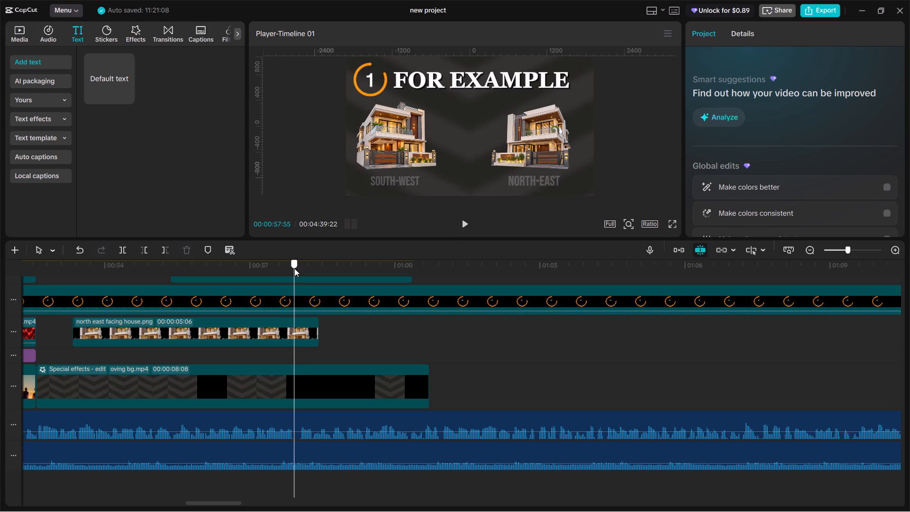
{"action": "left_click_drag", "start_coordinate": [294, 268], "coordinate": [296, 271]}
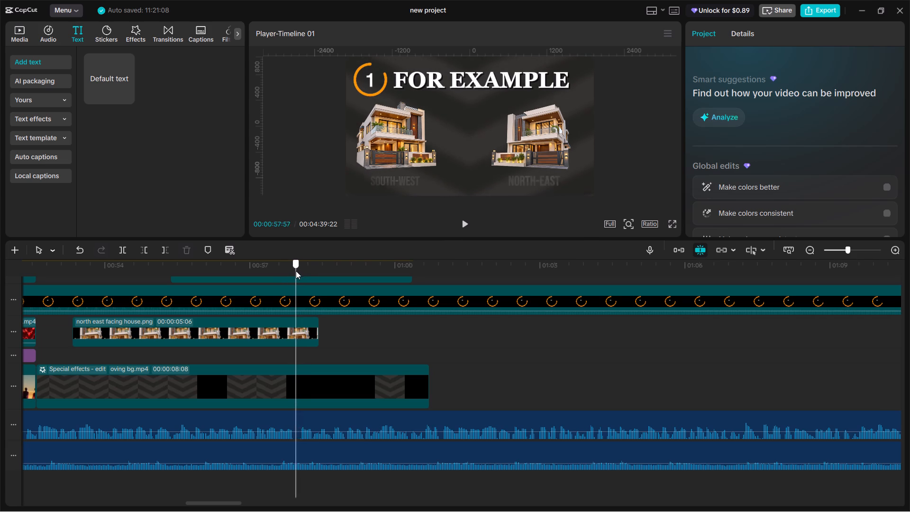
{"action": "left_click_drag", "start_coordinate": [296, 271], "coordinate": [297, 271]}
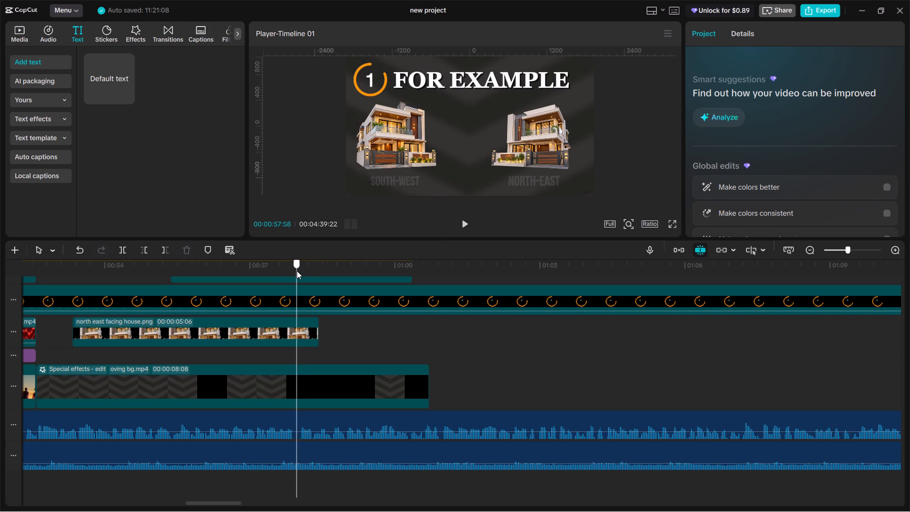
{"action": "left_click_drag", "start_coordinate": [297, 271], "coordinate": [301, 273]}
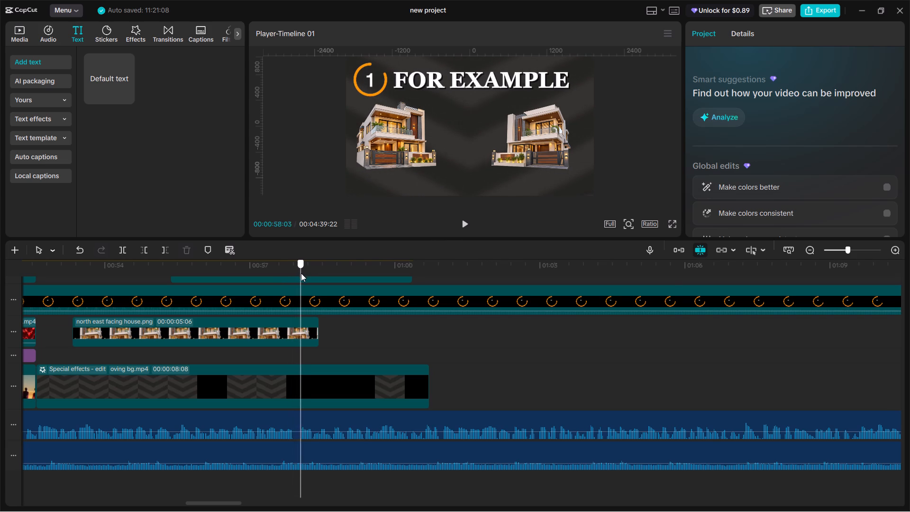
{"action": "left_click_drag", "start_coordinate": [301, 273], "coordinate": [300, 271]}
{"action": "key", "text": "space"}
{"action": "key", "text": "space"}
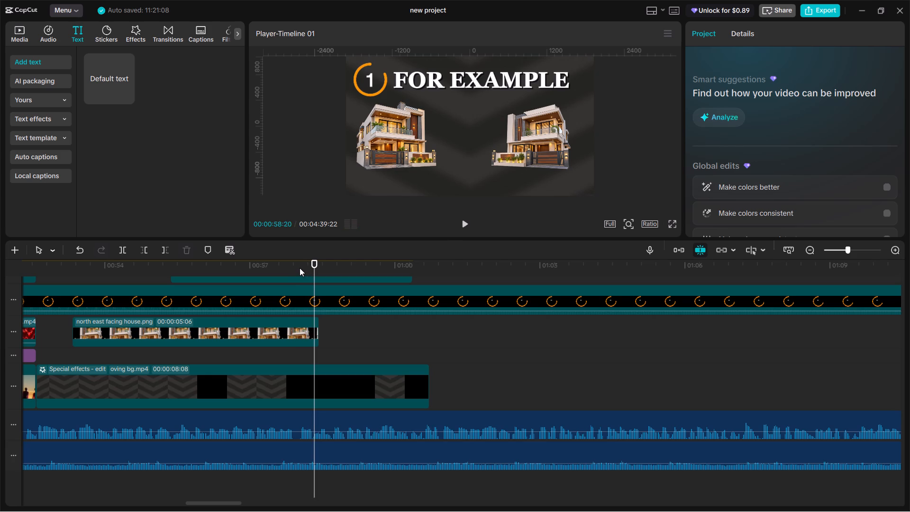
Trim the ends of the NORTH-EAST and SOUTH-WEST compound clips to durations of 00:00:04:32 and 00:00:02:30, and replay the passage.
{"action": "scroll", "coordinate": [296, 269], "scroll_direction": "up", "scroll_amount": 20}
{"action": "scroll", "coordinate": [296, 269], "scroll_direction": "up", "scroll_amount": 19}
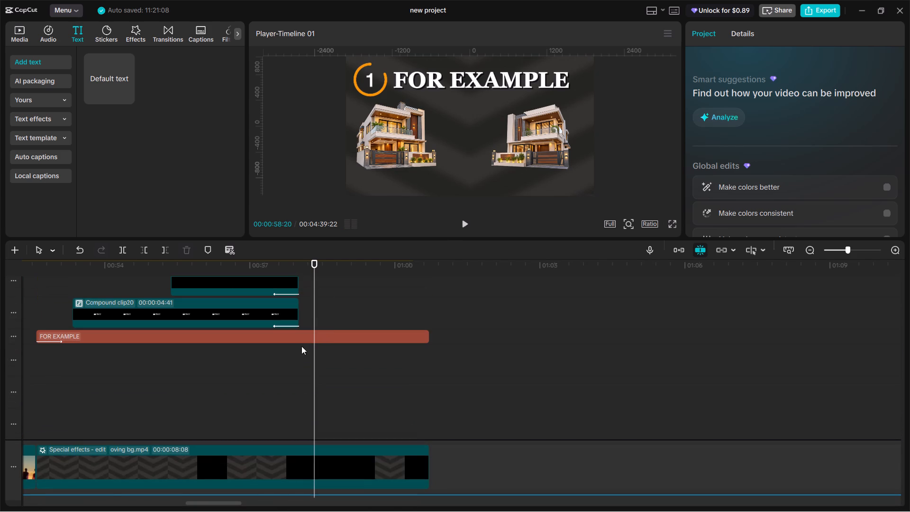
{"action": "left_click_drag", "start_coordinate": [298, 343], "coordinate": [290, 345]}
{"action": "left_click_drag", "start_coordinate": [298, 314], "coordinate": [290, 316]}
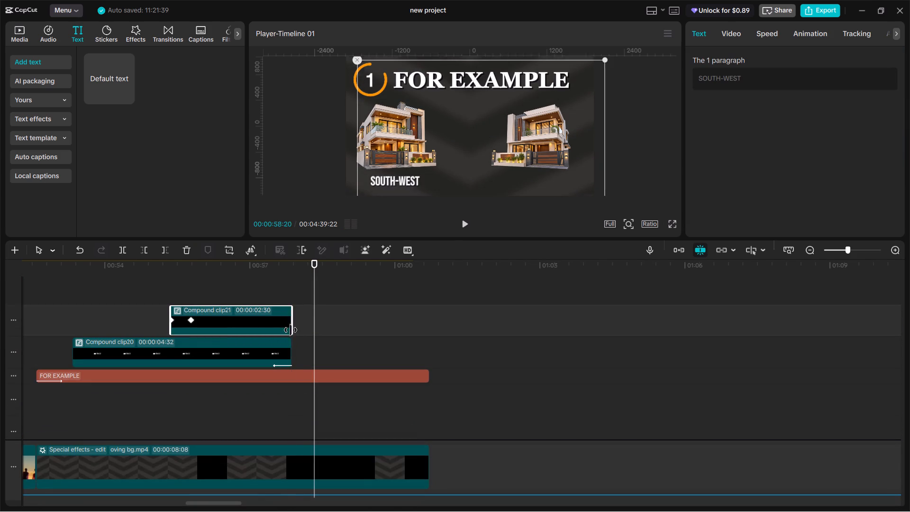
{"action": "scroll", "coordinate": [293, 352], "scroll_direction": "up", "scroll_amount": 1}
{"action": "scroll", "coordinate": [292, 364], "scroll_direction": "down", "scroll_amount": 7}
{"action": "left_click", "coordinate": [282, 357]}
{"action": "key", "text": "space"}
{"action": "key", "text": "space"}
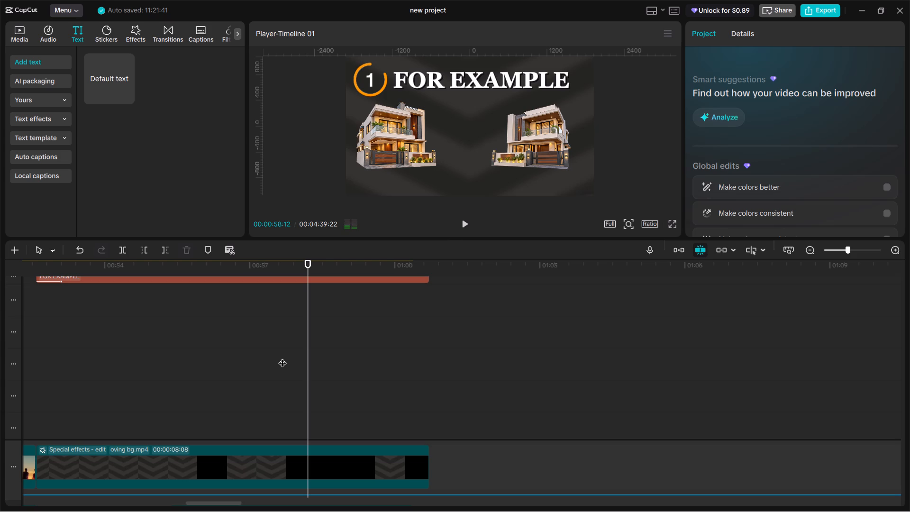
Add a transform keyframe to the north-east house at 00:00:57:52, where the label clips end.
{"action": "scroll", "coordinate": [291, 351], "scroll_direction": "down", "scroll_amount": 8}
{"action": "left_click", "coordinate": [291, 320]}
{"action": "scroll", "coordinate": [292, 320], "scroll_direction": "up", "scroll_amount": 8}
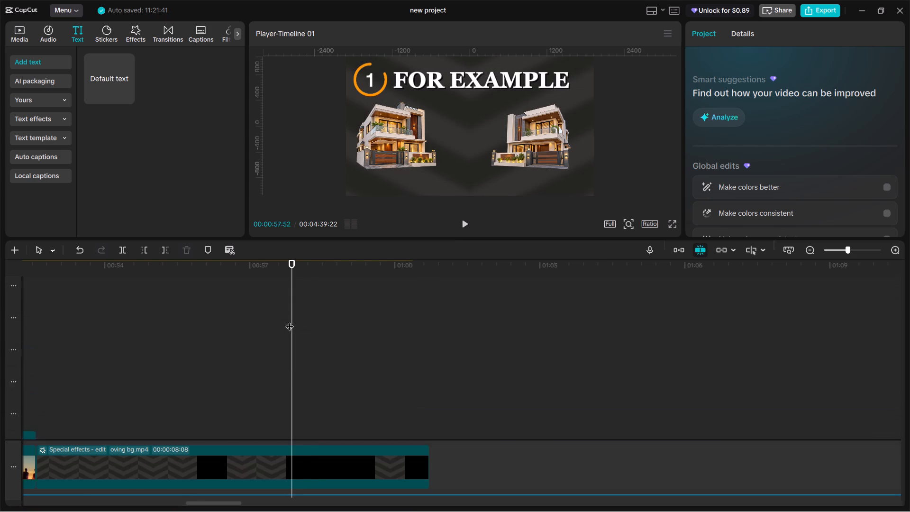
{"action": "scroll", "coordinate": [290, 320], "scroll_direction": "up", "scroll_amount": 8}
{"action": "scroll", "coordinate": [291, 301], "scroll_direction": "down", "scroll_amount": 18}
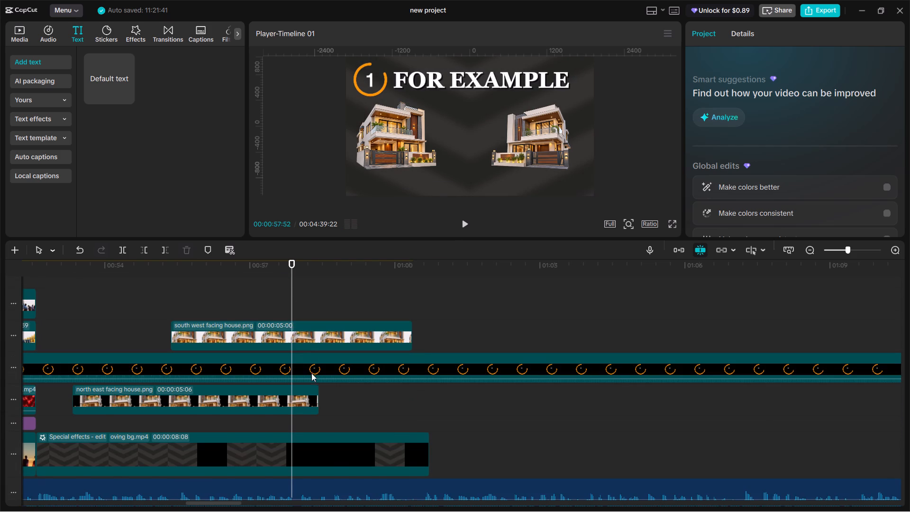
{"action": "scroll", "coordinate": [311, 376], "scroll_direction": "down", "scroll_amount": 6}
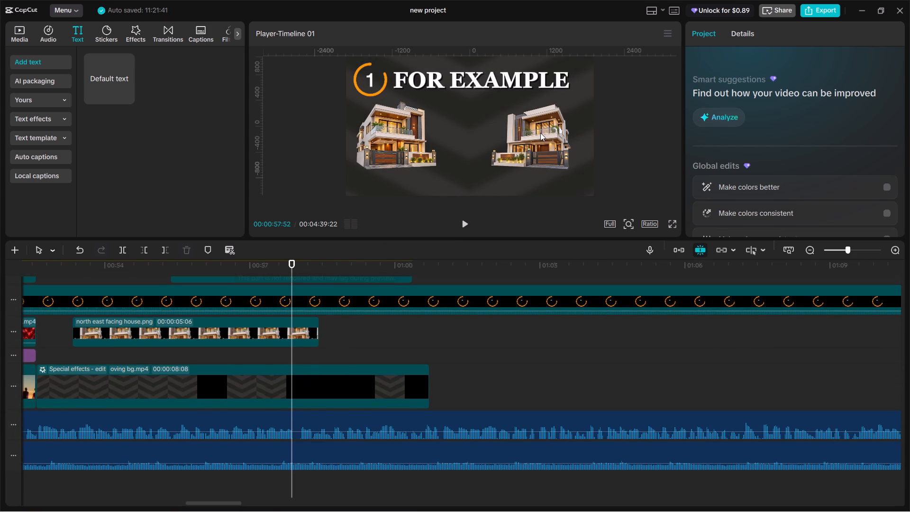
{"action": "left_click", "coordinate": [540, 133]}
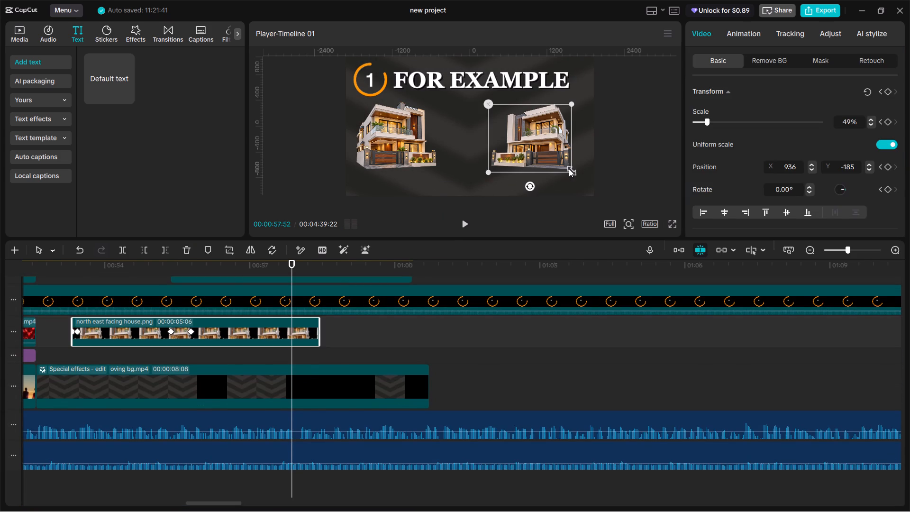
{"action": "left_click", "coordinate": [886, 92]}
At 00:00:58:05, enlarge the north-east house to 61% and move it inward to about X 771, Y -208.
{"action": "key", "text": "space"}
{"action": "key", "text": "space"}
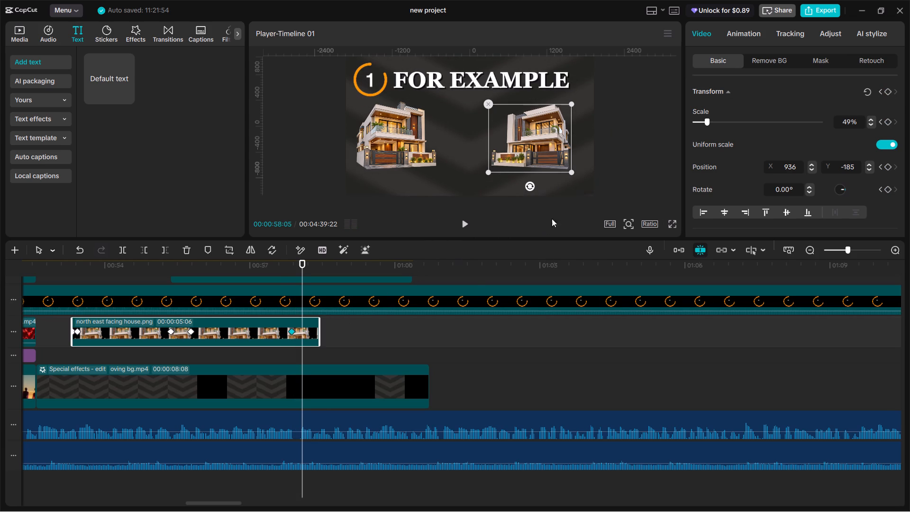
{"action": "left_click_drag", "start_coordinate": [569, 172], "coordinate": [574, 183]}
{"action": "left_click_drag", "start_coordinate": [552, 158], "coordinate": [553, 158]}
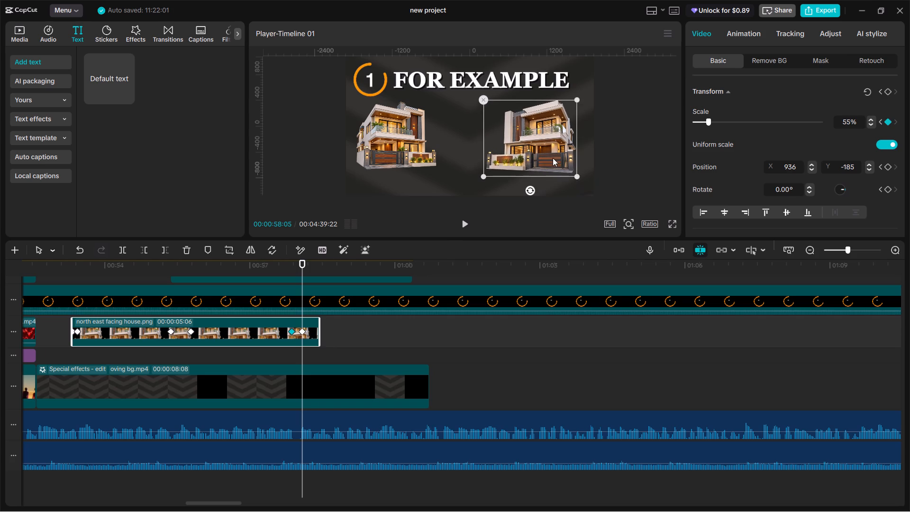
{"action": "left_click_drag", "start_coordinate": [553, 158], "coordinate": [542, 159]}
{"action": "left_click_drag", "start_coordinate": [562, 174], "coordinate": [568, 180]}
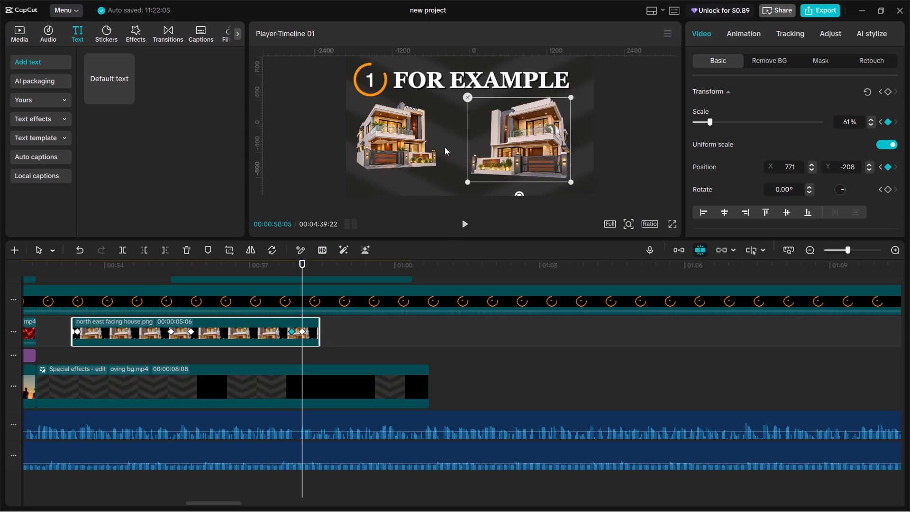
Select the south-west house clip with the playhead on the north-east house's keyframe at 00:00:57:52.
{"action": "scroll", "coordinate": [310, 354], "scroll_direction": "up", "scroll_amount": 5}
{"action": "left_click", "coordinate": [297, 341]}
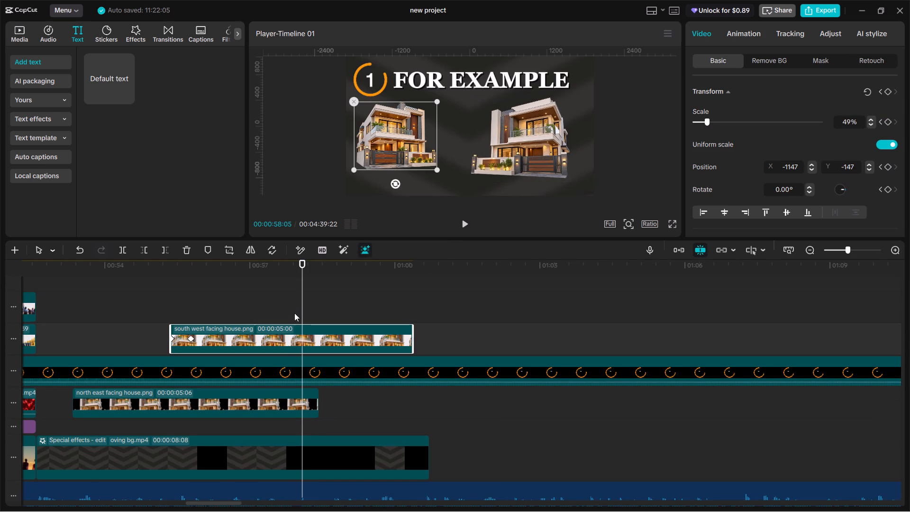
{"action": "left_click_drag", "start_coordinate": [301, 305], "coordinate": [294, 307]}
{"action": "left_click", "coordinate": [294, 402]}
{"action": "left_click", "coordinate": [291, 402]}
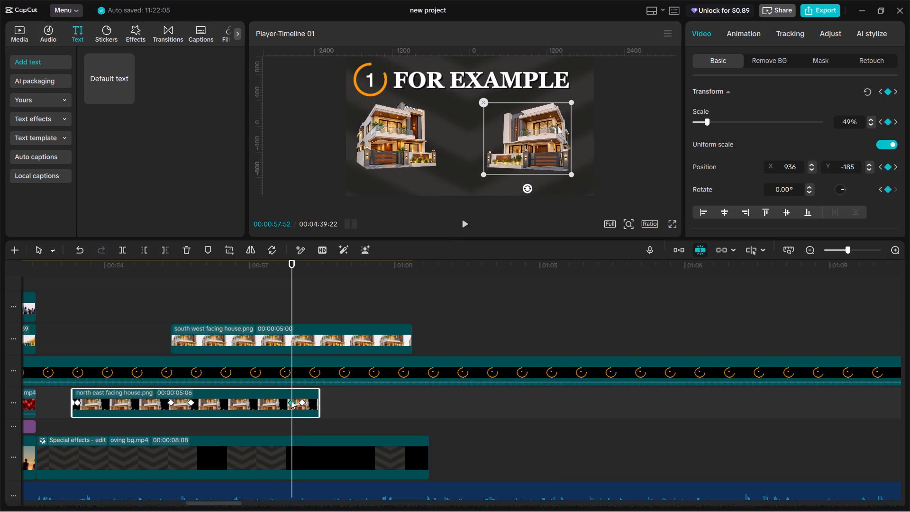
{"action": "left_click", "coordinate": [295, 347]}
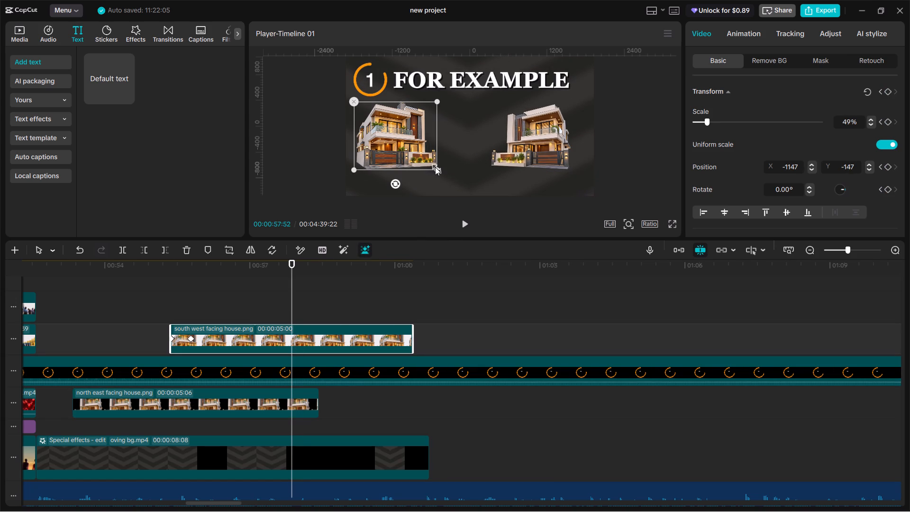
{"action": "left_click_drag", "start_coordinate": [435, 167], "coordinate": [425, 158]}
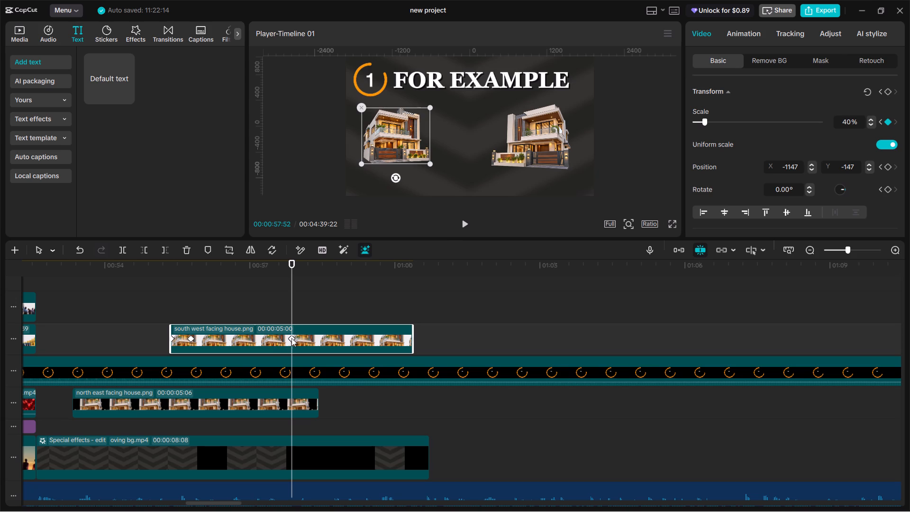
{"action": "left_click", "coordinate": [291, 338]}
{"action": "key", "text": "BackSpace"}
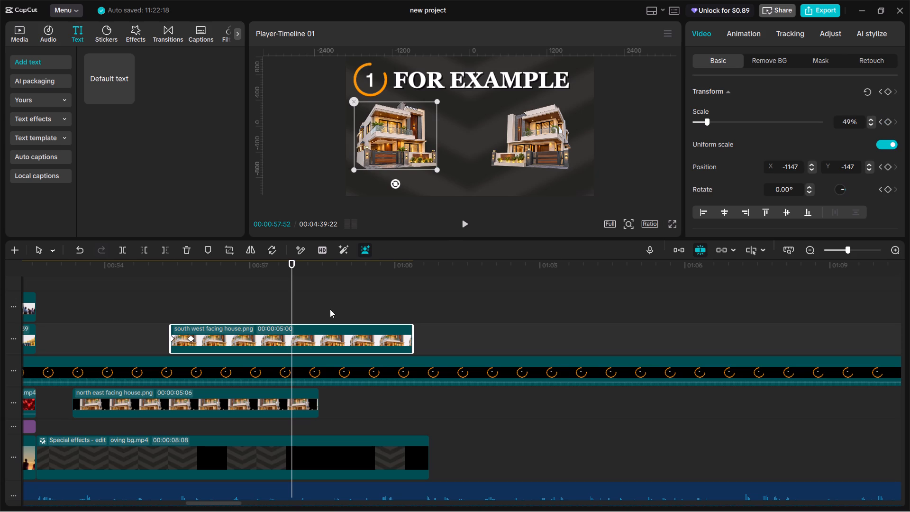
Keyframe the south-west house's transform at 00:00:57:52, and at 00:00:58:05 shrink it to 37% and move it to about X -1427, Y -174.
{"action": "left_click", "coordinate": [886, 91]}
{"action": "left_click", "coordinate": [294, 406]}
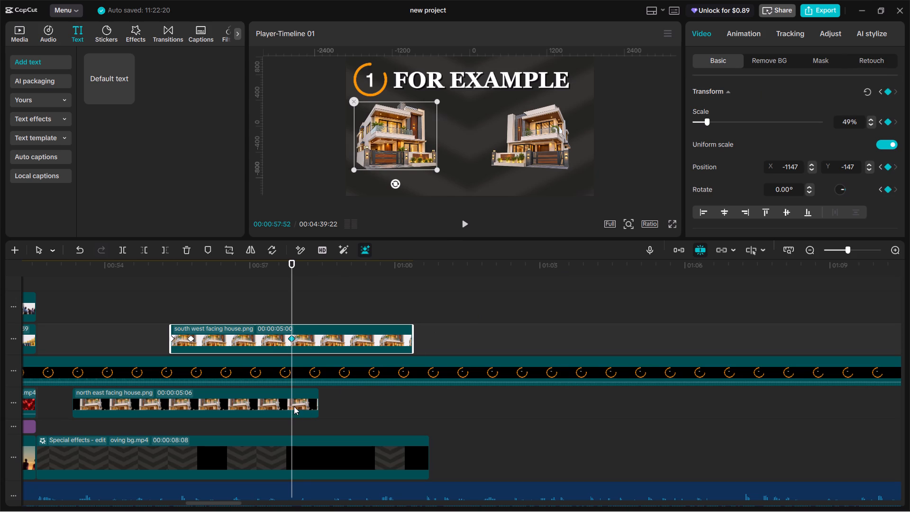
{"action": "left_click", "coordinate": [300, 403]}
{"action": "left_click", "coordinate": [326, 335]}
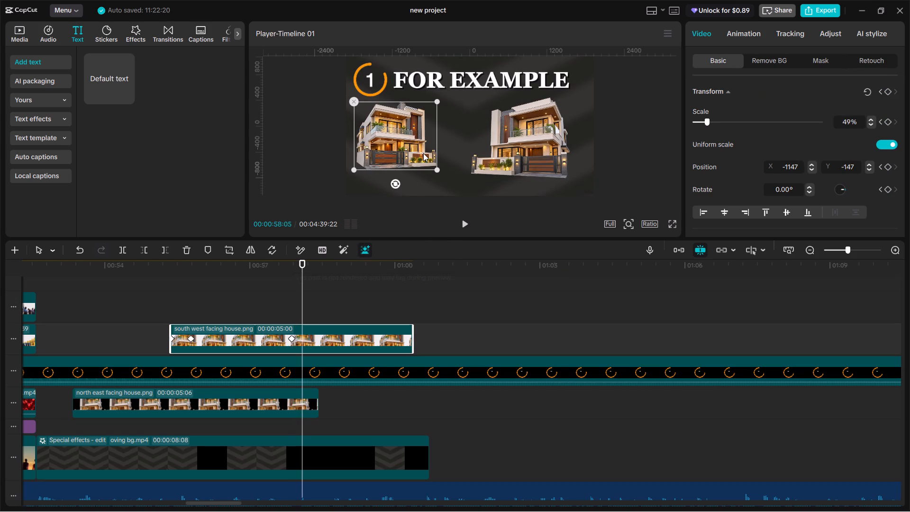
{"action": "left_click_drag", "start_coordinate": [435, 169], "coordinate": [422, 155]}
{"action": "left_click_drag", "start_coordinate": [410, 143], "coordinate": [401, 144]}
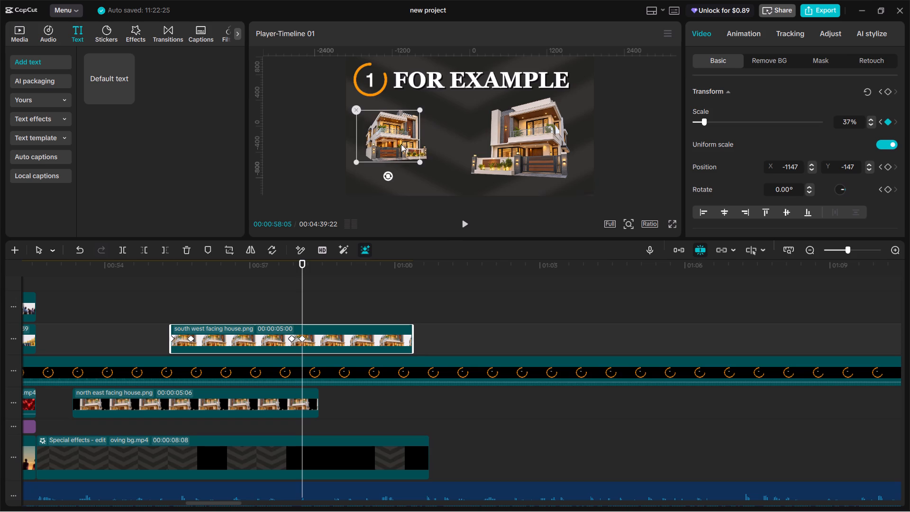
{"action": "left_click_drag", "start_coordinate": [401, 144], "coordinate": [397, 145]}
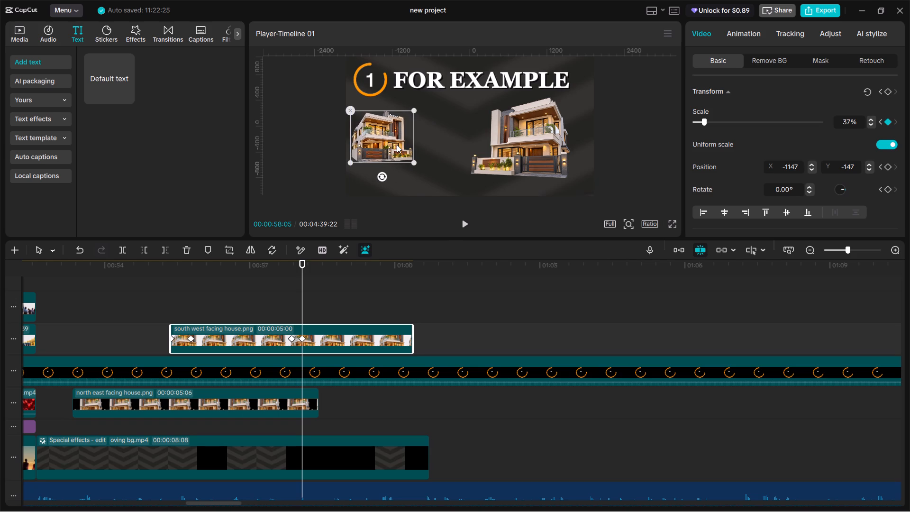
{"action": "left_click_drag", "start_coordinate": [397, 145], "coordinate": [394, 145]}
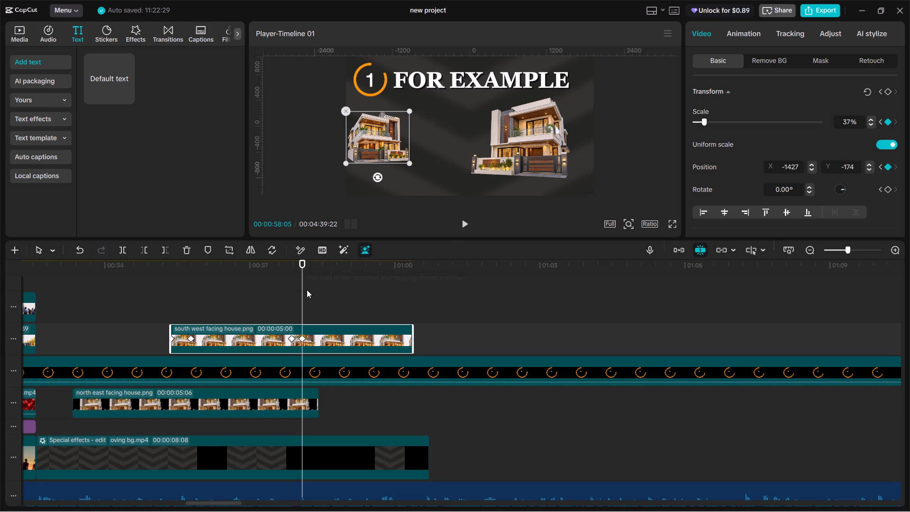
Replay the scene through 00:00:58:54 to check the resizing animation of both houses.
{"action": "left_click", "coordinate": [268, 302]}
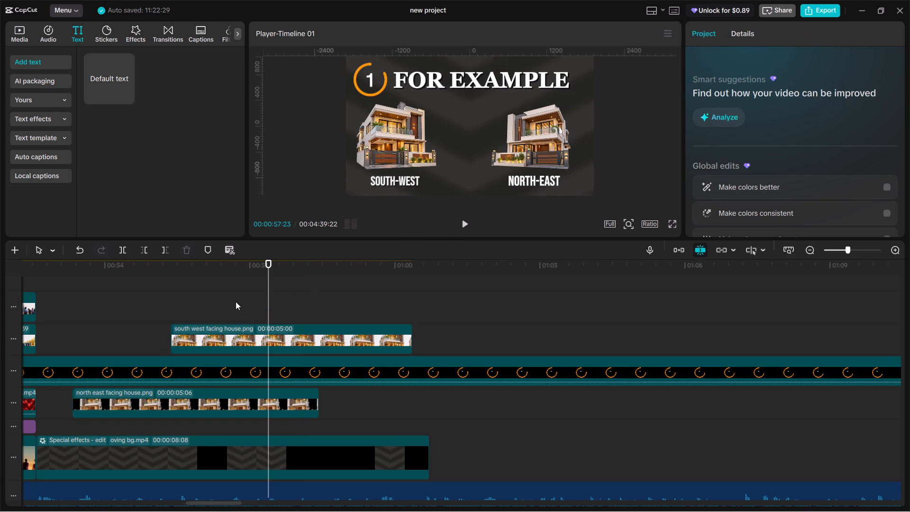
{"action": "left_click", "coordinate": [181, 300]}
{"action": "left_click", "coordinate": [173, 300]}
{"action": "left_click", "coordinate": [152, 299]}
{"action": "key", "text": "space"}
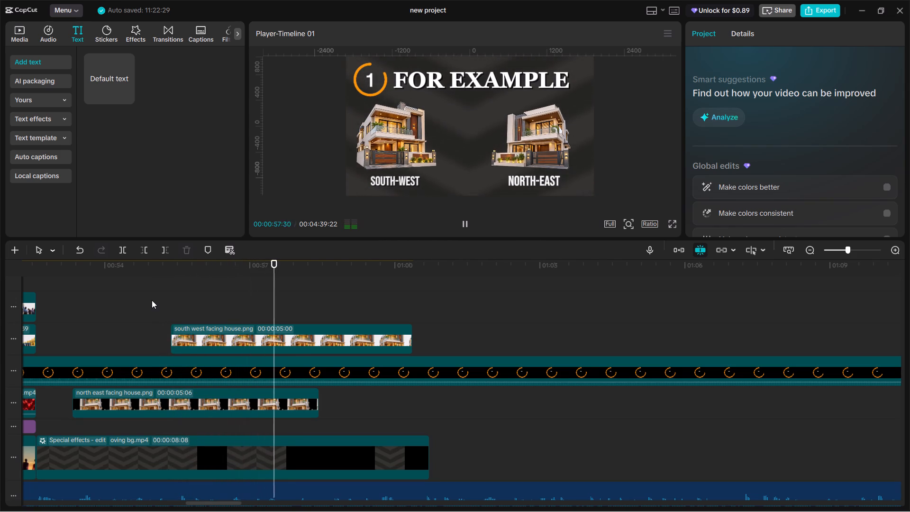
{"action": "key", "text": "space"}
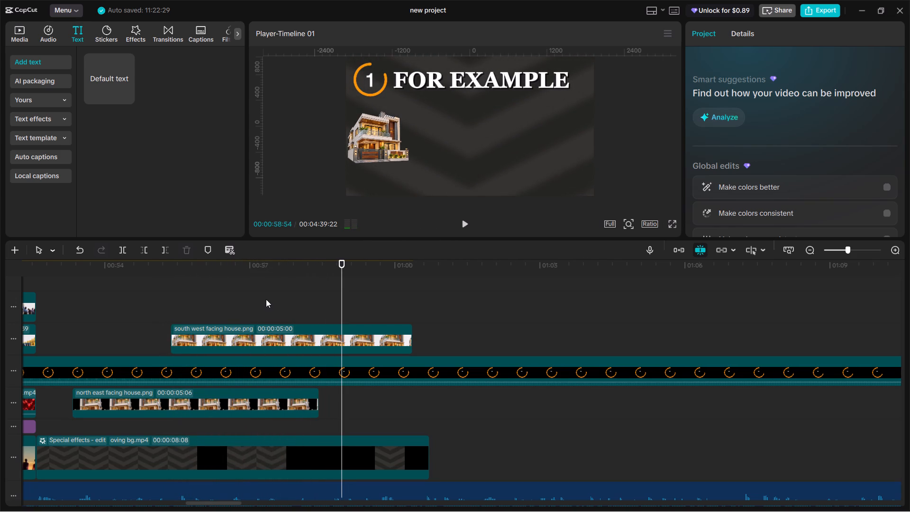
Extend the north-east house clip to a duration of 00:00:07:02 so it ends with the south-west house clip.
{"action": "left_click", "coordinate": [317, 396]}
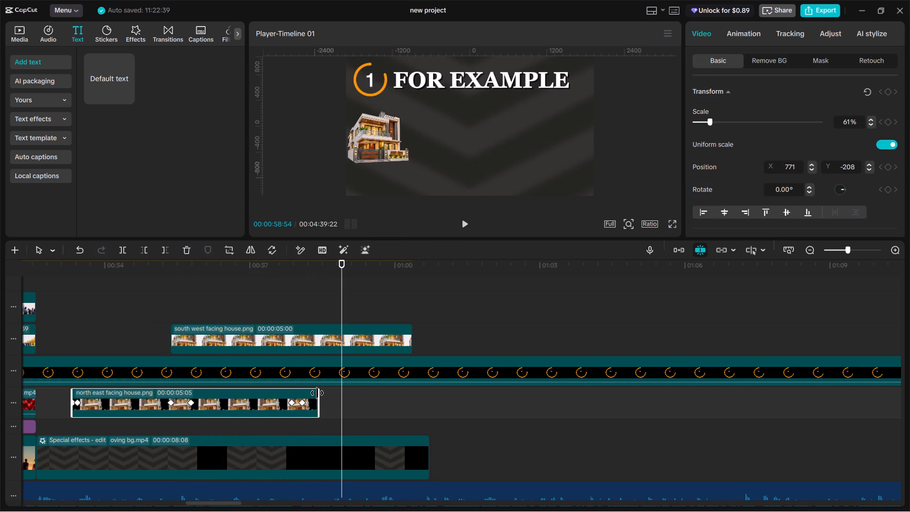
{"action": "left_click_drag", "start_coordinate": [317, 393], "coordinate": [413, 411]}
Replay the passage from about 00:00:57:30 past 00:01:00:00 to check the house resizing and clip endings against the audio.
{"action": "left_click", "coordinate": [291, 295]}
{"action": "key", "text": "space"}
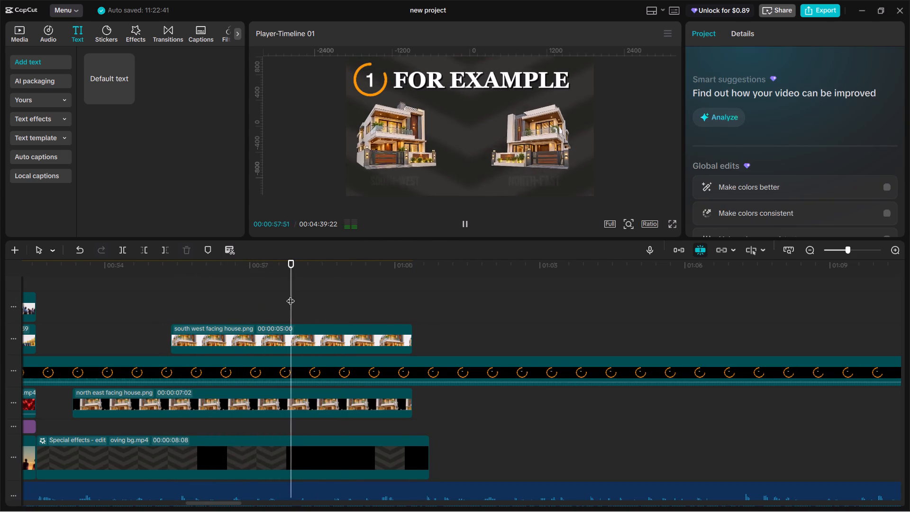
{"action": "key", "text": "space"}
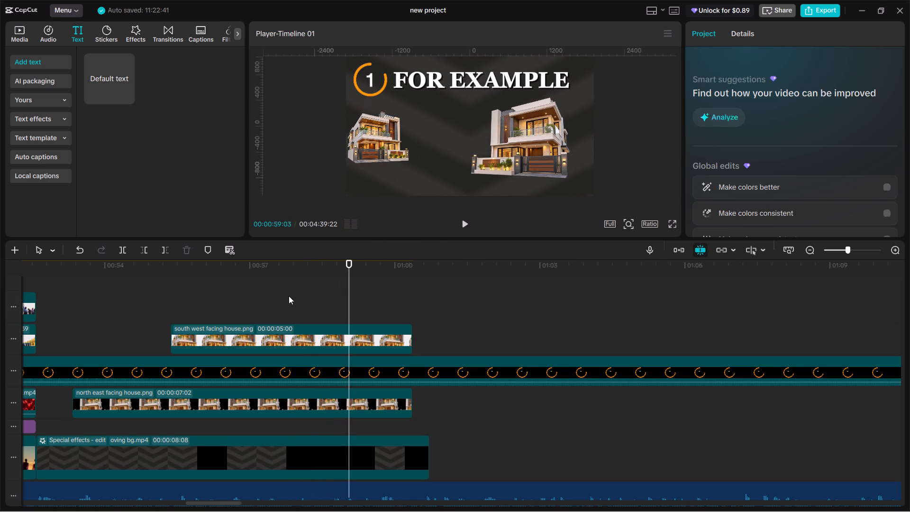
{"action": "key", "text": "space"}
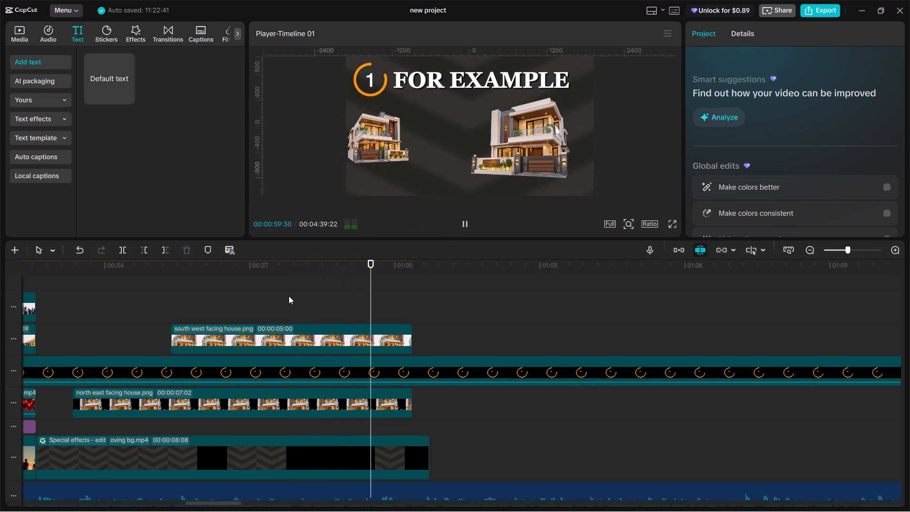
{"action": "key", "text": "space"}
{"action": "left_click", "coordinate": [289, 296]}
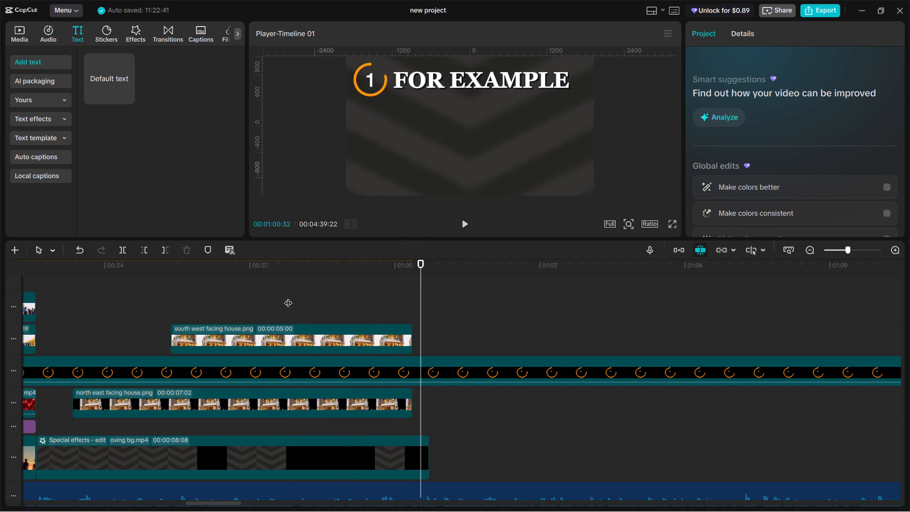
{"action": "left_click_drag", "start_coordinate": [288, 297], "coordinate": [273, 301]}
{"action": "key", "text": "space"}
{"action": "key", "text": "space"}
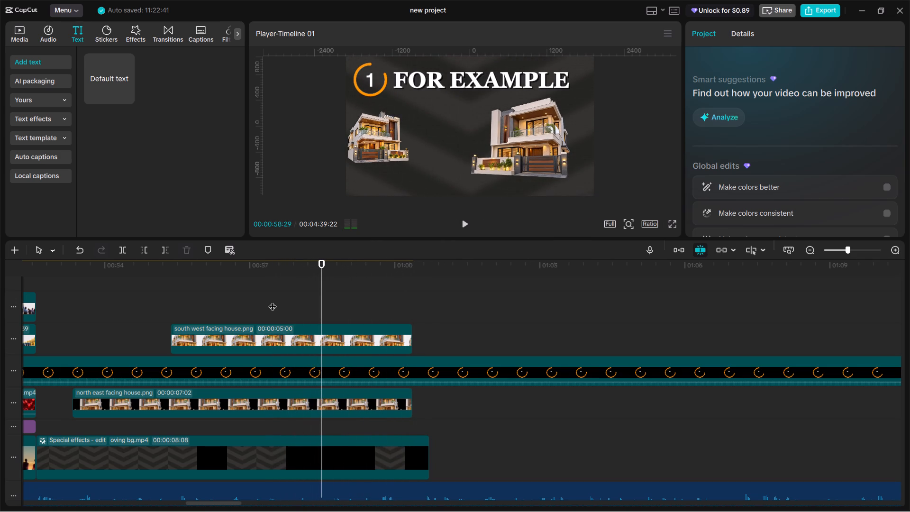
{"action": "left_click", "coordinate": [294, 302]}
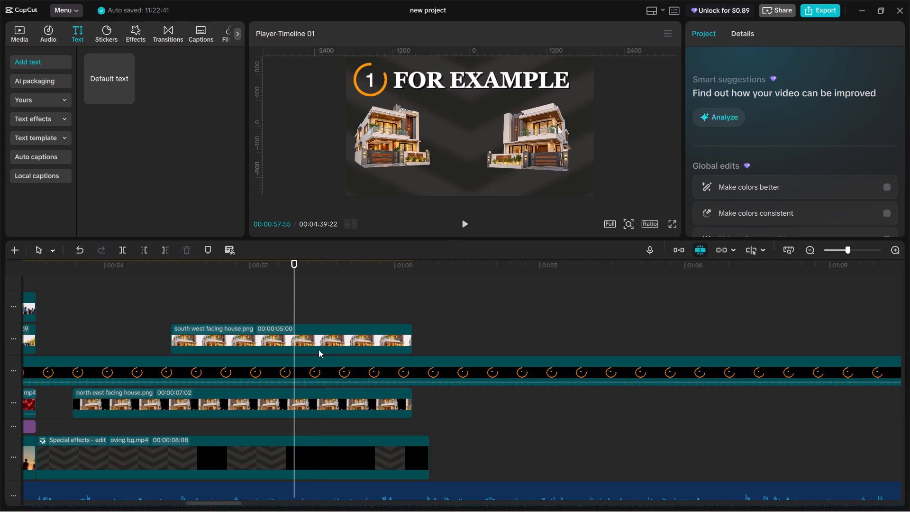
Search the video effects for BLUR and add the plain Blur effect above the south-west house clip, starting at 00:00:57:55.
{"action": "left_click", "coordinate": [318, 349]}
{"action": "left_click", "coordinate": [142, 32]}
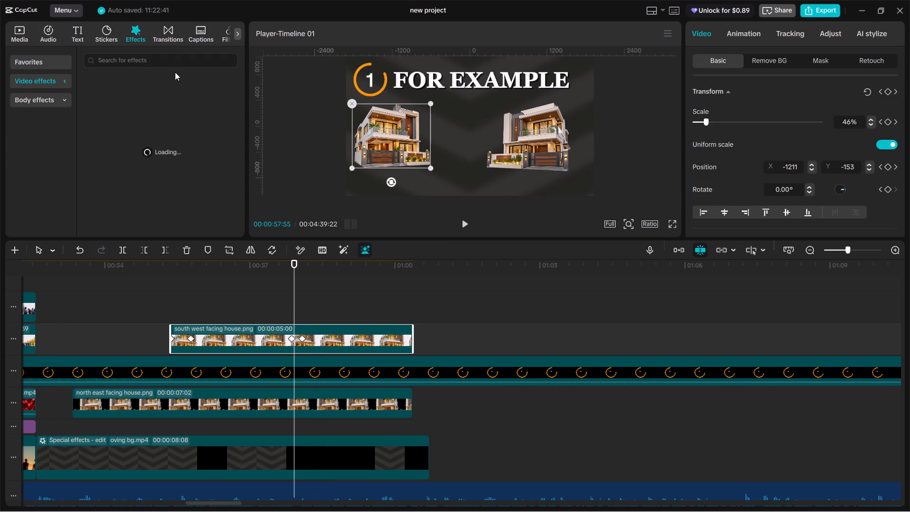
{"action": "left_click", "coordinate": [159, 61]}
{"action": "left_click", "coordinate": [151, 90]}
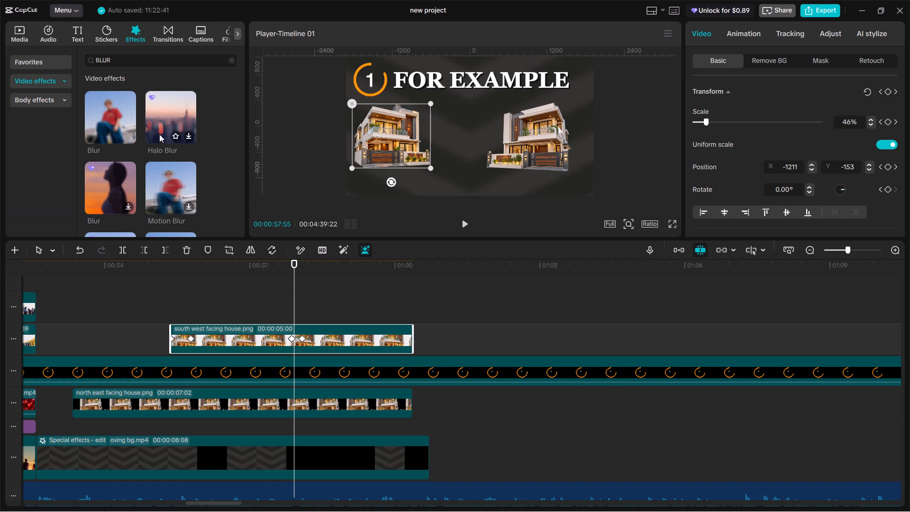
{"action": "left_click_drag", "start_coordinate": [97, 126], "coordinate": [289, 308]}
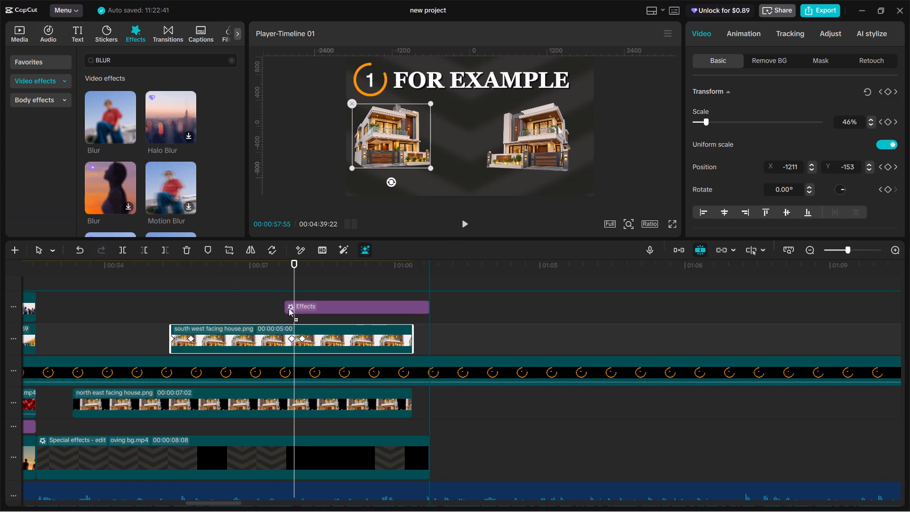
{"action": "left_click_drag", "start_coordinate": [289, 308], "coordinate": [283, 307]}
{"action": "left_click_drag", "start_coordinate": [283, 307], "coordinate": [289, 311]}
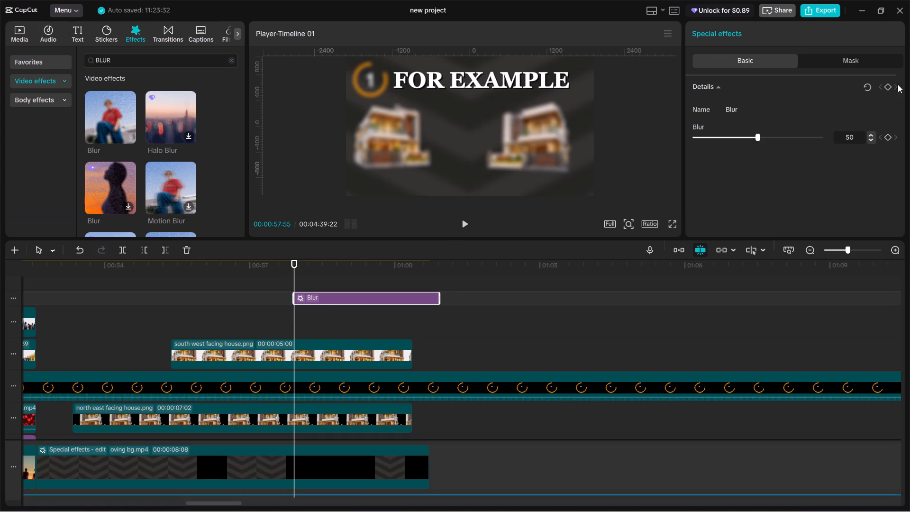
Keyframe the Blur effect's strength from its minimum at 00:00:57:55 to 18 at the south-west house's 00:00:58:05 keyframe.
{"action": "left_click", "coordinate": [886, 137]}
{"action": "left_click_drag", "start_coordinate": [755, 135], "coordinate": [666, 154]}
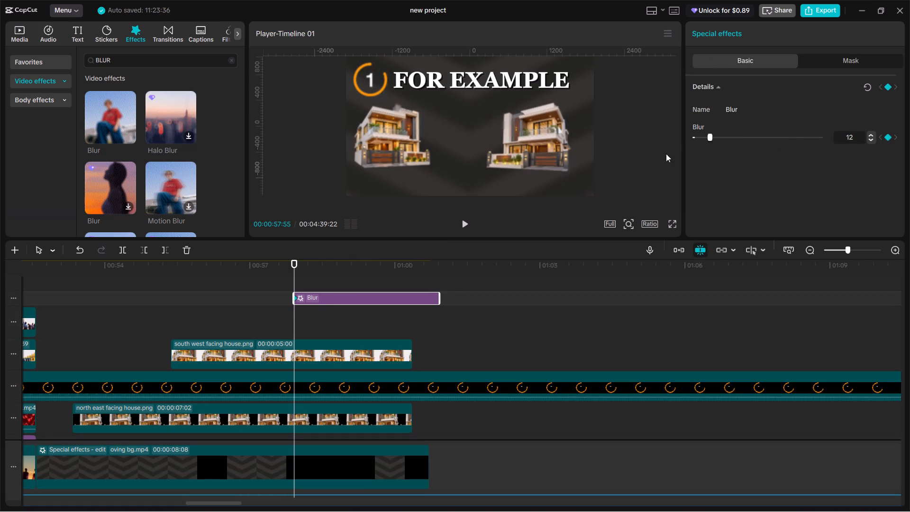
{"action": "left_click_drag", "start_coordinate": [666, 154], "coordinate": [653, 157]}
{"action": "left_click", "coordinate": [306, 354]}
{"action": "left_click", "coordinate": [302, 355]}
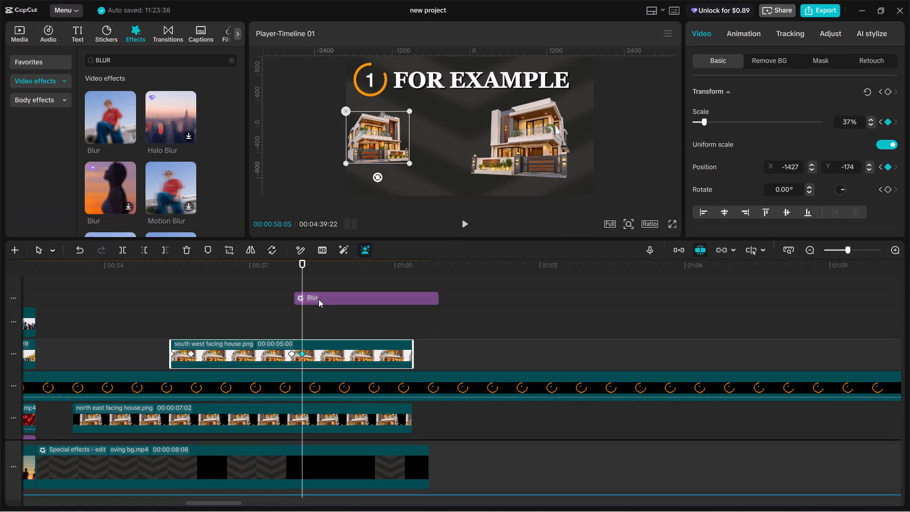
{"action": "left_click", "coordinate": [318, 299]}
{"action": "left_click_drag", "start_coordinate": [696, 137], "coordinate": [705, 137]}
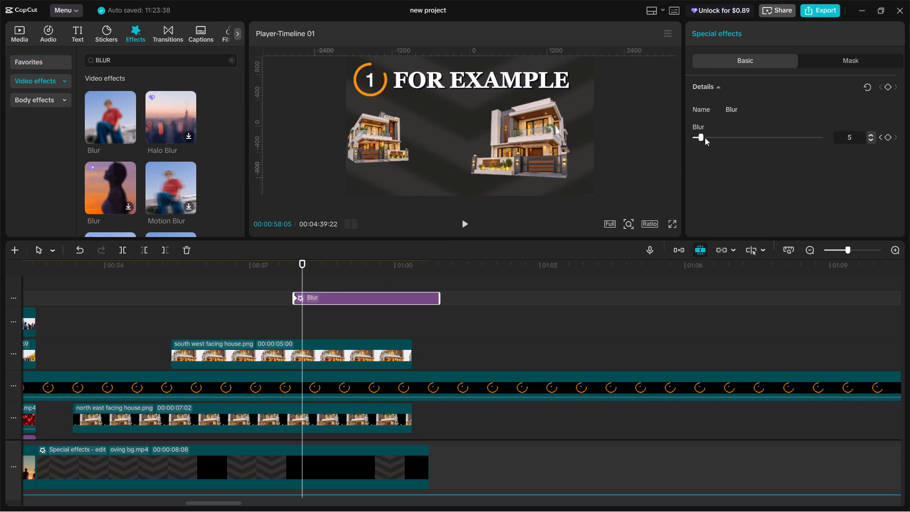
{"action": "left_click_drag", "start_coordinate": [705, 137], "coordinate": [719, 139]}
Try to move the Blur effect down to a lower track in the timeline.
{"action": "scroll", "coordinate": [341, 325], "scroll_direction": "up", "scroll_amount": 4}
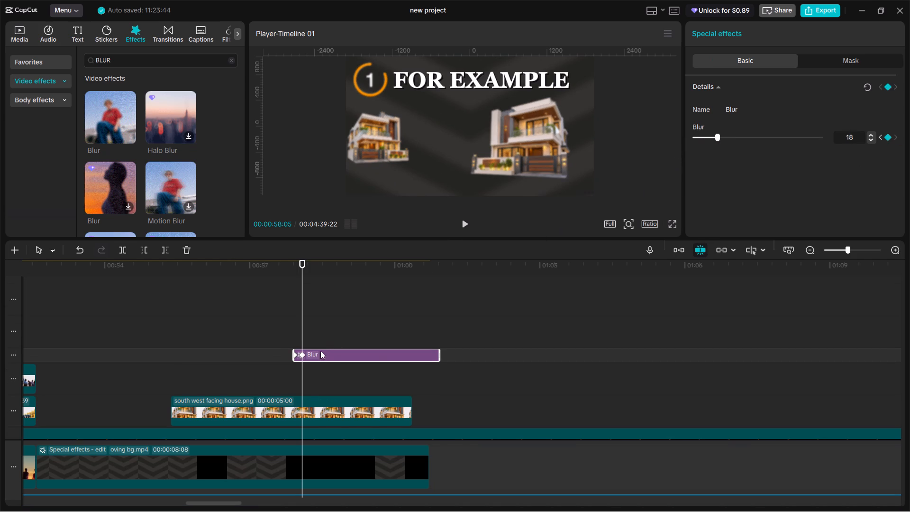
{"action": "scroll", "coordinate": [325, 347], "scroll_direction": "up", "scroll_amount": 10}
{"action": "scroll", "coordinate": [328, 345], "scroll_direction": "down", "scroll_amount": 14}
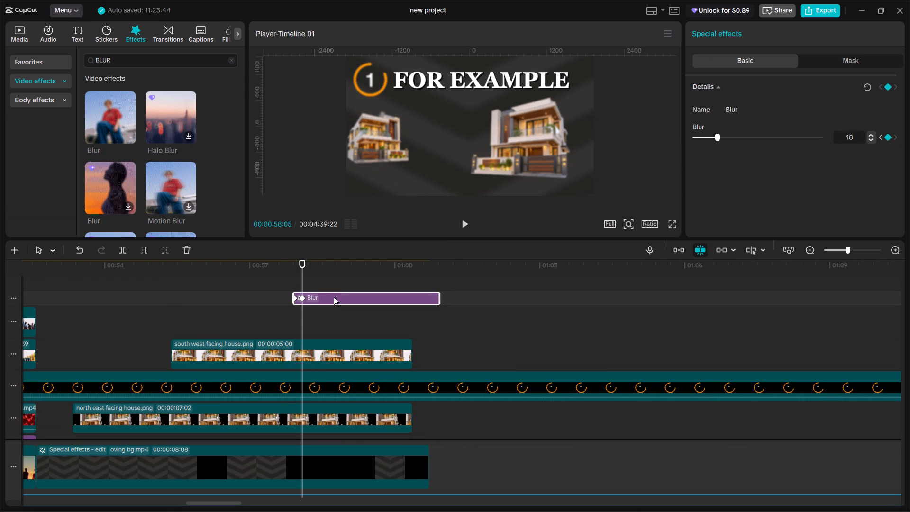
{"action": "left_click_drag", "start_coordinate": [334, 297], "coordinate": [335, 330]}
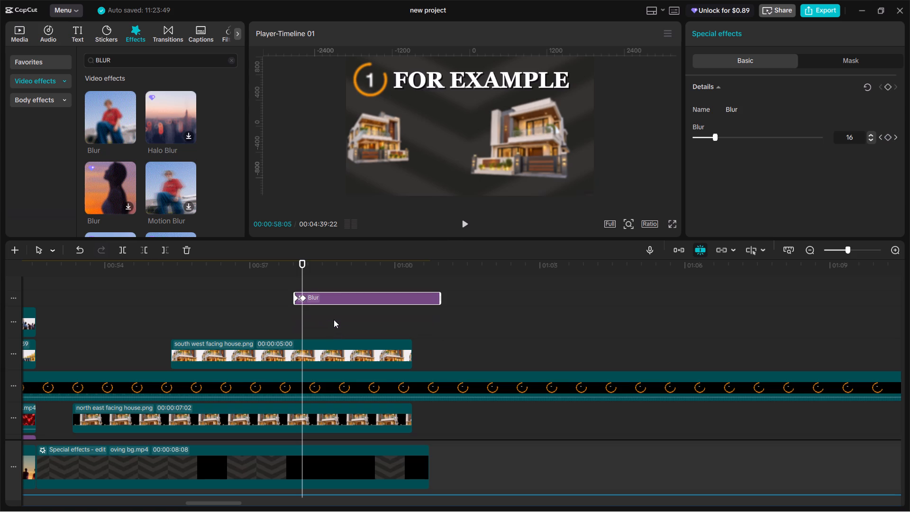
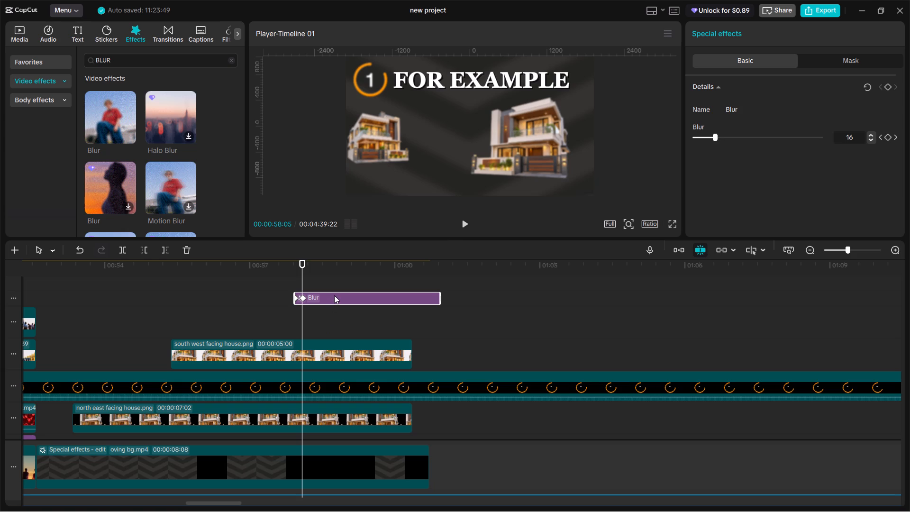
Move the north-east house clip to the track above the circle counter clip and the south-west house clip to the track below it.
{"action": "left_click_drag", "start_coordinate": [302, 278], "coordinate": [301, 278]}
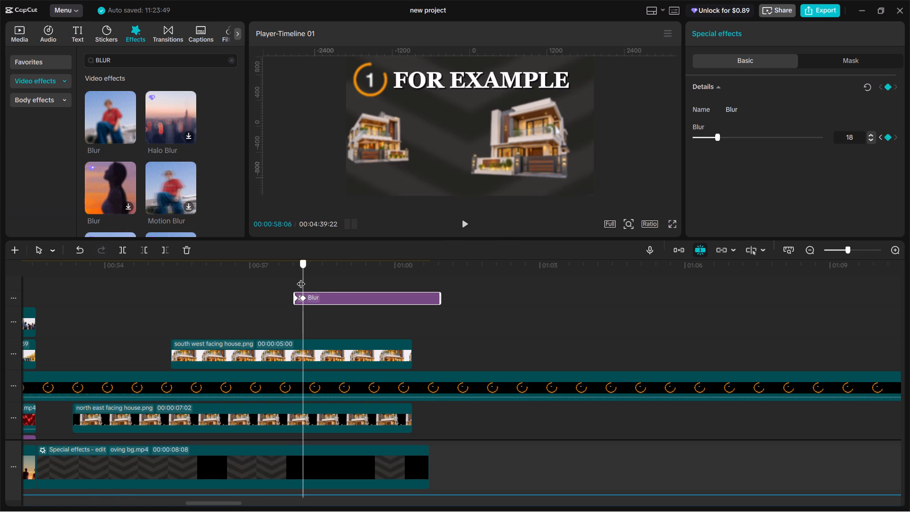
{"action": "left_click_drag", "start_coordinate": [301, 278], "coordinate": [73, 312]}
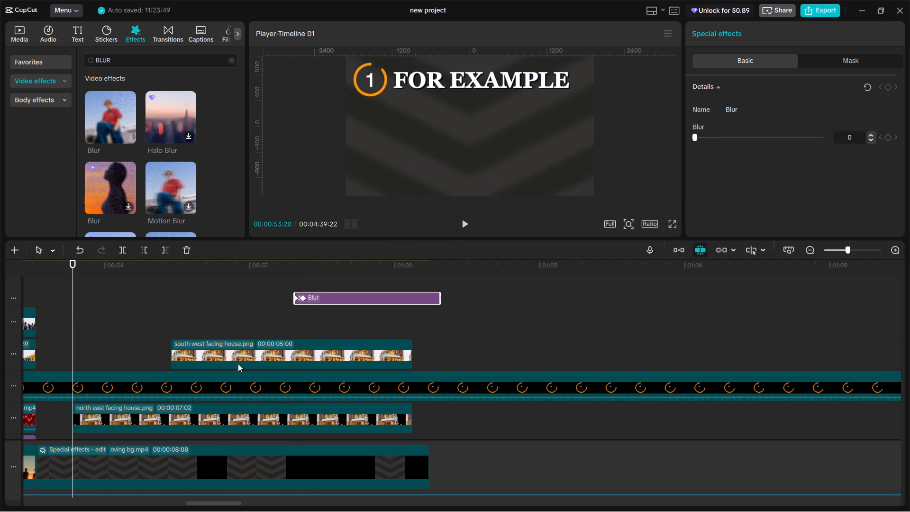
{"action": "left_click_drag", "start_coordinate": [229, 421], "coordinate": [231, 333]}
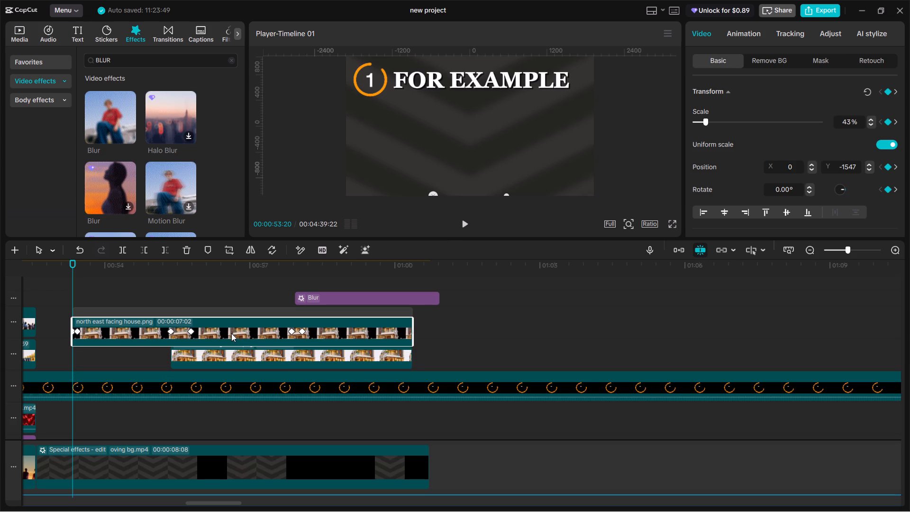
{"action": "left_click_drag", "start_coordinate": [231, 333], "coordinate": [231, 331]}
{"action": "left_click_drag", "start_coordinate": [261, 352], "coordinate": [258, 387]}
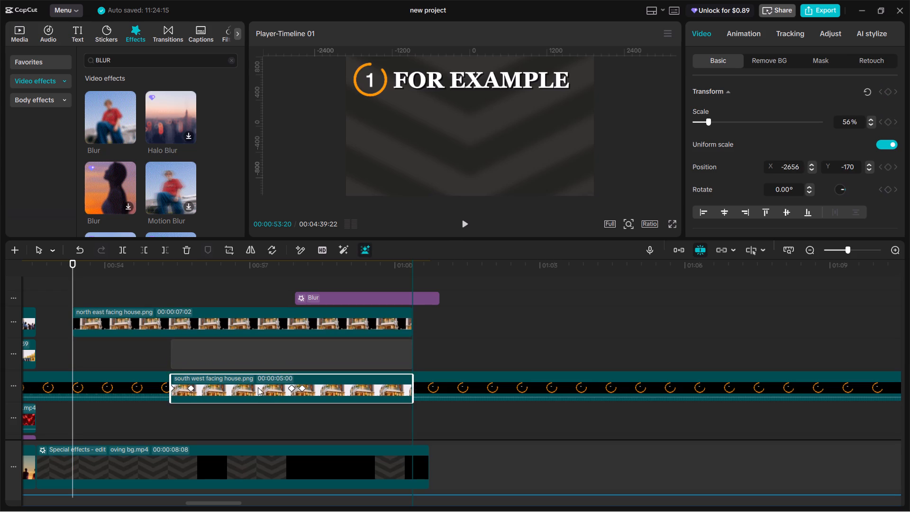
{"action": "left_click_drag", "start_coordinate": [258, 387], "coordinate": [260, 414]}
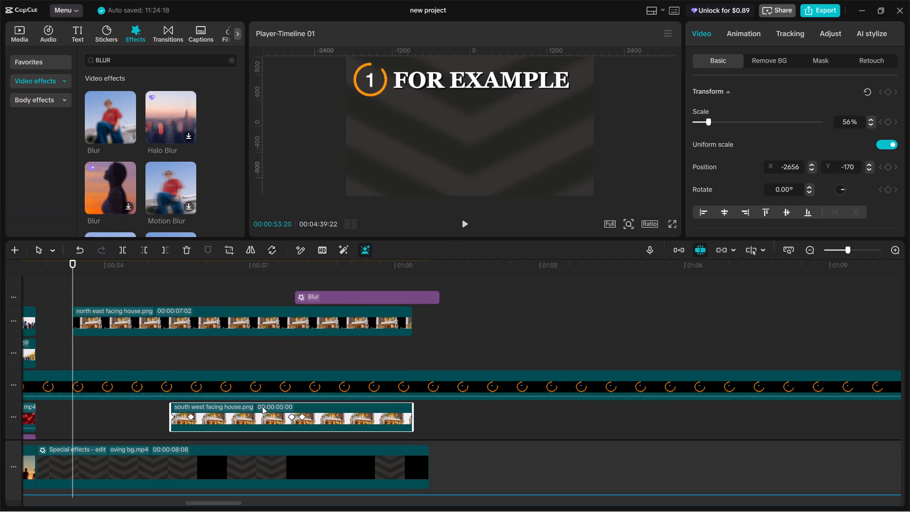
Move the Blur effect directly above the south-west house clip, beneath the circle counter clip, aligning its end with the house clip's end.
{"action": "left_click_drag", "start_coordinate": [354, 297], "coordinate": [334, 395]}
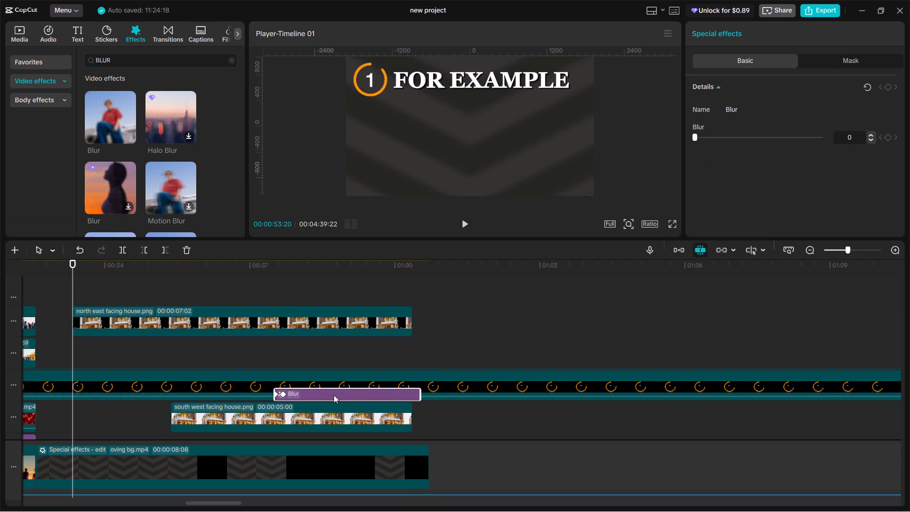
{"action": "left_click_drag", "start_coordinate": [334, 395], "coordinate": [328, 401]}
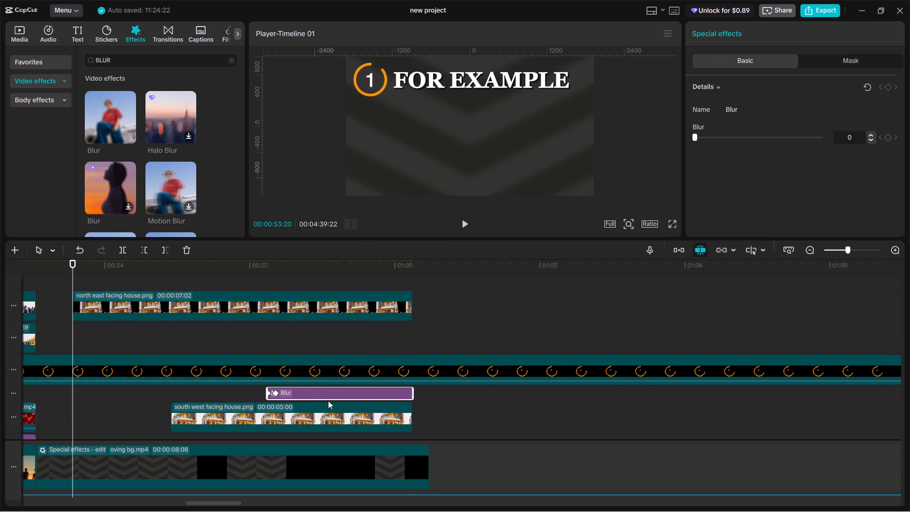
Preview the passage from about 00:00:57:00 to past 00:01:01:00 to check which elements the Blur effect covers and when it starts.
{"action": "left_click", "coordinate": [249, 333]}
{"action": "left_click_drag", "start_coordinate": [249, 333], "coordinate": [270, 350]}
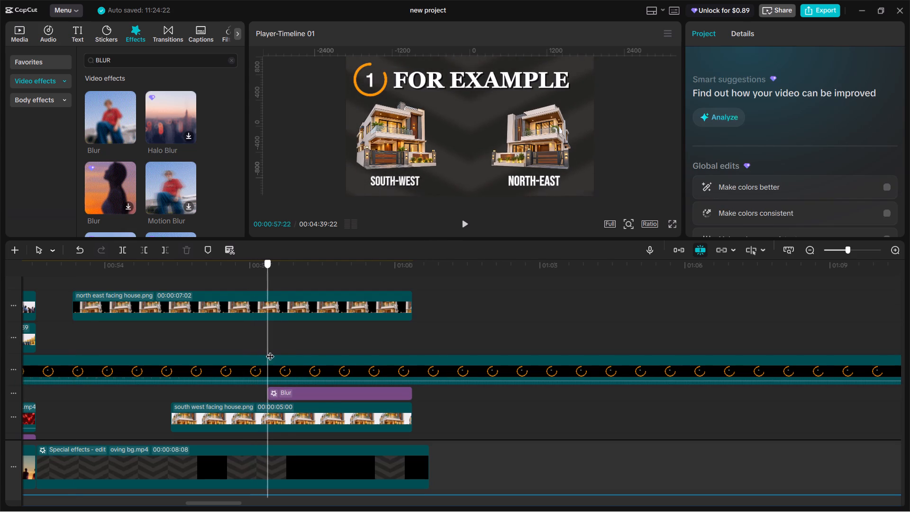
{"action": "left_click_drag", "start_coordinate": [270, 350], "coordinate": [305, 362]}
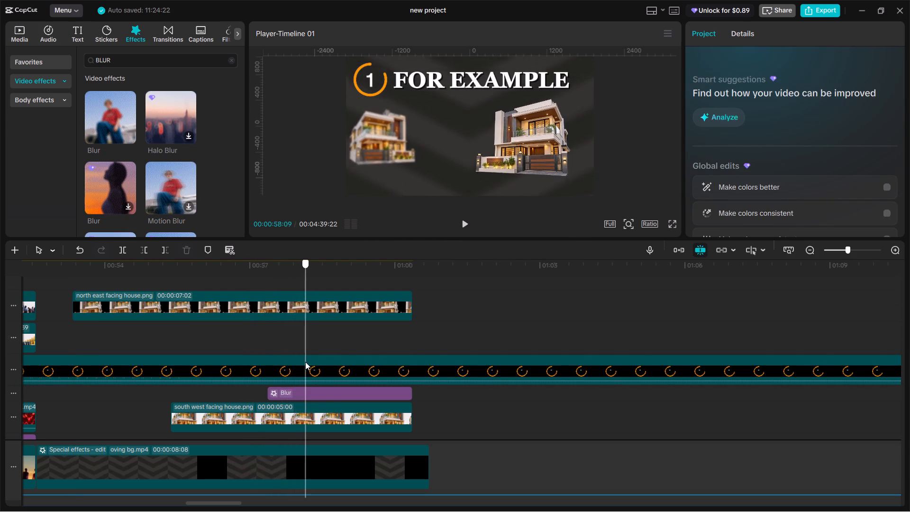
{"action": "left_click_drag", "start_coordinate": [305, 362], "coordinate": [245, 346]}
{"action": "key", "text": "space"}
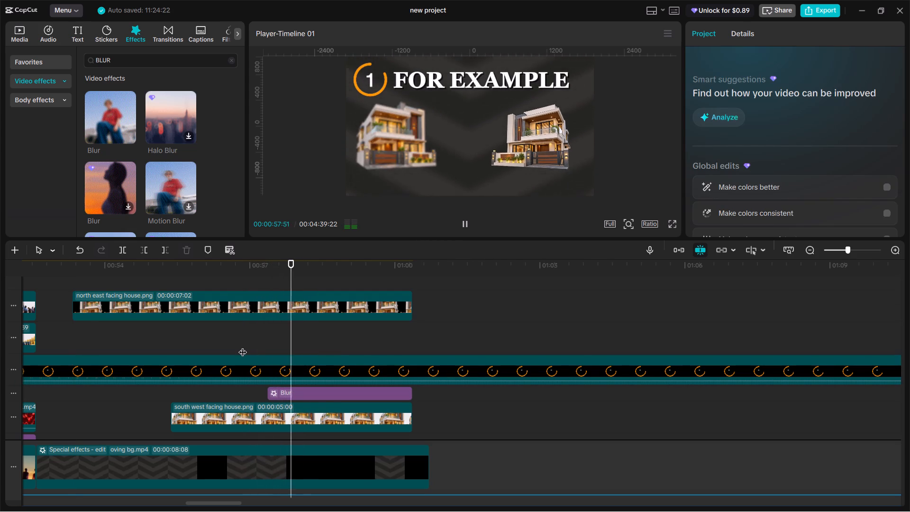
{"action": "key", "text": "space"}
{"action": "left_click", "coordinate": [270, 351]}
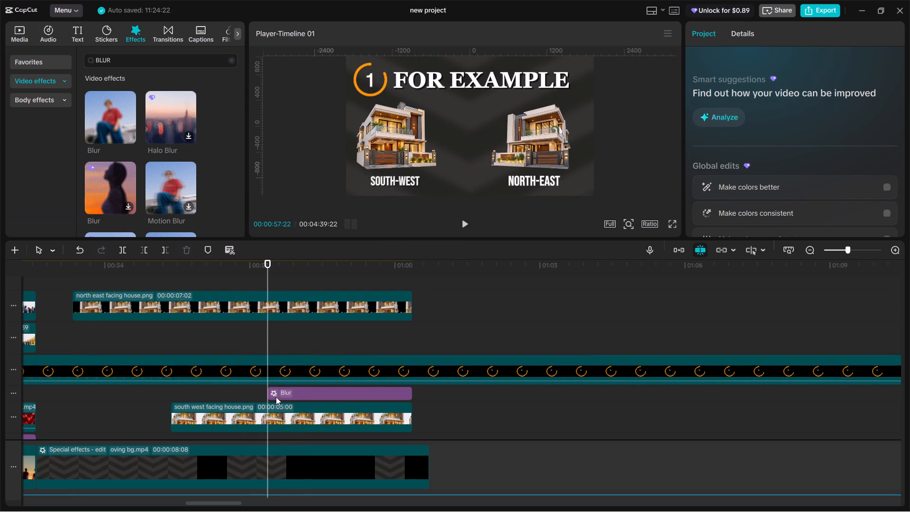
{"action": "left_click", "coordinate": [276, 397]}
{"action": "left_click", "coordinate": [277, 393]}
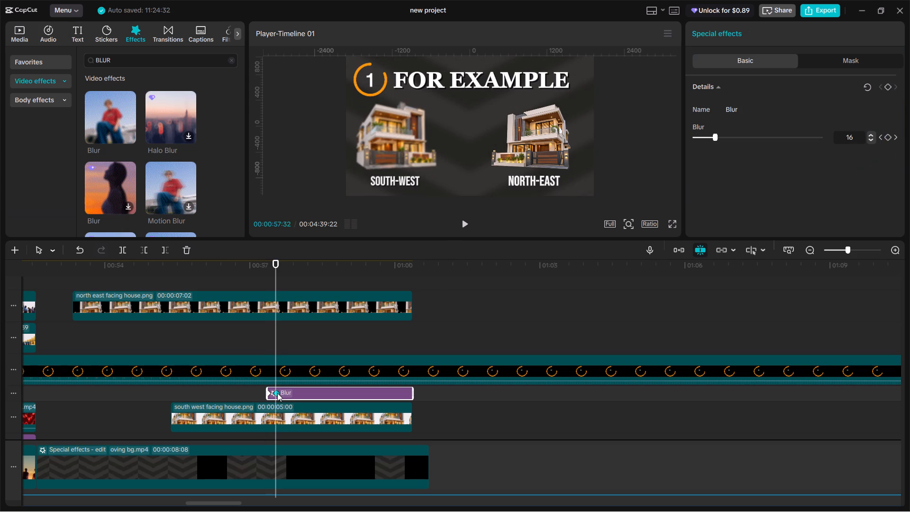
{"action": "left_click", "coordinate": [277, 393]}
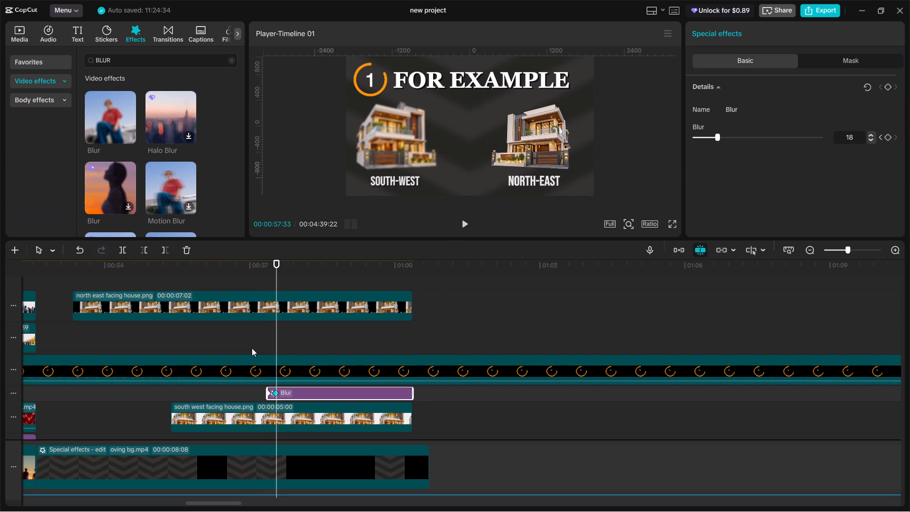
{"action": "left_click", "coordinate": [252, 348]}
{"action": "key", "text": "space"}
{"action": "key", "text": "space"}
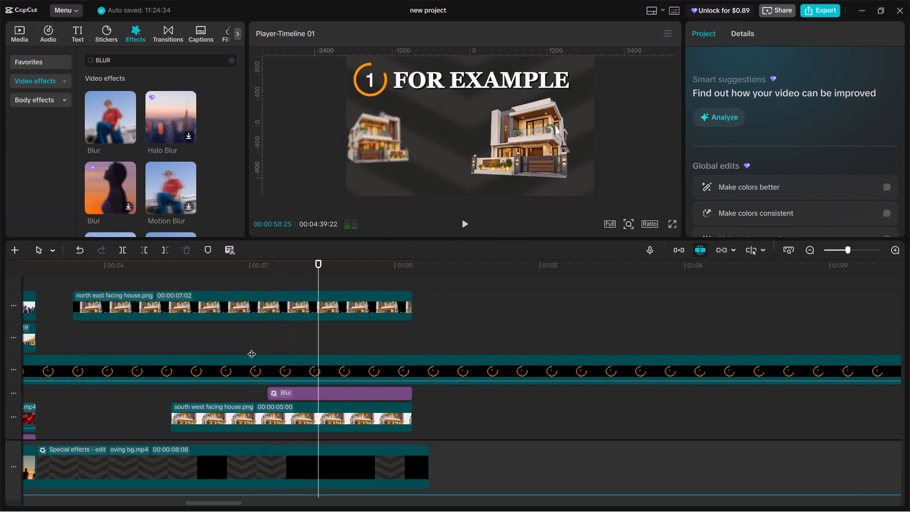
{"action": "key", "text": "space"}
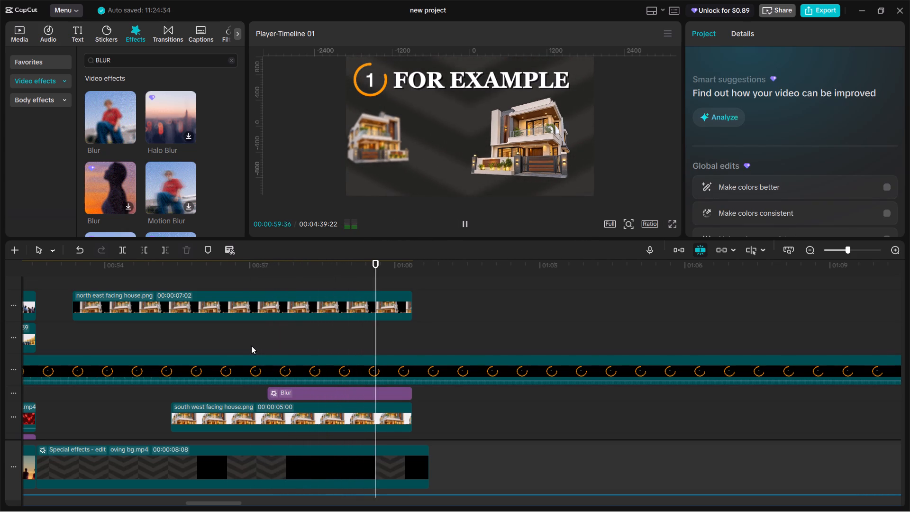
{"action": "key", "text": "space"}
{"action": "left_click", "coordinate": [257, 335]}
{"action": "key", "text": "space"}
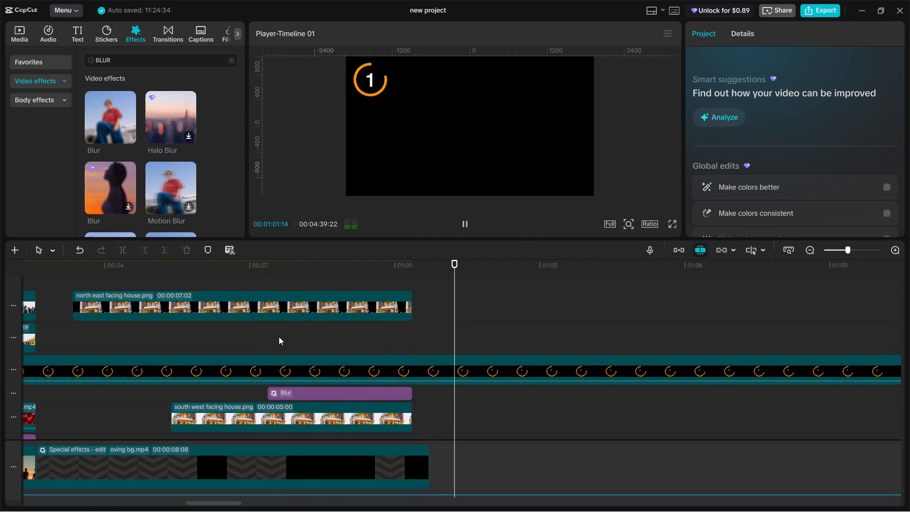
{"action": "left_click", "coordinate": [266, 338]}
{"action": "left_click_drag", "start_coordinate": [266, 338], "coordinate": [260, 339]}
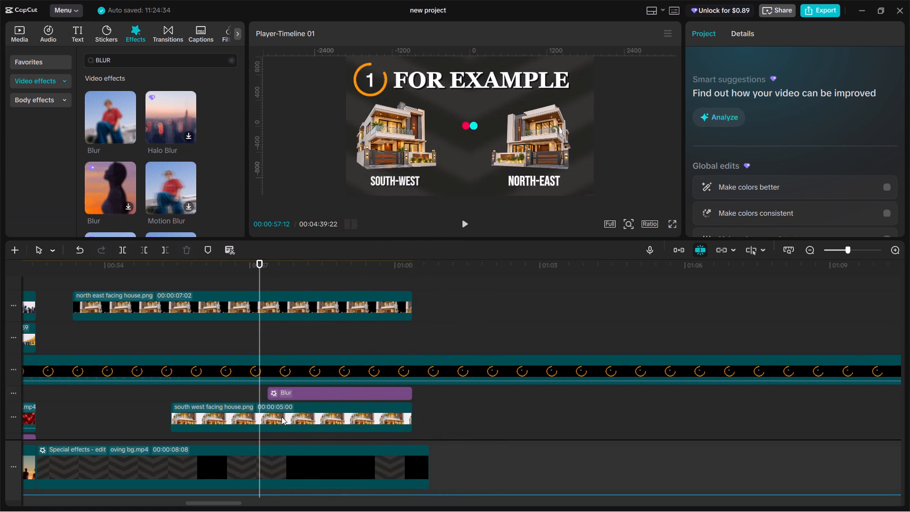
Replay short passages around the south-west house's resizing keyframes near 00:00:58:05 to check the blur and resizing against the audio.
{"action": "left_click", "coordinate": [282, 417]}
{"action": "left_click_drag", "start_coordinate": [258, 351], "coordinate": [273, 354]}
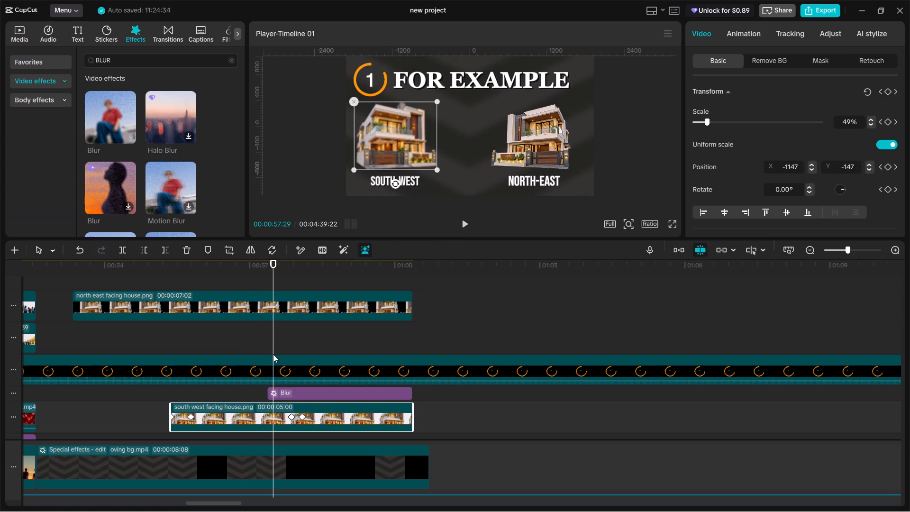
{"action": "key", "text": "space"}
{"action": "key", "text": "space"}
{"action": "key", "text": "space"}
{"action": "key", "text": "space"}
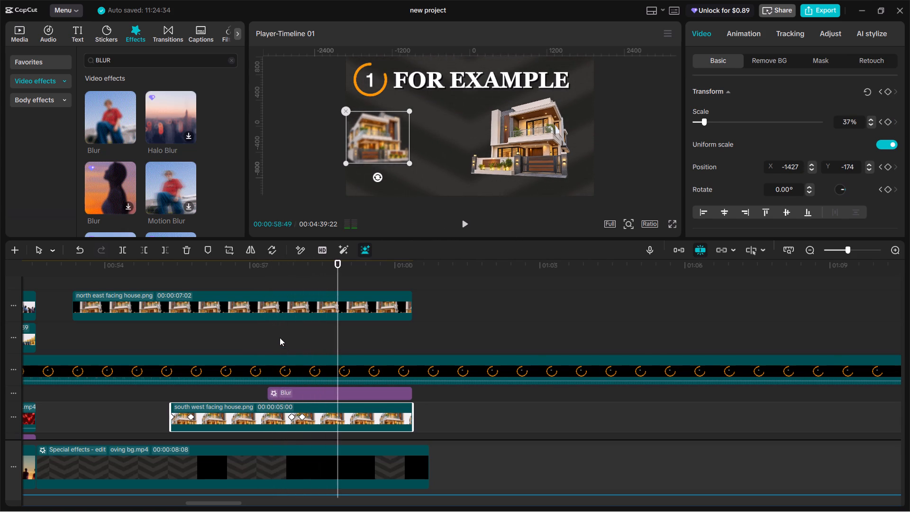
{"action": "left_click", "coordinate": [275, 332]}
{"action": "left_click_drag", "start_coordinate": [275, 332], "coordinate": [278, 337]}
{"action": "left_click", "coordinate": [295, 421]}
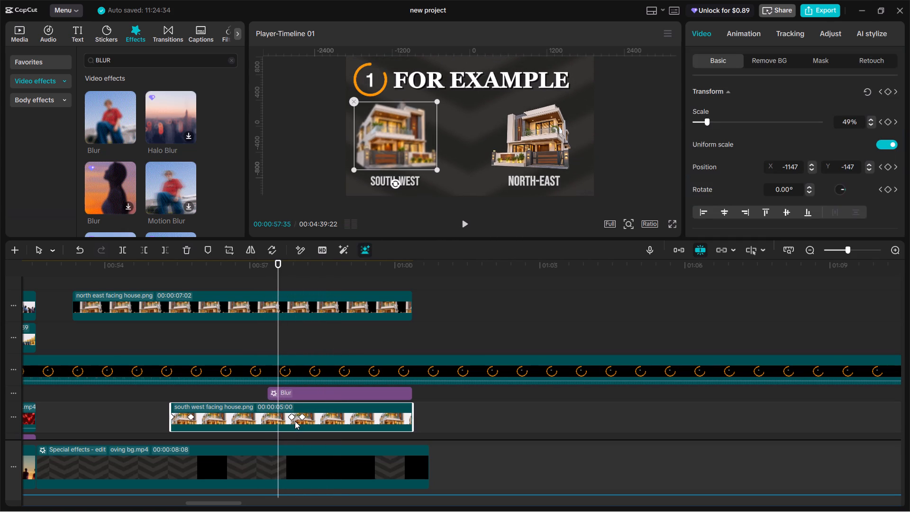
{"action": "left_click_drag", "start_coordinate": [278, 326], "coordinate": [291, 334]}
{"action": "key", "text": "space"}
{"action": "key", "text": "space"}
{"action": "left_click", "coordinate": [300, 324]}
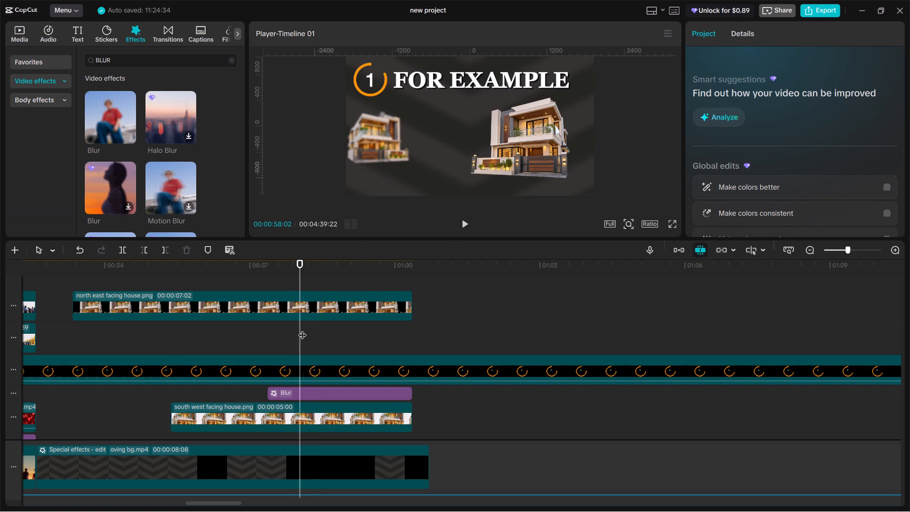
{"action": "left_click", "coordinate": [303, 329]}
{"action": "key", "text": "space"}
{"action": "key", "text": "space"}
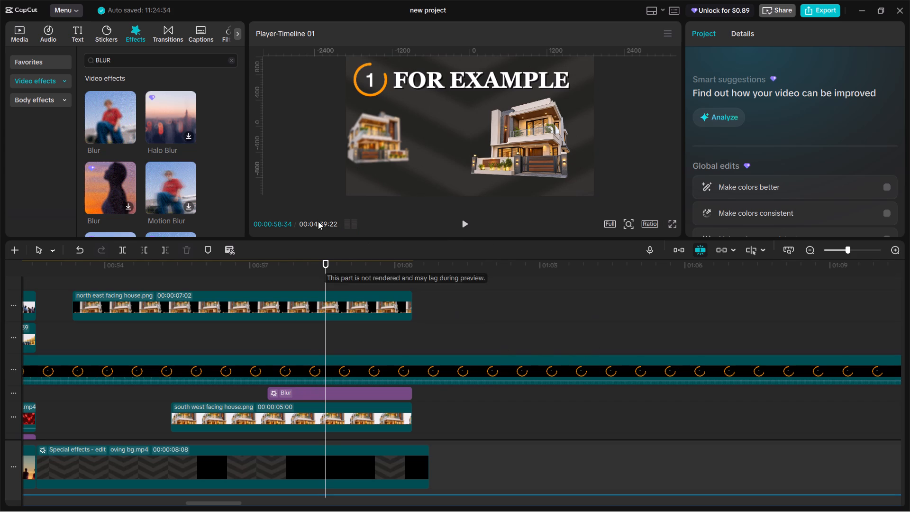
{"action": "left_click_drag", "start_coordinate": [328, 337], "coordinate": [298, 332]}
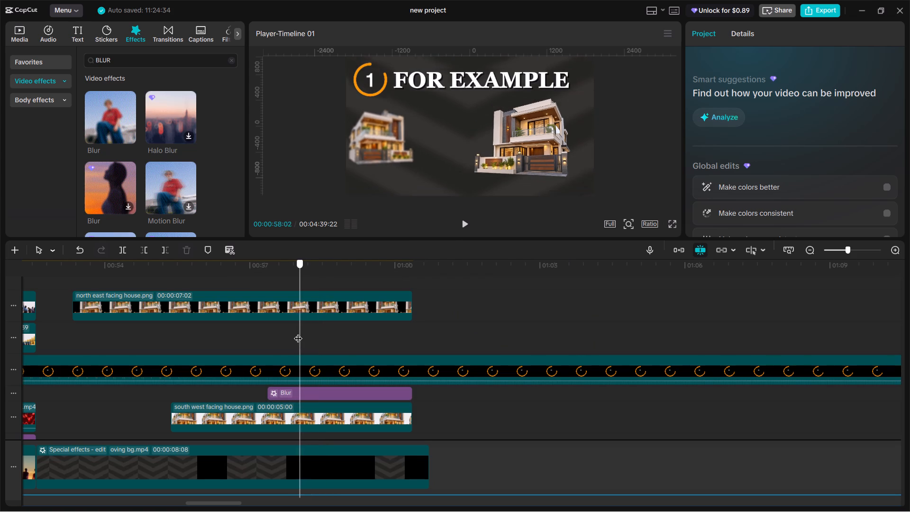
{"action": "left_click_drag", "start_coordinate": [298, 332], "coordinate": [311, 336]}
{"action": "key", "text": "space"}
{"action": "key", "text": "space"}
{"action": "left_click", "coordinate": [310, 335]}
{"action": "left_click", "coordinate": [316, 421]}
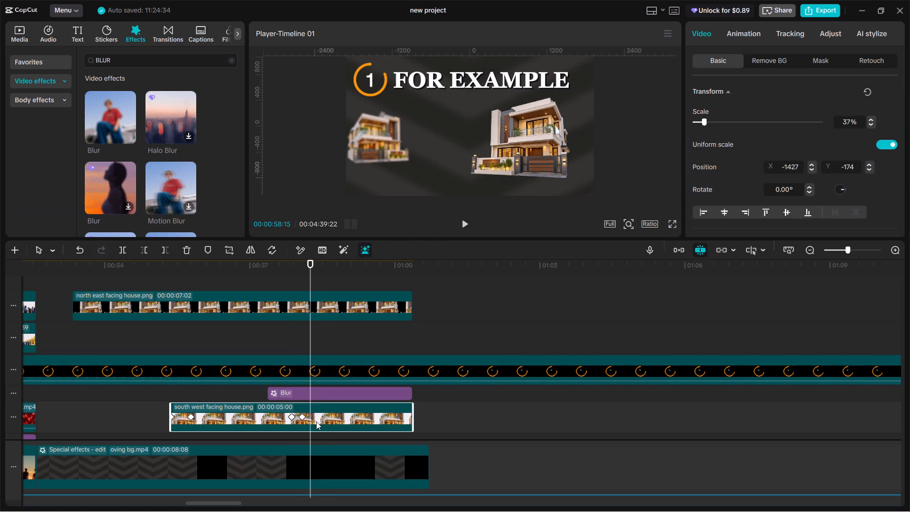
{"action": "left_click_drag", "start_coordinate": [310, 344], "coordinate": [300, 350]}
{"action": "key", "text": "space"}
{"action": "left_click", "coordinate": [299, 337]}
{"action": "key", "text": "space"}
{"action": "left_click", "coordinate": [299, 337]}
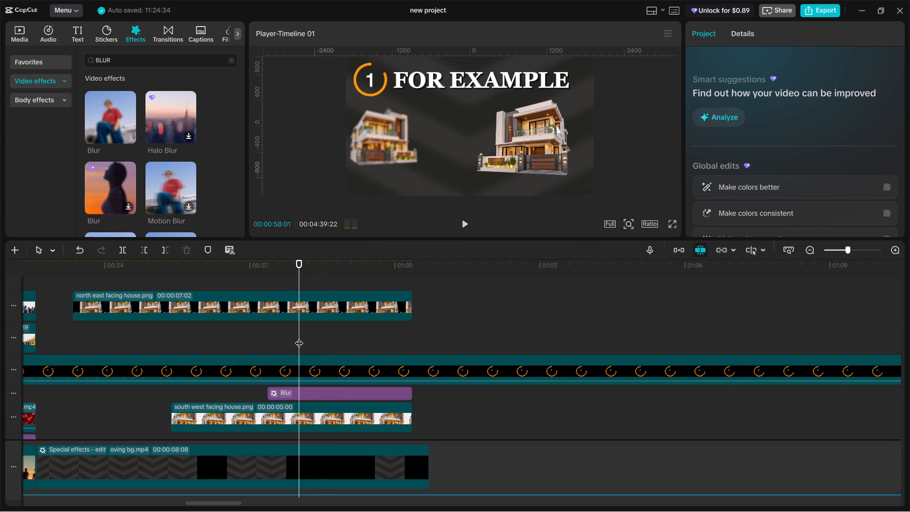
{"action": "left_click", "coordinate": [292, 413]}
{"action": "left_click", "coordinate": [301, 415]}
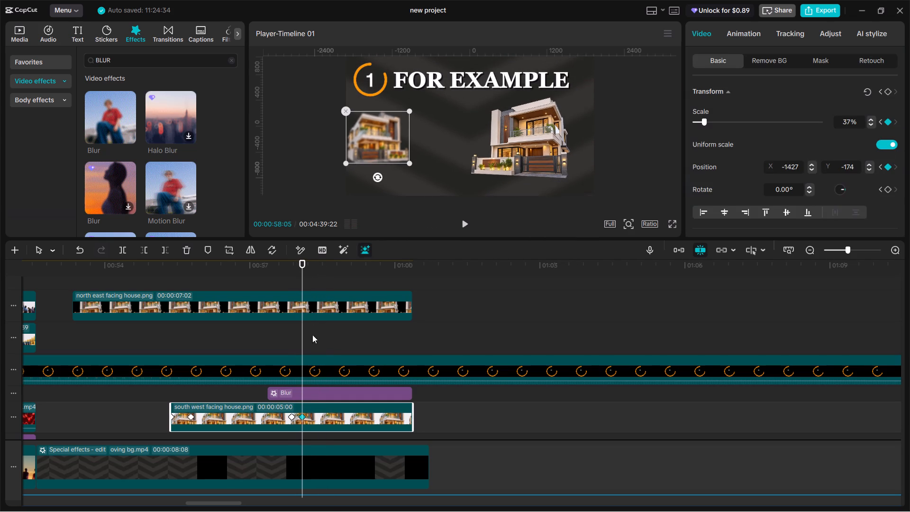
{"action": "key", "text": "space"}
{"action": "left_click", "coordinate": [301, 330]}
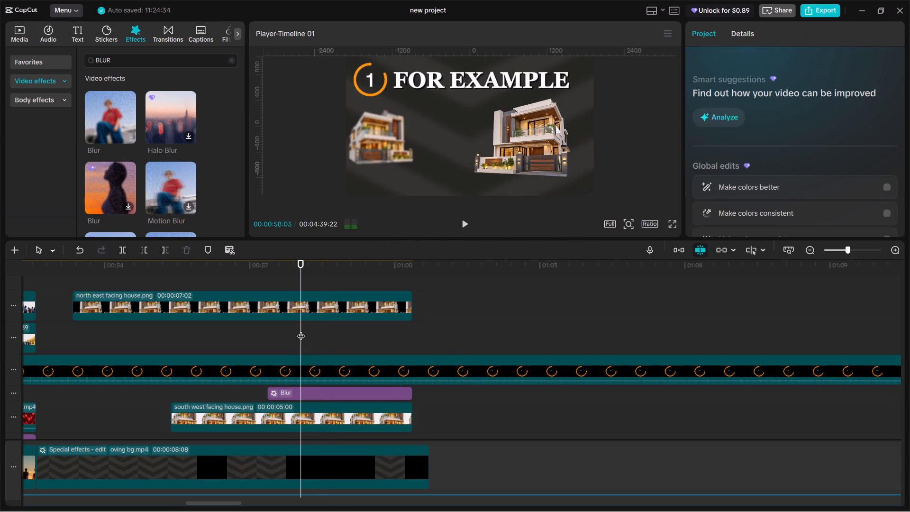
{"action": "key", "text": "space"}
{"action": "left_click", "coordinate": [301, 330]}
{"action": "key", "text": "space"}
Add a text clip reading "5-10" at the south-west house's 00:00:58:05 keyframe and set its font to BebasNeue.
{"action": "left_click", "coordinate": [285, 416]}
{"action": "left_click", "coordinate": [300, 416]}
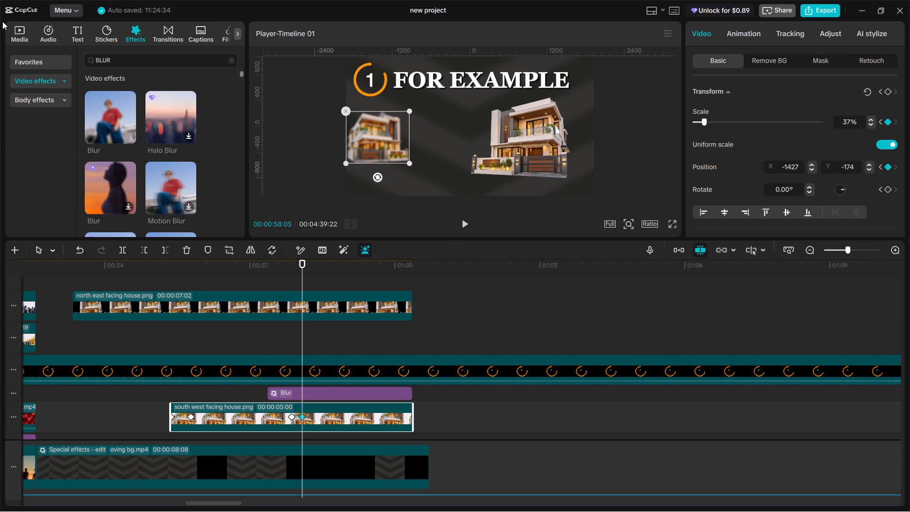
{"action": "left_click", "coordinate": [73, 30]}
{"action": "left_click", "coordinate": [129, 91]}
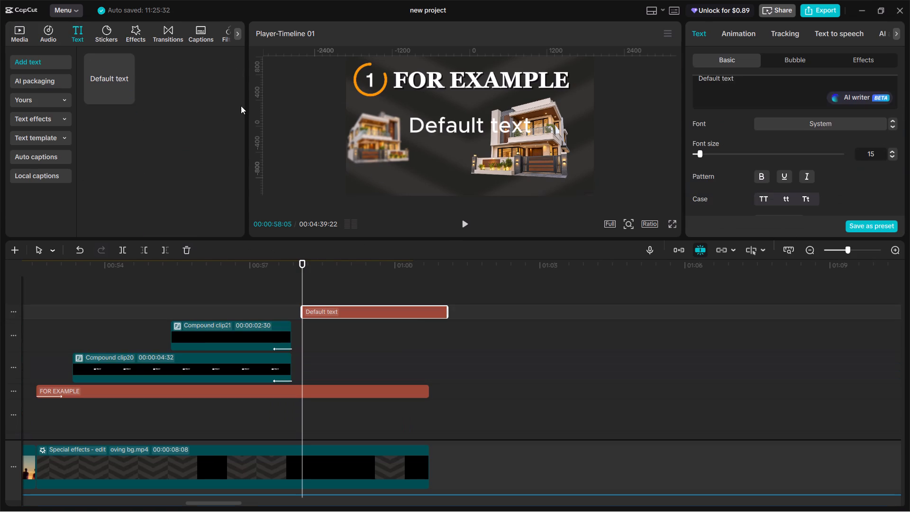
{"action": "left_click", "coordinate": [768, 80]}
{"action": "key", "text": "ctrl+a"}
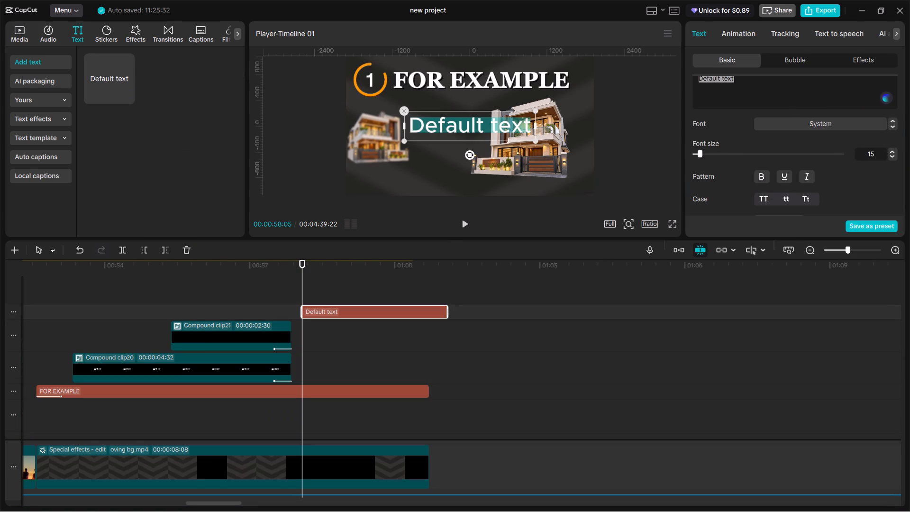
{"action": "type", "text": "5-10"}
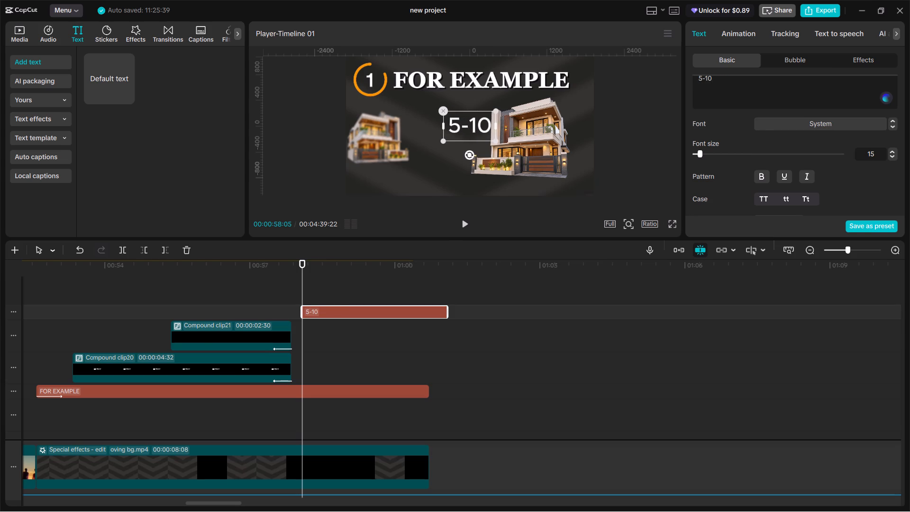
{"action": "left_click", "coordinate": [809, 125]}
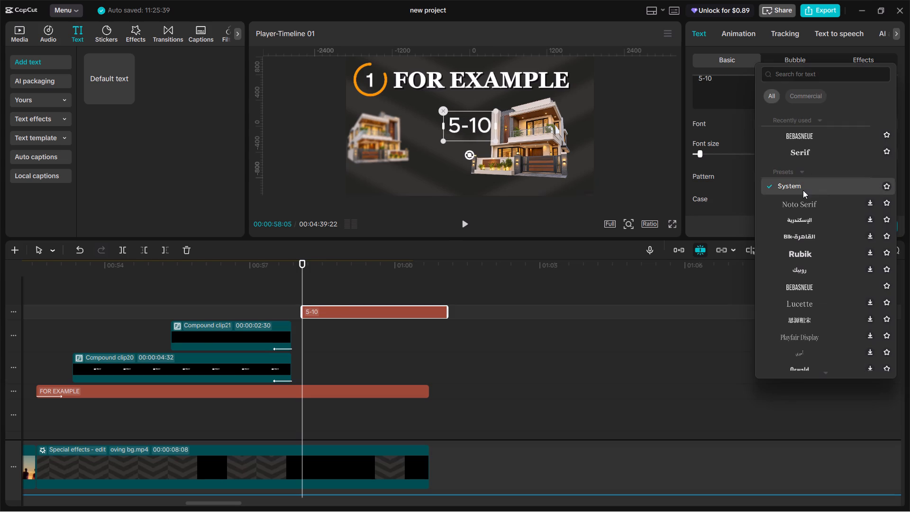
{"action": "left_click", "coordinate": [805, 134]}
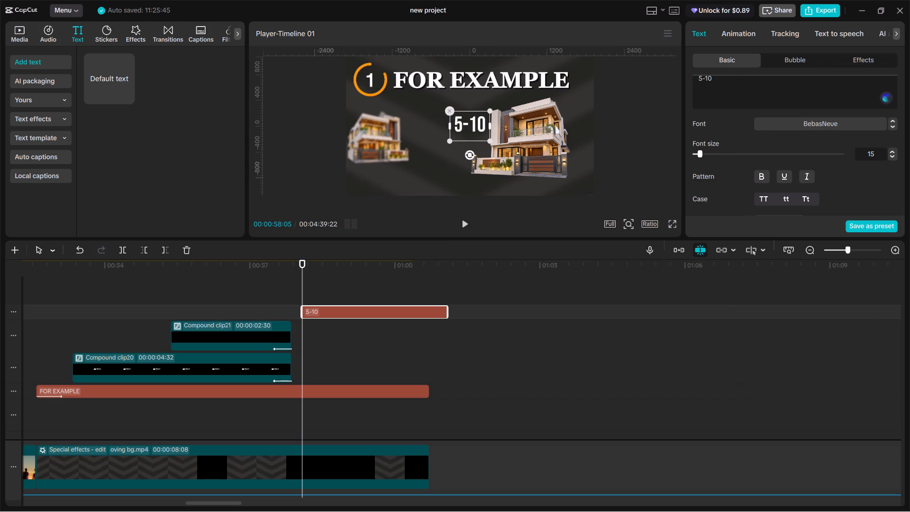
{"action": "key", "text": "Return"}
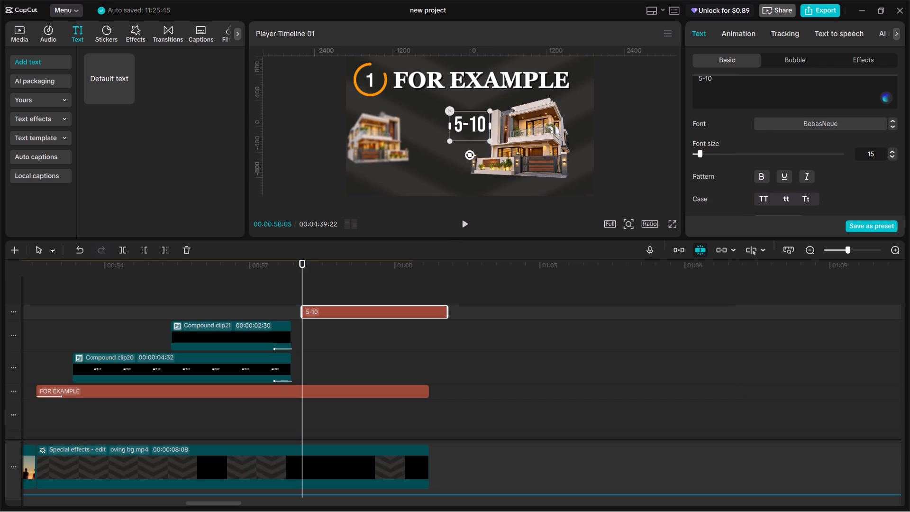
Add a second line reading "percent" below "5-10" in the text clip.
{"action": "left_click", "coordinate": [727, 89]}
{"action": "key", "text": "Return"}
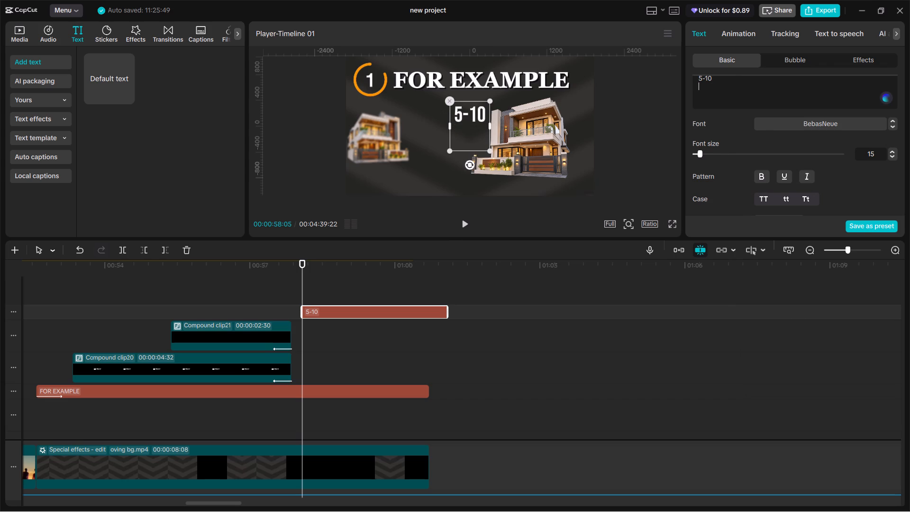
{"action": "type", "text": "perfe"}
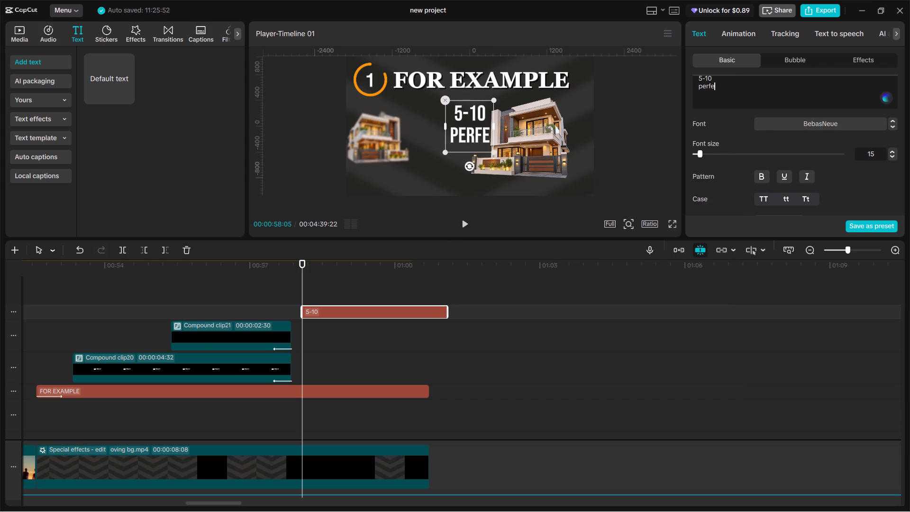
{"action": "key", "text": "c"}
{"action": "key", "text": "BackSpace"}
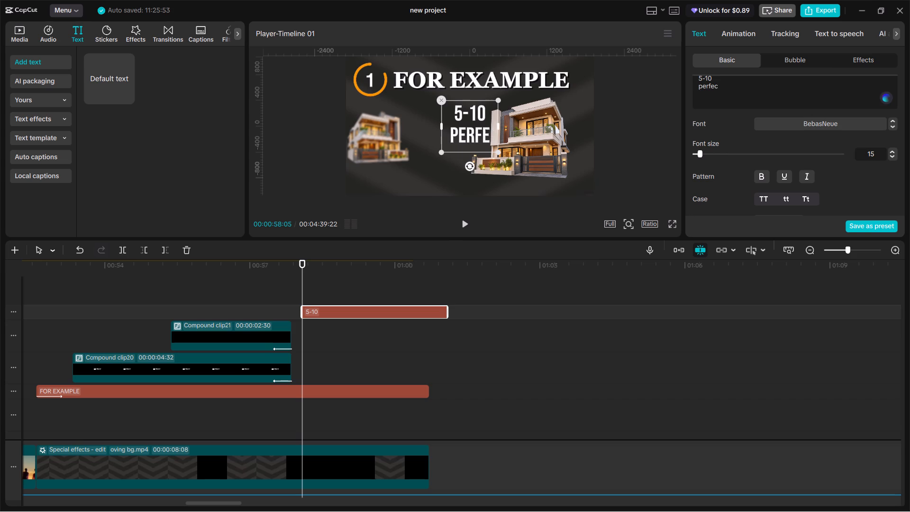
{"action": "key", "text": "BackSpace"}
{"action": "key", "text": "BackSpace"}
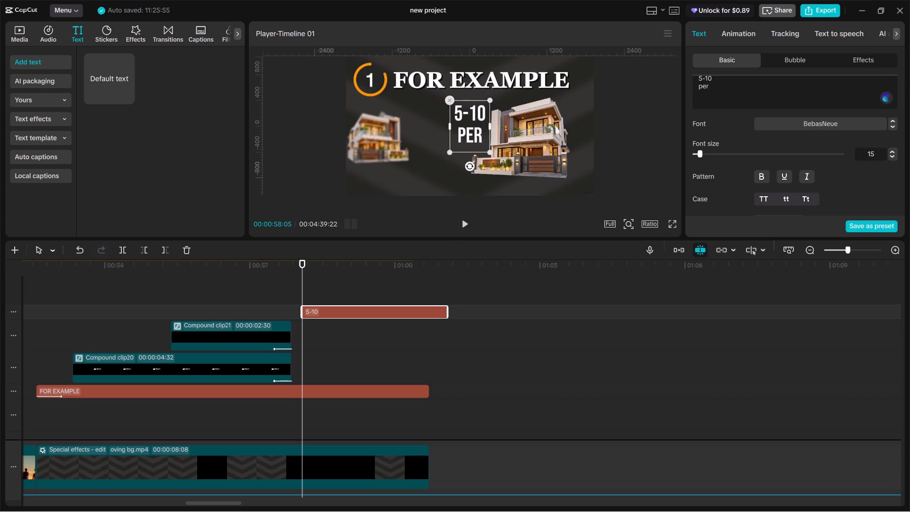
{"action": "type", "text": "cent"}
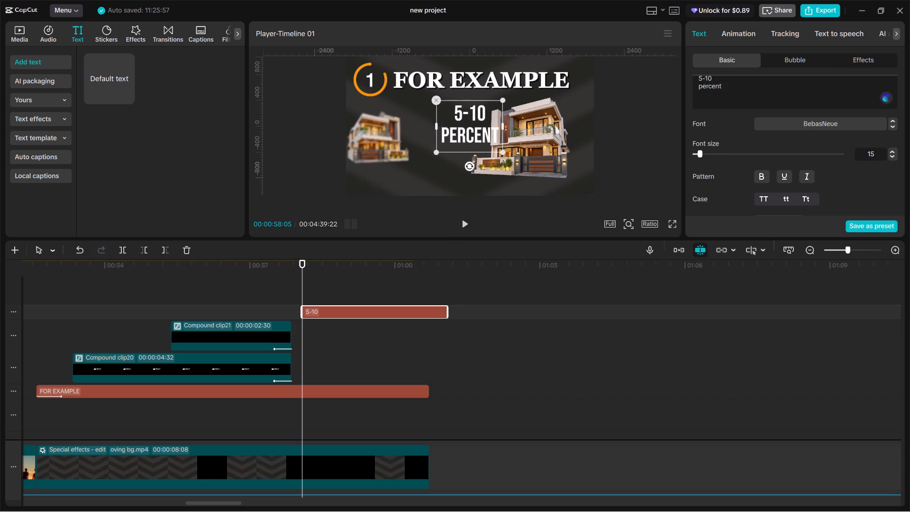
Convert the "percent" line to uppercase and set the text's font to serif.
{"action": "left_click_drag", "start_coordinate": [726, 85], "coordinate": [697, 87]}
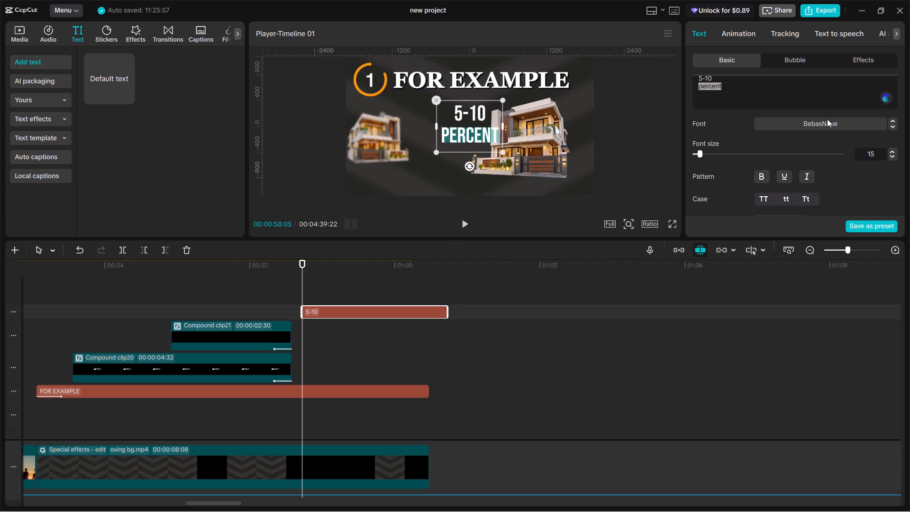
{"action": "left_click", "coordinate": [763, 201]}
{"action": "left_click", "coordinate": [801, 124]}
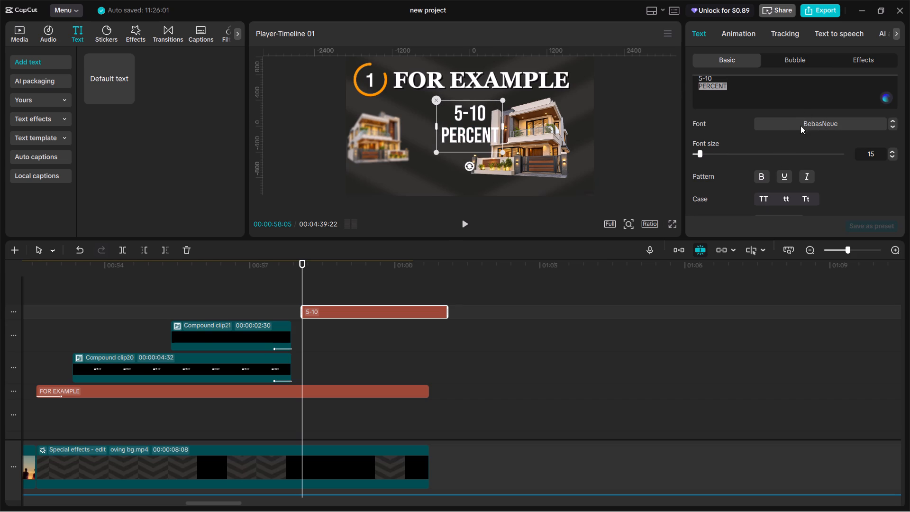
{"action": "left_click", "coordinate": [801, 166]}
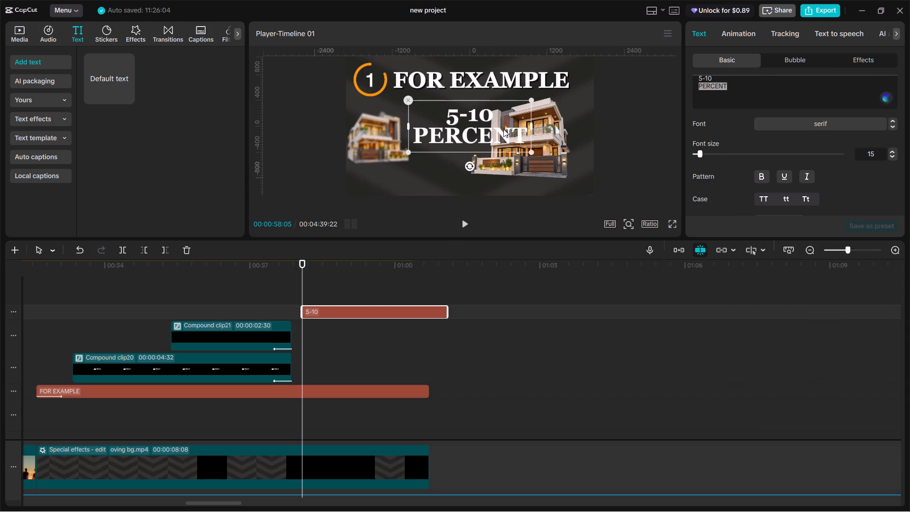
Shrink the "5-10 PERCENT" text to about 44% scale and place it between the two houses, beneath the title.
{"action": "left_click_drag", "start_coordinate": [530, 152], "coordinate": [493, 117]}
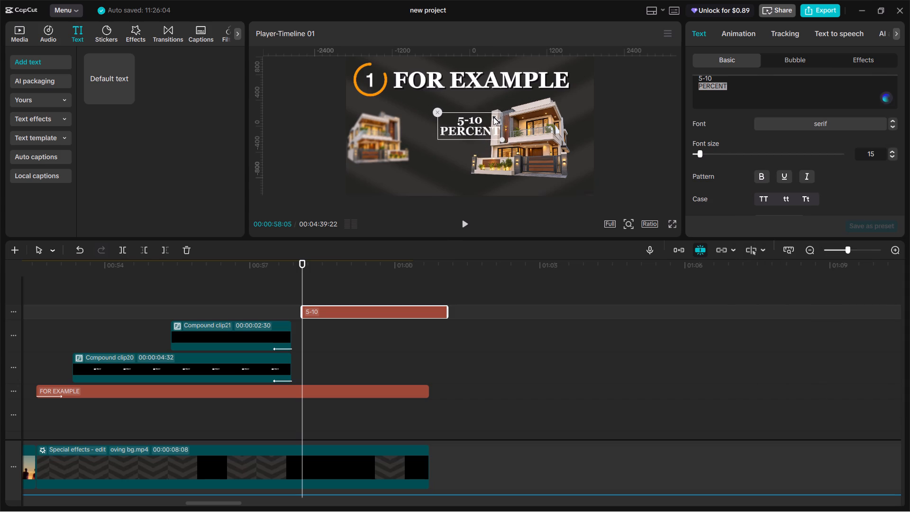
{"action": "left_click_drag", "start_coordinate": [493, 117], "coordinate": [489, 110]}
{"action": "left_click_drag", "start_coordinate": [478, 124], "coordinate": [471, 119]}
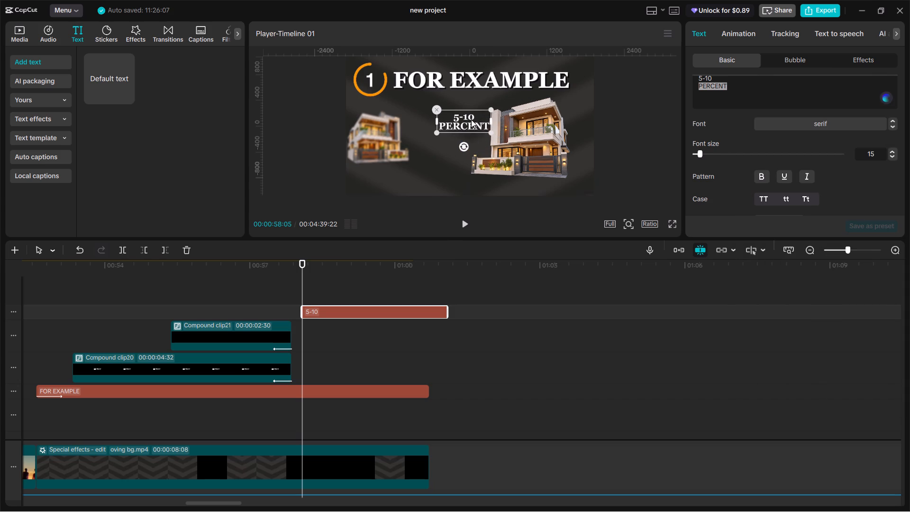
{"action": "left_click_drag", "start_coordinate": [471, 119], "coordinate": [457, 117]}
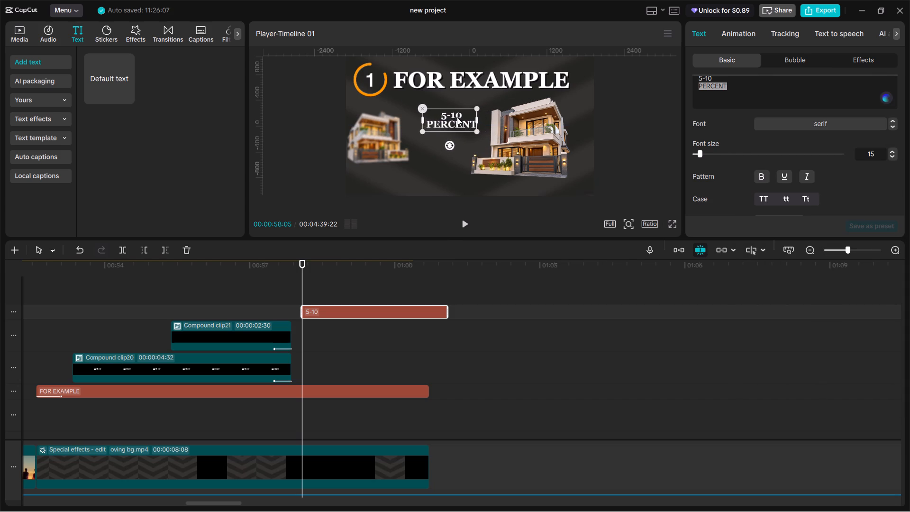
{"action": "left_click_drag", "start_coordinate": [457, 117], "coordinate": [463, 116]}
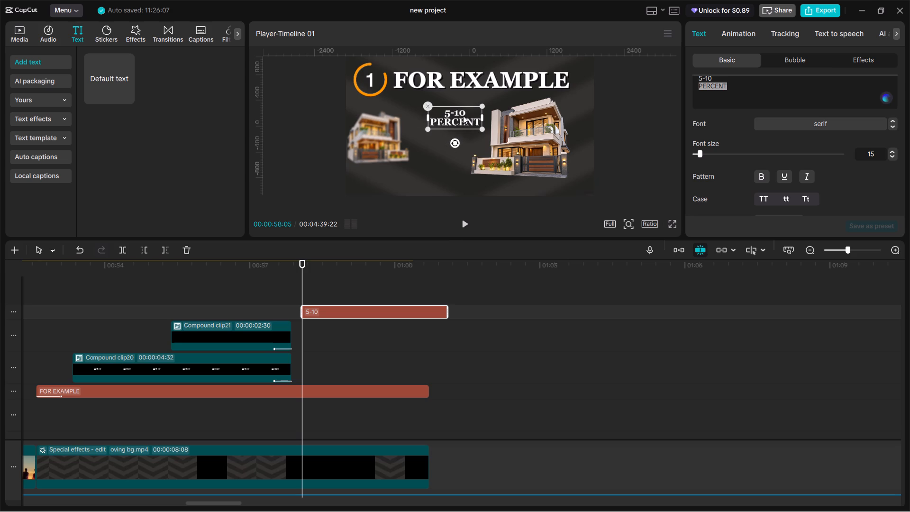
{"action": "left_click_drag", "start_coordinate": [463, 116], "coordinate": [463, 116]}
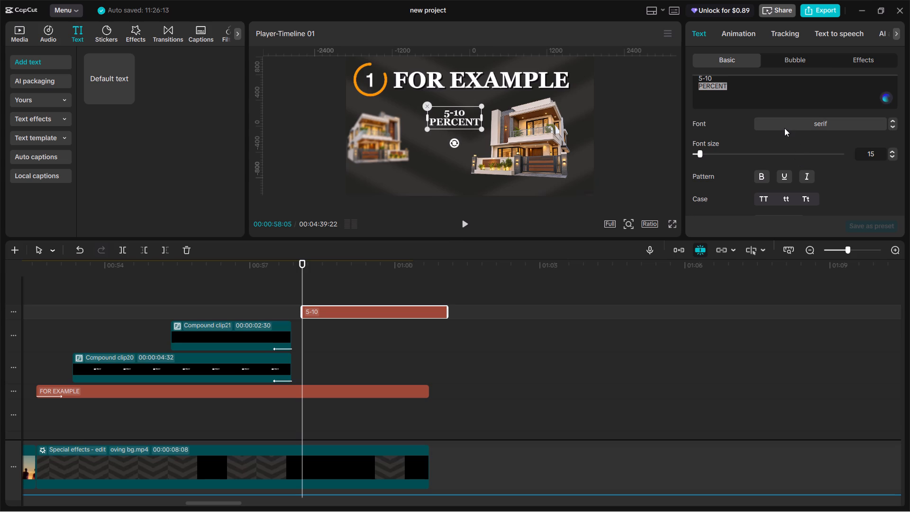
Apply the green preset style with a dark outline to only the "5-10" line of the text.
{"action": "left_click", "coordinate": [742, 90]}
{"action": "left_click_drag", "start_coordinate": [716, 79], "coordinate": [695, 76]}
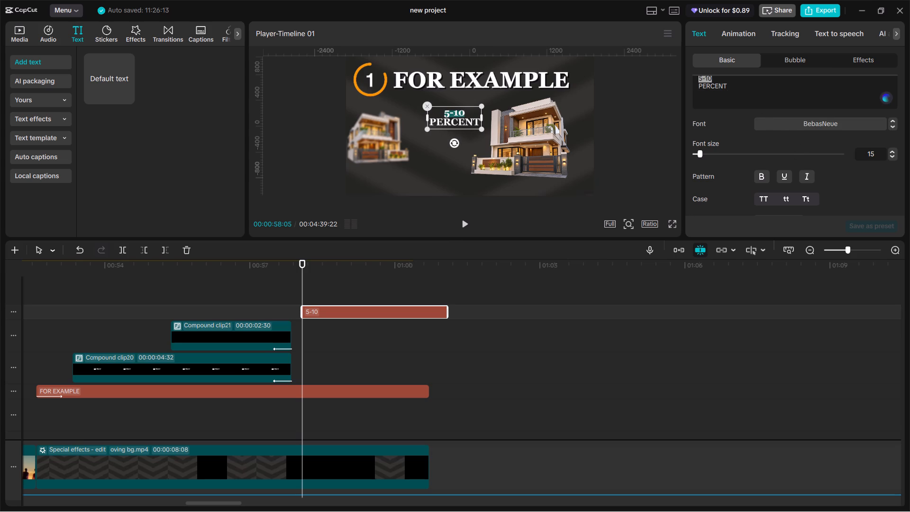
{"action": "left_click_drag", "start_coordinate": [695, 76], "coordinate": [694, 77]}
{"action": "scroll", "coordinate": [836, 155], "scroll_direction": "down", "scroll_amount": 3}
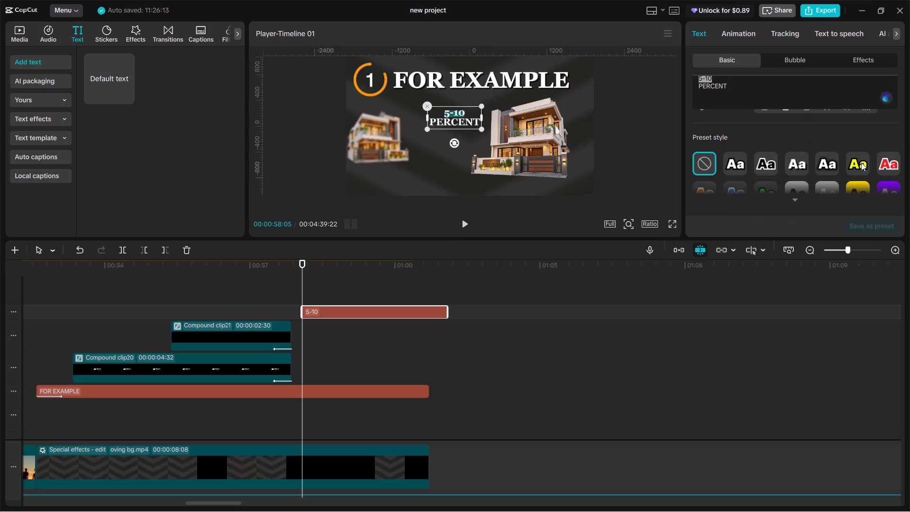
{"action": "left_click", "coordinate": [852, 163]}
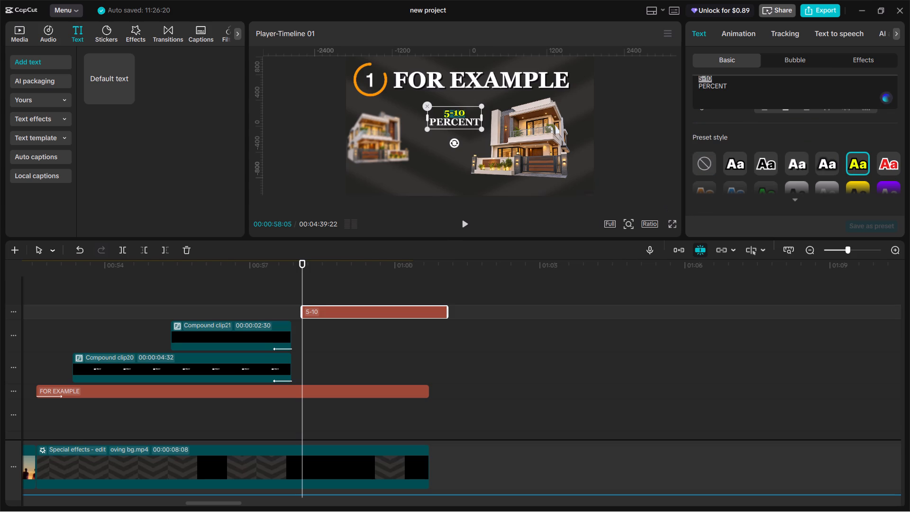
{"action": "scroll", "coordinate": [817, 187], "scroll_direction": "down", "scroll_amount": 1}
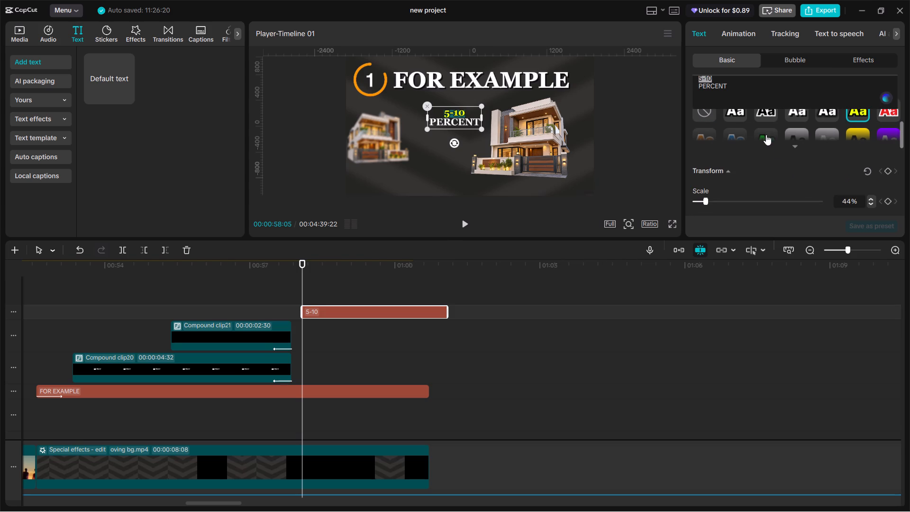
{"action": "left_click", "coordinate": [798, 144]}
{"action": "left_click", "coordinate": [767, 137]}
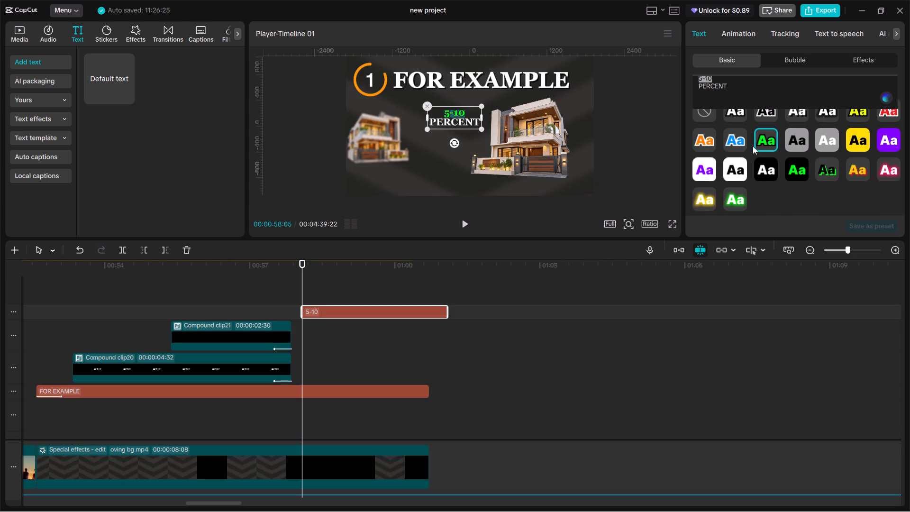
Fine-tune the "5-10 PERCENT" text's position in the gap between the houses and make it slightly smaller.
{"action": "left_click_drag", "start_coordinate": [455, 115], "coordinate": [455, 110]}
{"action": "left_click", "coordinate": [455, 117]}
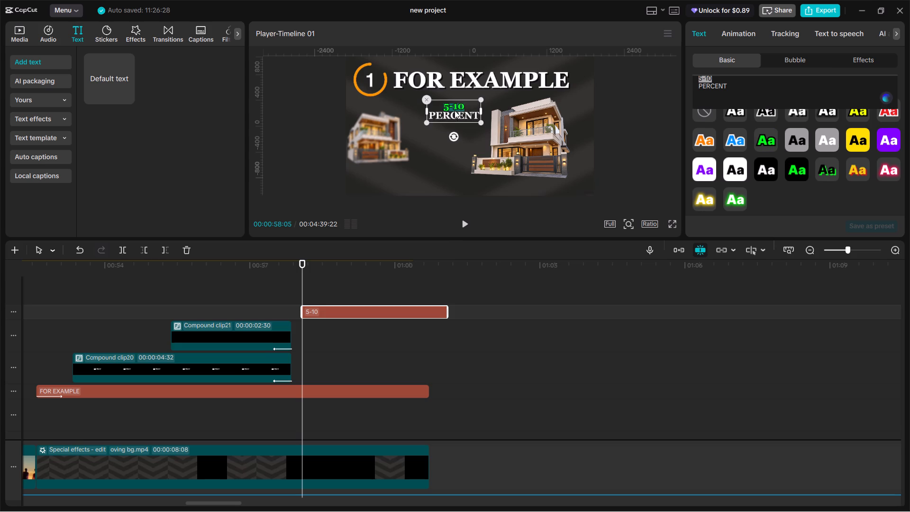
{"action": "left_click_drag", "start_coordinate": [455, 113], "coordinate": [455, 119]}
{"action": "left_click", "coordinate": [455, 117]}
{"action": "left_click", "coordinate": [741, 90]}
{"action": "left_click_drag", "start_coordinate": [456, 112], "coordinate": [445, 118]}
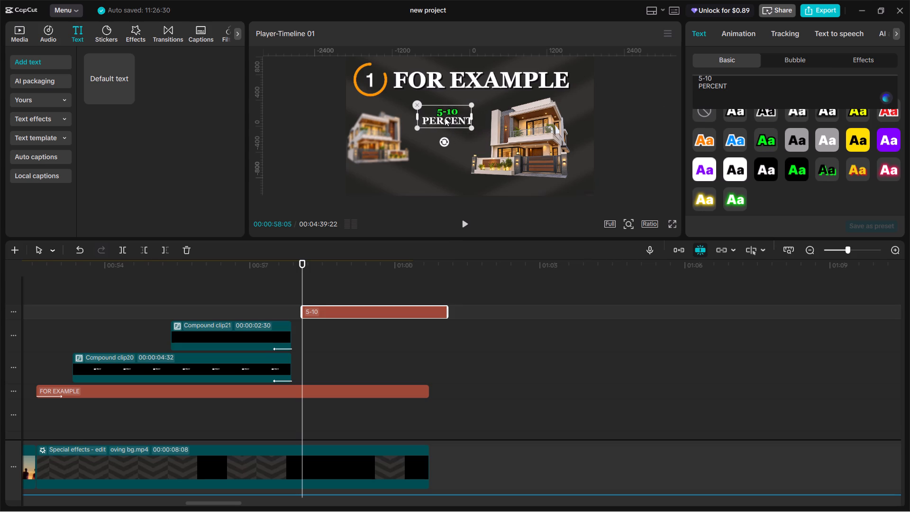
{"action": "left_click_drag", "start_coordinate": [445, 118], "coordinate": [472, 120]}
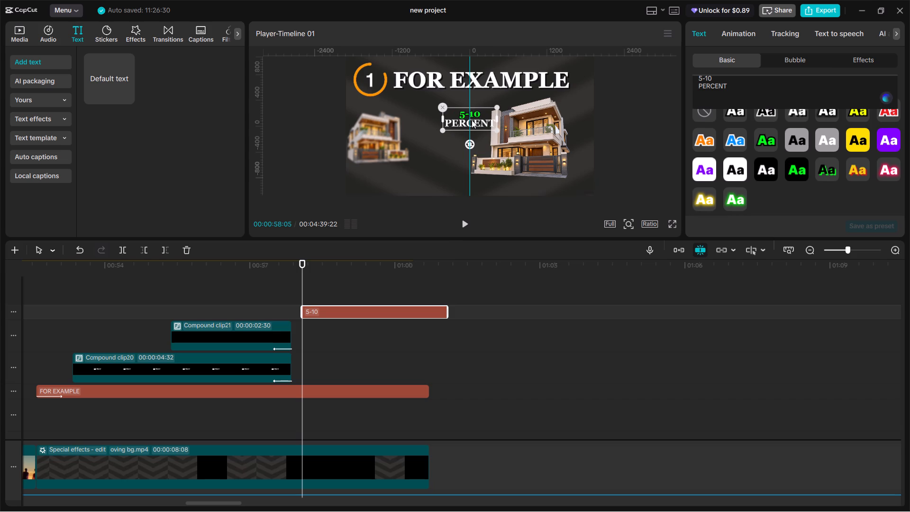
{"action": "left_click_drag", "start_coordinate": [472, 120], "coordinate": [458, 118]}
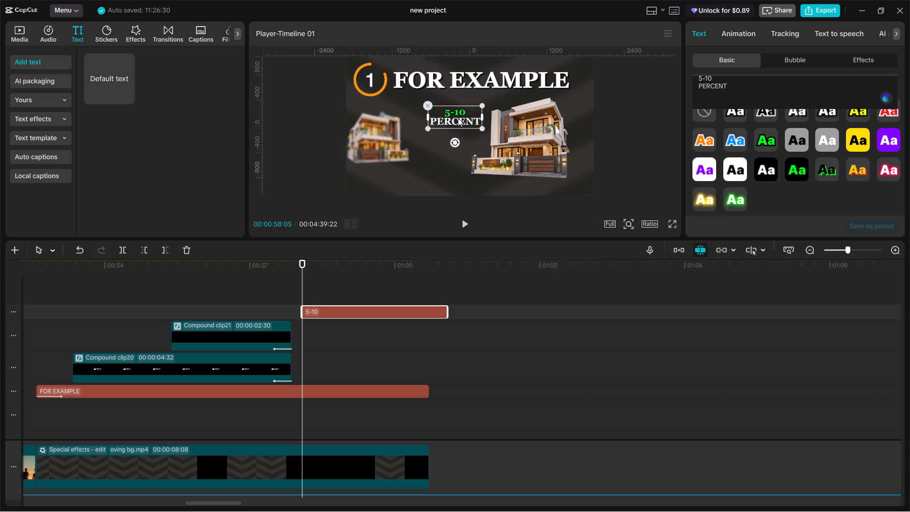
{"action": "left_click_drag", "start_coordinate": [458, 118], "coordinate": [459, 118]}
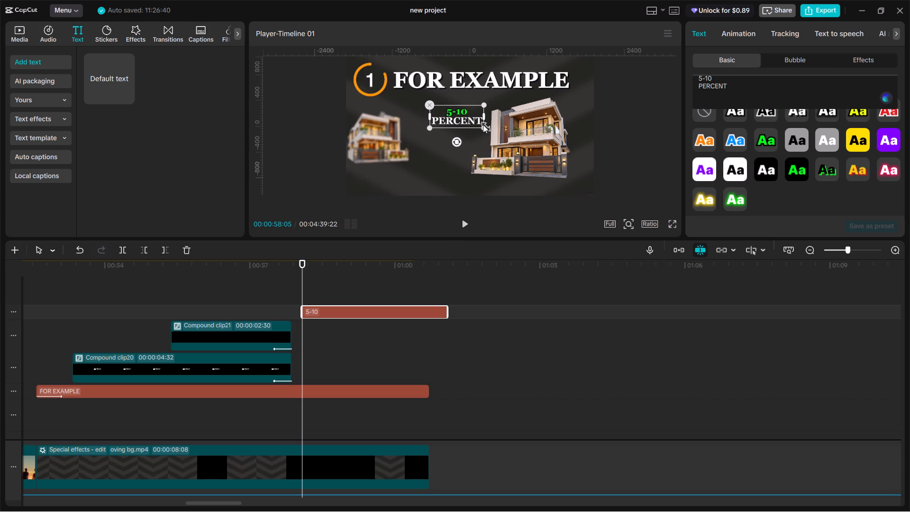
{"action": "left_click_drag", "start_coordinate": [481, 127], "coordinate": [476, 123]}
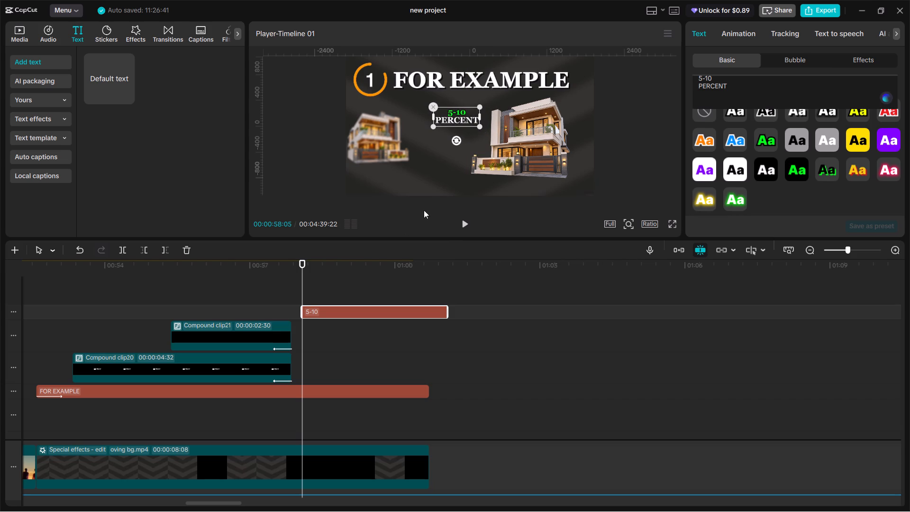
Find the fade animations and apply Fade In as the "5-10 PERCENT" text's entrance animation.
{"action": "left_click", "coordinate": [737, 34]}
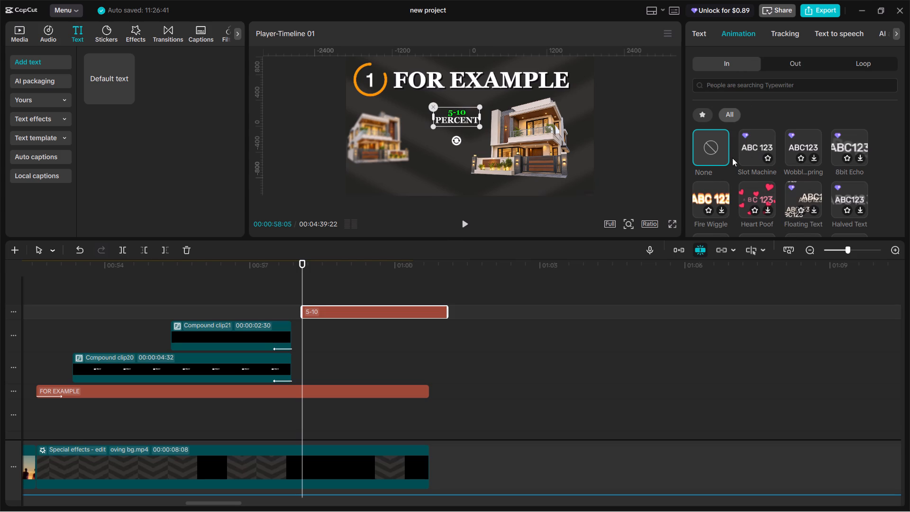
{"action": "left_click", "coordinate": [729, 85]}
{"action": "left_click", "coordinate": [708, 113]}
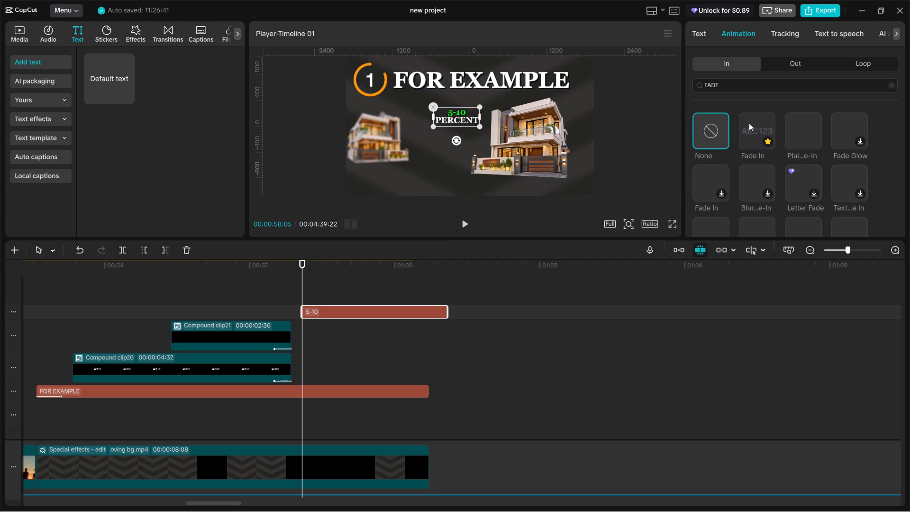
{"action": "left_click", "coordinate": [755, 123]}
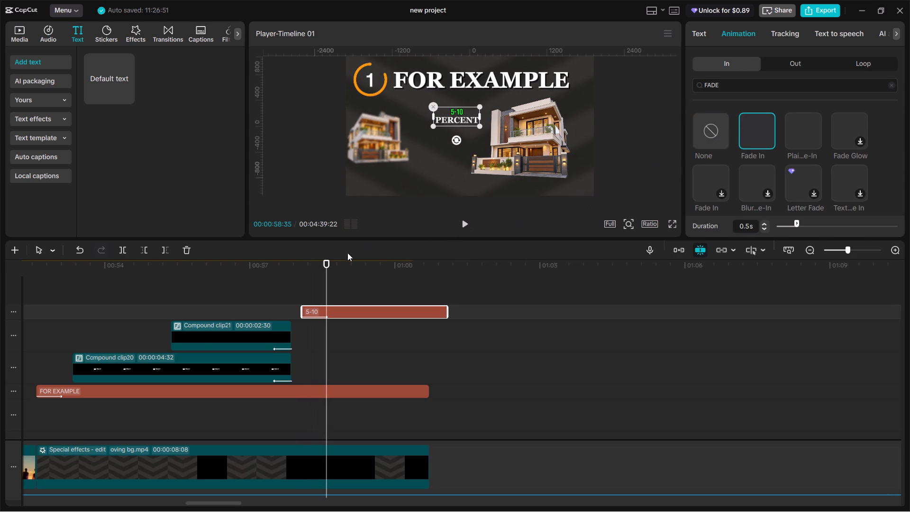
Preview the "5-10 PERCENT" text's entrance from just before the clip starts, and deselect the clip.
{"action": "left_click", "coordinate": [286, 283]}
{"action": "key", "text": "space"}
{"action": "left_click", "coordinate": [290, 288]}
{"action": "left_click", "coordinate": [295, 298]}
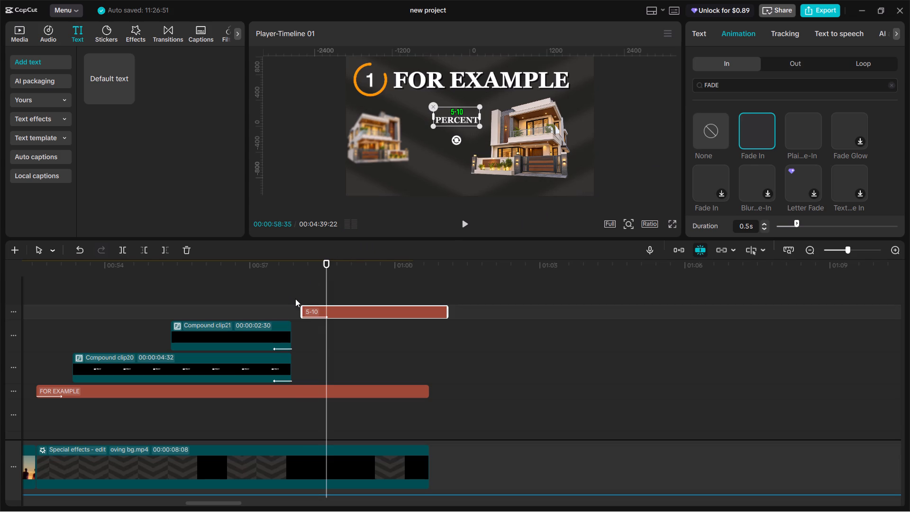
{"action": "left_click", "coordinate": [290, 308]}
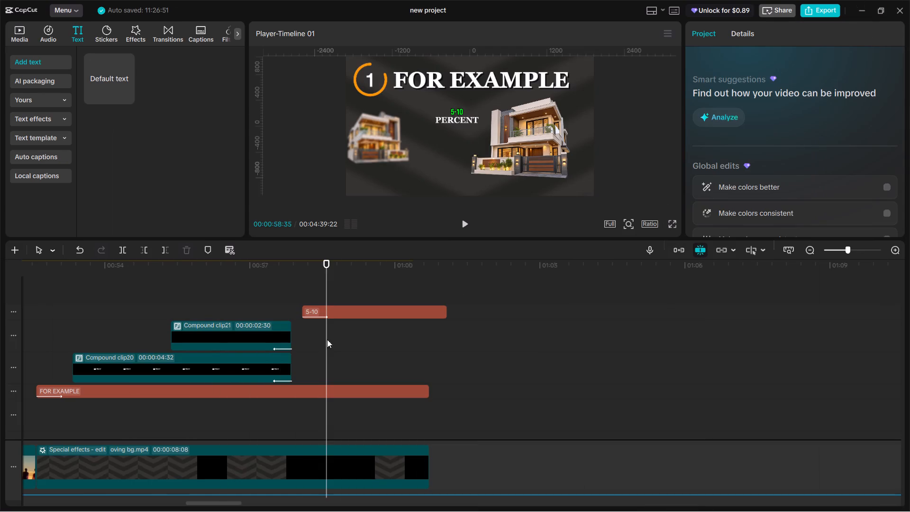
{"action": "scroll", "coordinate": [345, 357], "scroll_direction": "down", "scroll_amount": 14, "text": "ctrl"}
{"action": "scroll", "coordinate": [229, 374], "scroll_direction": "down", "scroll_amount": 4, "text": "ctrl"}
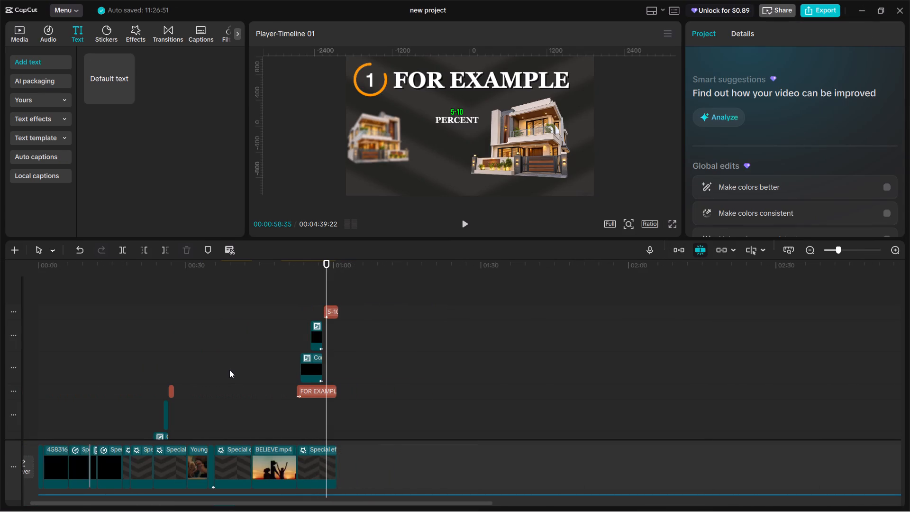
{"action": "scroll", "coordinate": [185, 371], "scroll_direction": "up", "scroll_amount": 3, "text": "ctrl"}
{"action": "scroll", "coordinate": [224, 368], "scroll_direction": "down", "scroll_amount": 18}
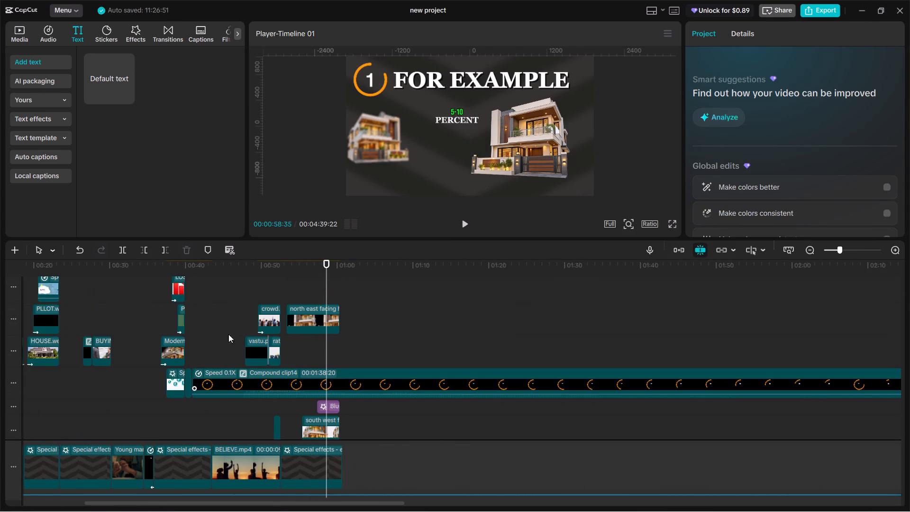
{"action": "left_click", "coordinate": [230, 317]}
{"action": "left_click_drag", "start_coordinate": [230, 317], "coordinate": [239, 317]}
{"action": "key", "text": "space"}
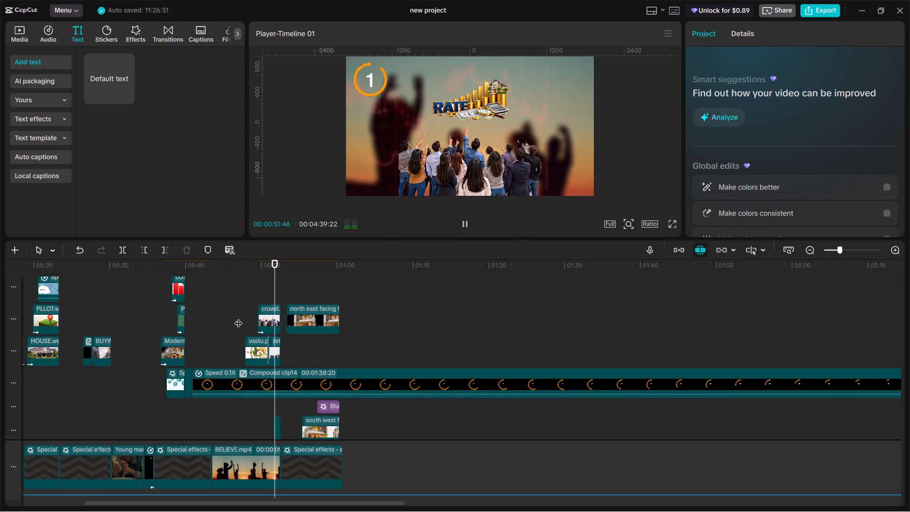
{"action": "key", "text": "space"}
{"action": "key", "text": "space"}
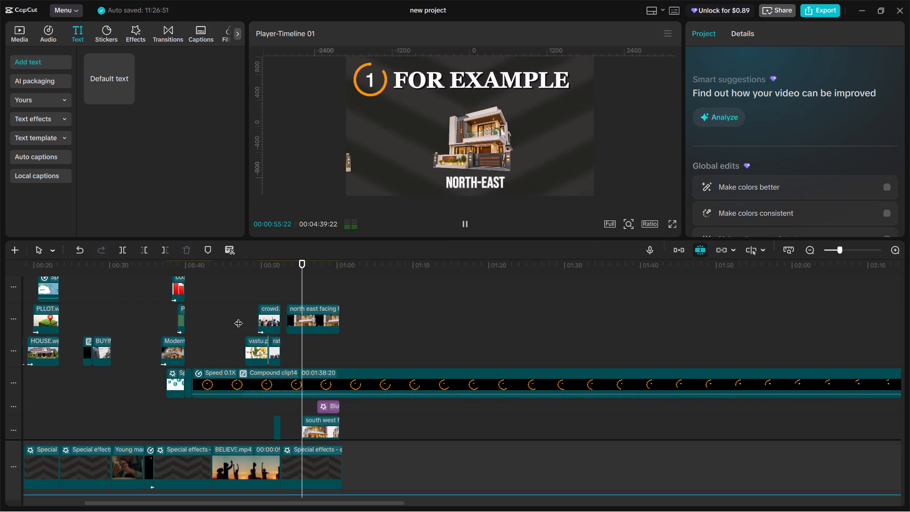
{"action": "key", "text": "space"}
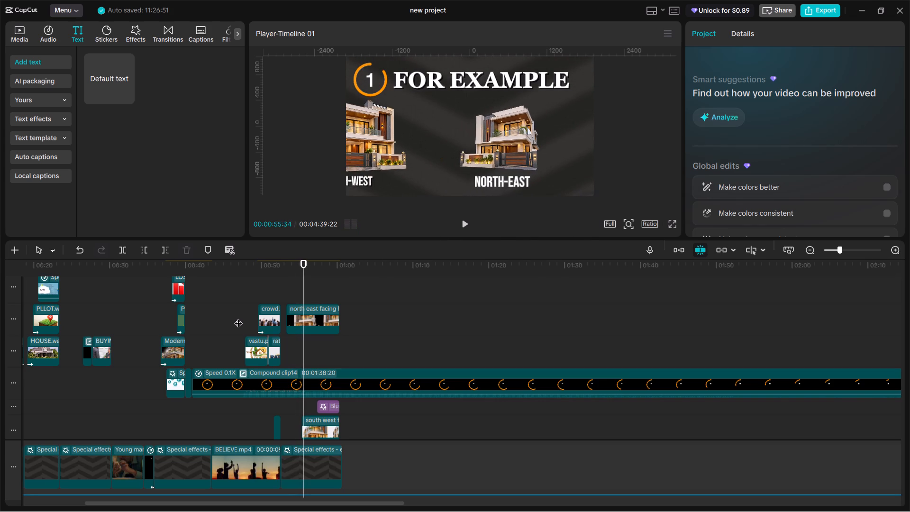
Replay the "For example" scene from the North-East house until both houses are in place.
{"action": "left_click", "coordinate": [288, 290]}
{"action": "key", "text": "space"}
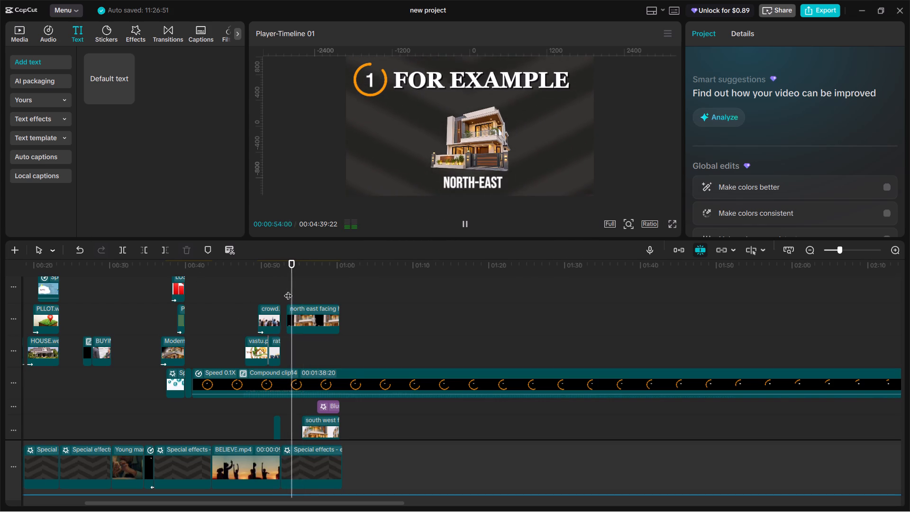
{"action": "key", "text": "space"}
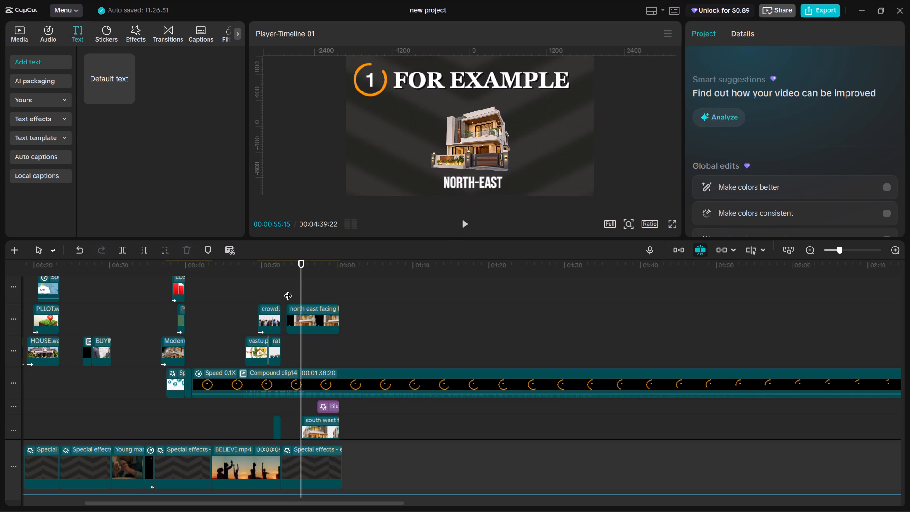
{"action": "key", "text": "space"}
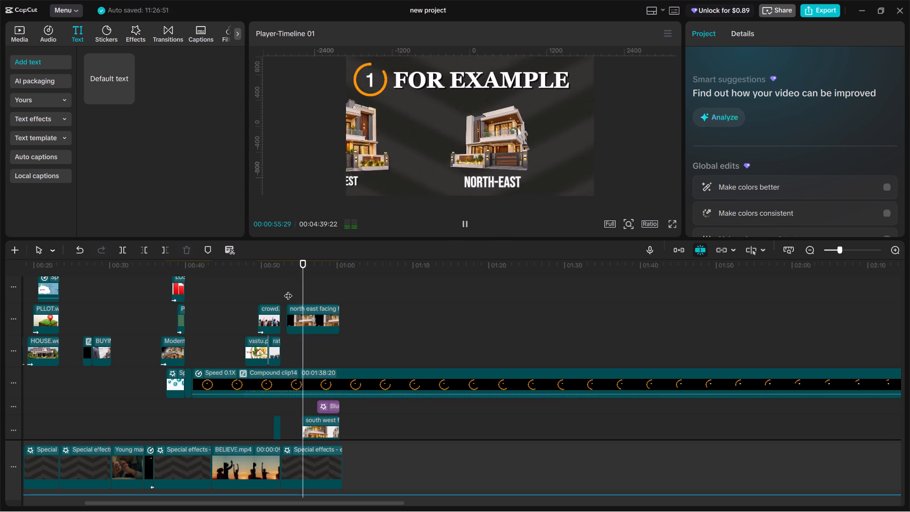
{"action": "key", "text": "space"}
{"action": "key", "text": "space"}
{"action": "key", "text": "space"}
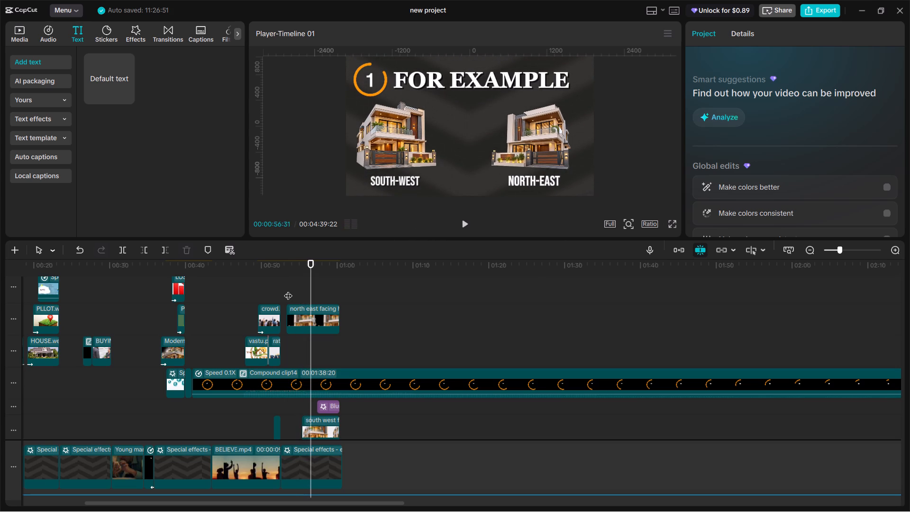
Play the "For example" scene in short stretches from before the North-East house appears through the "5-10 PERCENT" text.
{"action": "scroll", "coordinate": [288, 290], "scroll_direction": "up", "scroll_amount": 1}
{"action": "left_click", "coordinate": [290, 293]}
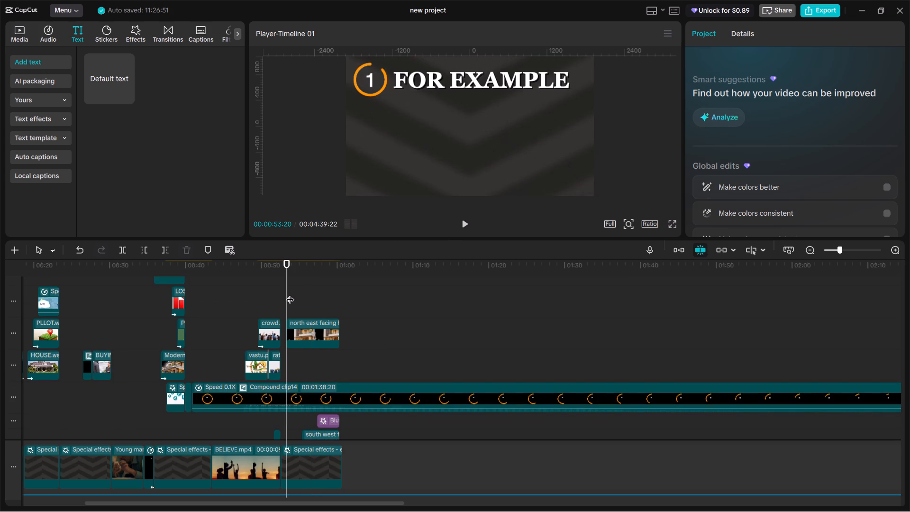
{"action": "key", "text": "space"}
{"action": "key", "text": "space"}
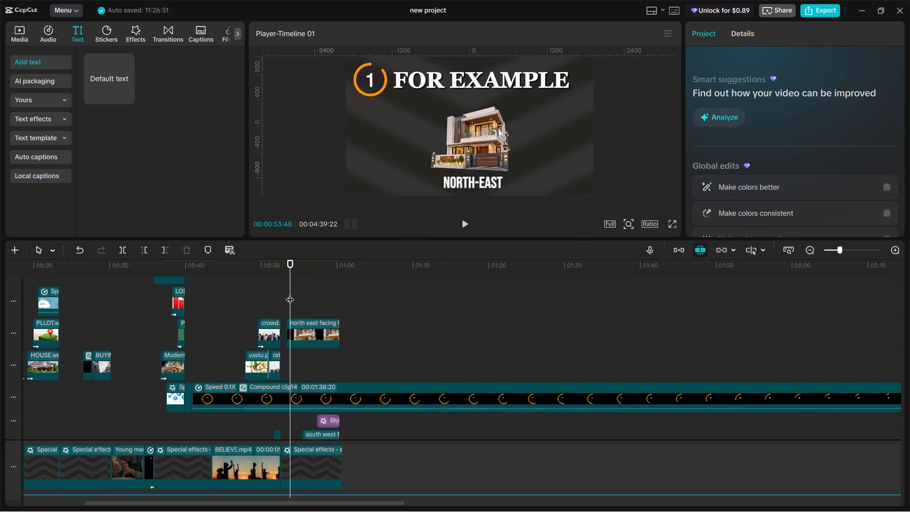
{"action": "key", "text": "space"}
{"action": "key", "text": "space"}
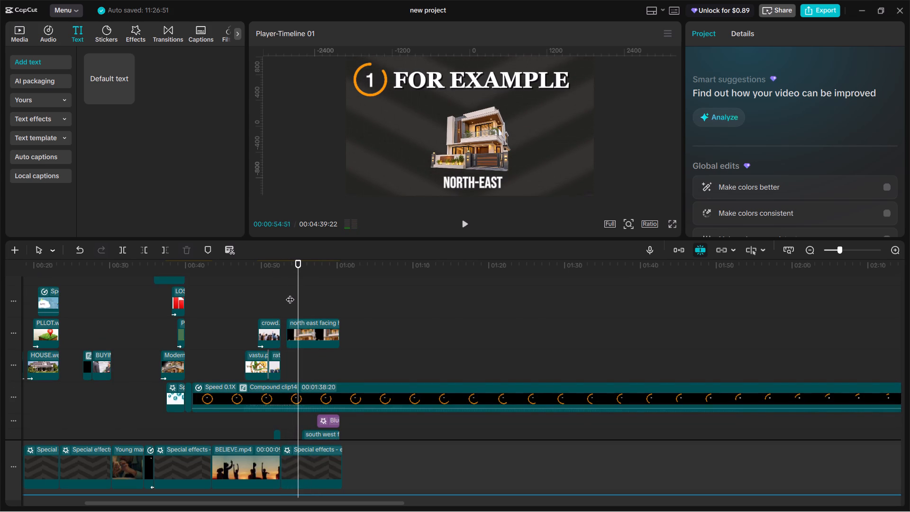
{"action": "key", "text": "space"}
{"action": "key", "text": "space"}
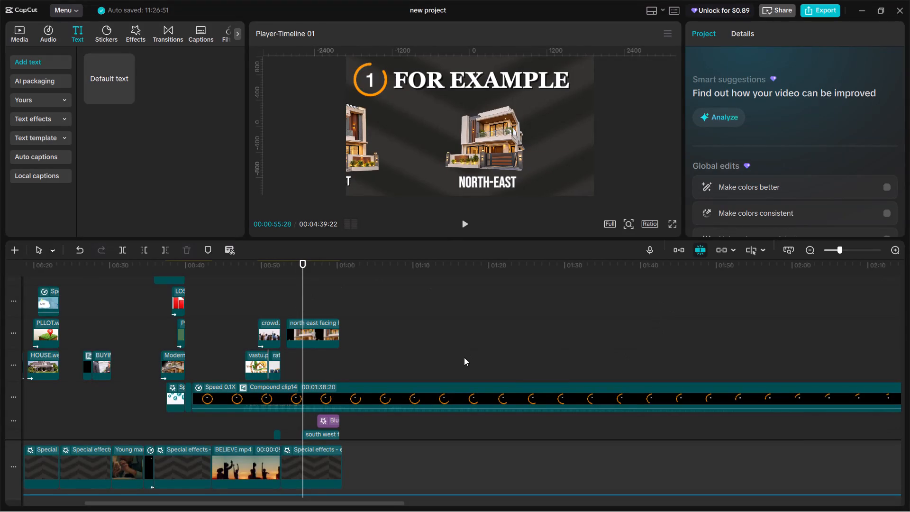
{"action": "key", "text": "space"}
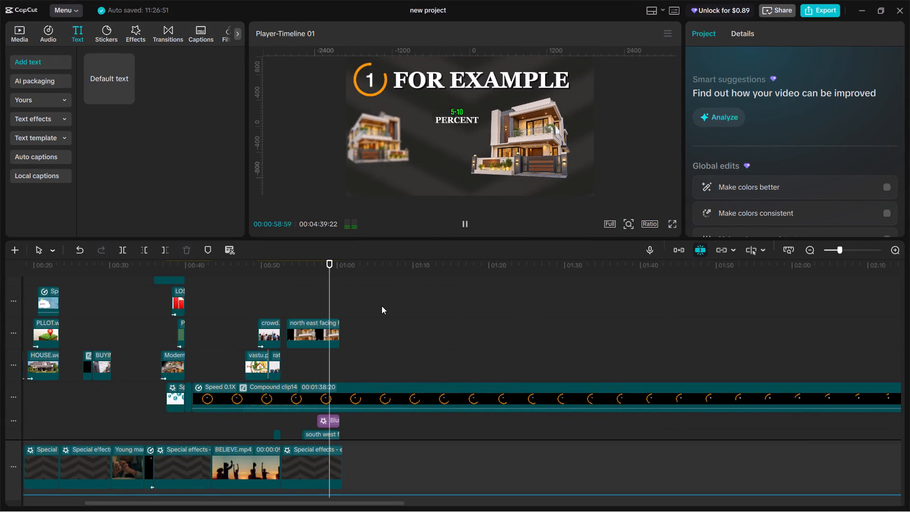
{"action": "key", "text": "space"}
{"action": "key", "text": "space"}
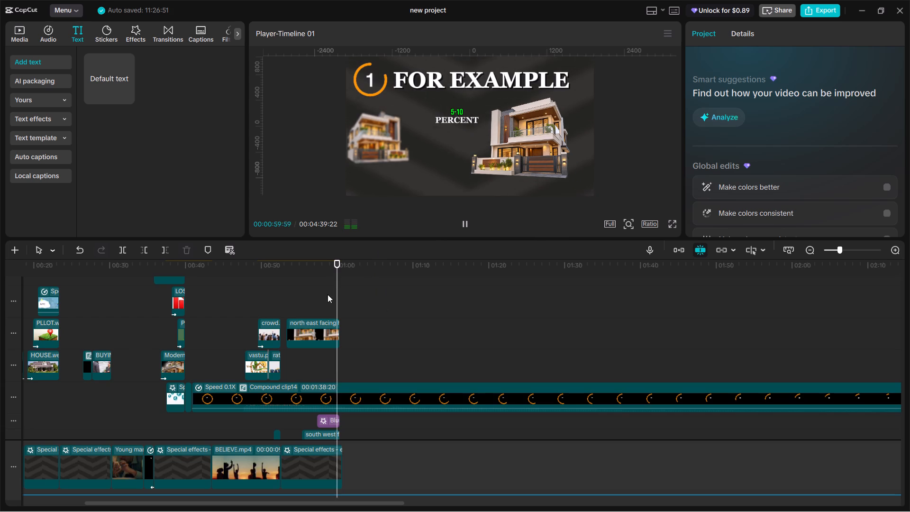
{"action": "left_click", "coordinate": [333, 302]}
{"action": "key", "text": "space"}
{"action": "key", "text": "space"}
Switch to Brave, replace the IconScout tab with a new one, and search for "green arrow" images.
{"action": "left_click", "coordinate": [415, 501]}
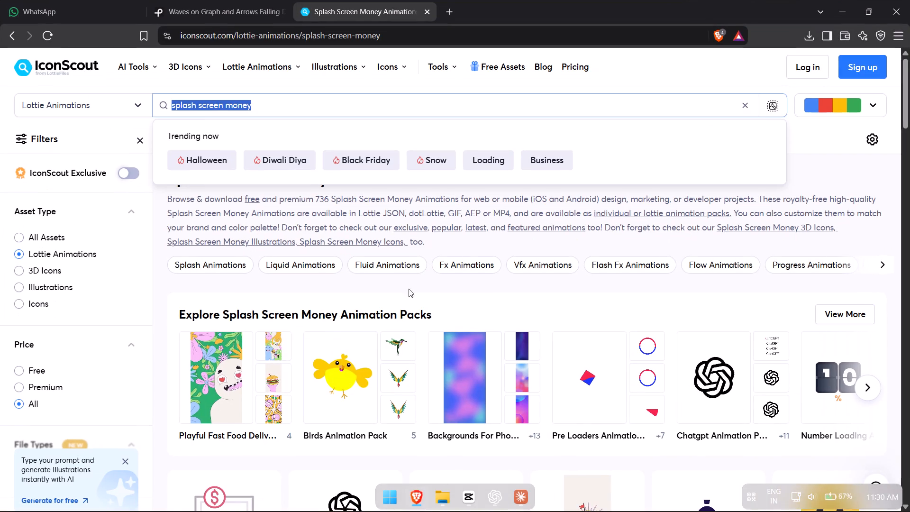
{"action": "left_click", "coordinate": [447, 6]}
{"action": "left_click", "coordinate": [431, 11]}
{"action": "left_click", "coordinate": [420, 32]}
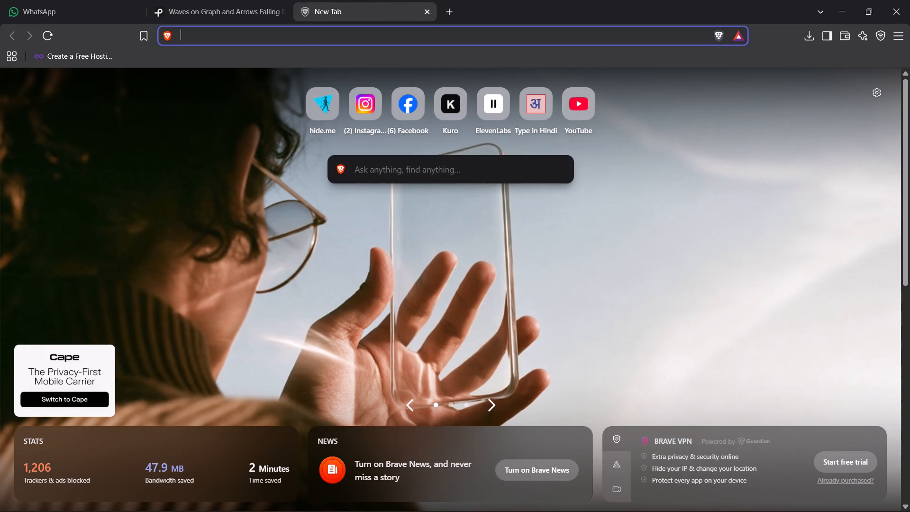
{"action": "type", "text": "green arrow"}
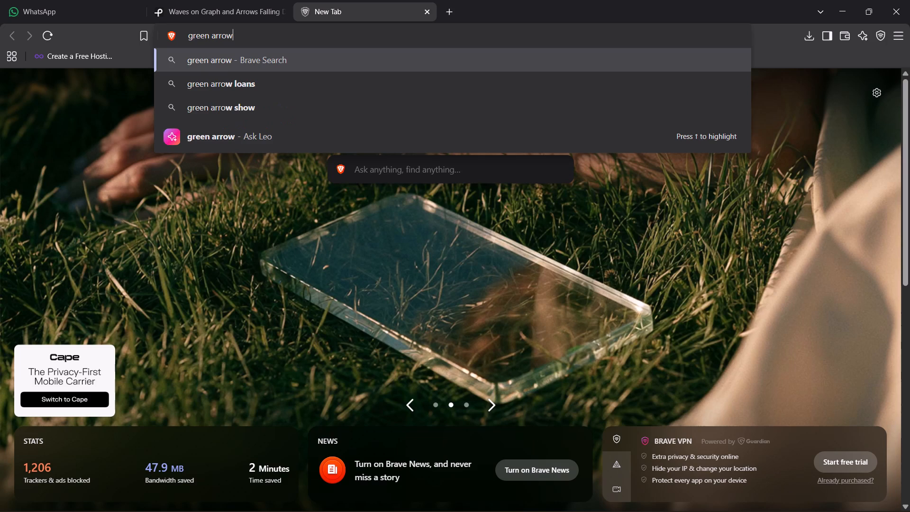
{"action": "key", "text": "space"}
{"action": "key", "text": "Return"}
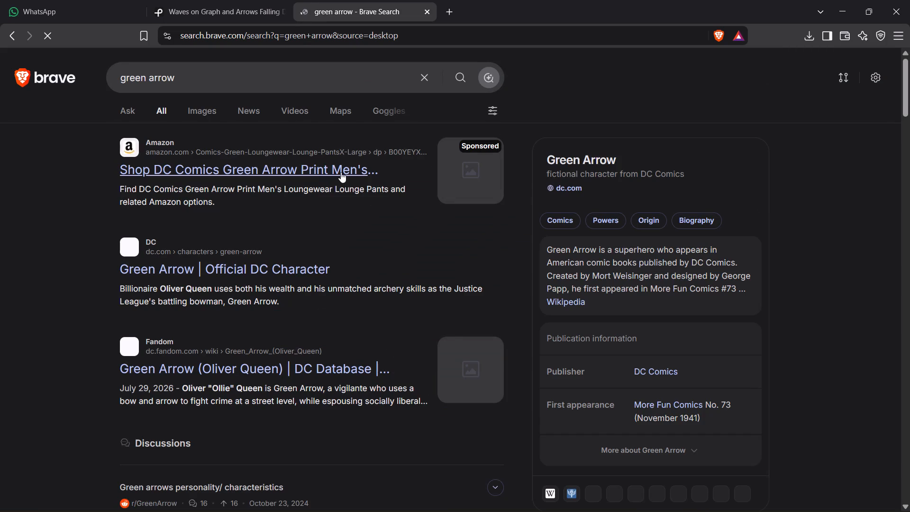
{"action": "left_click", "coordinate": [202, 118]}
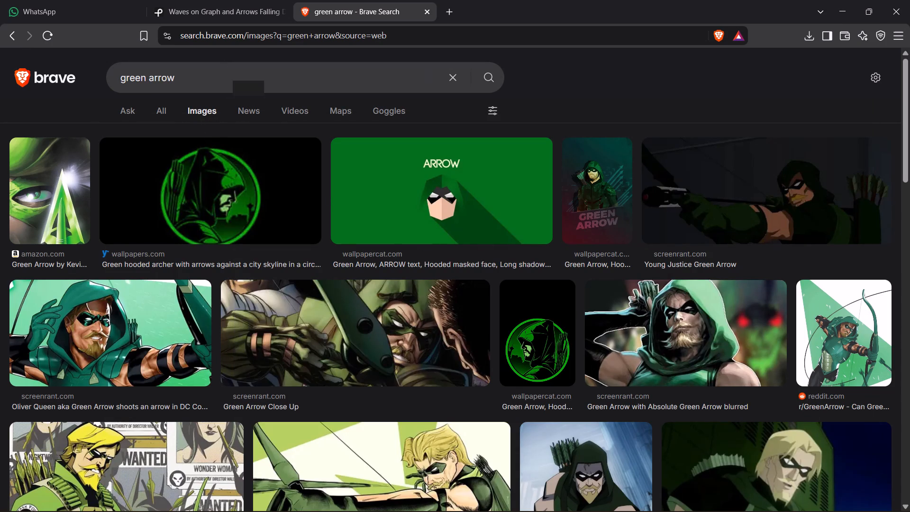
{"action": "left_click_drag", "start_coordinate": [176, 76], "coordinate": [113, 80]}
{"action": "type", "text": "arr"}
{"action": "type", "text": "ow"}
{"action": "key", "text": "space"}
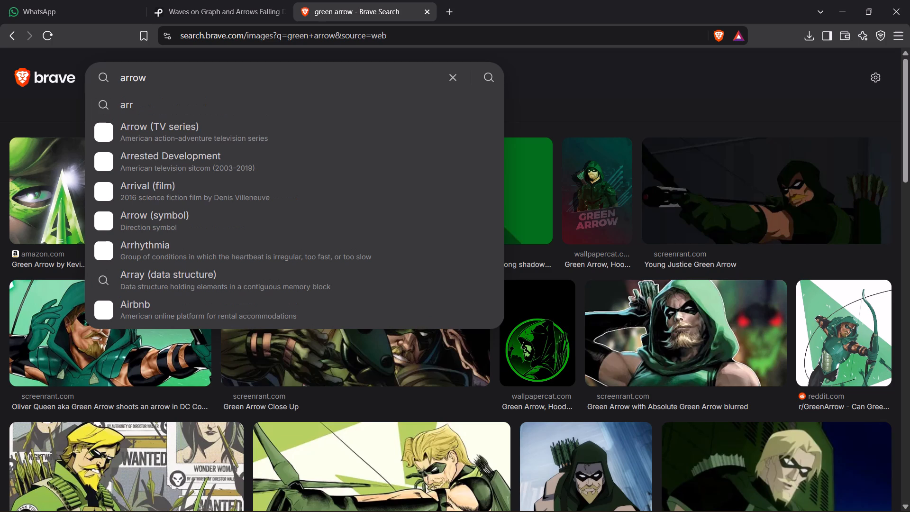
{"action": "type", "text": "green"}
{"action": "key", "text": "space"}
{"action": "key", "text": "Return"}
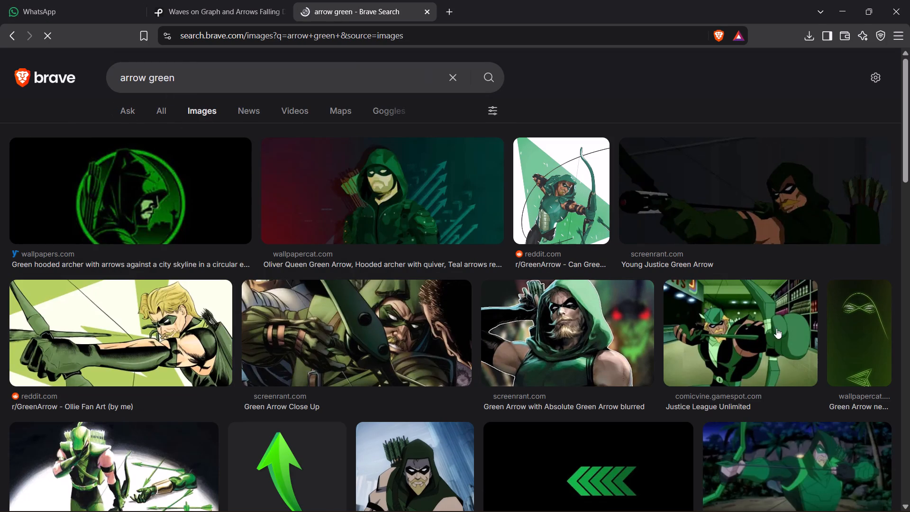
{"action": "left_click", "coordinate": [148, 77]}
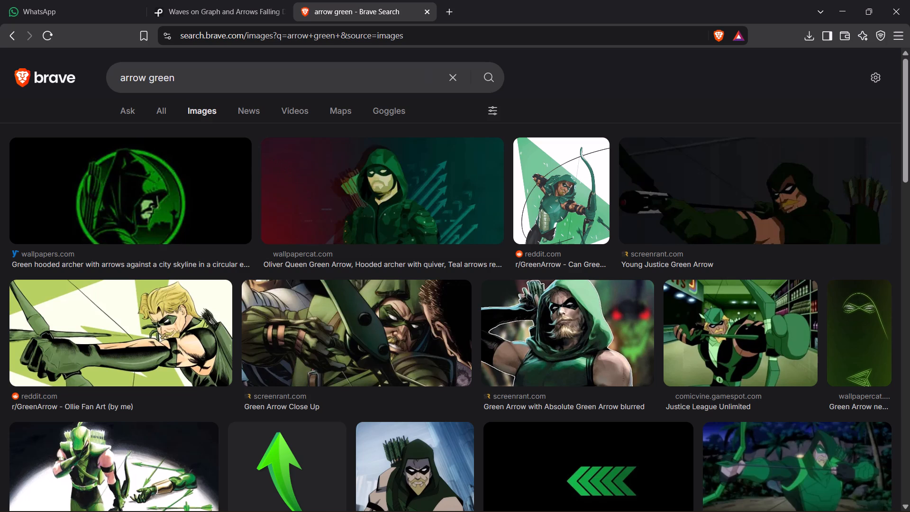
{"action": "type", "text": "colour"}
{"action": "key", "text": "space"}
{"action": "key", "text": "Return"}
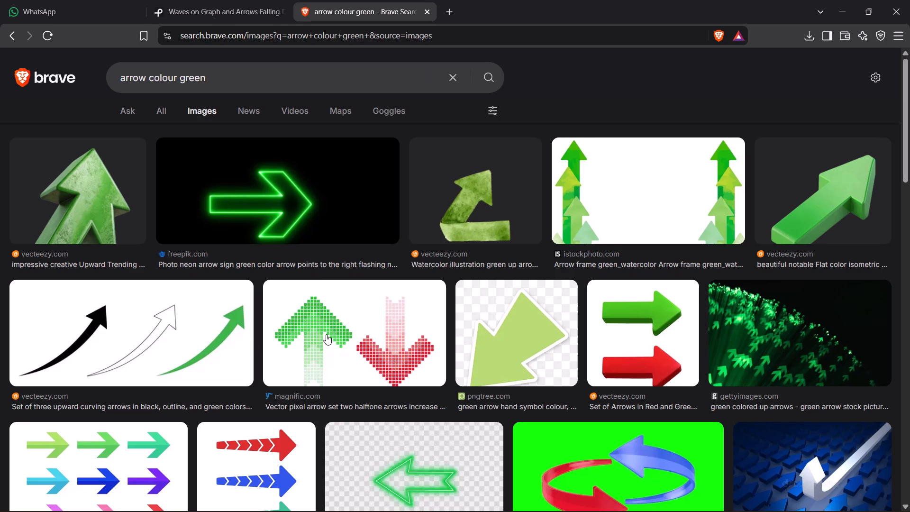
Save the image of the green and red halftone pixel arrows into the "new proj" folder.
{"action": "left_click", "coordinate": [369, 328]}
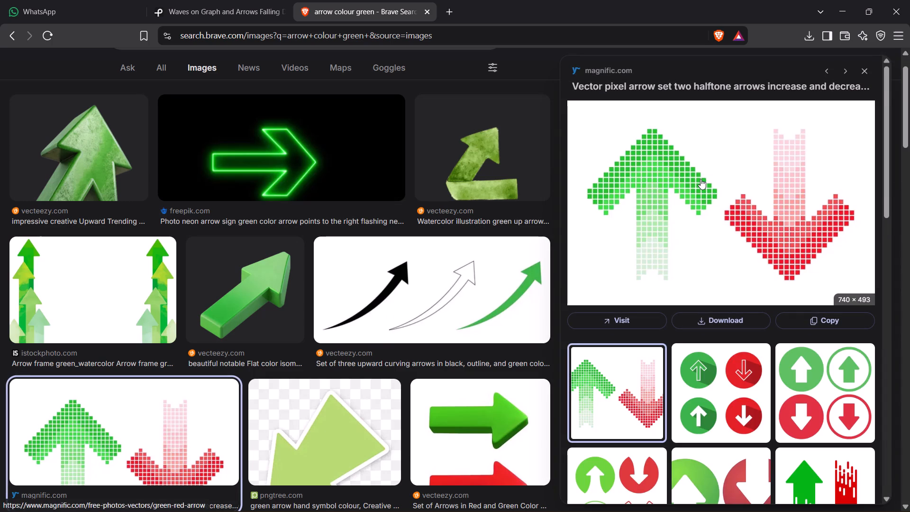
{"action": "right_click", "coordinate": [701, 179]}
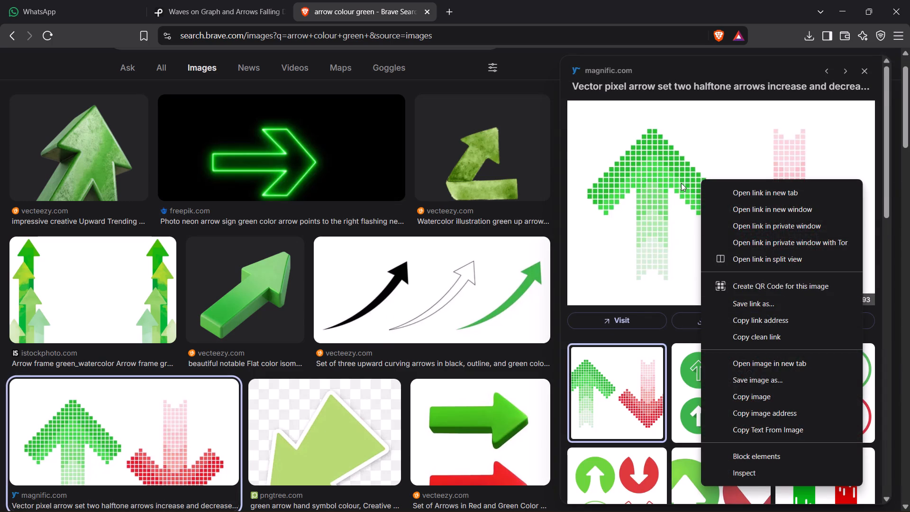
{"action": "left_click_drag", "start_coordinate": [681, 183], "coordinate": [441, 497]}
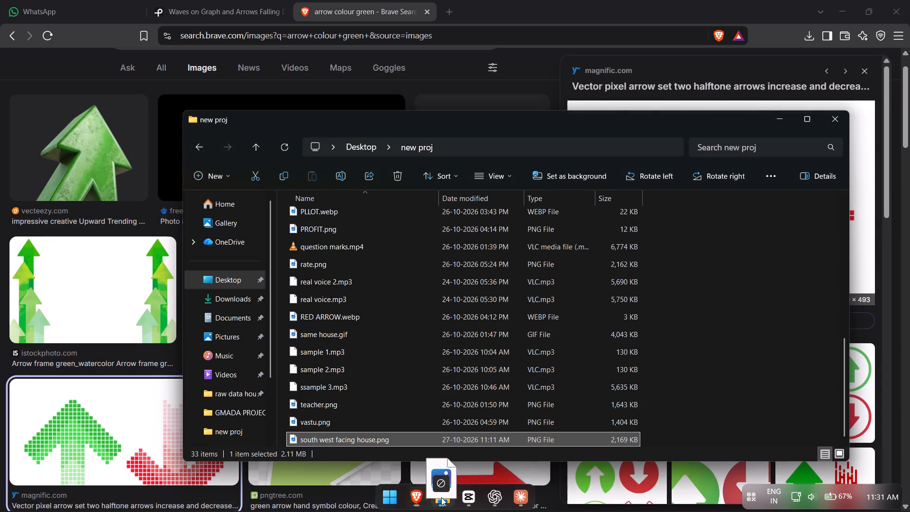
{"action": "left_click_drag", "start_coordinate": [441, 497], "coordinate": [398, 439]}
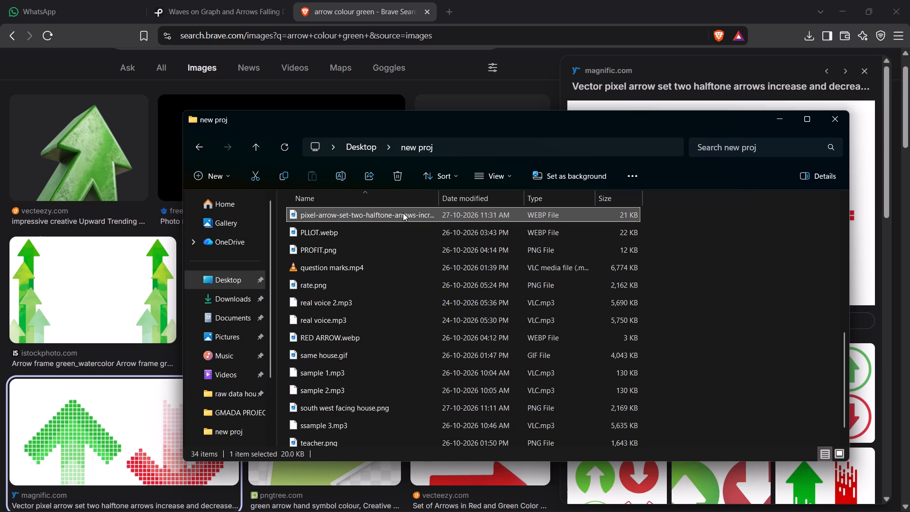
Switch to CapCut and add the saved pixel-arrow image to the timeline at the playhead, after the house clips.
{"action": "left_click", "coordinate": [843, 10]}
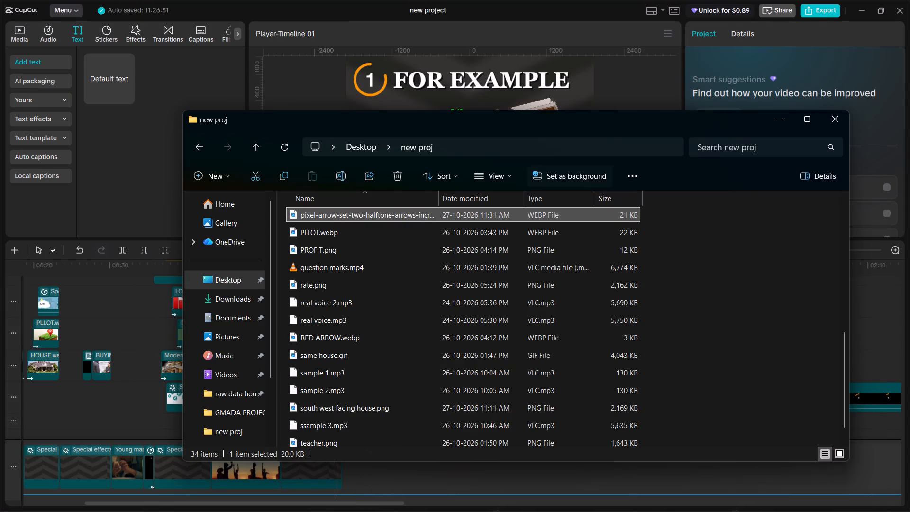
{"action": "left_click_drag", "start_coordinate": [449, 211], "coordinate": [344, 357]}
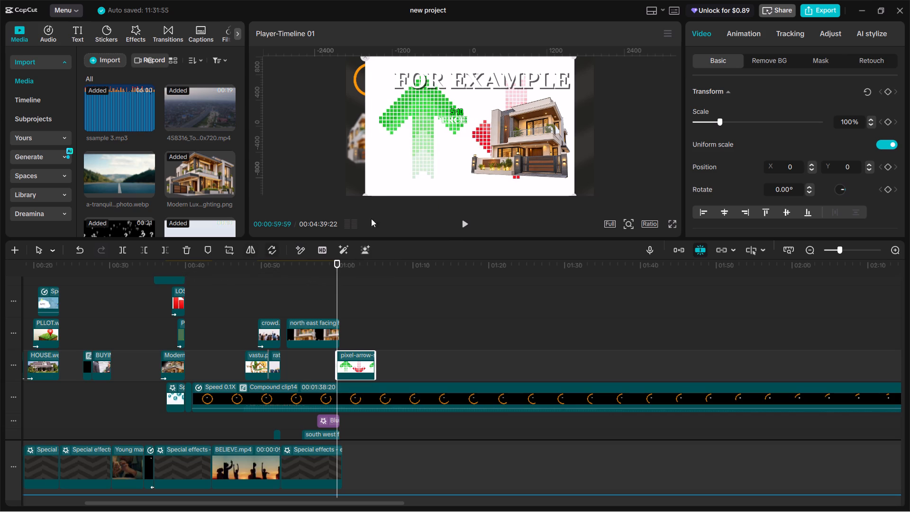
Crop the pixel-arrow image to the green upward arrow, cutting off the red arrow and the spare outer margin.
{"action": "left_click", "coordinate": [232, 250]}
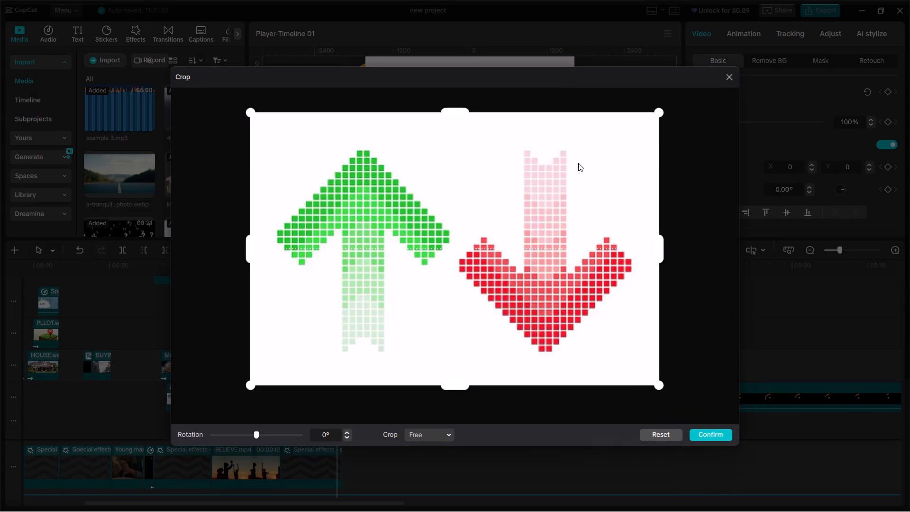
{"action": "left_click_drag", "start_coordinate": [660, 244], "coordinate": [460, 249]}
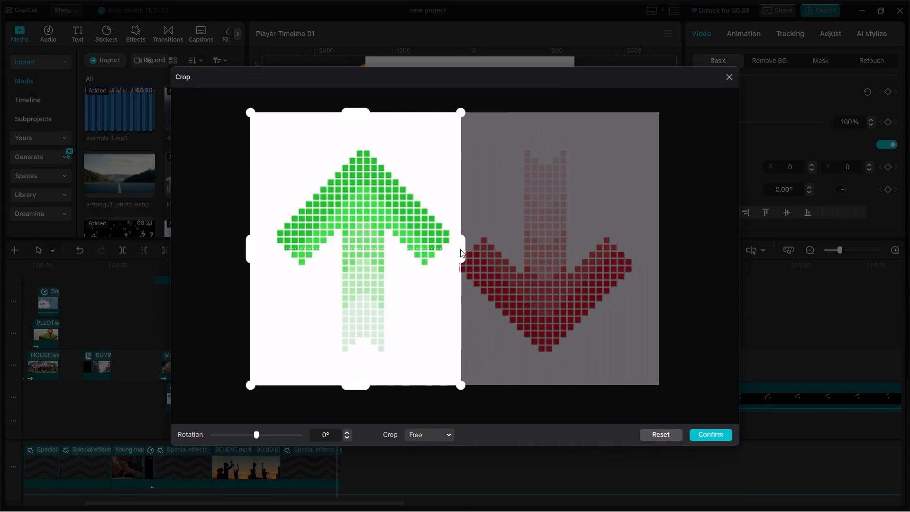
{"action": "left_click_drag", "start_coordinate": [460, 249], "coordinate": [455, 254]}
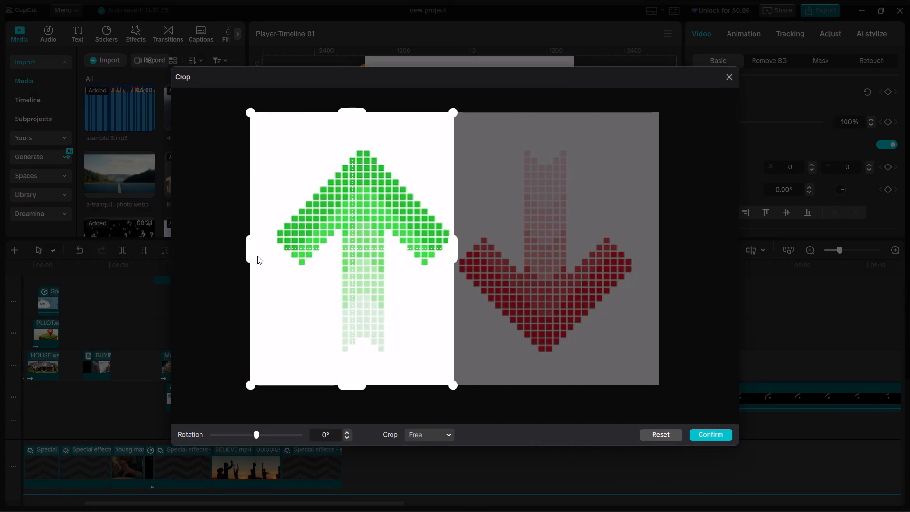
{"action": "left_click_drag", "start_coordinate": [250, 250], "coordinate": [265, 259]}
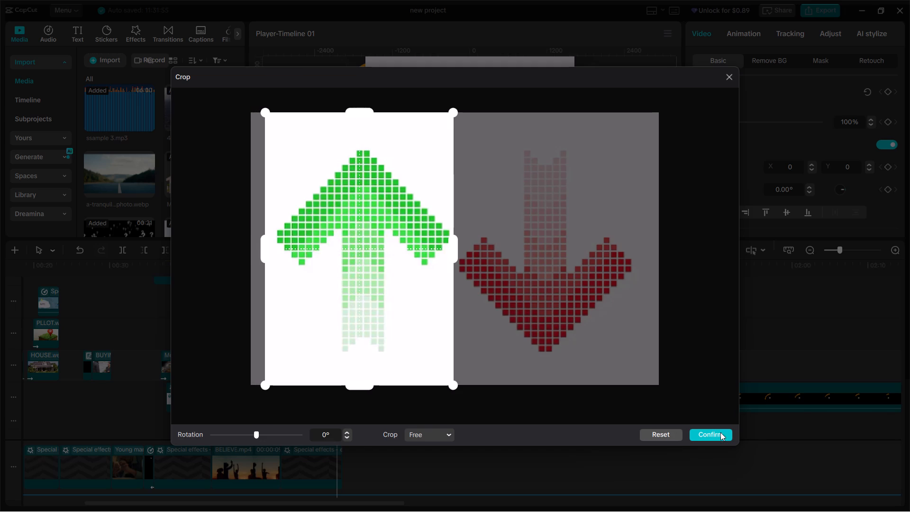
{"action": "left_click", "coordinate": [720, 432]}
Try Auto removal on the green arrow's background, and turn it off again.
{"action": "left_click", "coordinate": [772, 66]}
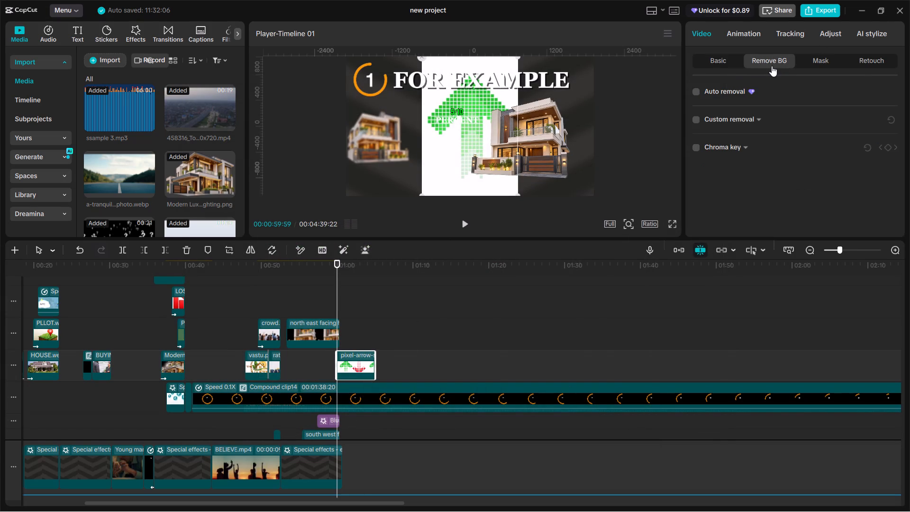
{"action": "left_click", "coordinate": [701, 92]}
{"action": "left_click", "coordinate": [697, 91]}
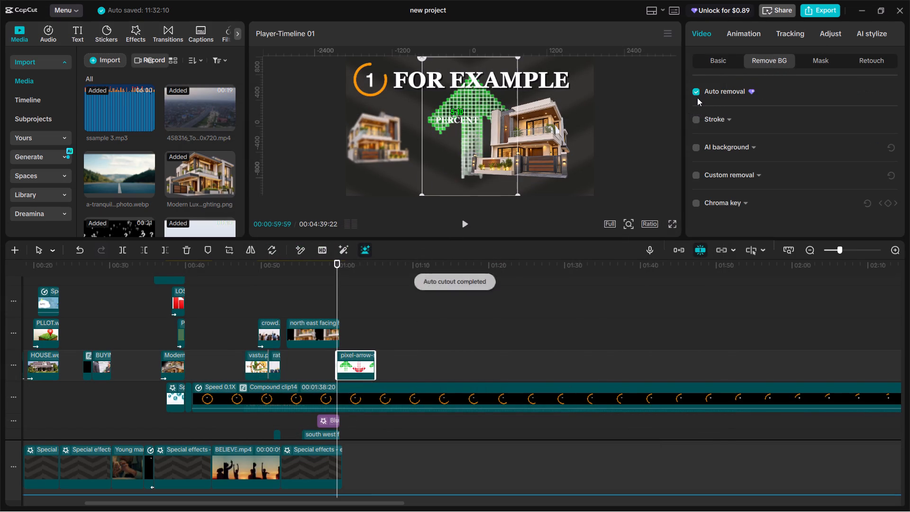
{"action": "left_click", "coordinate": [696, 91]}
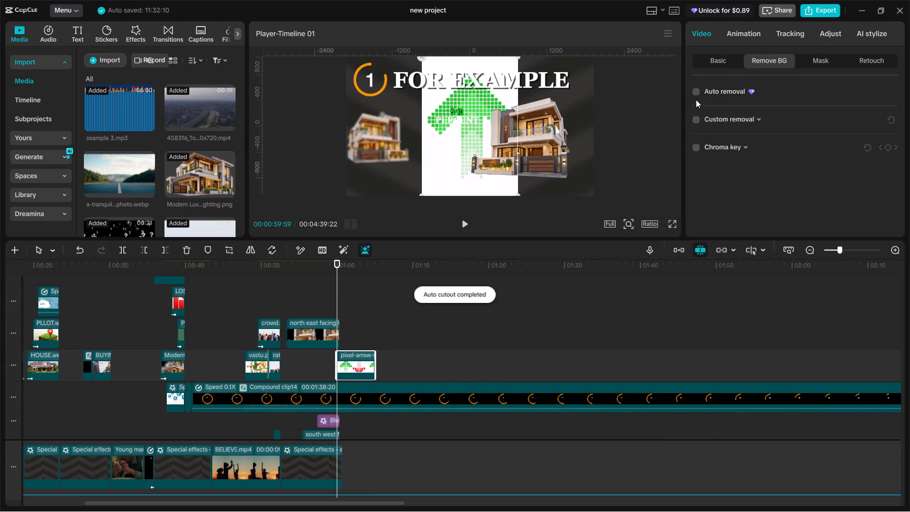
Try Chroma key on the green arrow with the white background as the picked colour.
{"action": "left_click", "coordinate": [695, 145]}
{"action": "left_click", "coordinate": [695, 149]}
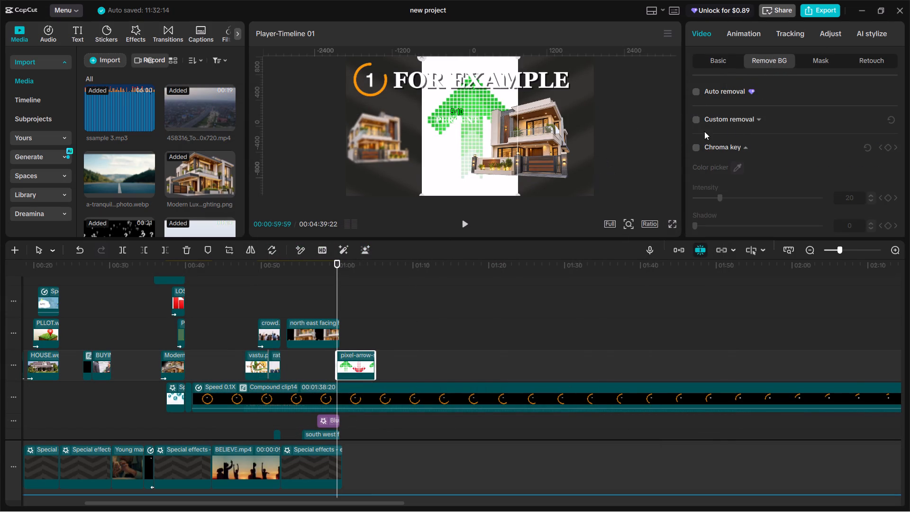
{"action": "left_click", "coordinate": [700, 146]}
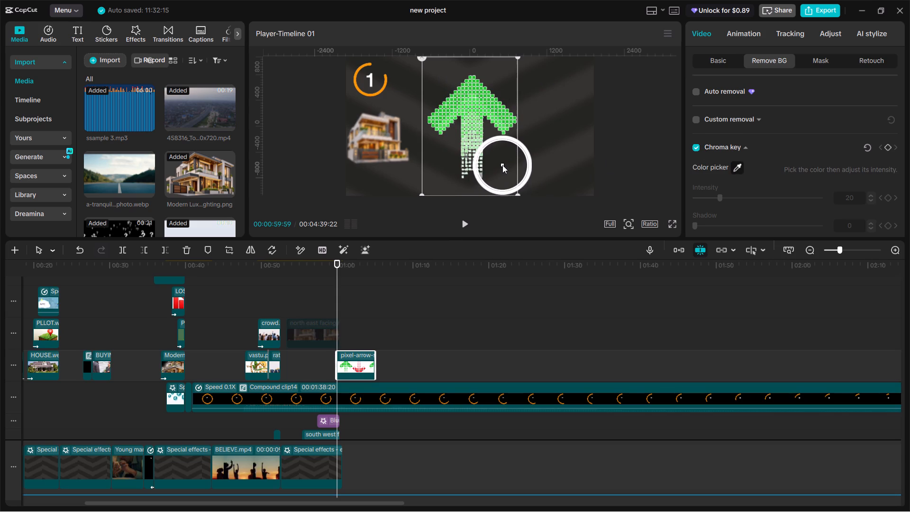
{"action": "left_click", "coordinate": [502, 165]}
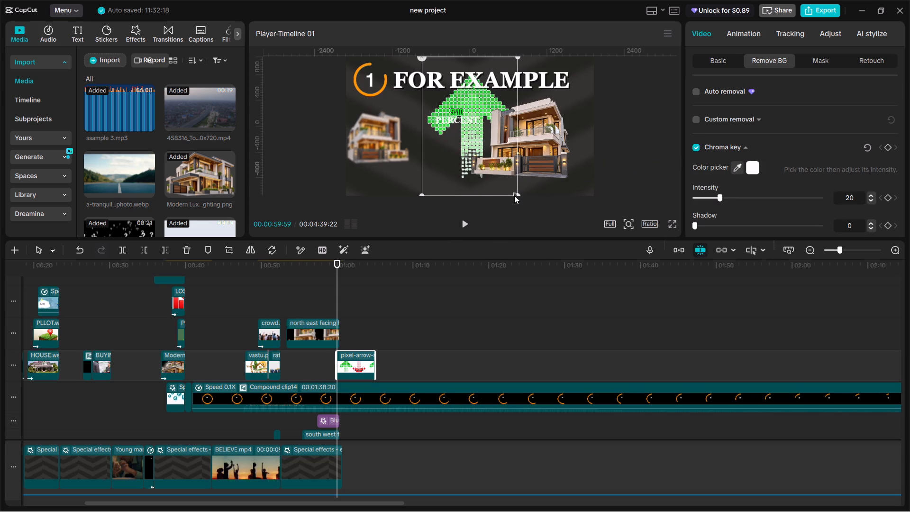
Shrink the green arrow and place it between the two houses, directly below the "5-10 PERCENT" text.
{"action": "left_click_drag", "start_coordinate": [518, 194], "coordinate": [507, 177]}
{"action": "left_click_drag", "start_coordinate": [495, 160], "coordinate": [468, 181]}
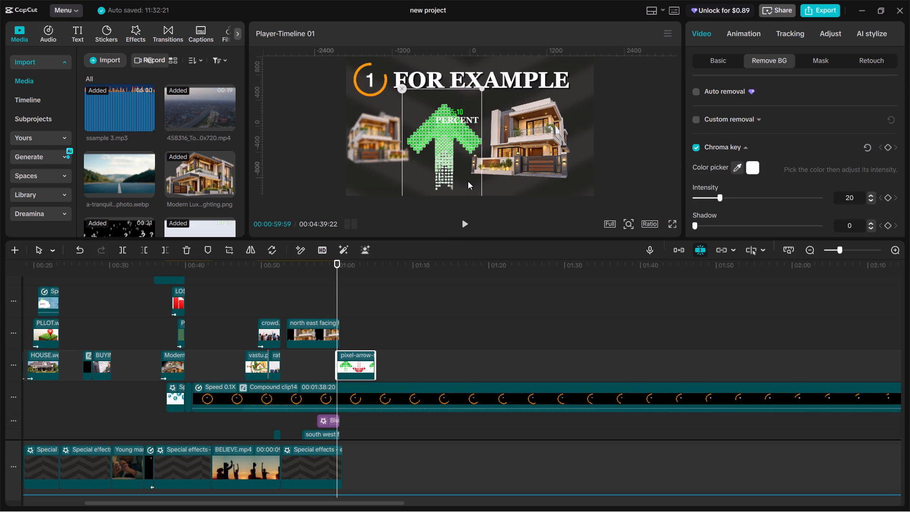
{"action": "left_click_drag", "start_coordinate": [468, 181], "coordinate": [468, 175]}
{"action": "left_click_drag", "start_coordinate": [469, 170], "coordinate": [468, 154]}
{"action": "left_click_drag", "start_coordinate": [476, 182], "coordinate": [453, 145]}
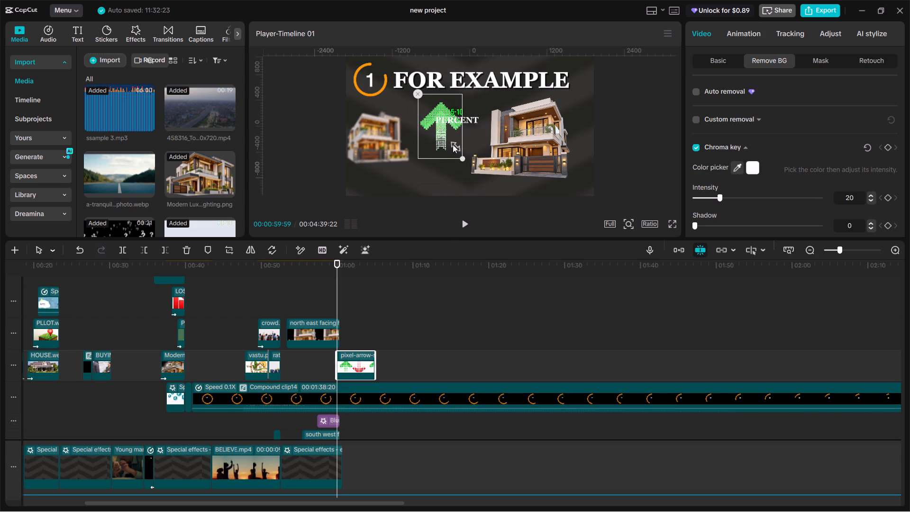
{"action": "left_click_drag", "start_coordinate": [453, 145], "coordinate": [453, 142]}
{"action": "left_click_drag", "start_coordinate": [446, 132], "coordinate": [463, 159]}
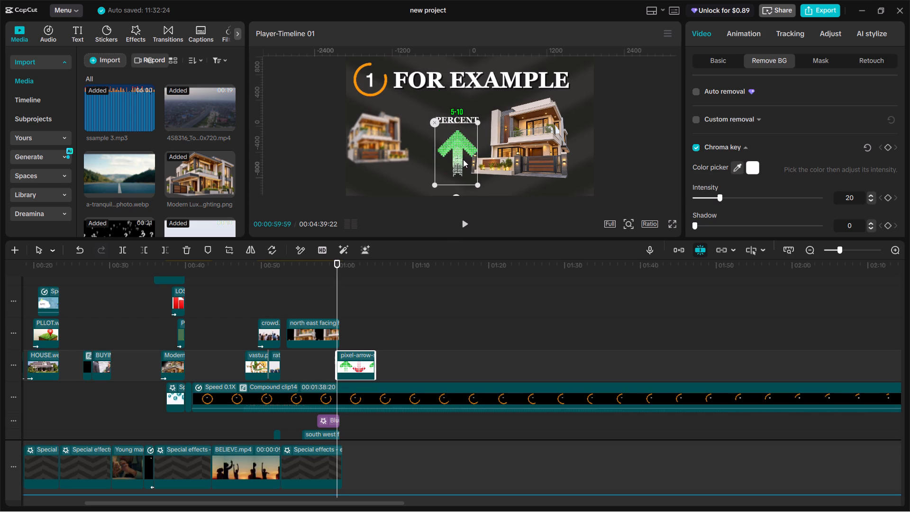
{"action": "left_click_drag", "start_coordinate": [463, 159], "coordinate": [461, 156]}
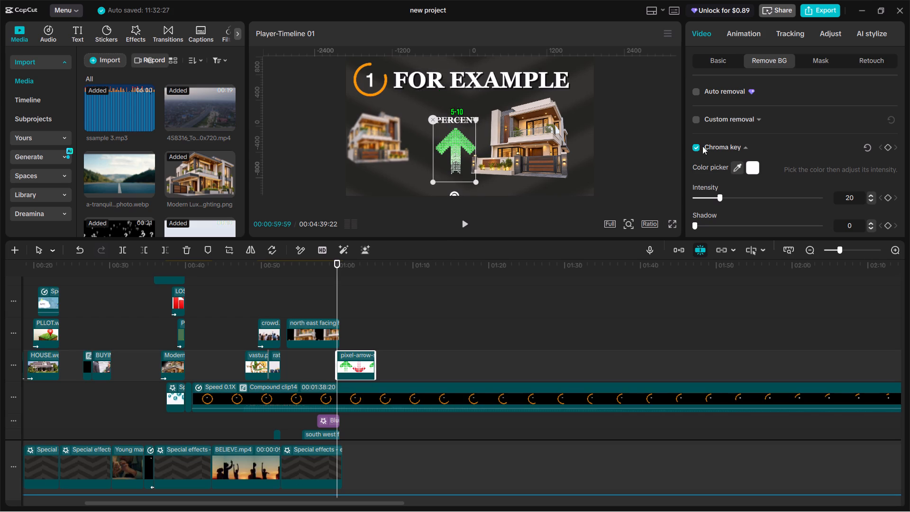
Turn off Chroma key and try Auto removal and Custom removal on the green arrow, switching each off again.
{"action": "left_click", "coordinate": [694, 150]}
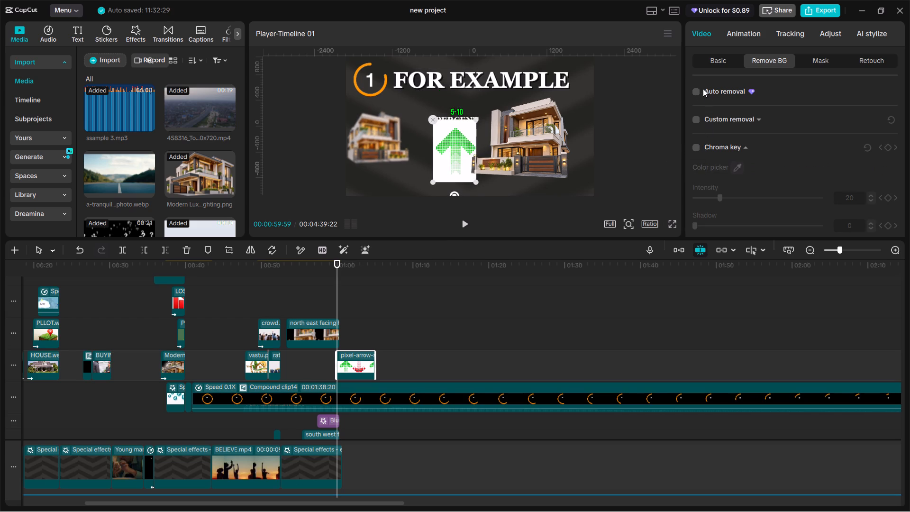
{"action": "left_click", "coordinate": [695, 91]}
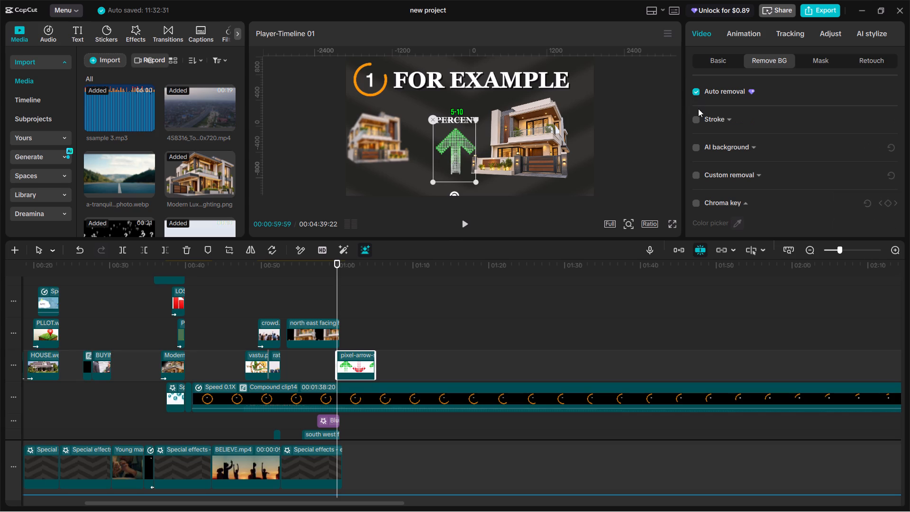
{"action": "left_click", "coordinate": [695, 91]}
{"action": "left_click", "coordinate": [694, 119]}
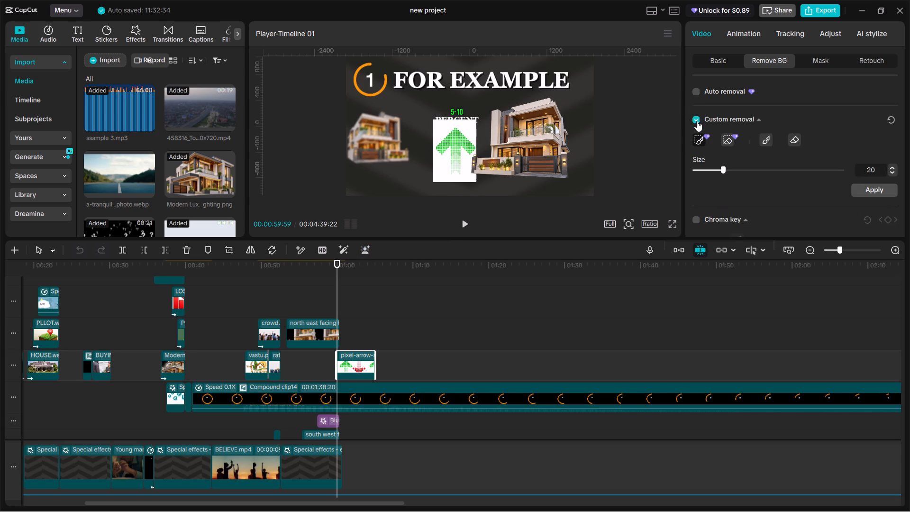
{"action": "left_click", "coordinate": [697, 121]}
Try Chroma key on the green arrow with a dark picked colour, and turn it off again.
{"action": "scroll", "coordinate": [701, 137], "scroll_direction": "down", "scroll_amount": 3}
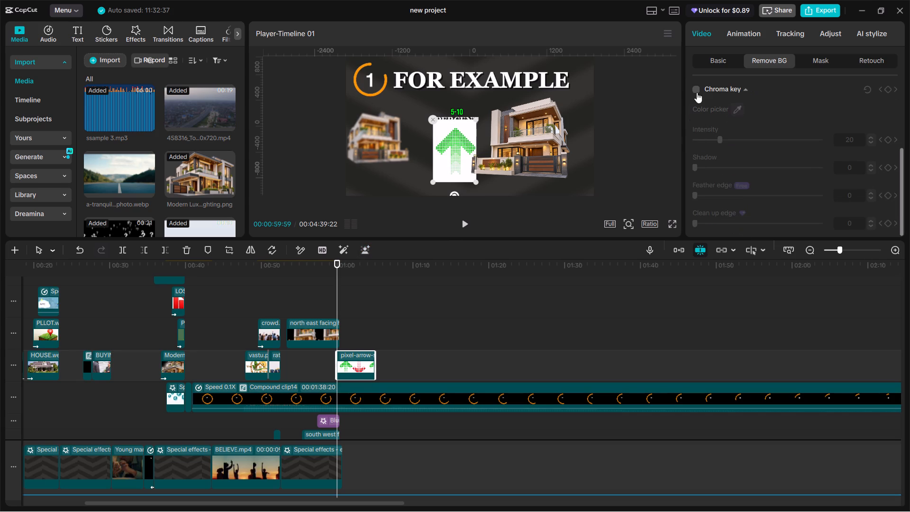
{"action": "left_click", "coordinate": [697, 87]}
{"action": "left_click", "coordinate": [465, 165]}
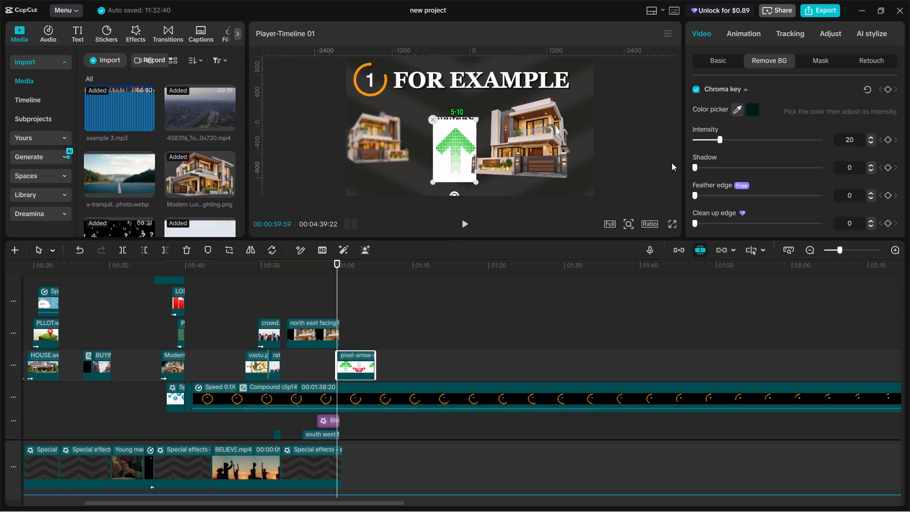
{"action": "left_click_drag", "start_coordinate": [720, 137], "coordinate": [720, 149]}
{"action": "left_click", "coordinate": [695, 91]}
Key out the green arrow's white background with Chroma key and set Shadow to 100.
{"action": "left_click", "coordinate": [695, 91]}
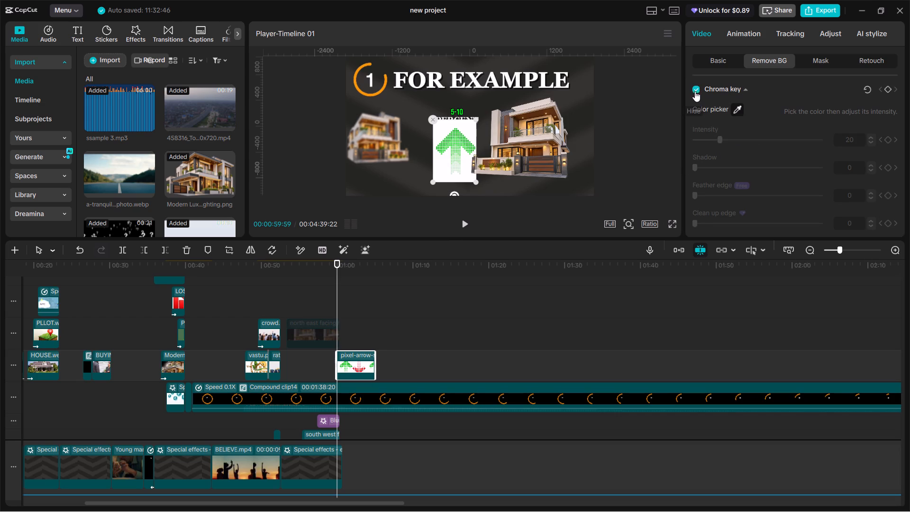
{"action": "left_click", "coordinate": [442, 169]}
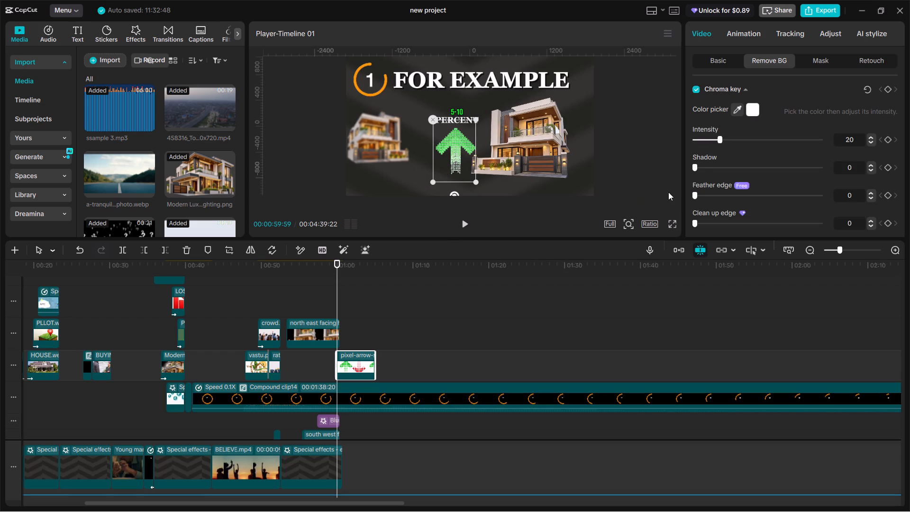
{"action": "left_click_drag", "start_coordinate": [696, 165], "coordinate": [713, 180]}
{"action": "left_click_drag", "start_coordinate": [713, 180], "coordinate": [886, 180]}
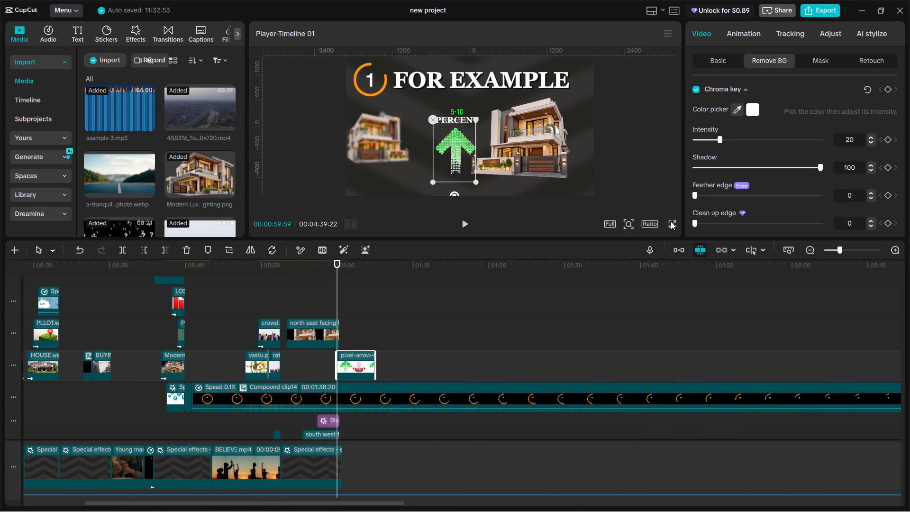
Check the keyed green arrow between the houses in a full-screen preview.
{"action": "left_click", "coordinate": [671, 221]}
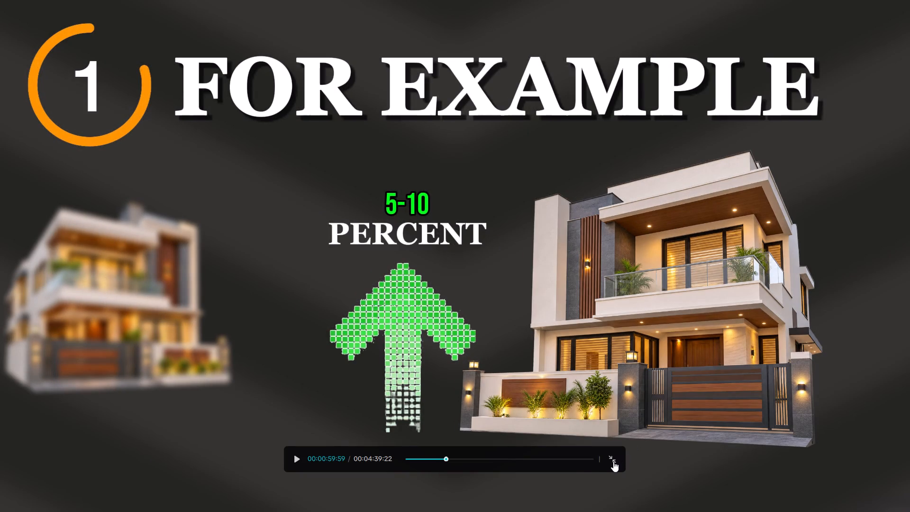
{"action": "left_click", "coordinate": [613, 461]}
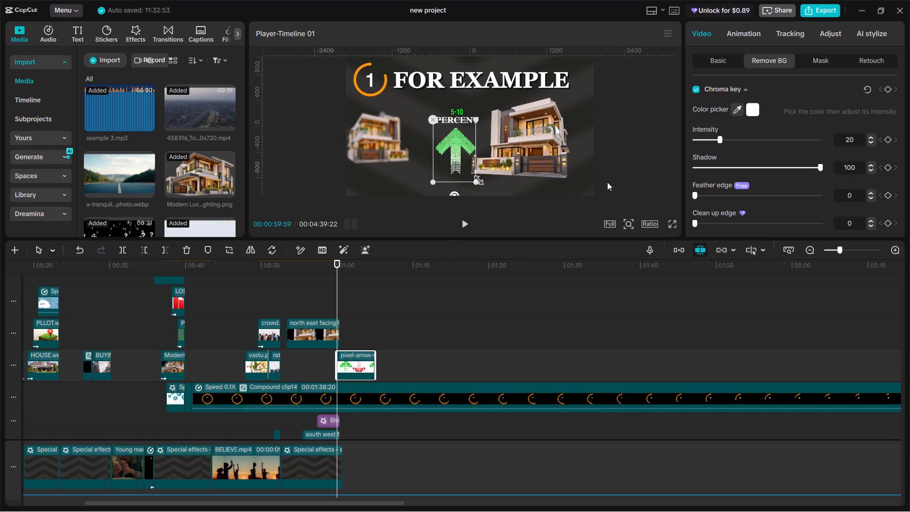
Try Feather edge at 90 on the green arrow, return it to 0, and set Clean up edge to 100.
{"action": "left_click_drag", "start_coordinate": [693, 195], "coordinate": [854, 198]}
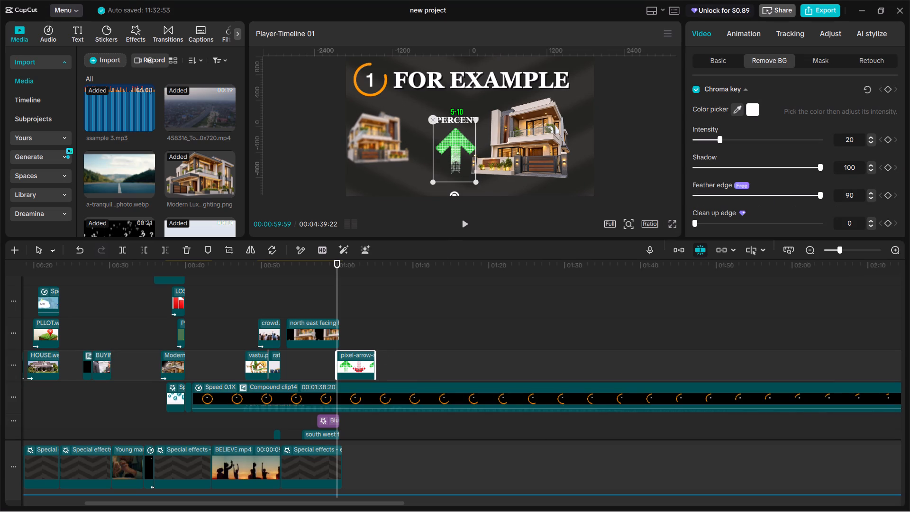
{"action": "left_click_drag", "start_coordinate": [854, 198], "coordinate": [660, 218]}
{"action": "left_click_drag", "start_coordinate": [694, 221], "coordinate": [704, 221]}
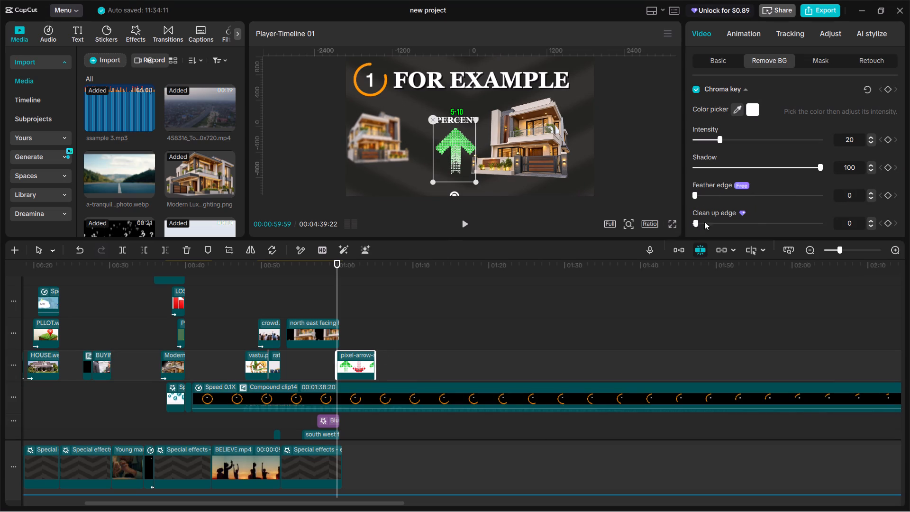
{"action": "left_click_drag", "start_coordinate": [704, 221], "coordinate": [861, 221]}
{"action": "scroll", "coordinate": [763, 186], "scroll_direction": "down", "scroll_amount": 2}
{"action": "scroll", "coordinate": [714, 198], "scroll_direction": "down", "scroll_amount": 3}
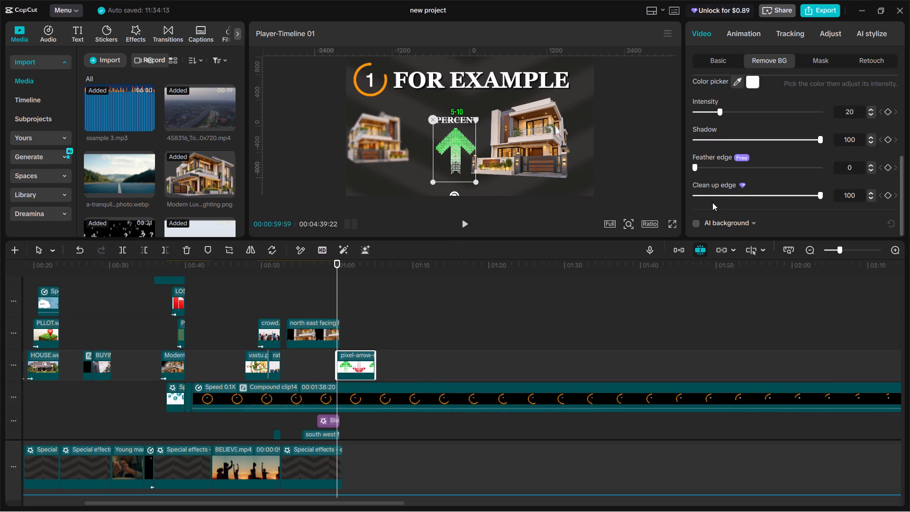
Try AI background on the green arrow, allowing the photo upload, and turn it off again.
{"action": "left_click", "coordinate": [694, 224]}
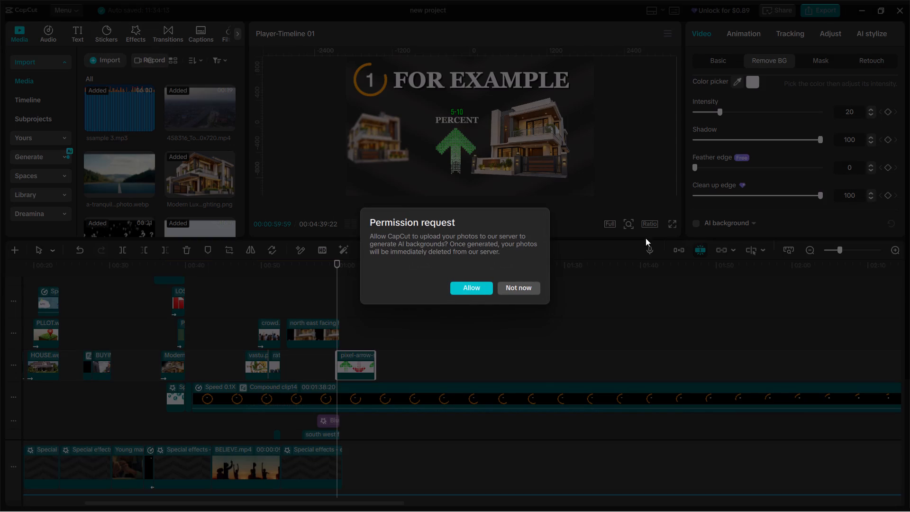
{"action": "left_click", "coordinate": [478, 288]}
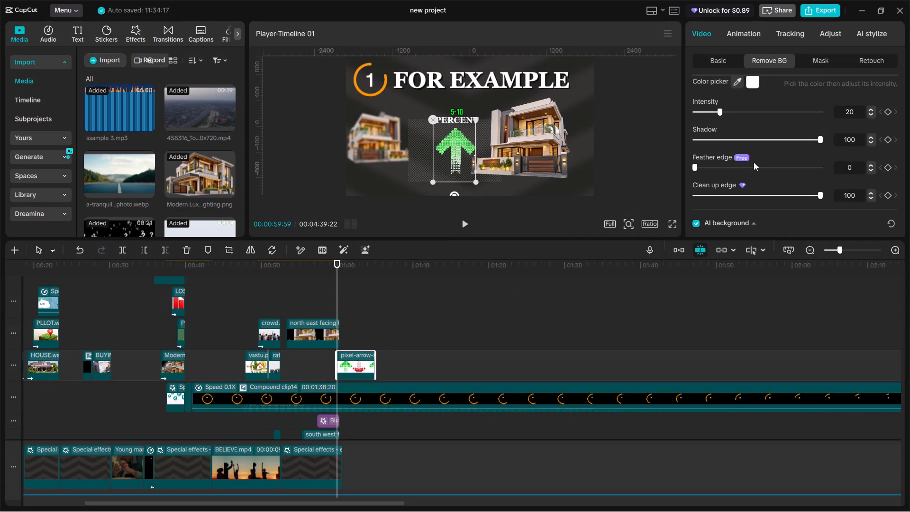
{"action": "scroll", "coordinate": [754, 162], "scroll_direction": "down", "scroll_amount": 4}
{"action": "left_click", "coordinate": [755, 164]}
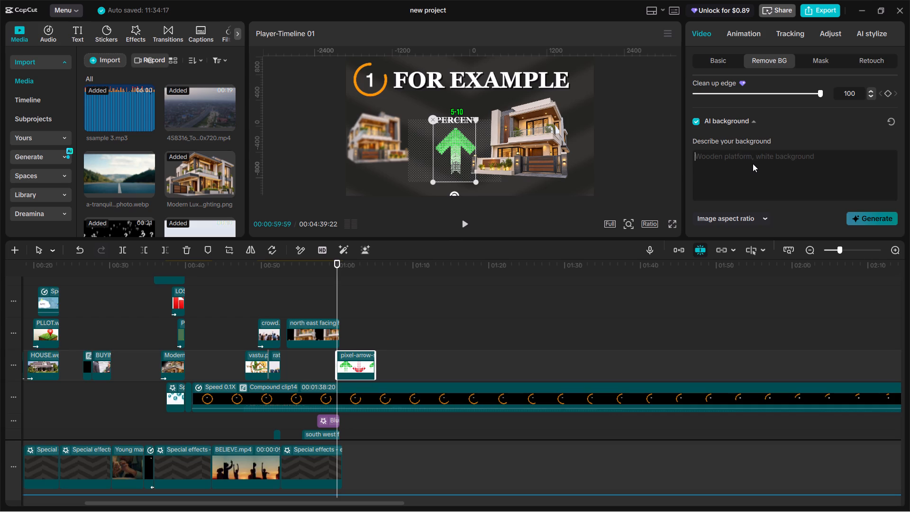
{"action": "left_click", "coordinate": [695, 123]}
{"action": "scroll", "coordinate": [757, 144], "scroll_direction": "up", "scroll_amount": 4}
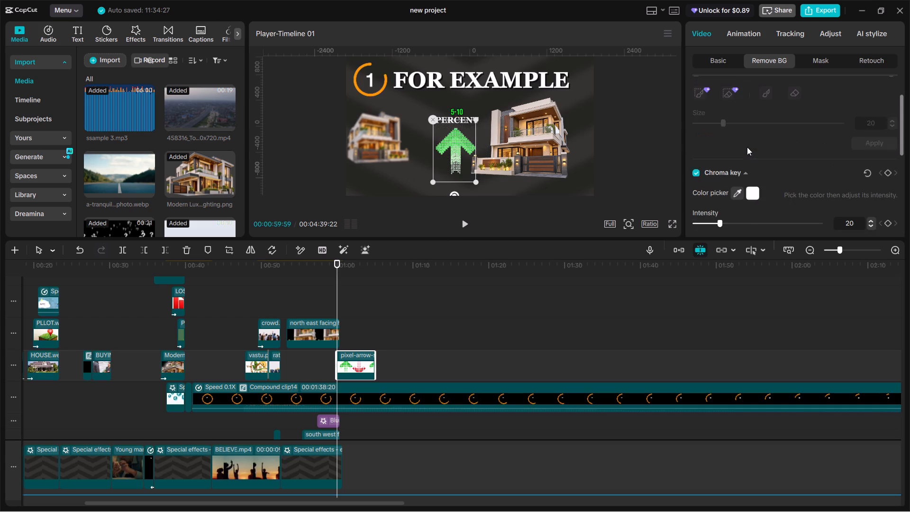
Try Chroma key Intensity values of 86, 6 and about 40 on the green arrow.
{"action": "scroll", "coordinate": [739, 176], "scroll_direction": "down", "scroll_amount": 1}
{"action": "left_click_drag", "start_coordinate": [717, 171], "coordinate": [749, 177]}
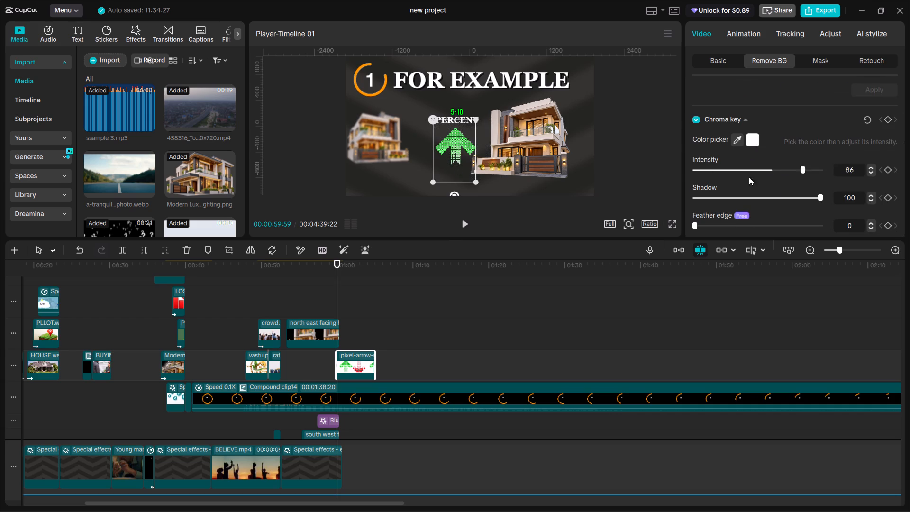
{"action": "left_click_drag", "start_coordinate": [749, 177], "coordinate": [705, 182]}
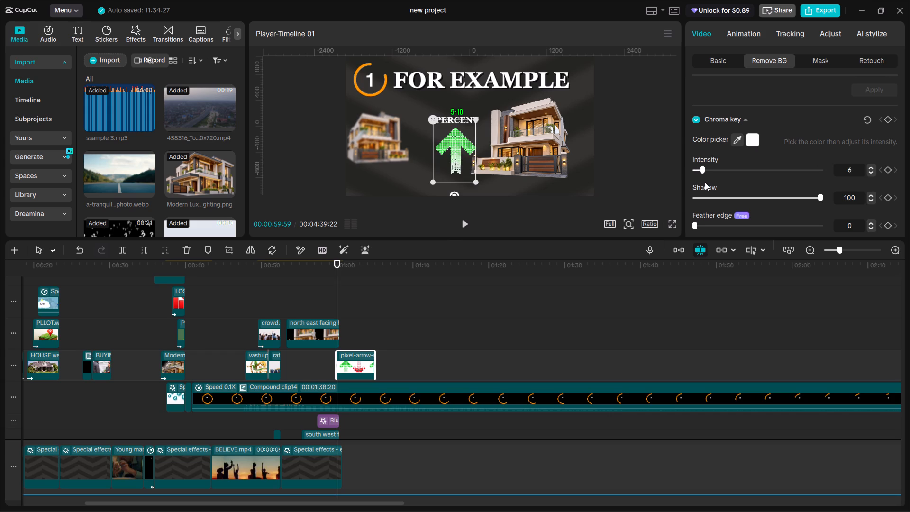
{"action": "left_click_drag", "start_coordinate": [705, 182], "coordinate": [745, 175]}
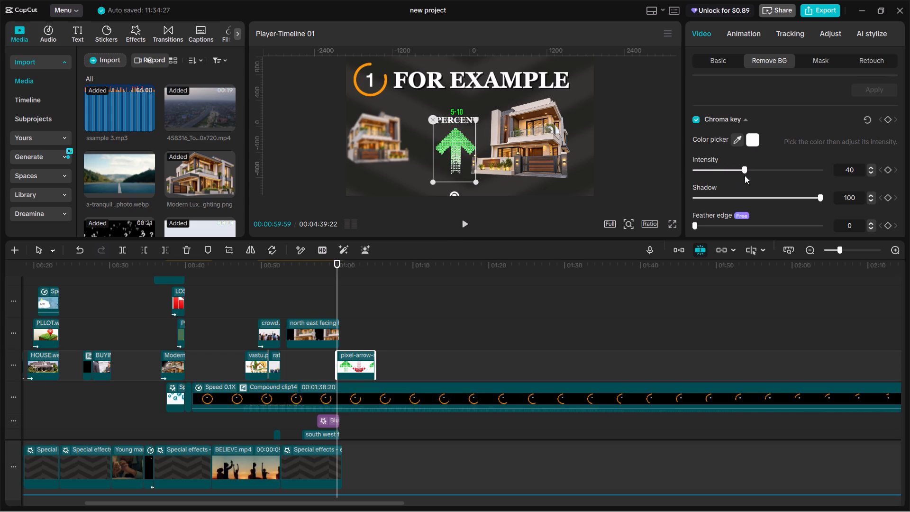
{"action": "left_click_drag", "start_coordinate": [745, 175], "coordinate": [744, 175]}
Delete the pixel-arrow clip from the timeline.
{"action": "key", "text": "BackSpace"}
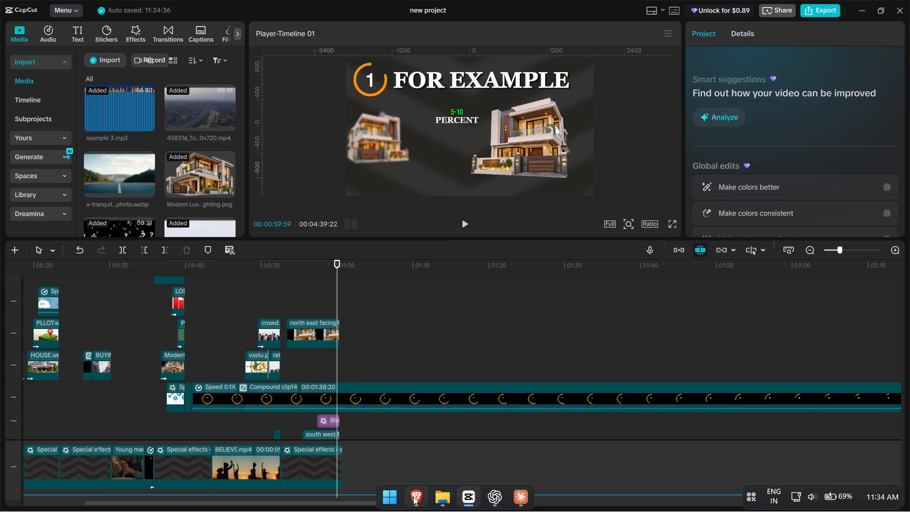
Switch to Brave and open the two-tone green up and red down arrow image from the related arrow images.
{"action": "left_click", "coordinate": [413, 497]}
{"action": "scroll", "coordinate": [354, 302], "scroll_direction": "down", "scroll_amount": 5}
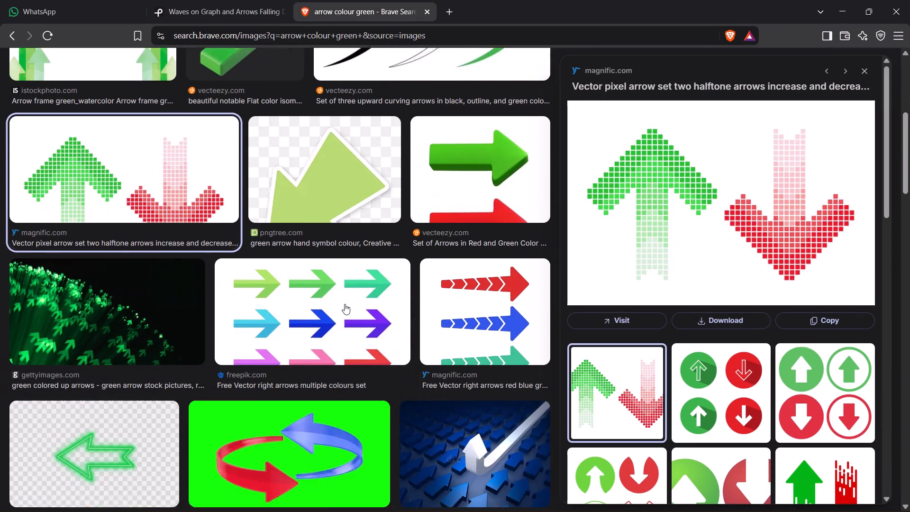
{"action": "scroll", "coordinate": [703, 244], "scroll_direction": "down", "scroll_amount": 3}
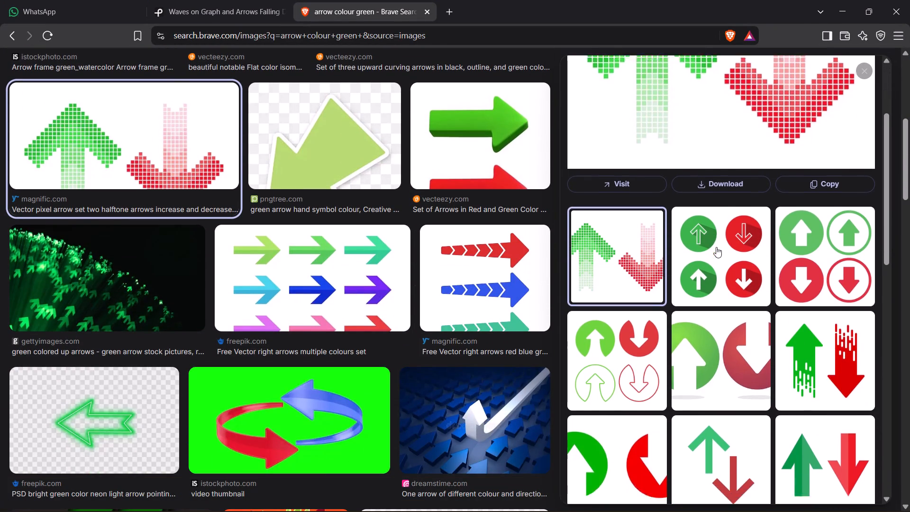
{"action": "scroll", "coordinate": [716, 247], "scroll_direction": "down", "scroll_amount": 3}
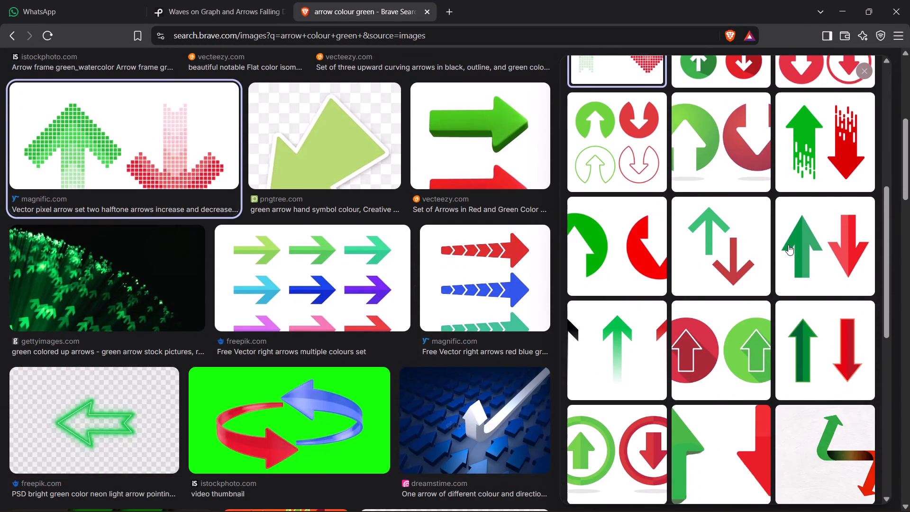
{"action": "left_click", "coordinate": [815, 250]}
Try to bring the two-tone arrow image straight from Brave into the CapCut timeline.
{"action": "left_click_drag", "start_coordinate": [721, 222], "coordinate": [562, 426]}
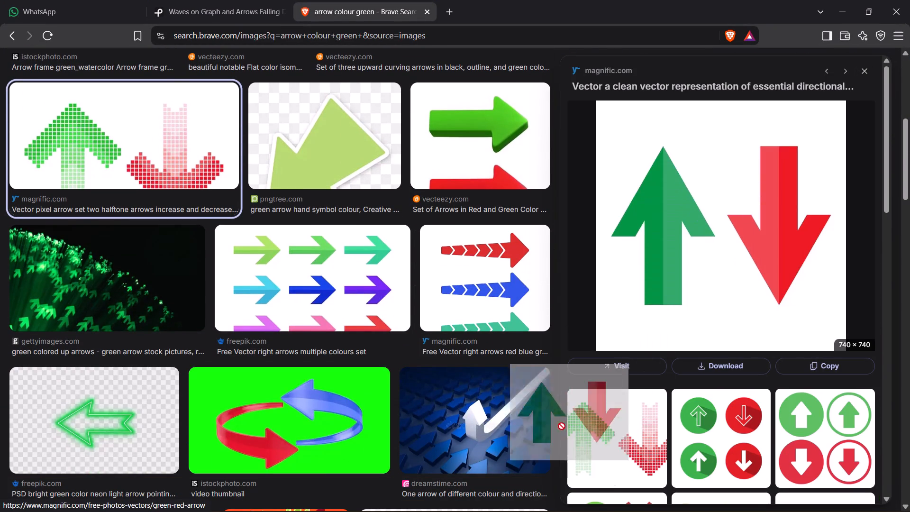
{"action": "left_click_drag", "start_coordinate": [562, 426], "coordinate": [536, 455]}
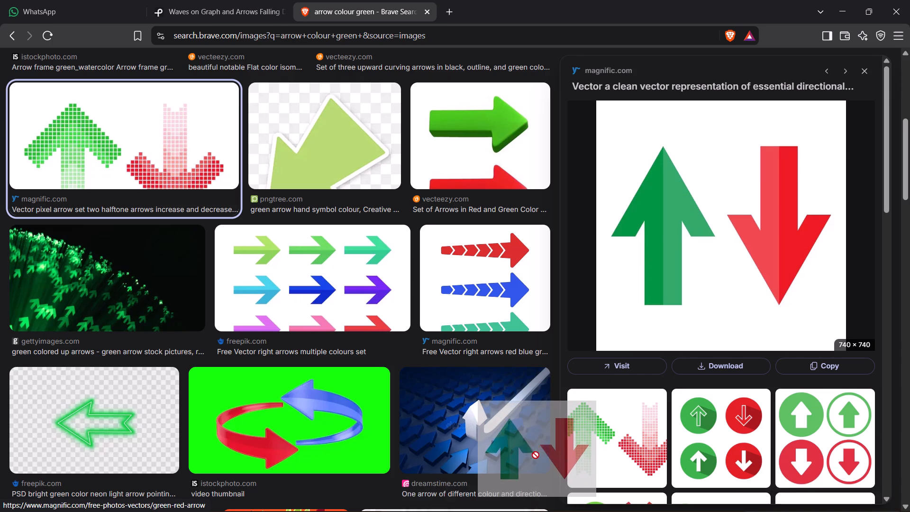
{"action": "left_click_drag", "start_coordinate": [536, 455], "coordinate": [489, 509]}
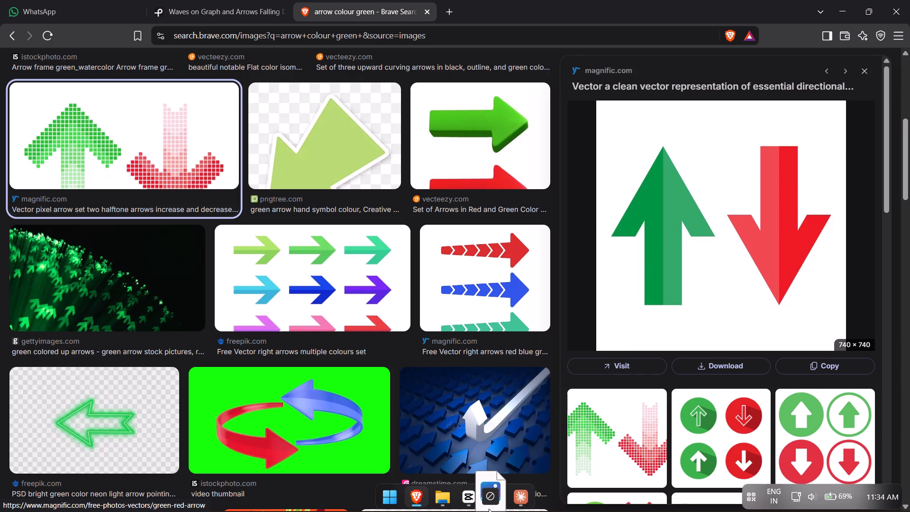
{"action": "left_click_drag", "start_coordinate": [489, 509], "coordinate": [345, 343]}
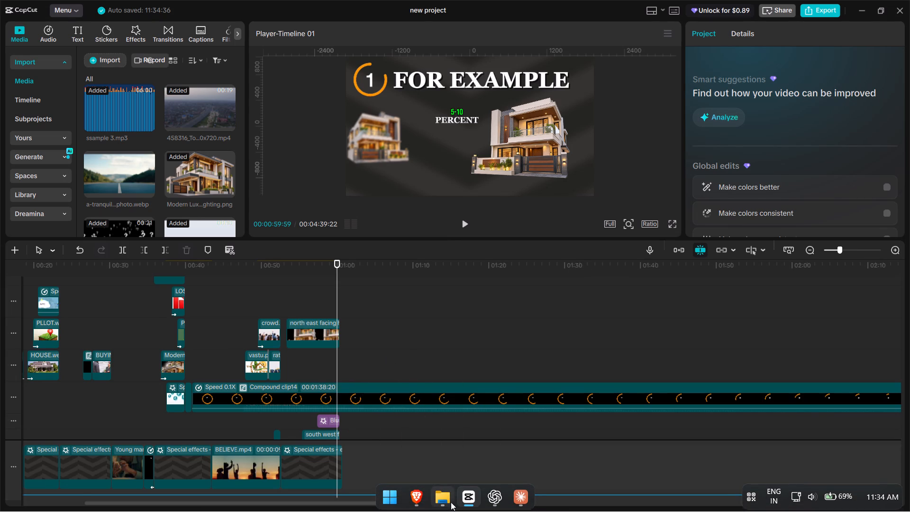
Save the two-tone green and red arrow image from Brave into the "new proj" folder.
{"action": "left_click", "coordinate": [422, 499]}
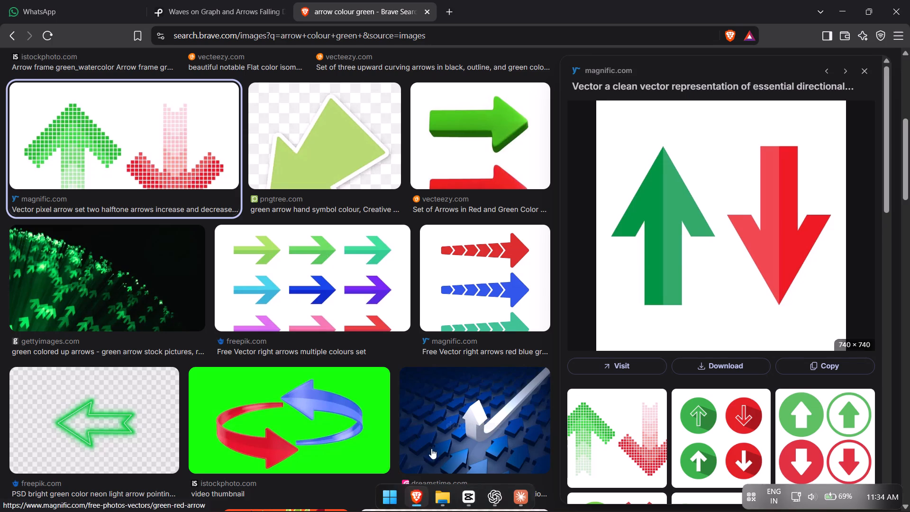
{"action": "left_click_drag", "start_coordinate": [666, 268], "coordinate": [448, 494]}
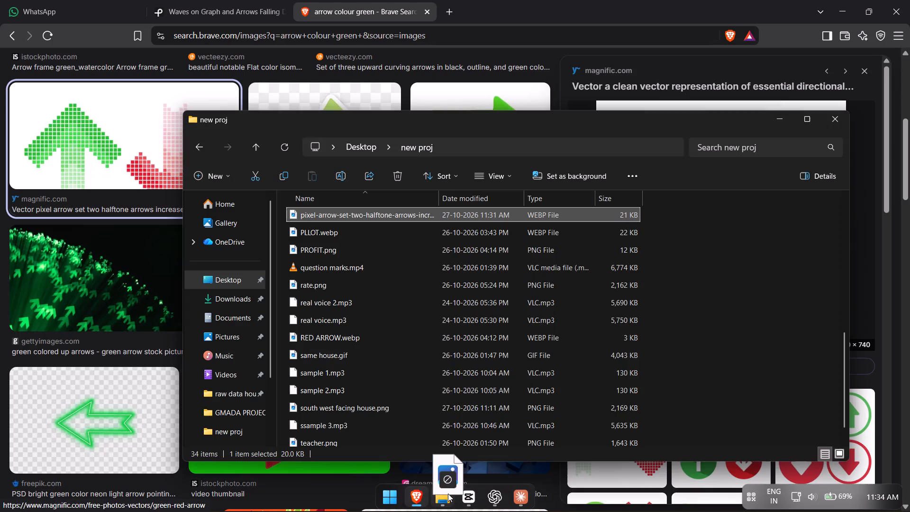
{"action": "left_click_drag", "start_coordinate": [448, 494], "coordinate": [432, 375]}
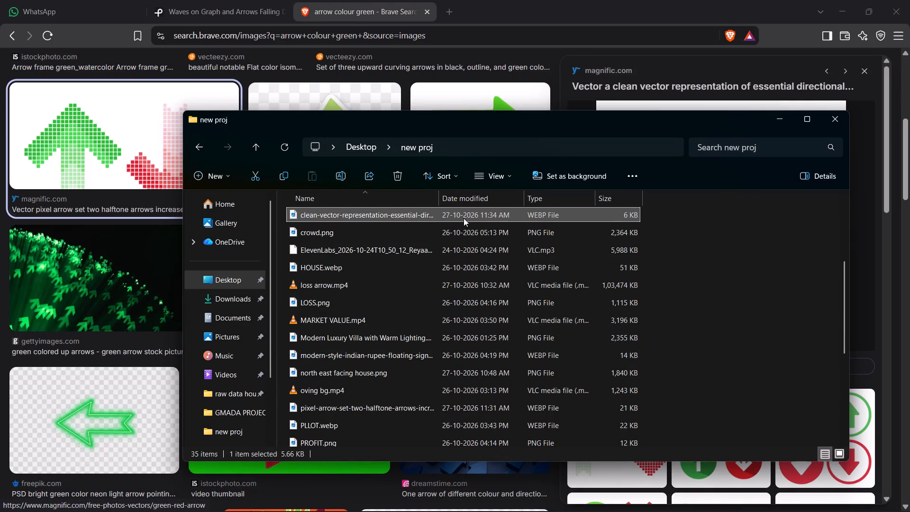
Add the saved clean-vector arrow image from "new proj" to the CapCut timeline at the playhead, on the deleted arrow's track.
{"action": "scroll", "coordinate": [464, 221], "scroll_direction": "up", "scroll_amount": 5}
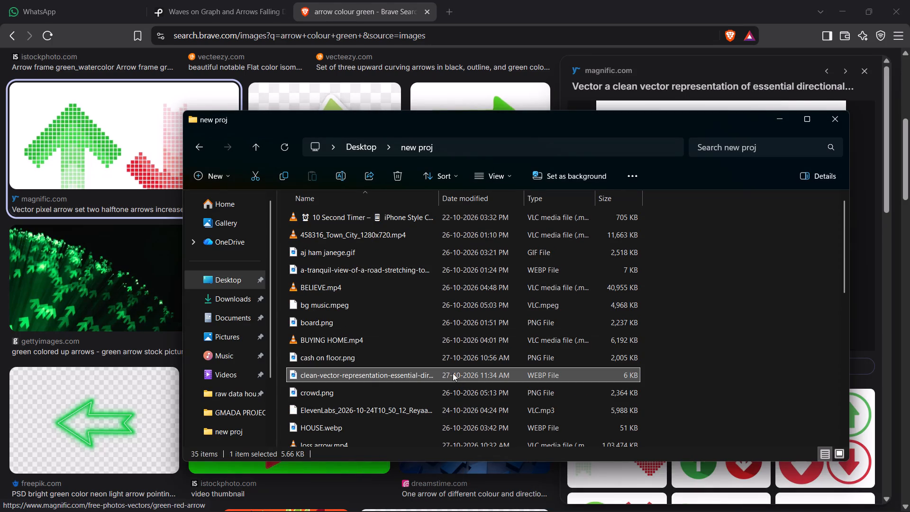
{"action": "left_click_drag", "start_coordinate": [449, 373], "coordinate": [491, 511]}
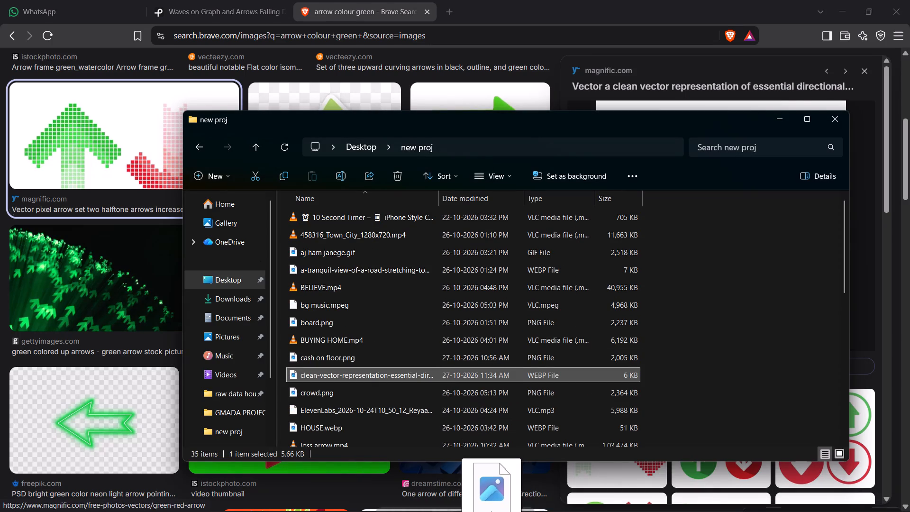
{"action": "left_click_drag", "start_coordinate": [491, 511], "coordinate": [385, 351]}
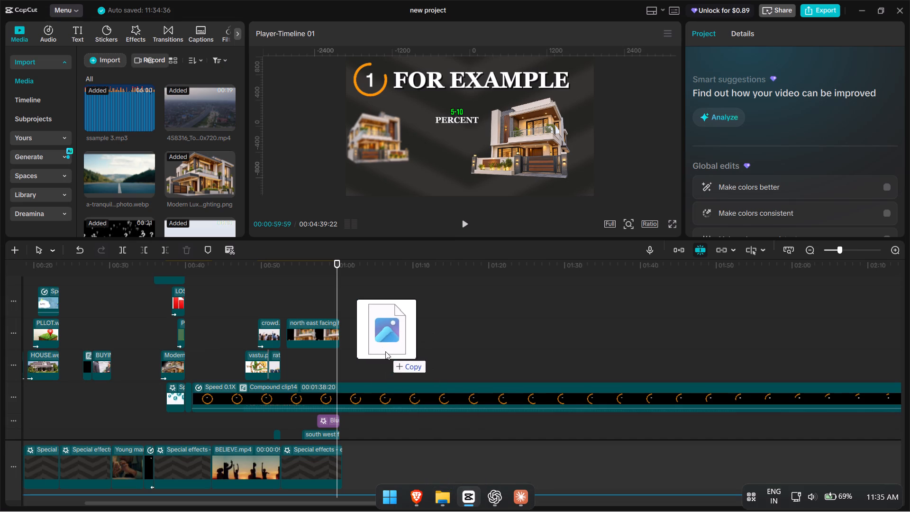
{"action": "left_click_drag", "start_coordinate": [385, 351], "coordinate": [365, 348]}
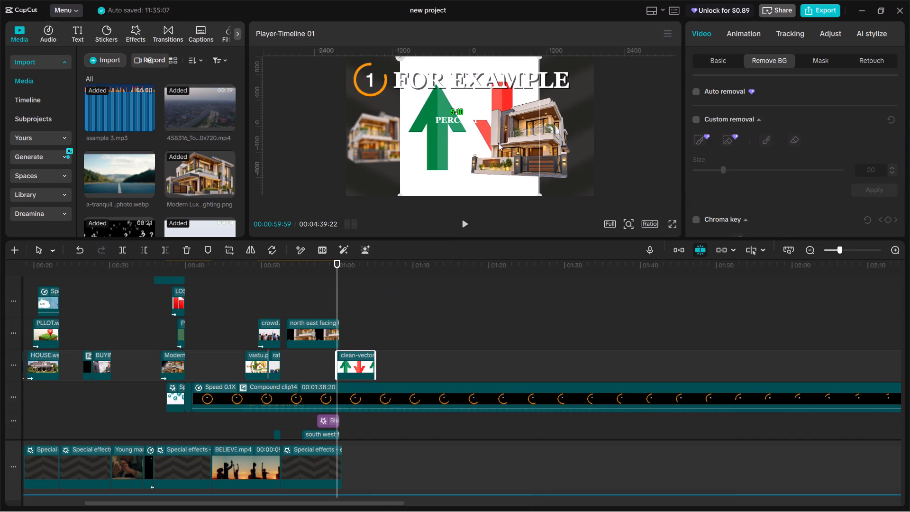
Crop the clean-vector arrow image so that only the green up arrow remains.
{"action": "left_click", "coordinate": [225, 251]}
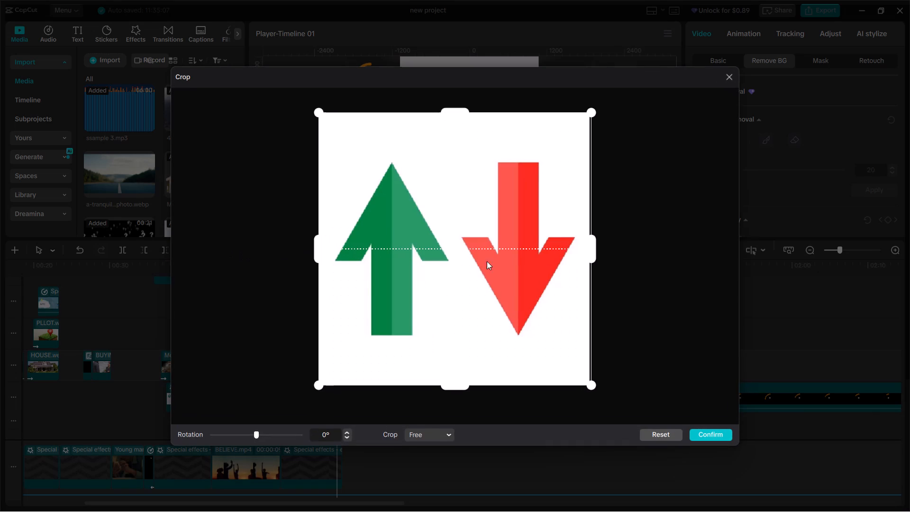
{"action": "left_click_drag", "start_coordinate": [596, 247], "coordinate": [490, 257]}
{"action": "left_click_drag", "start_coordinate": [593, 245], "coordinate": [461, 264]}
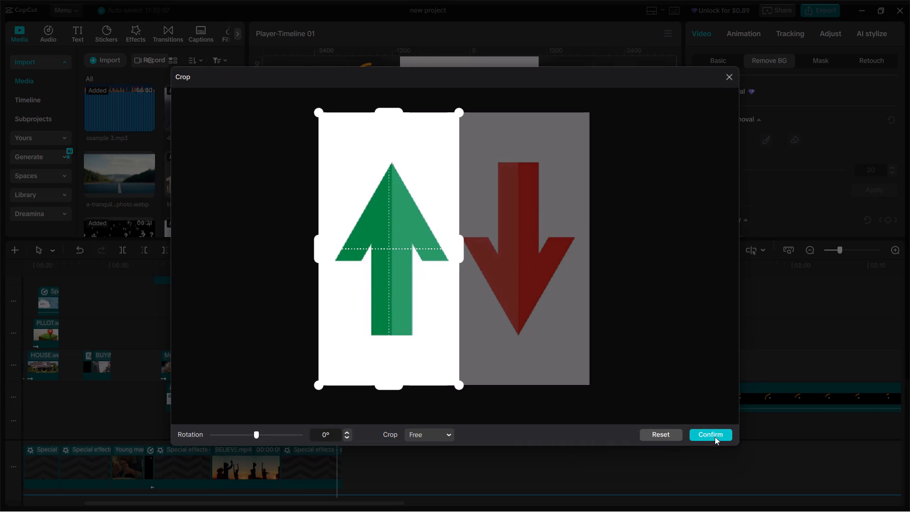
{"action": "left_click", "coordinate": [715, 437]}
Shrink the cropped green arrow image and place it between the two houses, just beneath the "5-10 PERCENT" text.
{"action": "left_click_drag", "start_coordinate": [466, 182], "coordinate": [446, 189]}
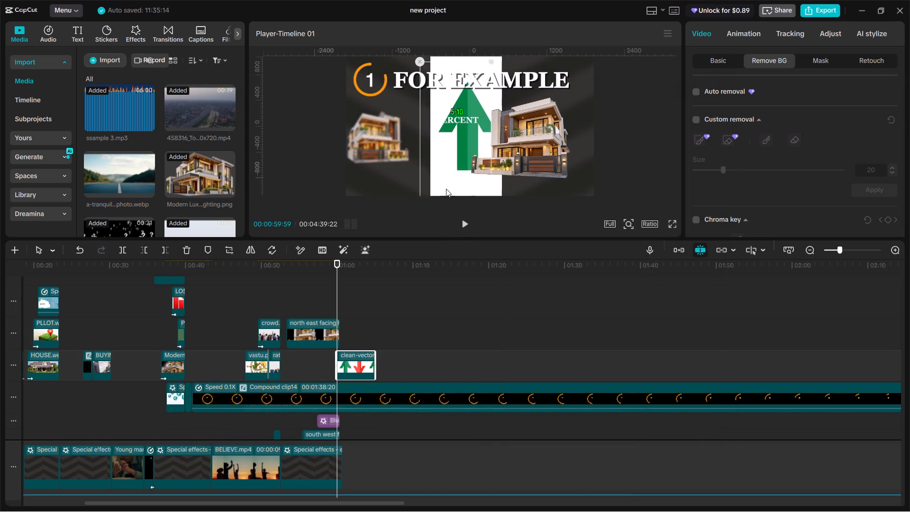
{"action": "left_click_drag", "start_coordinate": [446, 189], "coordinate": [447, 158]}
{"action": "left_click_drag", "start_coordinate": [484, 172], "coordinate": [461, 130]}
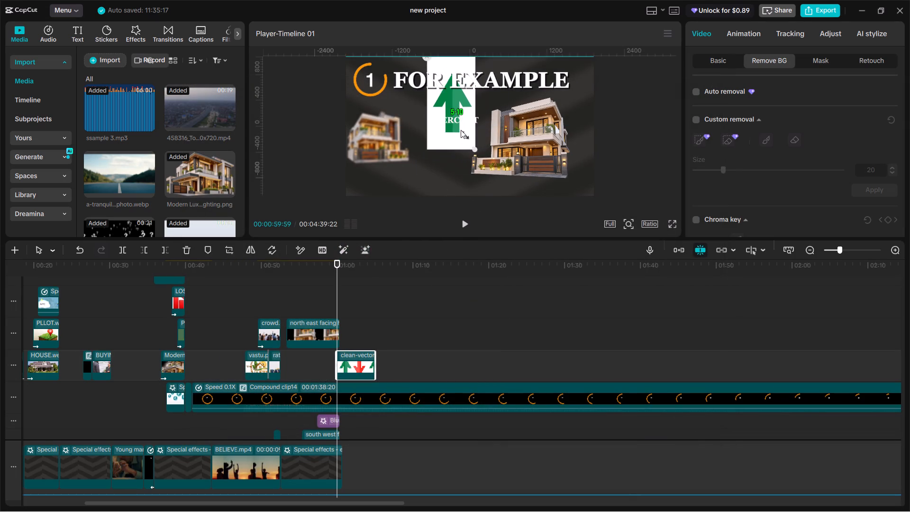
{"action": "left_click_drag", "start_coordinate": [461, 130], "coordinate": [457, 121]}
{"action": "left_click_drag", "start_coordinate": [450, 121], "coordinate": [455, 171]}
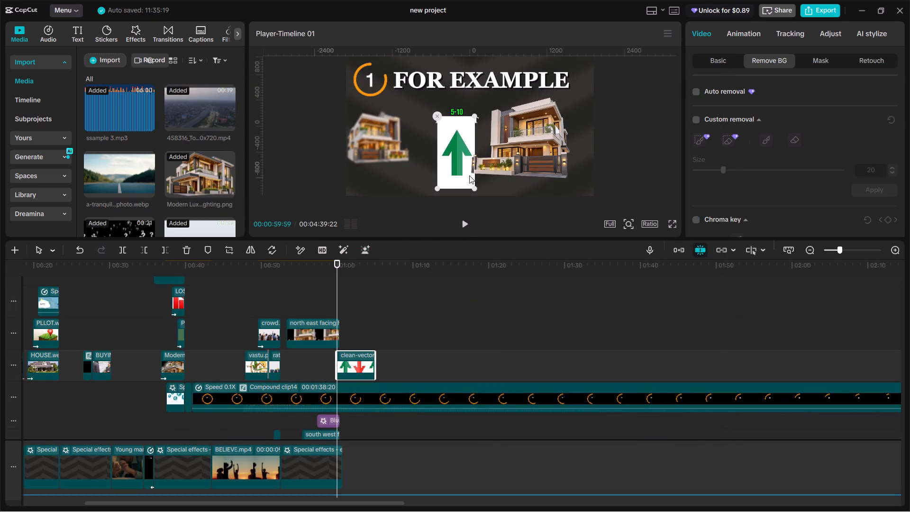
{"action": "left_click_drag", "start_coordinate": [473, 186], "coordinate": [462, 172]}
{"action": "left_click_drag", "start_coordinate": [455, 162], "coordinate": [455, 157]}
{"action": "left_click_drag", "start_coordinate": [458, 162], "coordinate": [459, 157]}
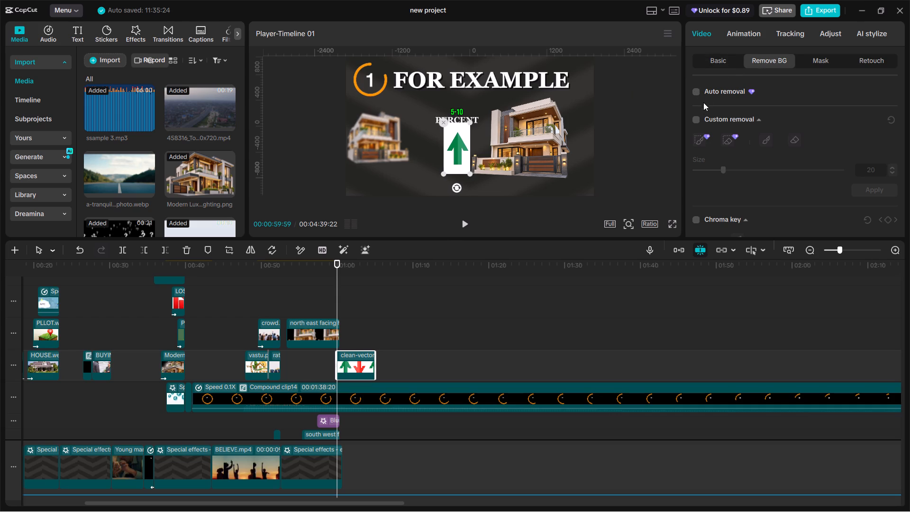
Remove the green arrow image's white background with auto removal.
{"action": "left_click", "coordinate": [697, 91]}
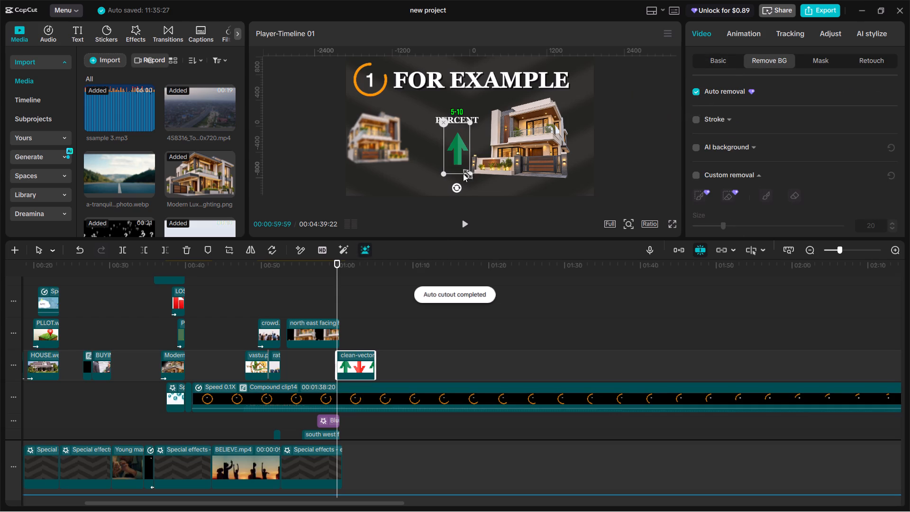
Slightly resize the cut-out green arrow and fine-tune its position, centred beneath the "PERCENT" text.
{"action": "left_click", "coordinate": [467, 172]}
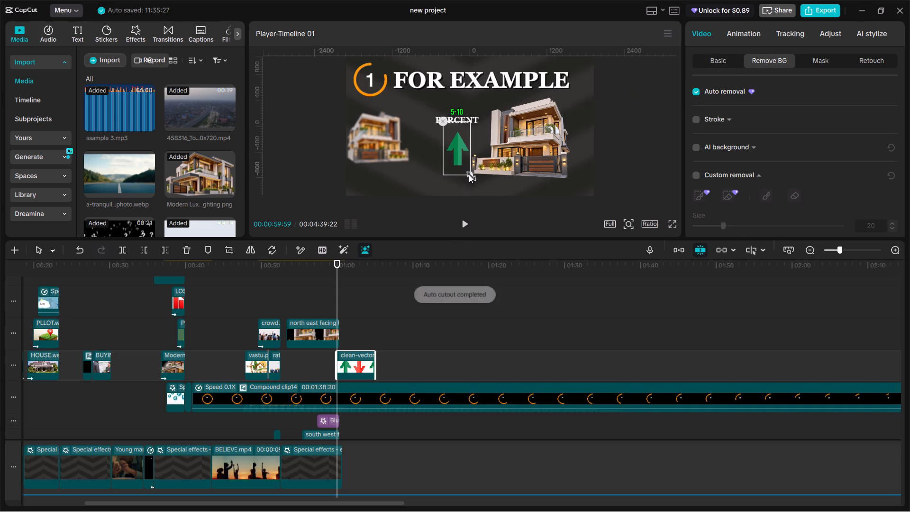
{"action": "left_click_drag", "start_coordinate": [457, 161], "coordinate": [457, 158]}
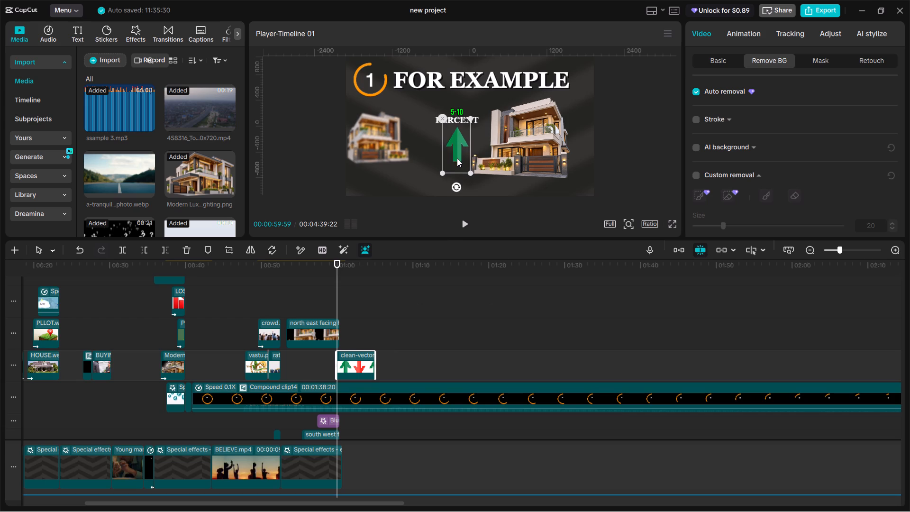
{"action": "left_click_drag", "start_coordinate": [457, 158], "coordinate": [458, 160]}
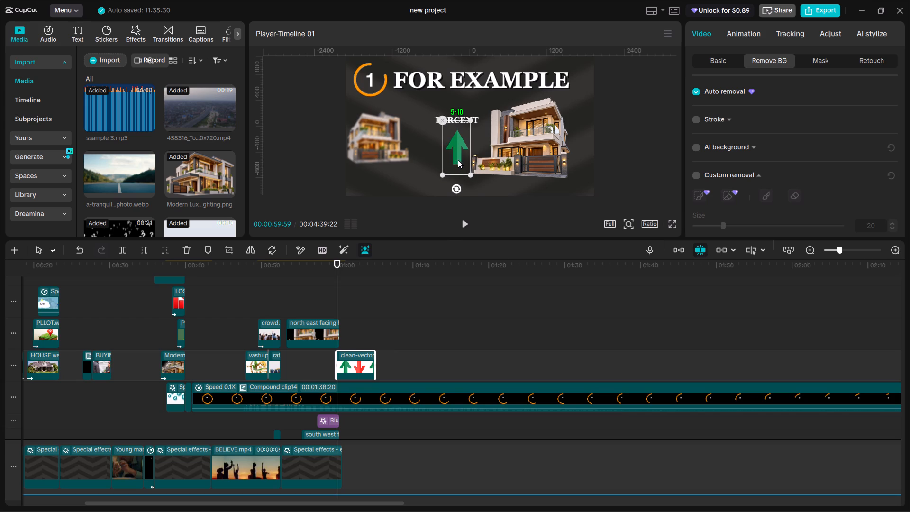
{"action": "left_click_drag", "start_coordinate": [458, 160], "coordinate": [458, 150]}
{"action": "left_click", "coordinate": [310, 299]}
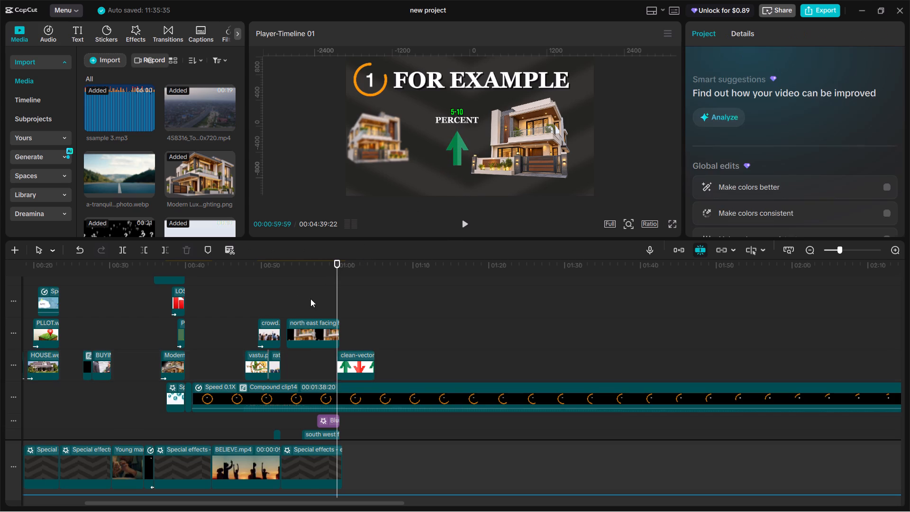
Play the section around the one-minute mark repeatedly to find the moment in the voiceover where the arrow should appear.
{"action": "key", "text": "space"}
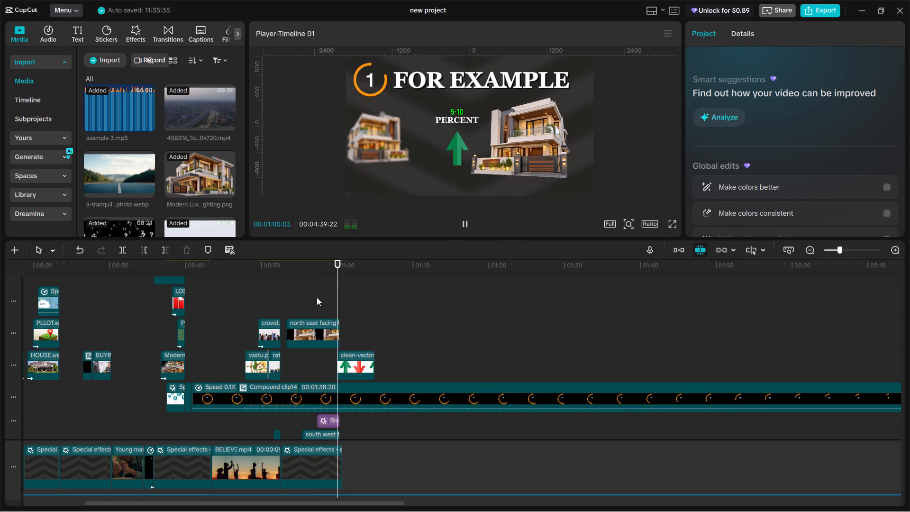
{"action": "key", "text": "space"}
{"action": "scroll", "coordinate": [337, 297], "scroll_direction": "up", "scroll_amount": 6}
{"action": "scroll", "coordinate": [332, 337], "scroll_direction": "down", "scroll_amount": 5}
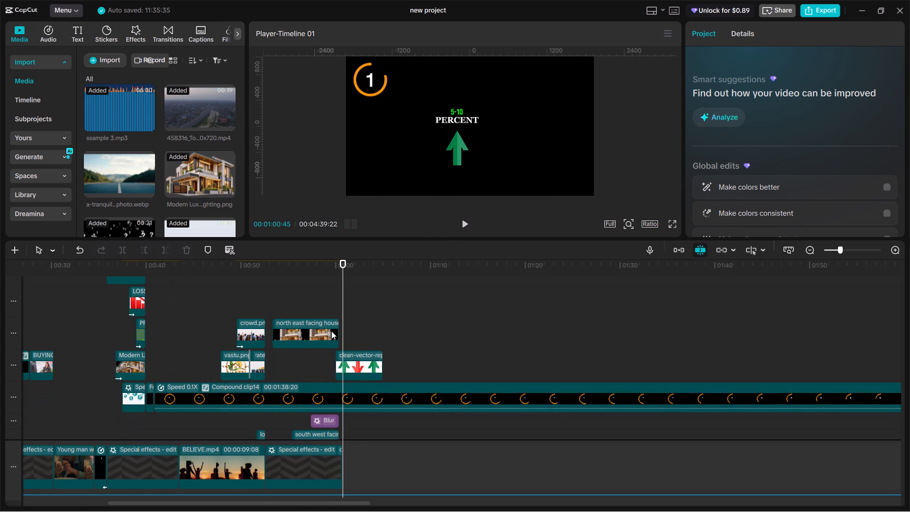
{"action": "left_click", "coordinate": [325, 300]}
{"action": "key", "text": "space"}
{"action": "key", "text": "space"}
{"action": "scroll", "coordinate": [335, 304], "scroll_direction": "down", "scroll_amount": 14}
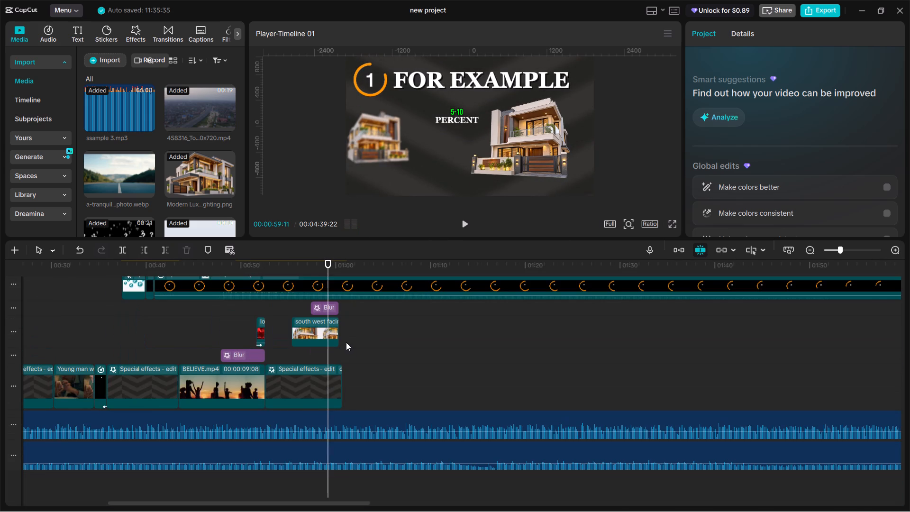
{"action": "key", "text": "space"}
{"action": "scroll", "coordinate": [339, 334], "scroll_direction": "up", "scroll_amount": 13, "text": "ctrl"}
{"action": "key", "text": "ctrl+space"}
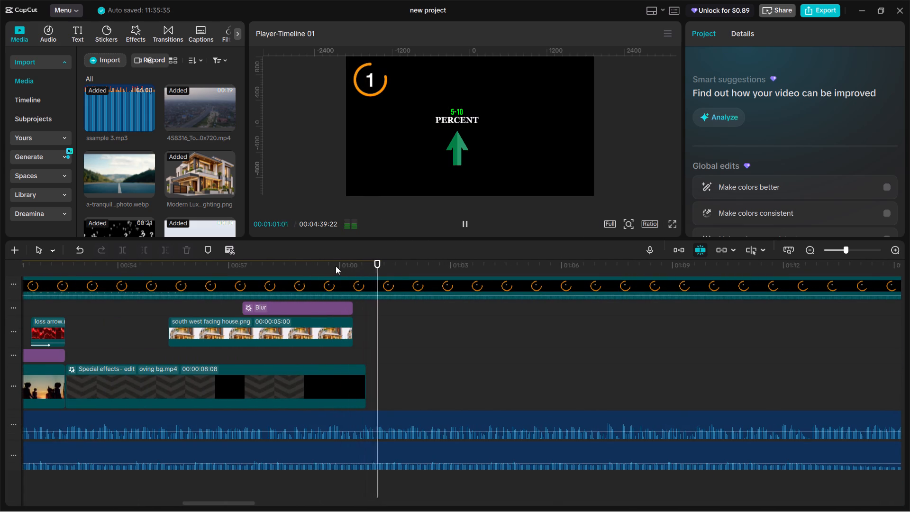
{"action": "left_click", "coordinate": [335, 266]}
{"action": "left_click_drag", "start_coordinate": [334, 265], "coordinate": [317, 266]}
{"action": "key", "text": "space"}
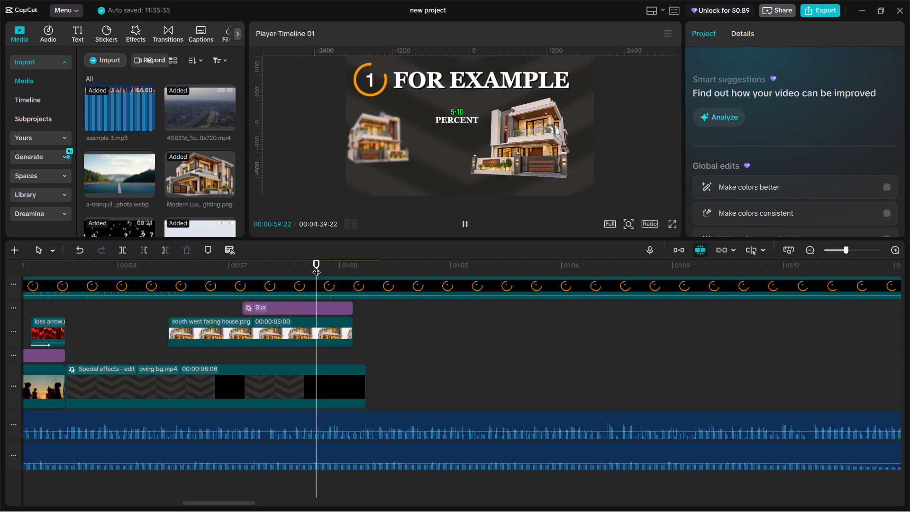
{"action": "key", "text": "space"}
{"action": "key", "text": "space"}
{"action": "scroll", "coordinate": [325, 271], "scroll_direction": "up", "scroll_amount": 13, "text": "ctrl"}
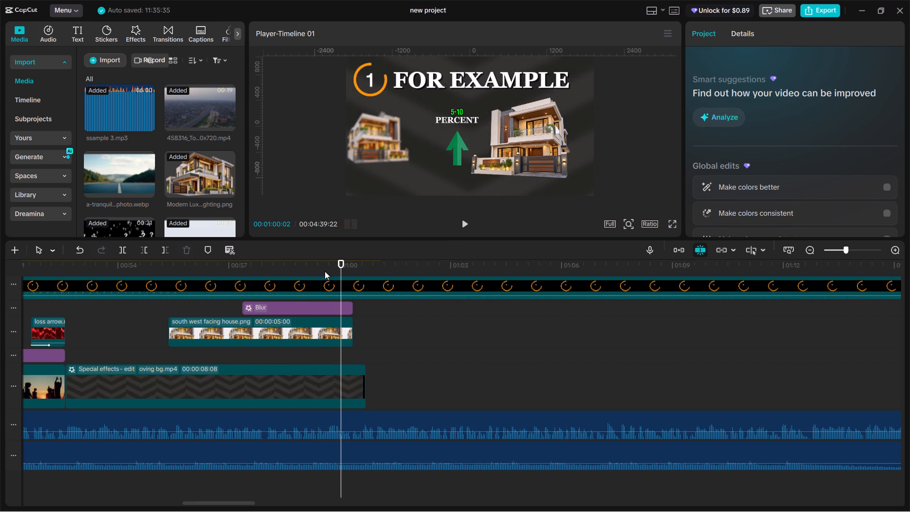
{"action": "scroll", "coordinate": [331, 285], "scroll_direction": "up", "scroll_amount": 4, "text": "ctrl"}
{"action": "left_click", "coordinate": [323, 264]}
{"action": "left_click_drag", "start_coordinate": [323, 264], "coordinate": [306, 275]}
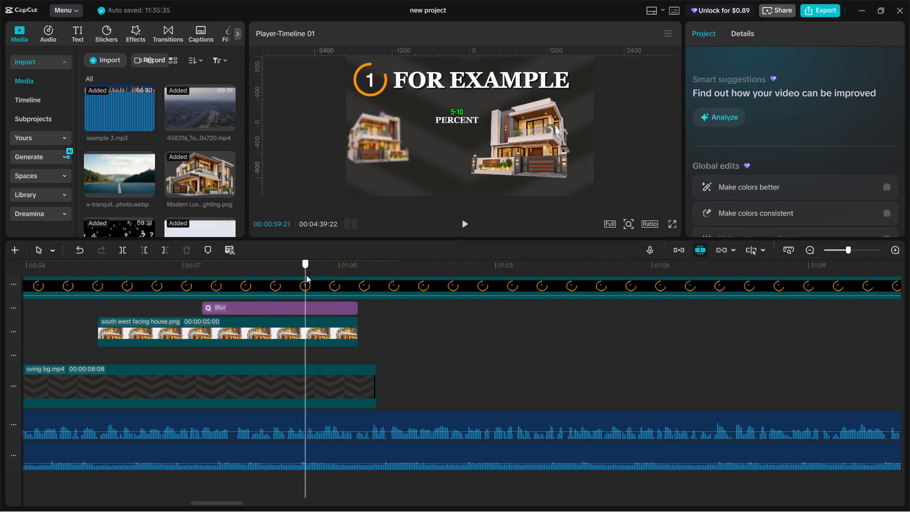
{"action": "left_click_drag", "start_coordinate": [306, 275], "coordinate": [306, 275]}
{"action": "key", "text": "space"}
{"action": "key", "text": "space"}
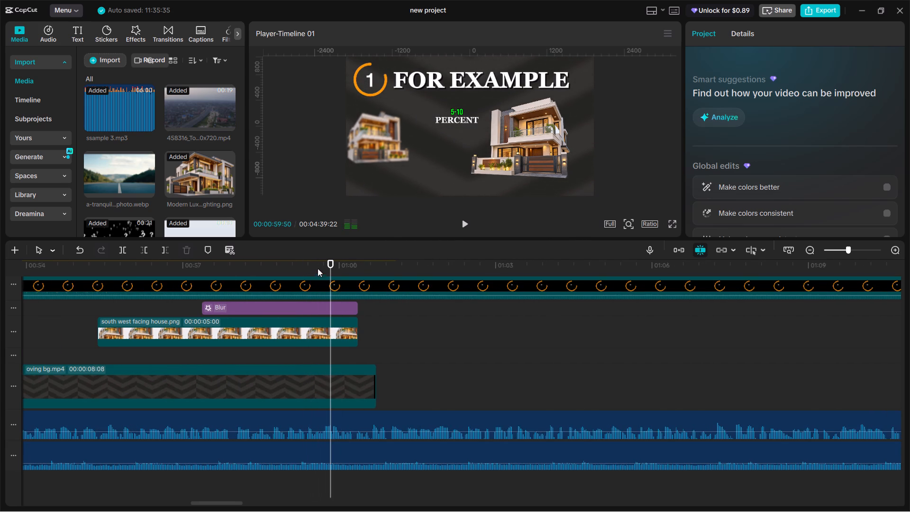
Move the arrow clip to start at 00:00:59:23 and trim its end to line up with the north east facing house clip's end.
{"action": "left_click", "coordinate": [317, 269]}
{"action": "left_click_drag", "start_coordinate": [317, 269], "coordinate": [307, 279]}
{"action": "scroll", "coordinate": [350, 312], "scroll_direction": "down", "scroll_amount": 8}
{"action": "scroll", "coordinate": [366, 331], "scroll_direction": "up", "scroll_amount": 14}
{"action": "scroll", "coordinate": [372, 360], "scroll_direction": "down", "scroll_amount": 6}
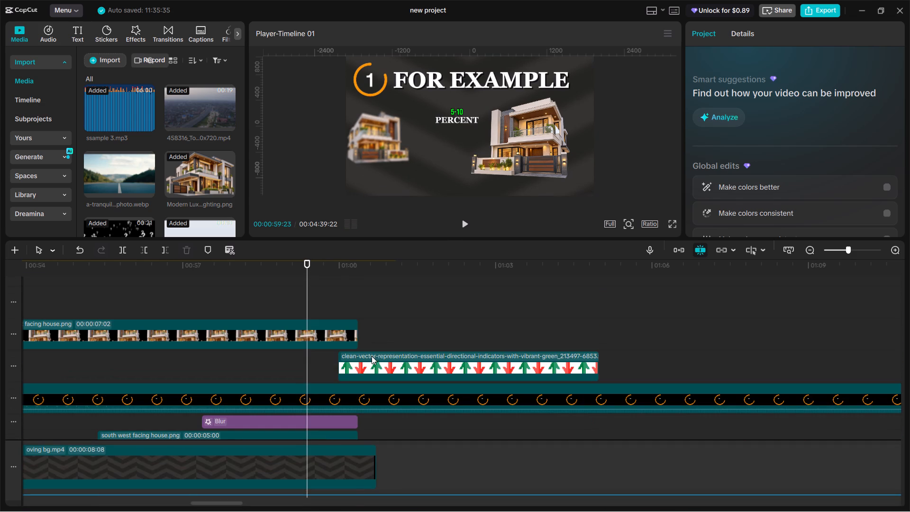
{"action": "left_click_drag", "start_coordinate": [372, 360], "coordinate": [342, 360]}
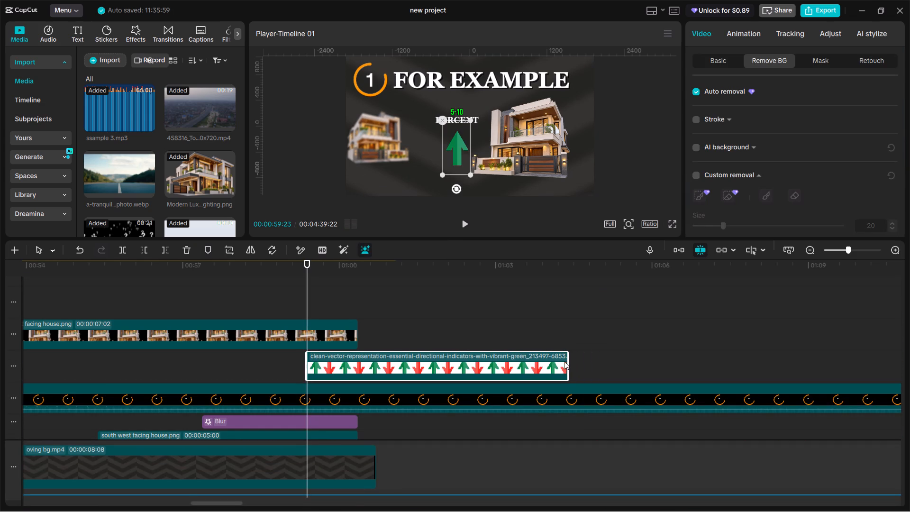
{"action": "left_click_drag", "start_coordinate": [568, 362], "coordinate": [359, 360]}
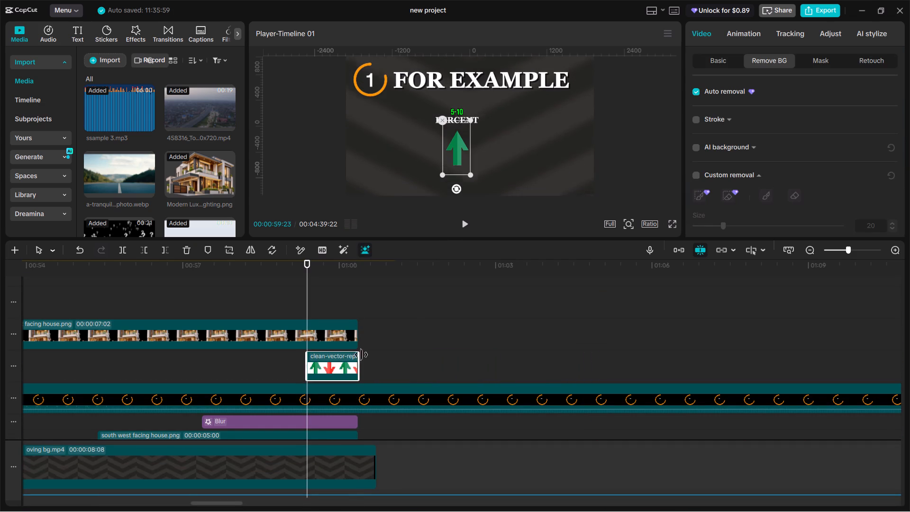
Try the Flash In entrance animation on the arrow clip, and replace it with Fade In.
{"action": "left_click", "coordinate": [741, 31]}
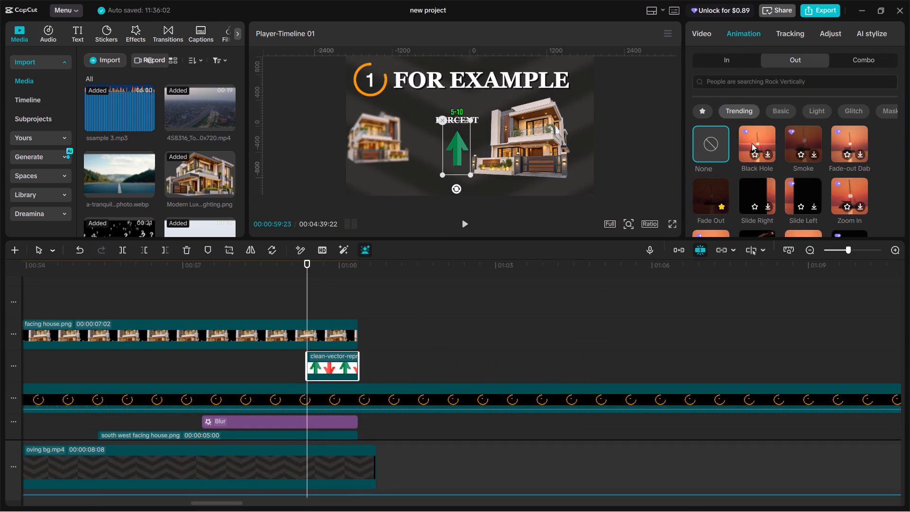
{"action": "left_click", "coordinate": [733, 57]}
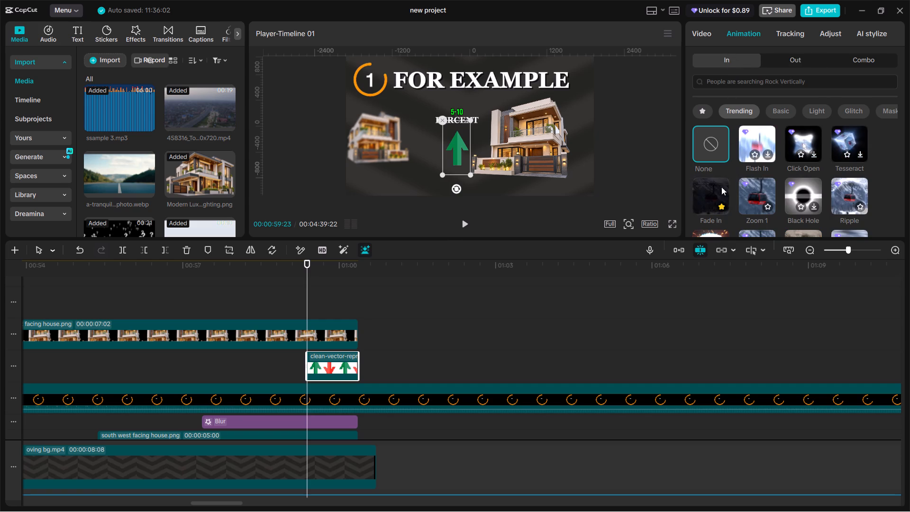
{"action": "left_click", "coordinate": [747, 143]}
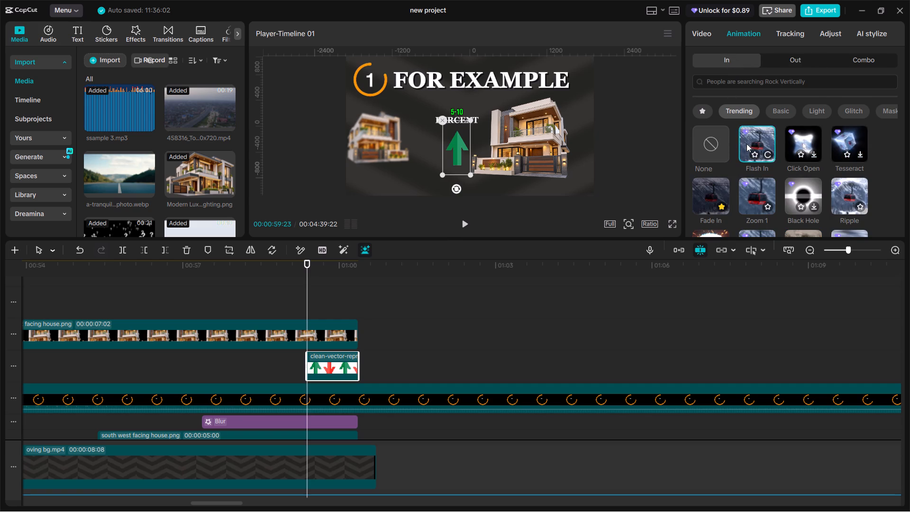
{"action": "left_click", "coordinate": [719, 183]}
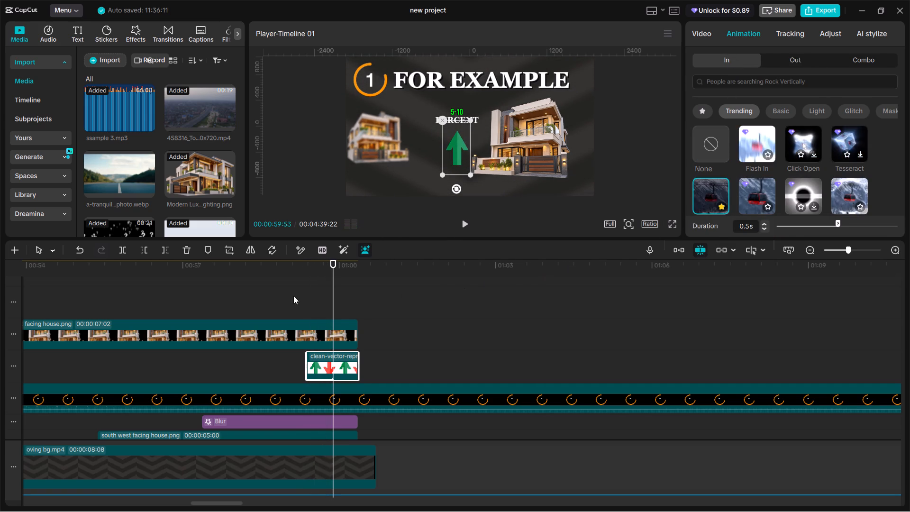
Play back the arrow's entrance and the end of the scene to check the timing against the voiceover.
{"action": "left_click", "coordinate": [306, 303]}
{"action": "key", "text": "space"}
{"action": "key", "text": "space"}
{"action": "key", "text": "space"}
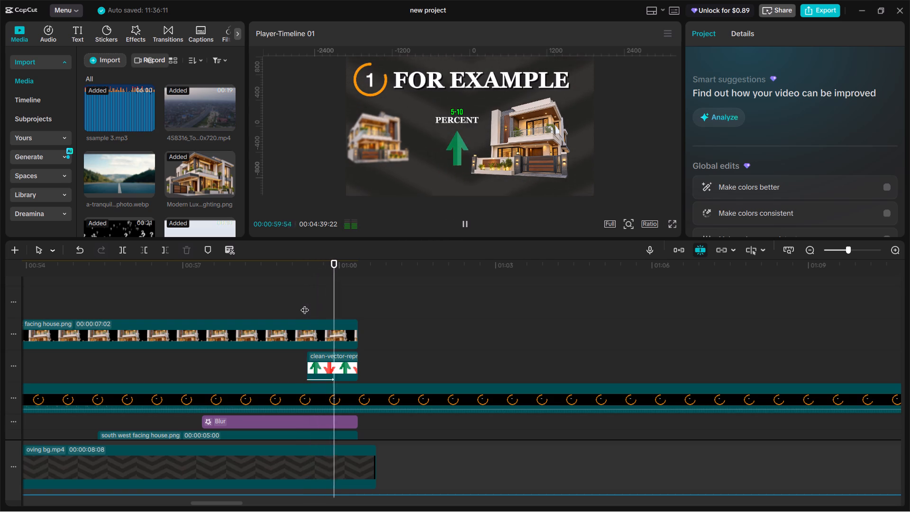
{"action": "key", "text": "space"}
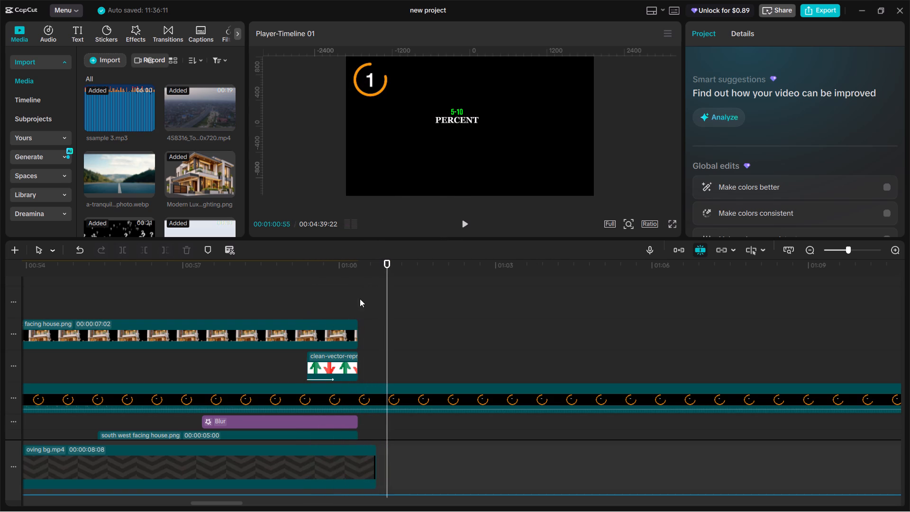
{"action": "key", "text": "space"}
{"action": "left_click", "coordinate": [360, 299]}
{"action": "left_click_drag", "start_coordinate": [360, 299], "coordinate": [370, 311]}
{"action": "key", "text": "space"}
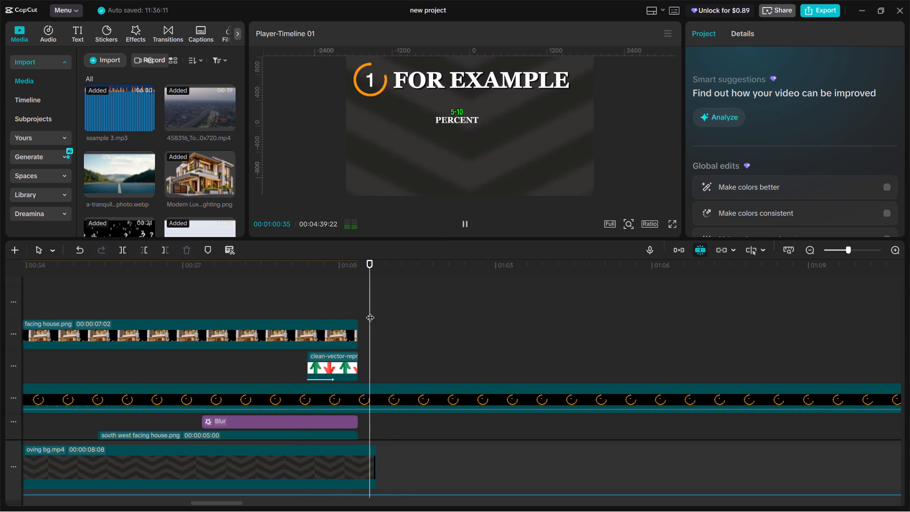
{"action": "key", "text": "space"}
{"action": "left_click", "coordinate": [366, 297]}
{"action": "left_click_drag", "start_coordinate": [366, 298], "coordinate": [361, 293]}
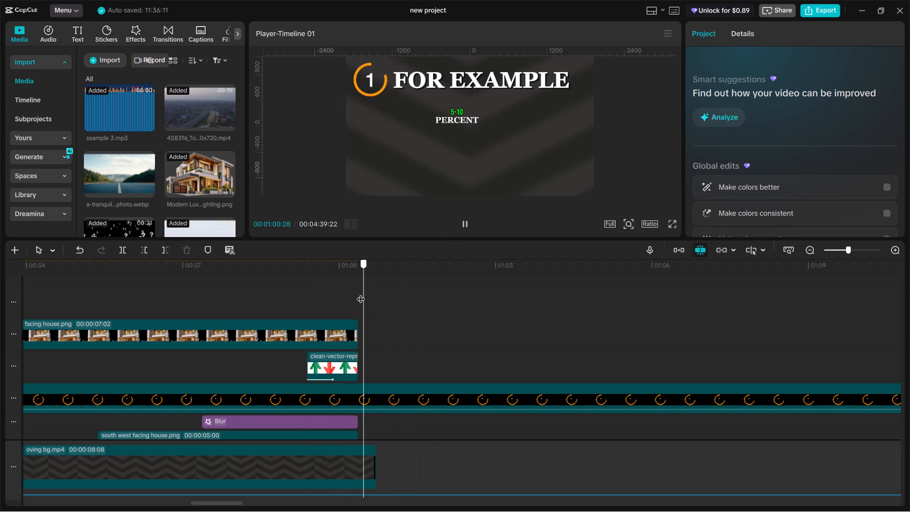
{"action": "left_click_drag", "start_coordinate": [361, 293], "coordinate": [357, 289]}
{"action": "key", "text": "space"}
{"action": "key", "text": "space"}
{"action": "key", "text": "space"}
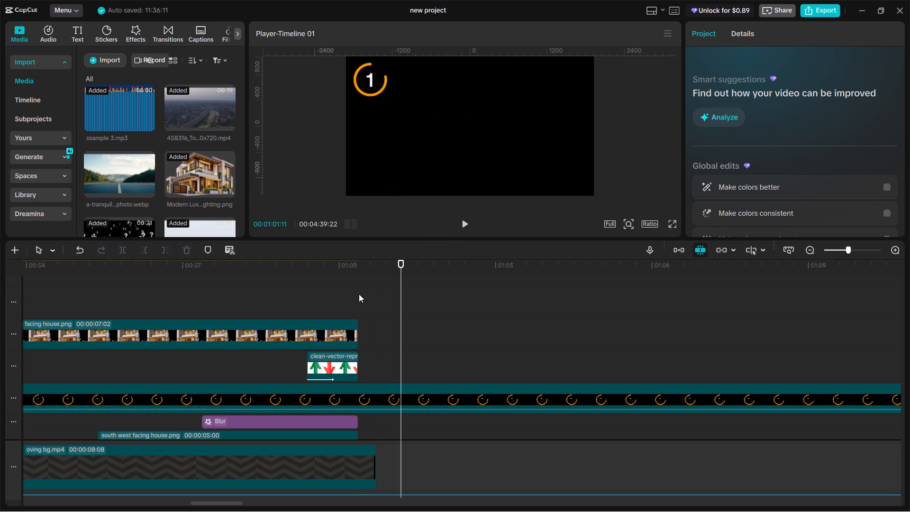
Extend the north east facing house, green arrow and south west facing house clips to the end of the moving background clip.
{"action": "left_click_drag", "start_coordinate": [356, 322], "coordinate": [373, 332]}
{"action": "left_click_drag", "start_coordinate": [355, 358], "coordinate": [371, 367]}
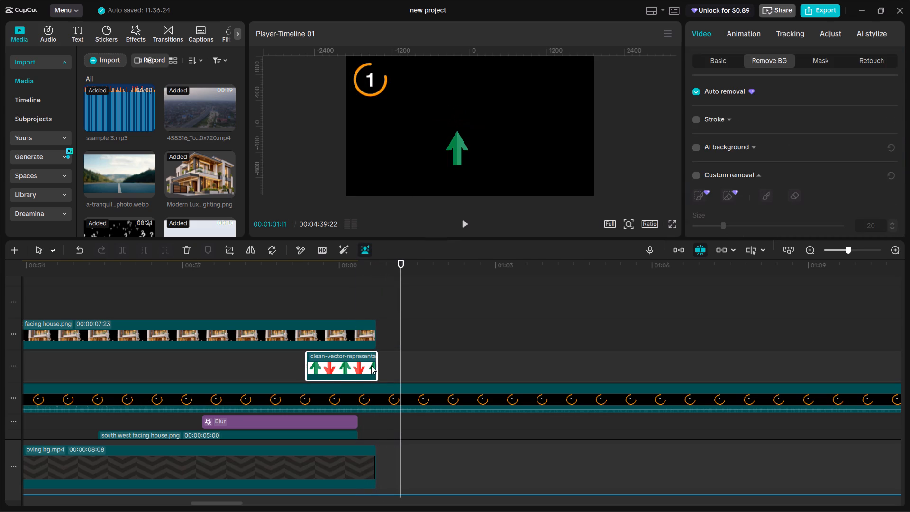
{"action": "scroll", "coordinate": [414, 398], "scroll_direction": "down", "scroll_amount": 4}
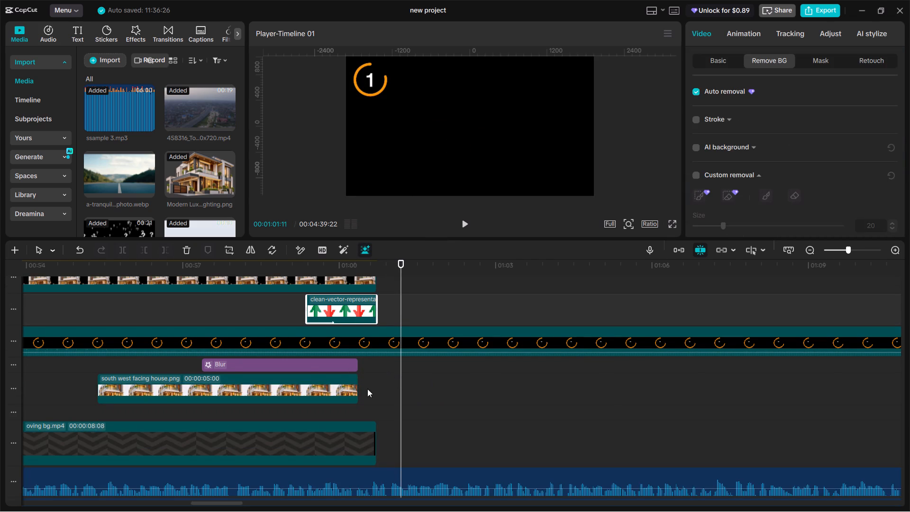
{"action": "left_click_drag", "start_coordinate": [356, 384], "coordinate": [375, 391]}
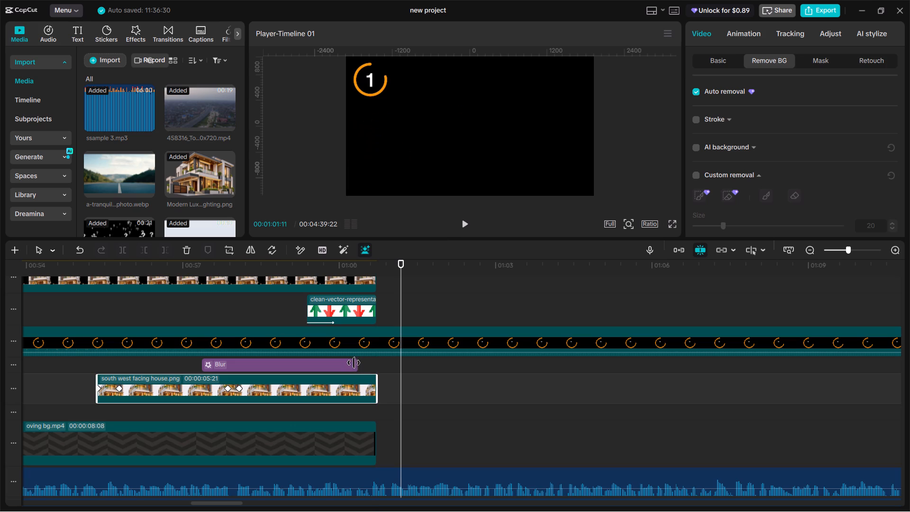
Extend the Blur effect's end to line up with the end of the south west facing house clip.
{"action": "left_click_drag", "start_coordinate": [357, 365], "coordinate": [373, 375]}
Move the playhead to the scene's end at 00:01:00:43 and trim the end of the 5-10 PERCENT text clip to it.
{"action": "scroll", "coordinate": [372, 369], "scroll_direction": "up", "scroll_amount": 8}
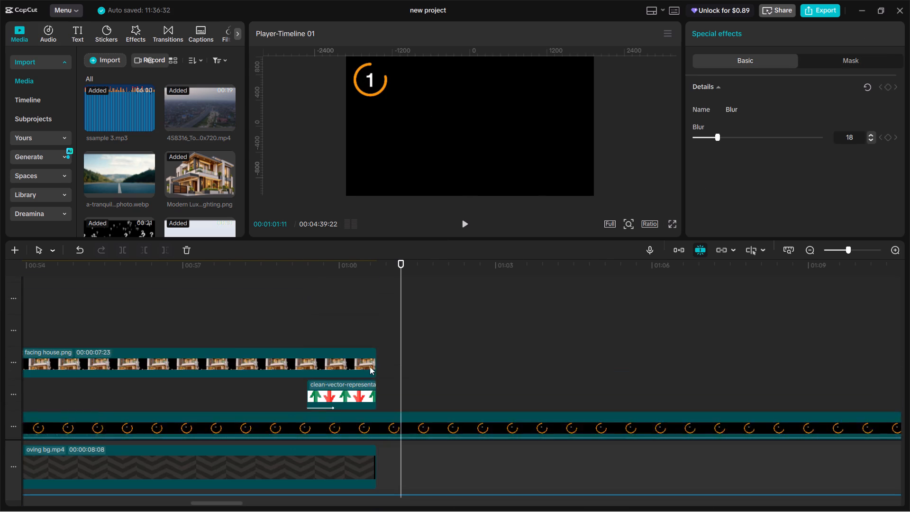
{"action": "scroll", "coordinate": [370, 366], "scroll_direction": "up", "scroll_amount": 12}
{"action": "left_click_drag", "start_coordinate": [402, 353], "coordinate": [373, 358]}
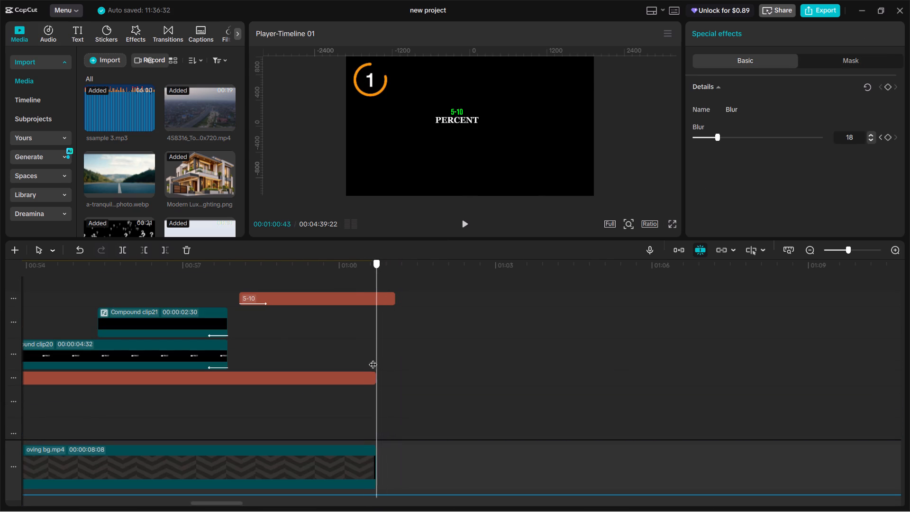
{"action": "left_click_drag", "start_coordinate": [373, 358], "coordinate": [370, 359]}
{"action": "scroll", "coordinate": [370, 359], "scroll_direction": "down", "scroll_amount": 14}
{"action": "left_click_drag", "start_coordinate": [371, 325], "coordinate": [376, 329]}
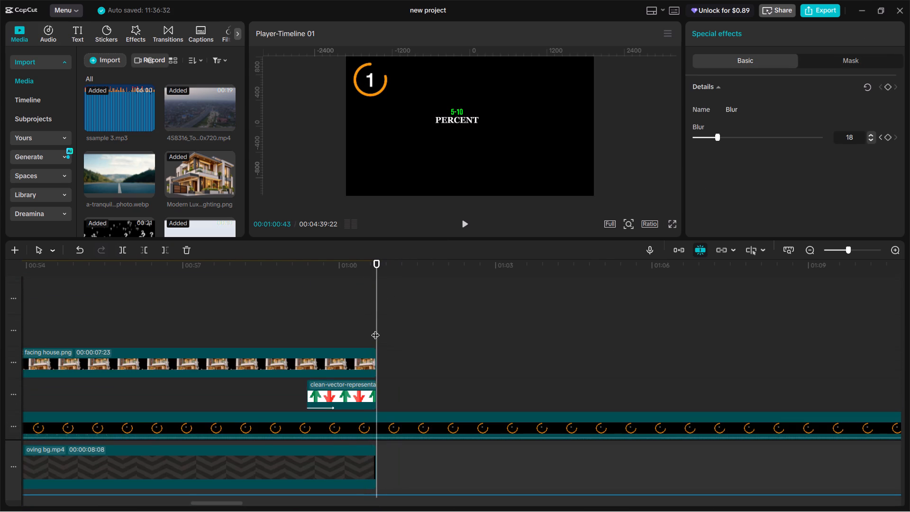
{"action": "scroll", "coordinate": [378, 329], "scroll_direction": "up", "scroll_amount": 14}
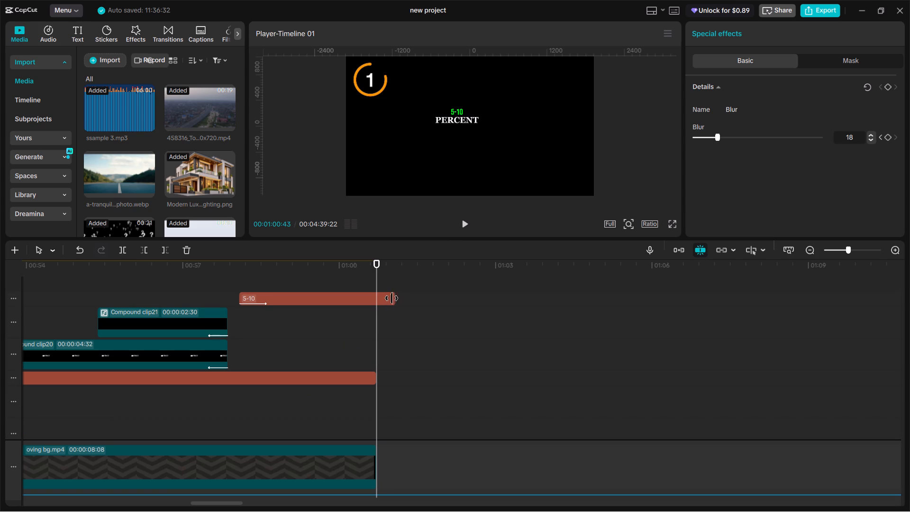
{"action": "left_click_drag", "start_coordinate": [395, 298], "coordinate": [378, 302]}
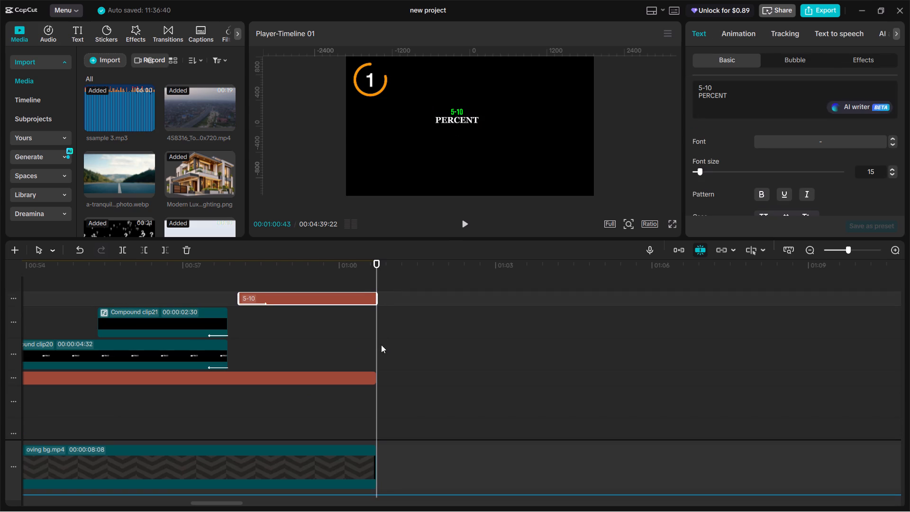
Play back the voiceover just after the end of the "For example" scene, up to about 00:01:01:36.
{"action": "scroll", "coordinate": [346, 339], "scroll_direction": "down", "scroll_amount": 15, "text": "ctrl"}
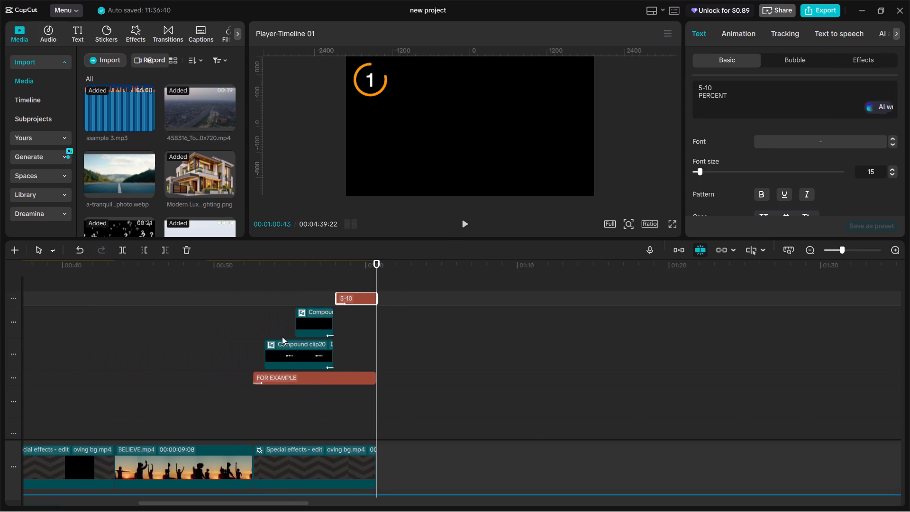
{"action": "left_click", "coordinate": [133, 339]}
{"action": "left_click", "coordinate": [183, 329]}
{"action": "left_click", "coordinate": [233, 315]}
{"action": "key", "text": "space"}
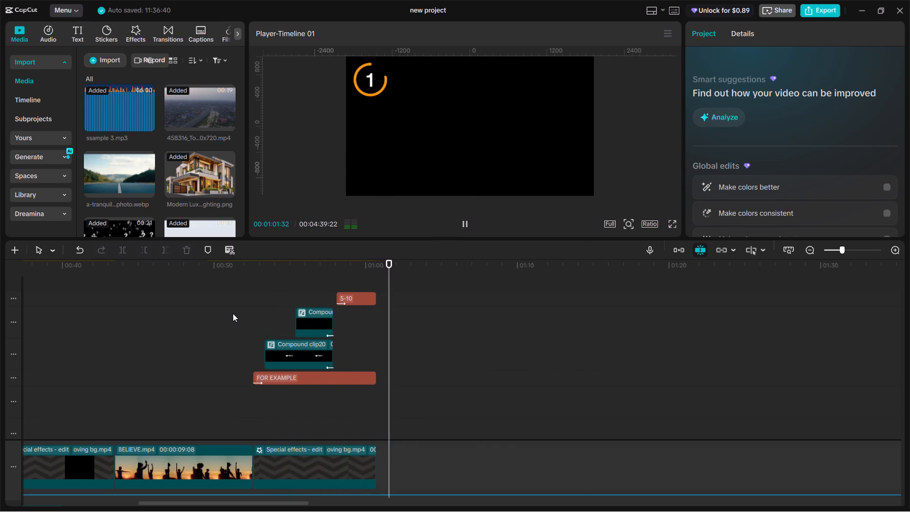
{"action": "key", "text": "space"}
{"action": "scroll", "coordinate": [328, 370], "scroll_direction": "down", "scroll_amount": 8}
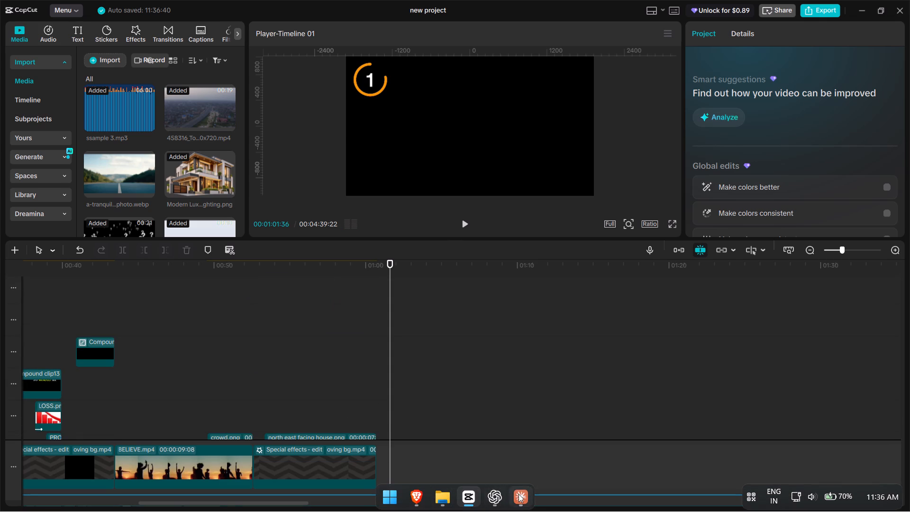
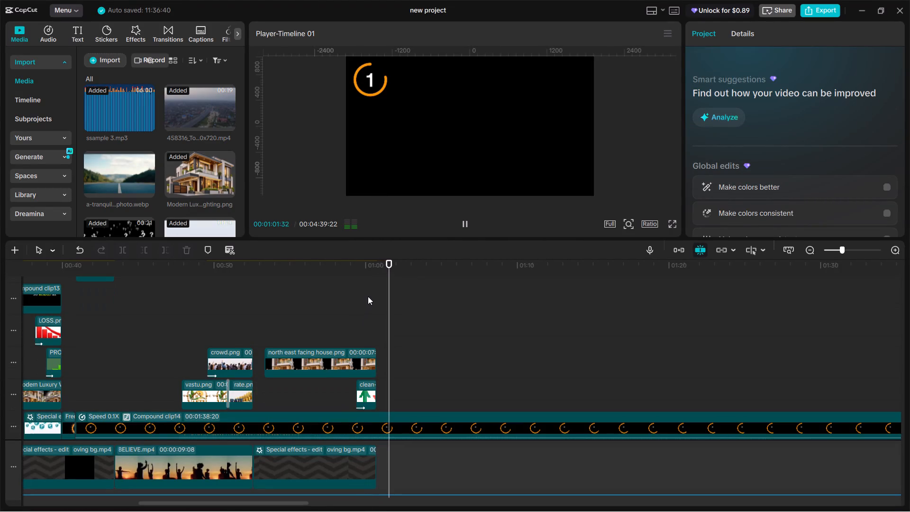
Replay the voiceover around the end of the "For example" scene, near 00:01:00:43, to locate the cut point.
{"action": "left_click", "coordinate": [368, 303]}
{"action": "left_click_drag", "start_coordinate": [368, 303], "coordinate": [375, 313]}
{"action": "key", "text": "space"}
{"action": "key", "text": "space"}
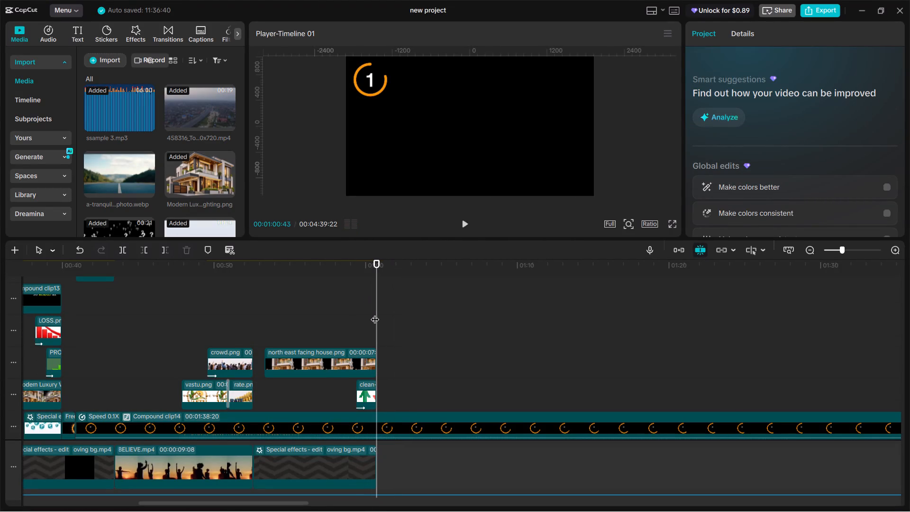
{"action": "left_click", "coordinate": [375, 313]}
{"action": "scroll", "coordinate": [385, 326], "scroll_direction": "down", "scroll_amount": 11}
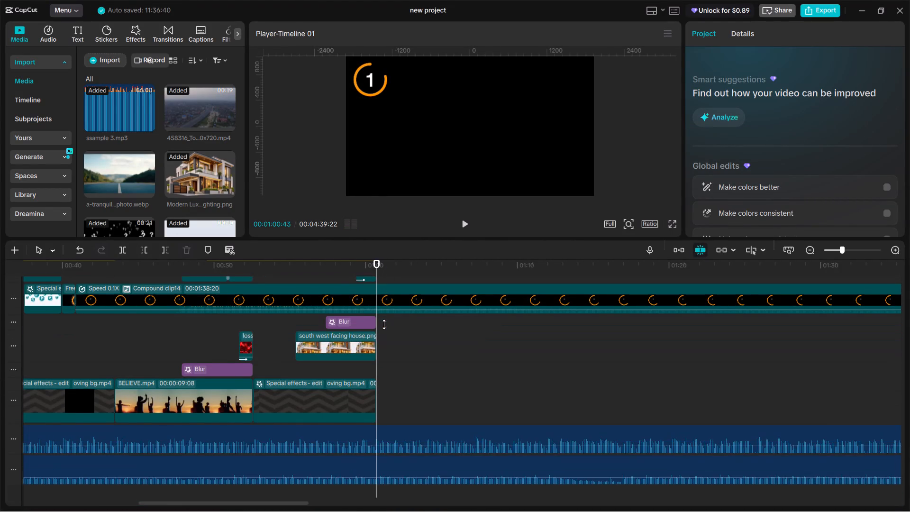
{"action": "scroll", "coordinate": [384, 324], "scroll_direction": "down", "scroll_amount": 1}
{"action": "scroll", "coordinate": [383, 329], "scroll_direction": "up", "scroll_amount": 20, "text": "ctrl"}
{"action": "scroll", "coordinate": [383, 329], "scroll_direction": "up", "scroll_amount": 5, "text": "ctrl"}
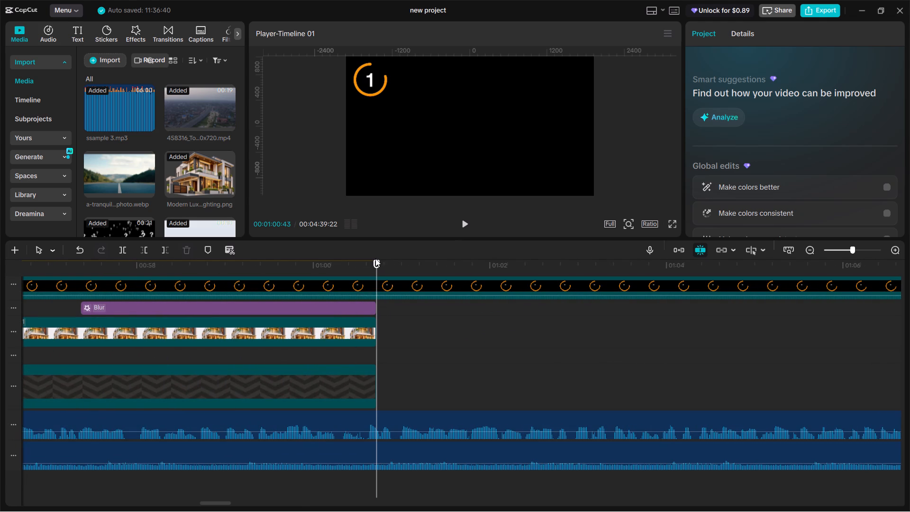
{"action": "left_click_drag", "start_coordinate": [375, 261], "coordinate": [364, 261]}
{"action": "key", "text": "space"}
{"action": "key", "text": "space"}
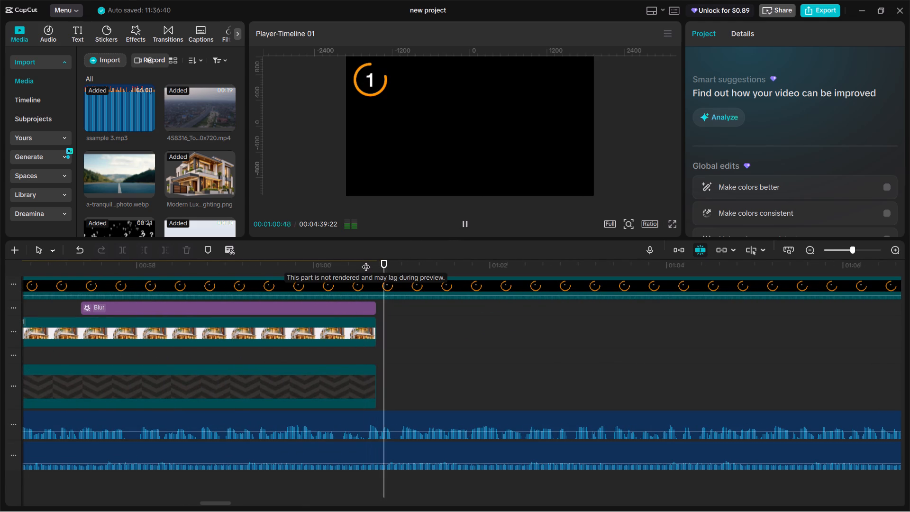
Place the playhead at 00:01:00:35 and trim the ends of the moving background, south west facing house and Blur effect clips to it.
{"action": "left_click", "coordinate": [366, 261]}
{"action": "left_click", "coordinate": [364, 260]}
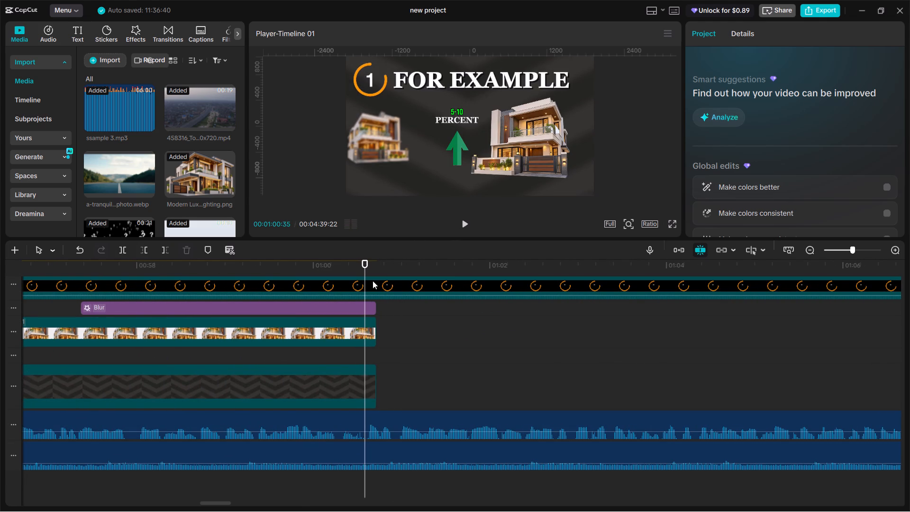
{"action": "scroll", "coordinate": [372, 281], "scroll_direction": "up", "scroll_amount": 14}
{"action": "scroll", "coordinate": [381, 310], "scroll_direction": "down", "scroll_amount": 12}
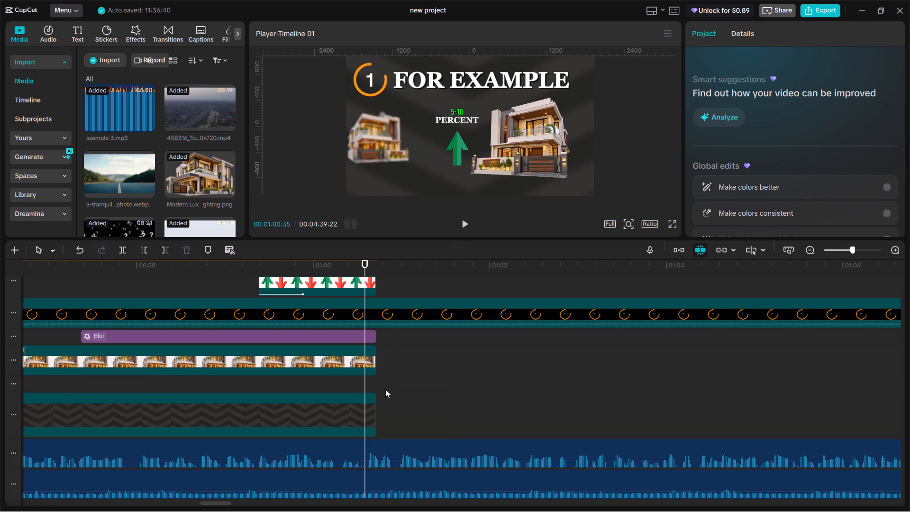
{"action": "left_click_drag", "start_coordinate": [376, 402], "coordinate": [366, 402]}
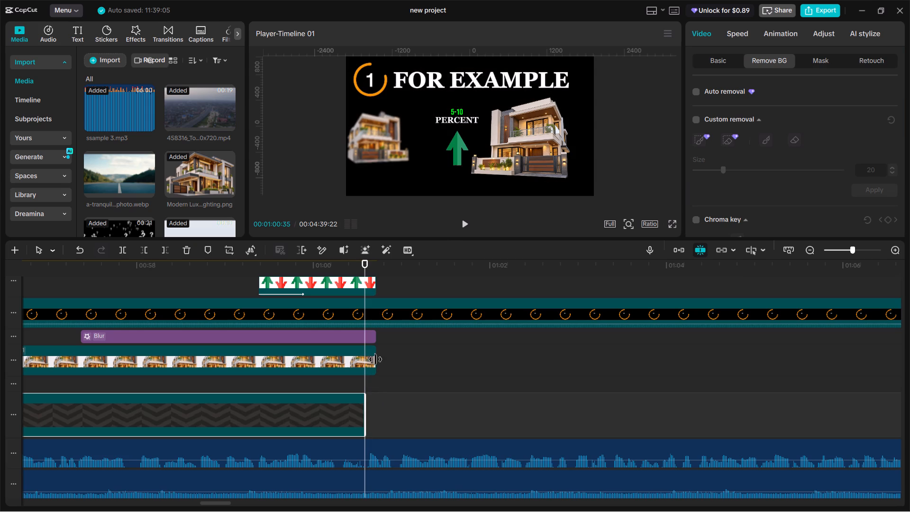
{"action": "left_click_drag", "start_coordinate": [375, 359], "coordinate": [363, 361]}
{"action": "left_click_drag", "start_coordinate": [376, 340], "coordinate": [368, 340]}
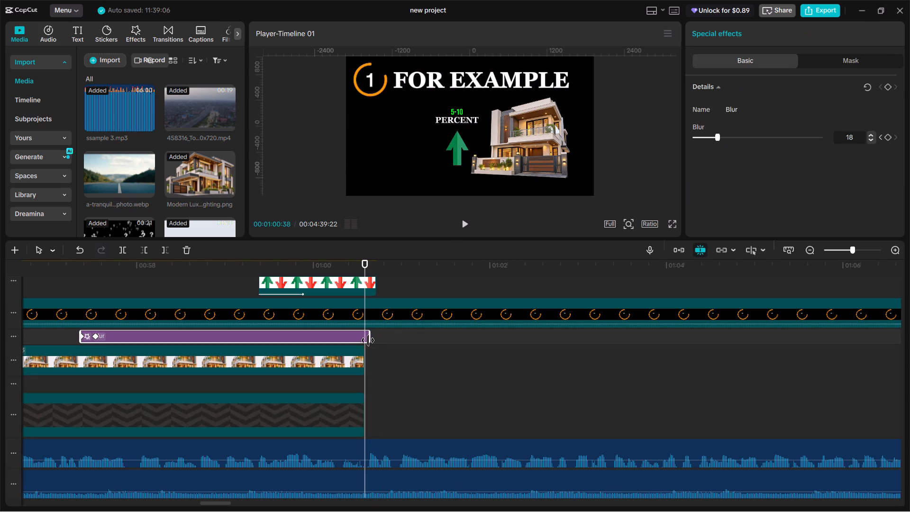
{"action": "left_click_drag", "start_coordinate": [368, 340], "coordinate": [366, 340]}
Trim the ends of the green arrow, north east facing house, FOR EXAMPLE and 5-10 PERCENT clips to the playhead at 00:01:00:35.
{"action": "scroll", "coordinate": [367, 335], "scroll_direction": "up", "scroll_amount": 3}
{"action": "left_click_drag", "start_coordinate": [374, 322], "coordinate": [365, 324]}
{"action": "left_click_drag", "start_coordinate": [375, 289], "coordinate": [363, 289]}
{"action": "scroll", "coordinate": [367, 292], "scroll_direction": "up", "scroll_amount": 20}
{"action": "scroll", "coordinate": [367, 292], "scroll_direction": "up", "scroll_amount": 1}
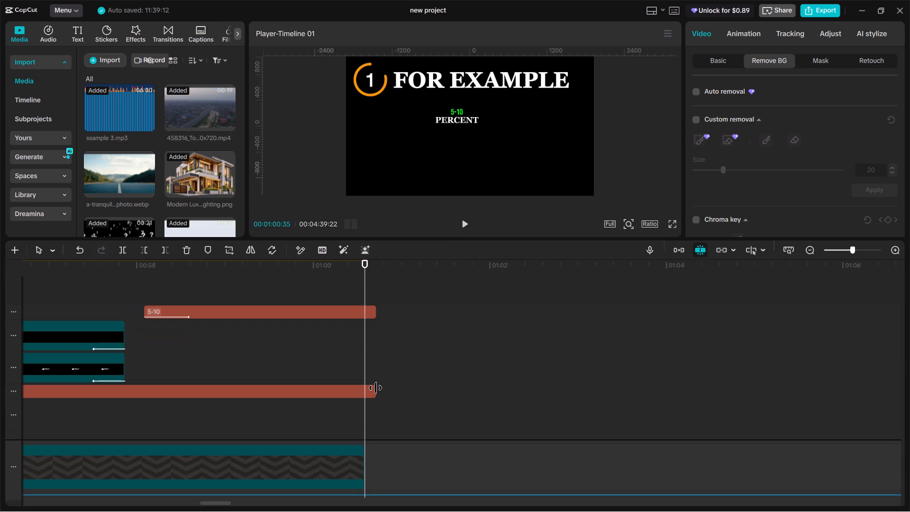
{"action": "left_click_drag", "start_coordinate": [375, 388], "coordinate": [364, 385]}
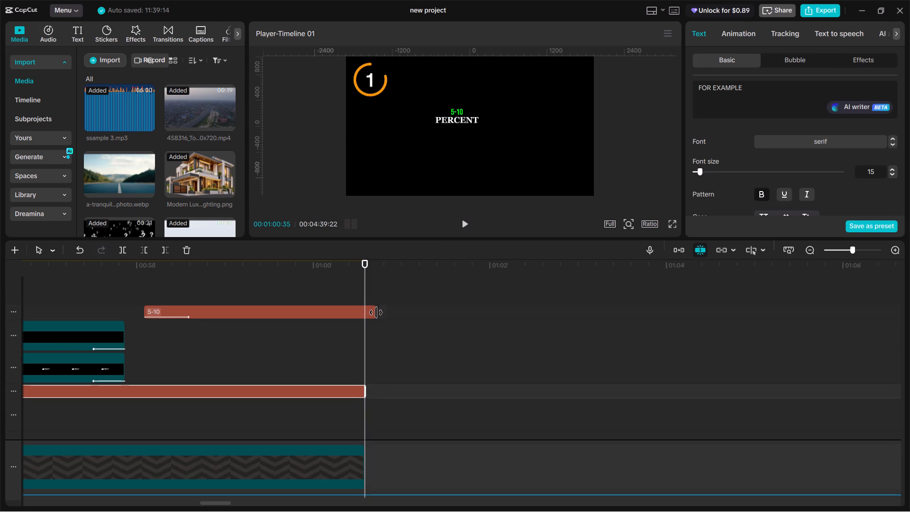
{"action": "left_click_drag", "start_coordinate": [376, 312], "coordinate": [364, 312]}
Play back the voiceover after the end of the "For example" scene, up to about 00:01:07:59.
{"action": "scroll", "coordinate": [375, 332], "scroll_direction": "up", "scroll_amount": 14}
{"action": "scroll", "coordinate": [371, 342], "scroll_direction": "down", "scroll_amount": 5}
{"action": "scroll", "coordinate": [352, 357], "scroll_direction": "down", "scroll_amount": 15, "text": "ctrl"}
{"action": "scroll", "coordinate": [355, 355], "scroll_direction": "up", "scroll_amount": 6}
{"action": "left_click", "coordinate": [325, 343]}
{"action": "key", "text": "space"}
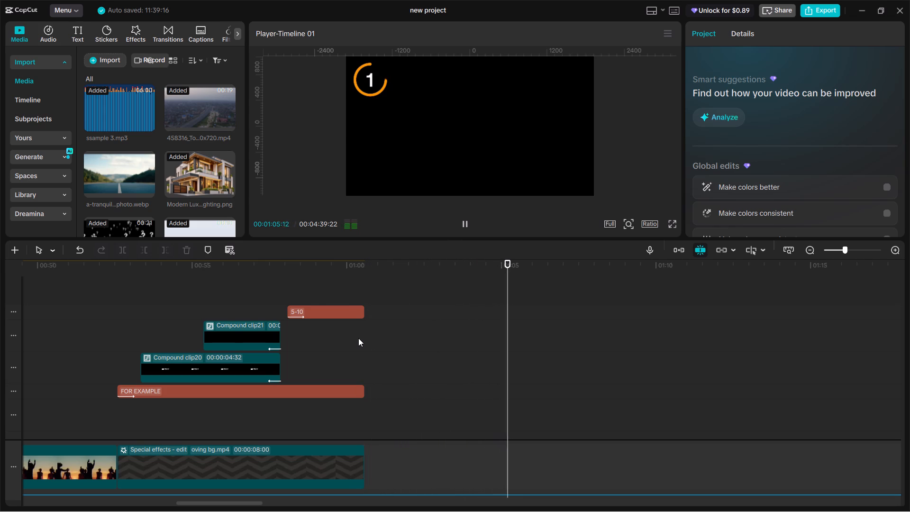
{"action": "key", "text": "space"}
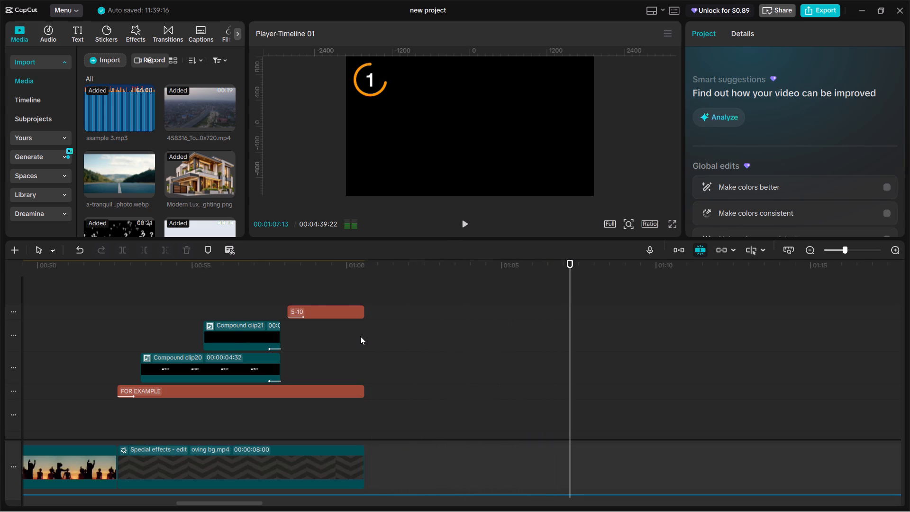
{"action": "key", "text": "space"}
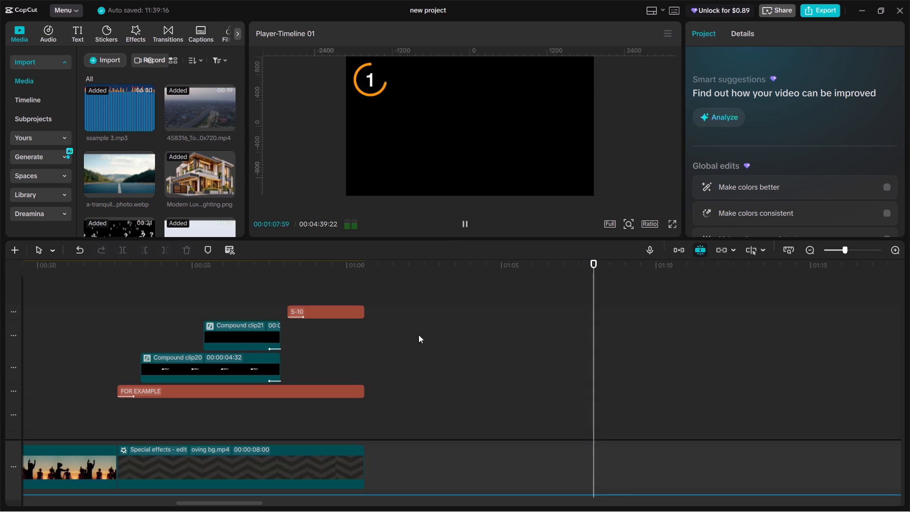
{"action": "left_click", "coordinate": [592, 346]}
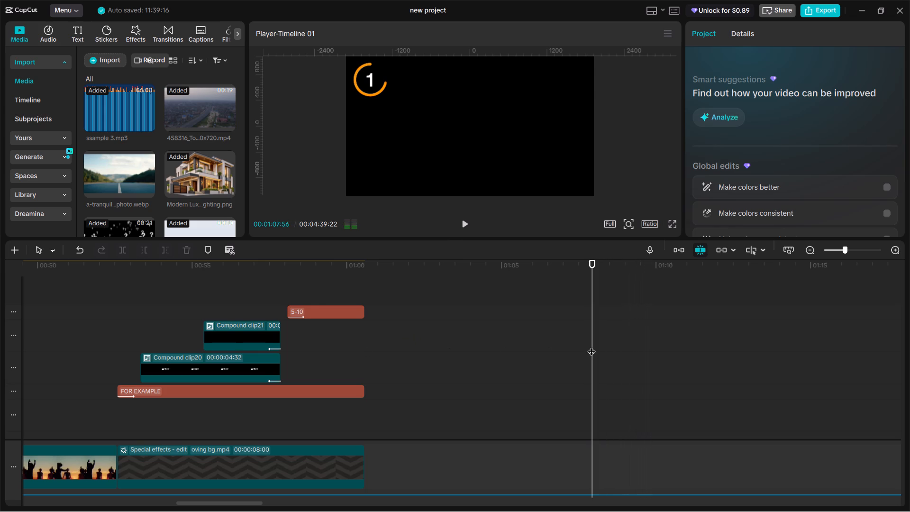
{"action": "scroll", "coordinate": [591, 346], "scroll_direction": "down", "scroll_amount": 20}
{"action": "scroll", "coordinate": [591, 346], "scroll_direction": "down", "scroll_amount": 1}
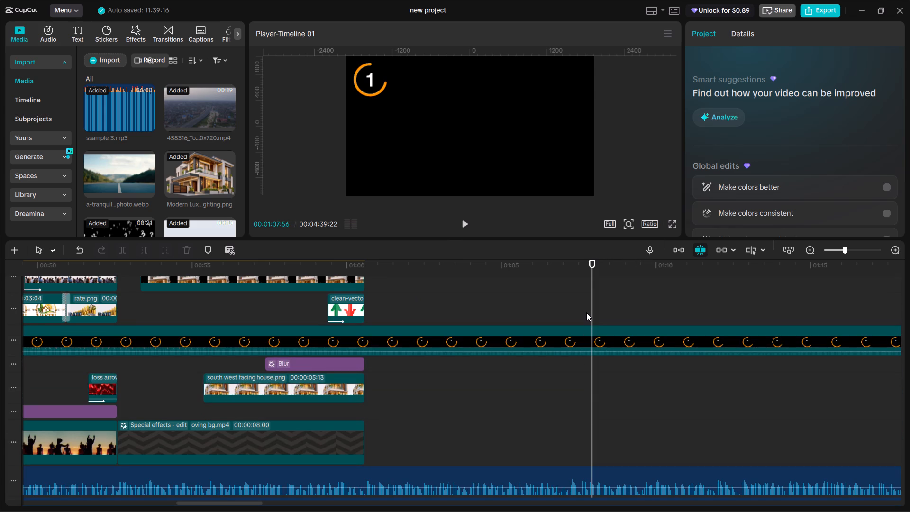
Replay the voiceover from about 00:01:07:34 to 00:01:08:46 to find where the sentence ends.
{"action": "left_click", "coordinate": [578, 319]}
{"action": "key", "text": "space"}
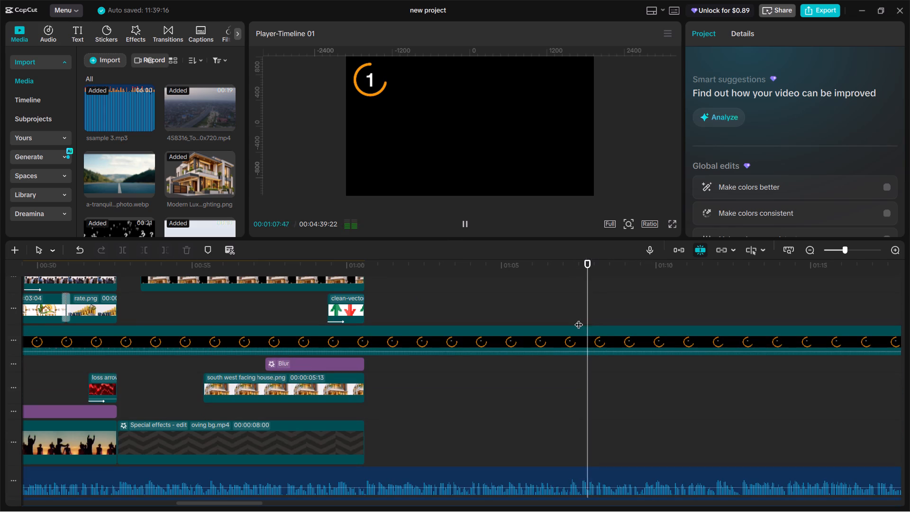
{"action": "left_click", "coordinate": [573, 319]}
{"action": "left_click_drag", "start_coordinate": [573, 319], "coordinate": [584, 321]}
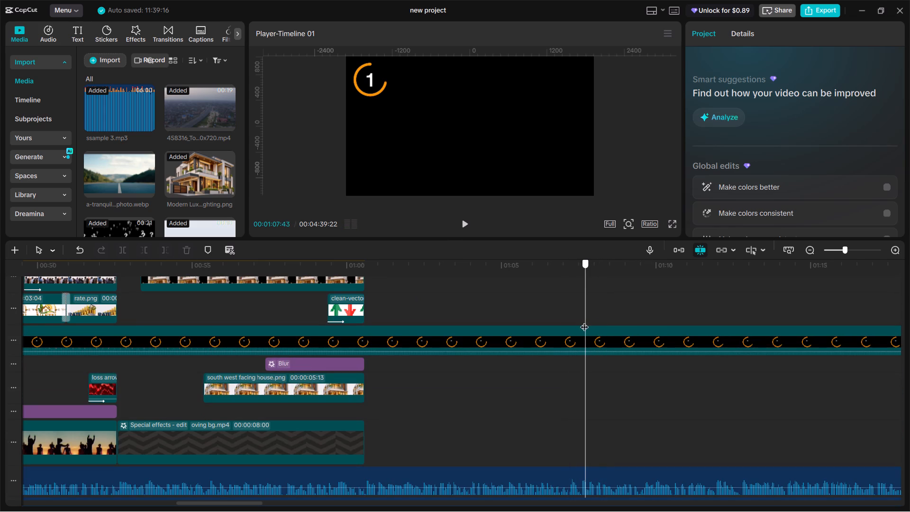
{"action": "left_click_drag", "start_coordinate": [584, 321], "coordinate": [580, 316]}
{"action": "key", "text": "space"}
{"action": "left_click", "coordinate": [581, 313]}
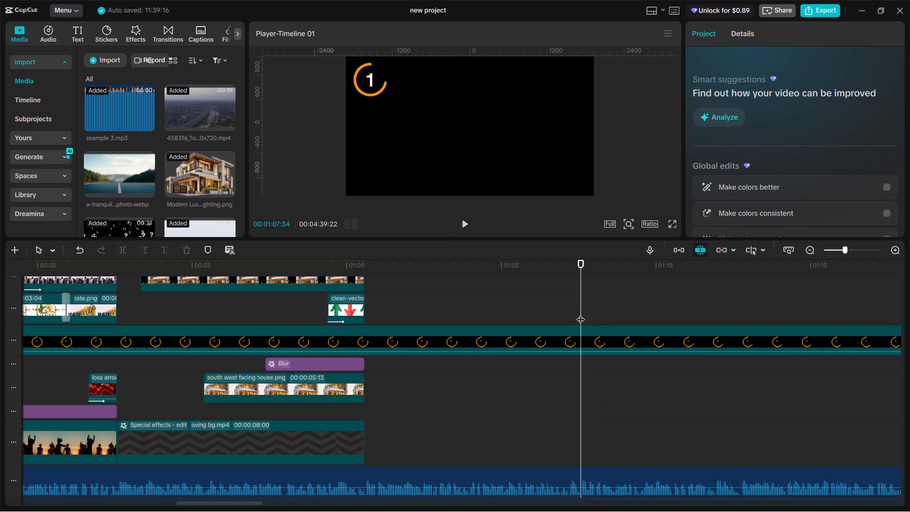
{"action": "key", "text": "space"}
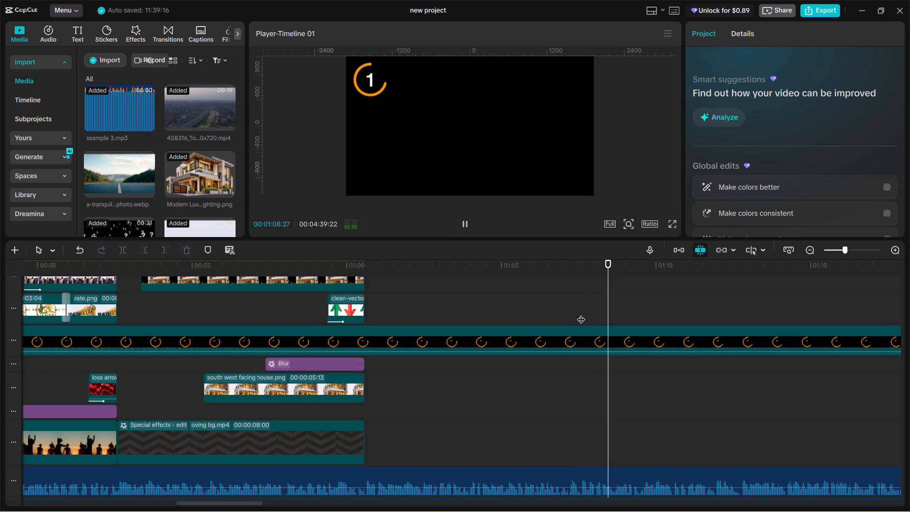
{"action": "key", "text": "space"}
{"action": "scroll", "coordinate": [605, 321], "scroll_direction": "up", "scroll_amount": 15, "text": "ctrl"}
{"action": "scroll", "coordinate": [601, 308], "scroll_direction": "up", "scroll_amount": 6, "text": "ctrl"}
{"action": "double_click", "coordinate": [605, 303]}
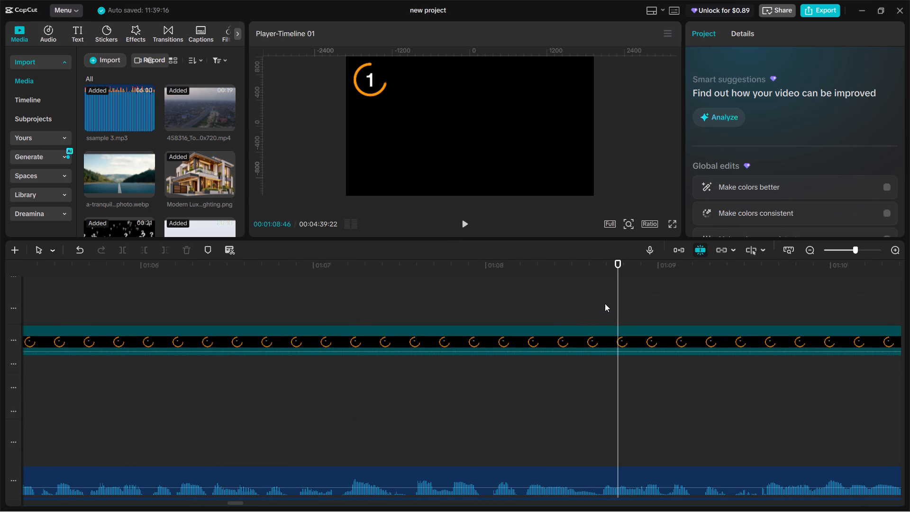
Place the playhead at 00:01:08:40 and speed up the countdown circle clip to 0.35x so that it ends there.
{"action": "key", "text": "space"}
{"action": "left_click", "coordinate": [601, 303]}
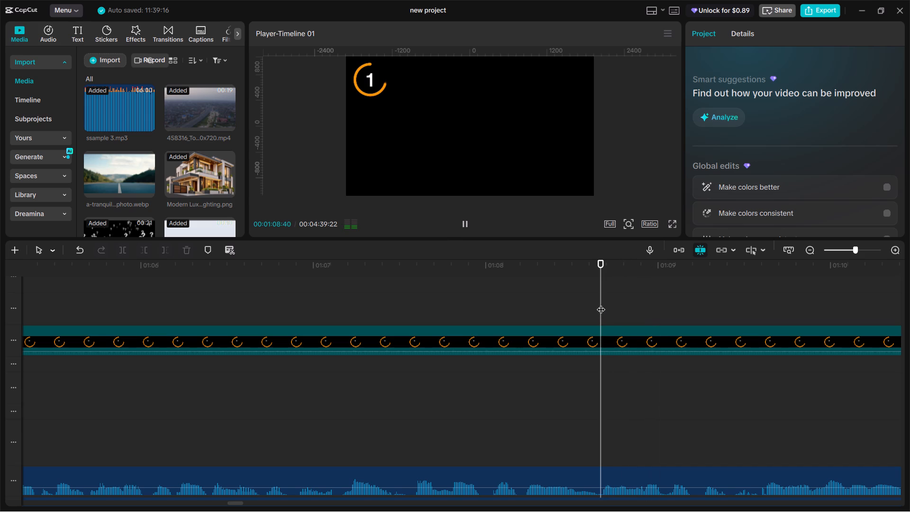
{"action": "left_click", "coordinate": [618, 341]}
{"action": "scroll", "coordinate": [629, 334], "scroll_direction": "down", "scroll_amount": 20, "text": "ctrl"}
{"action": "scroll", "coordinate": [629, 334], "scroll_direction": "down", "scroll_amount": 8, "text": "ctrl"}
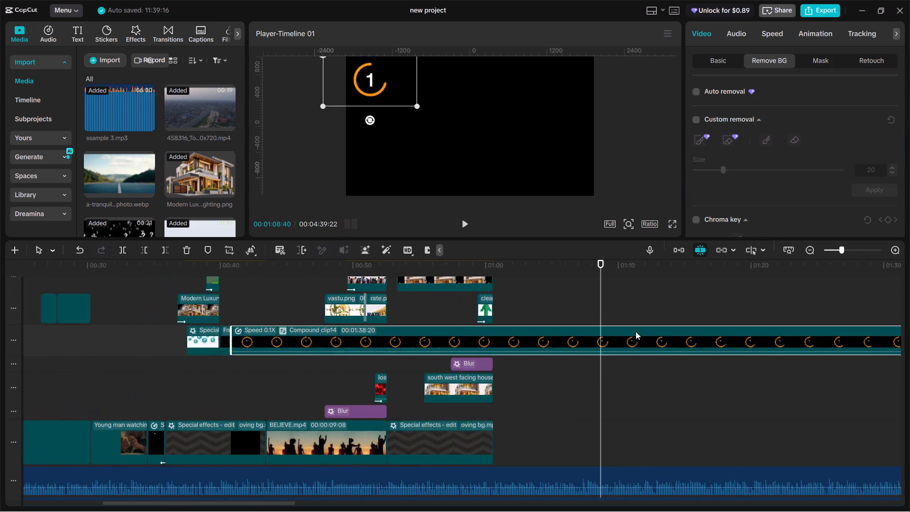
{"action": "scroll", "coordinate": [636, 331], "scroll_direction": "down", "scroll_amount": 13, "text": "ctrl"}
{"action": "scroll", "coordinate": [562, 326], "scroll_direction": "up", "scroll_amount": 4, "text": "ctrl"}
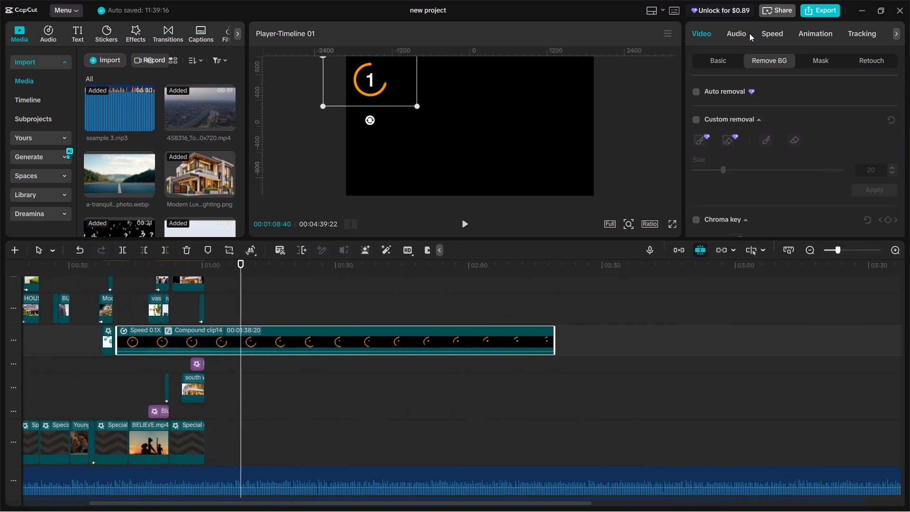
{"action": "left_click", "coordinate": [764, 32]}
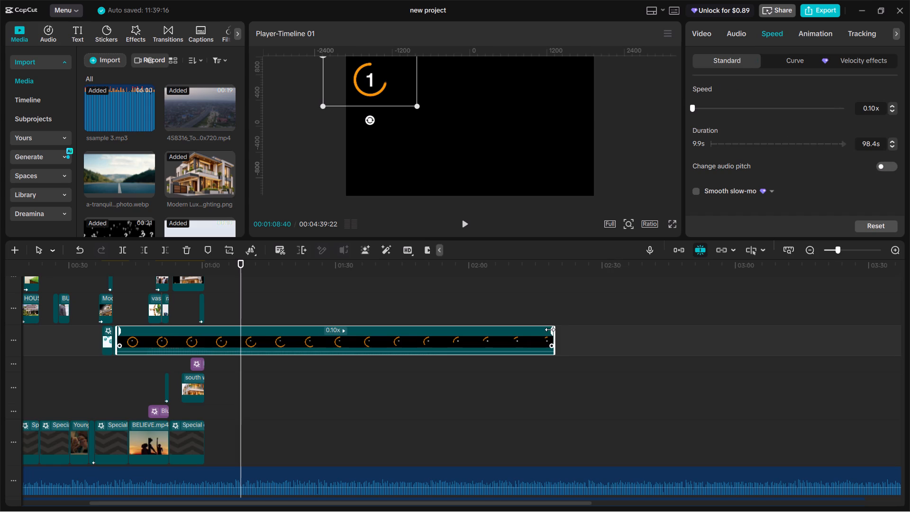
{"action": "left_click_drag", "start_coordinate": [550, 329], "coordinate": [237, 337]}
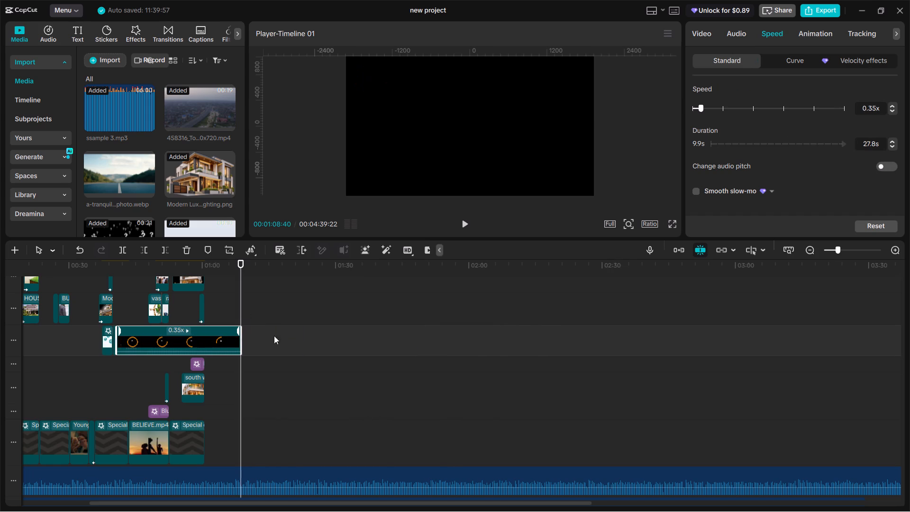
Play back the final seconds of the retimed countdown clip and review the frames around 00:01:08:14.
{"action": "scroll", "coordinate": [215, 307], "scroll_direction": "up", "scroll_amount": 8, "text": "ctrl"}
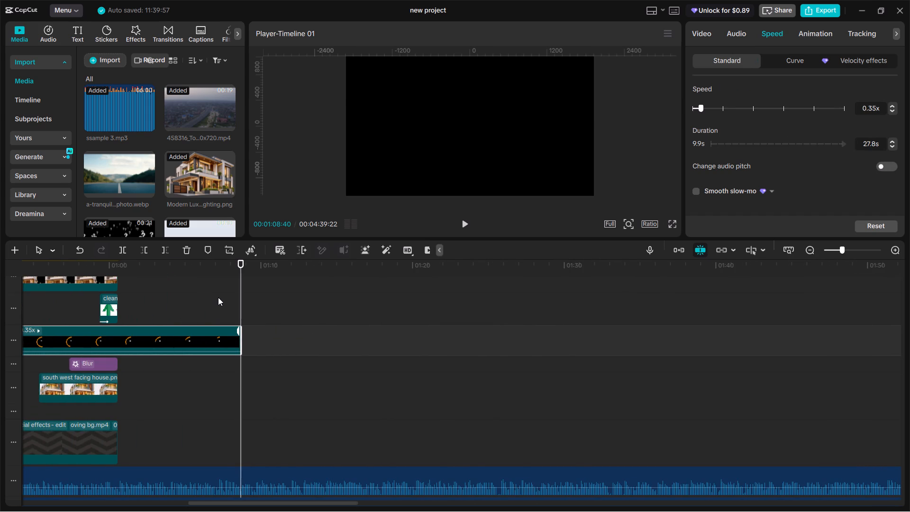
{"action": "left_click", "coordinate": [173, 304]}
{"action": "key", "text": "space"}
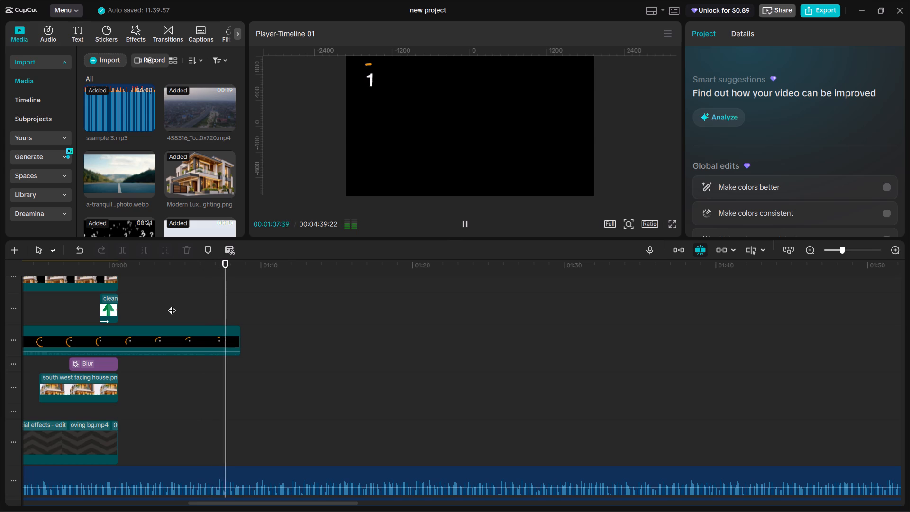
{"action": "key", "text": "space"}
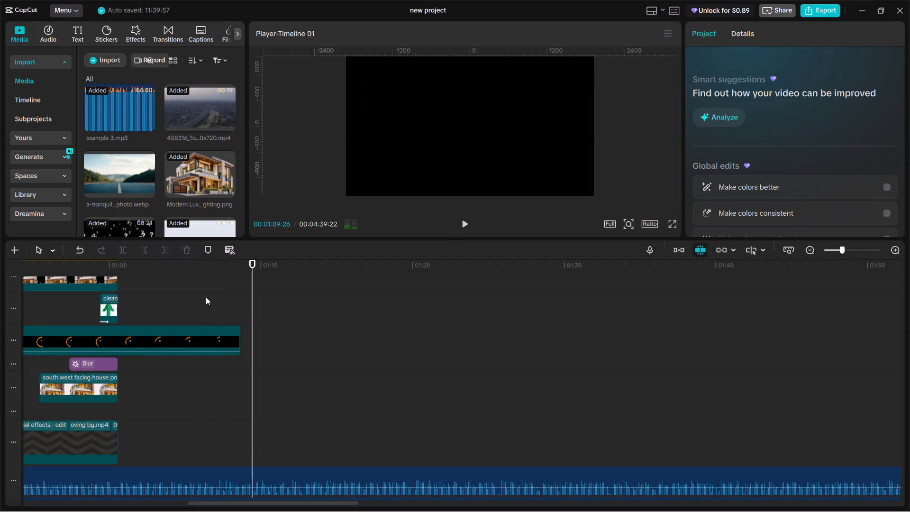
{"action": "left_click", "coordinate": [206, 297]}
{"action": "left_click_drag", "start_coordinate": [212, 300], "coordinate": [234, 314]}
{"action": "left_click_drag", "start_coordinate": [209, 299], "coordinate": [234, 315]}
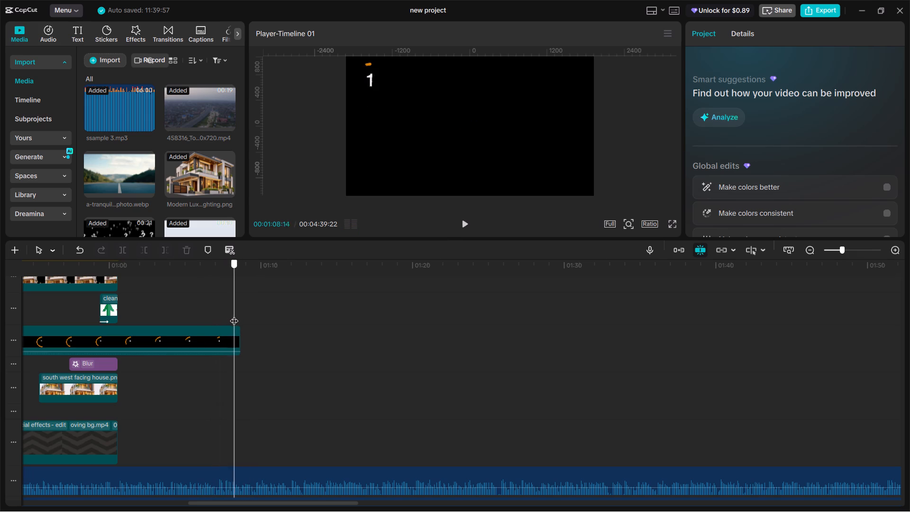
{"action": "left_click_drag", "start_coordinate": [234, 315], "coordinate": [236, 316]}
Examine the countdown clip frame by frame between about 00:01:08:21 and 00:01:07:34 to find where the number "1" gives way to "TIME IS UP".
{"action": "key", "text": "Right"}
{"action": "key", "text": "Right"}
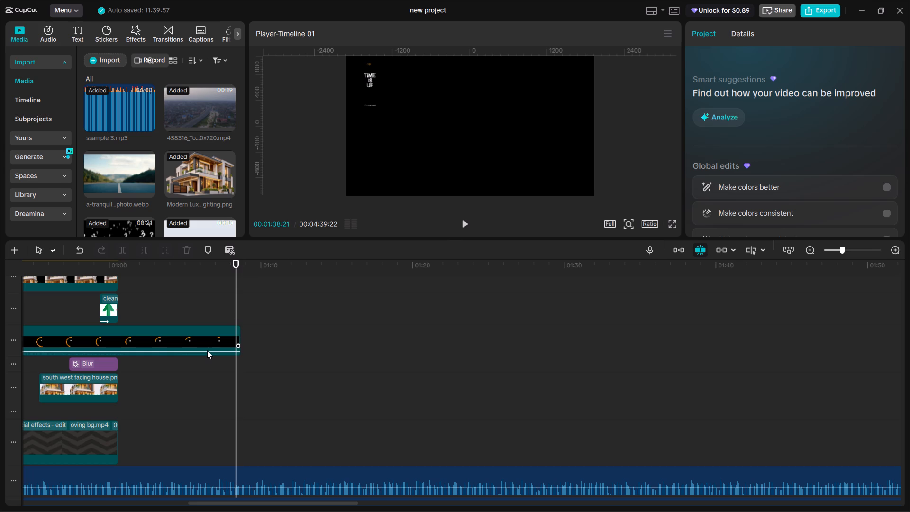
{"action": "key", "text": "Left"}
{"action": "key", "text": "Left"}
{"action": "key", "text": "Left"}
{"action": "key", "text": "Left"}
{"action": "key", "text": "Left"}
{"action": "key", "text": "Left"}
{"action": "key", "text": "Left"}
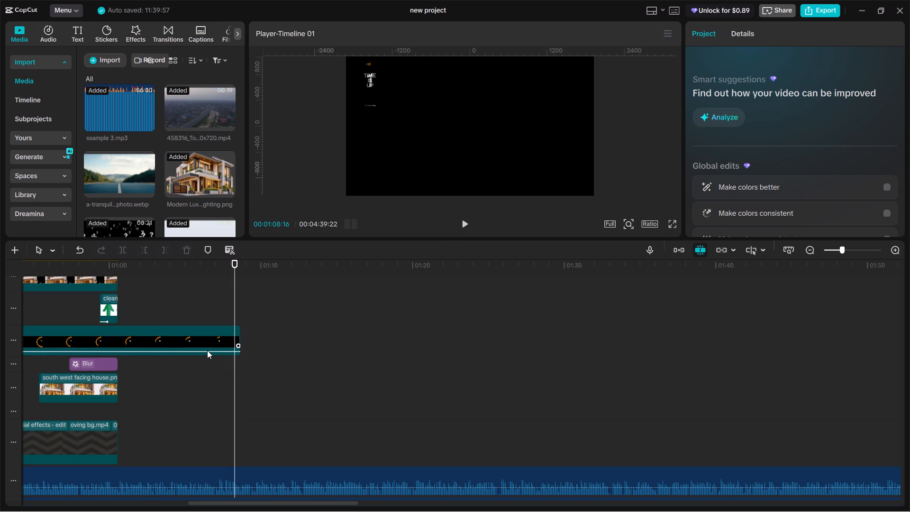
{"action": "key", "text": "Left"}
{"action": "key", "text": "Left"}
{"action": "key", "text": "Left"}
{"action": "key", "text": "Left"}
{"action": "key", "text": "Left"}
{"action": "key", "text": "Left"}
{"action": "key", "text": "Left"}
{"action": "key", "text": "Left"}
{"action": "key", "text": "Left"}
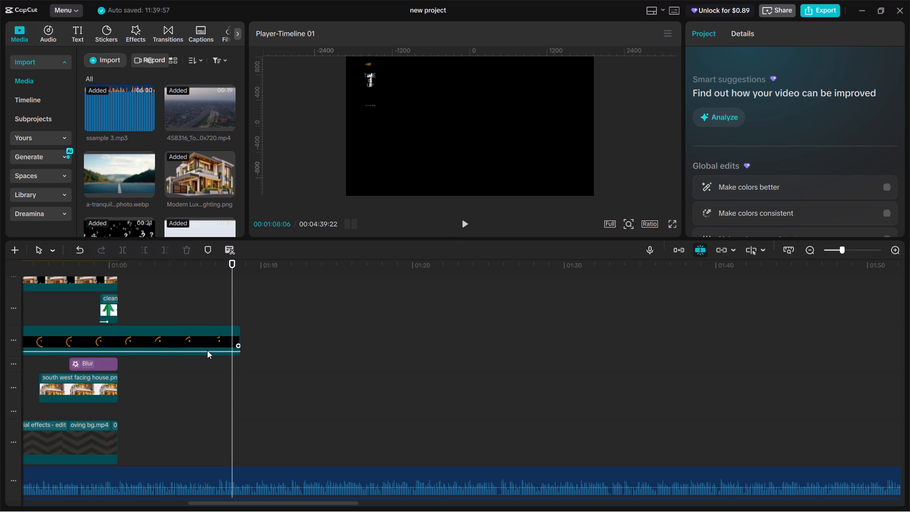
{"action": "key", "text": "Left"}
{"action": "key", "text": "Left"}
{"action": "key", "text": "Left"}
{"action": "key", "text": "Left"}
{"action": "key", "text": "Left"}
{"action": "key", "text": "Left"}
{"action": "key", "text": "Left"}
{"action": "key", "text": "Left"}
{"action": "key", "text": "Left"}
{"action": "key", "text": "Left"}
{"action": "key", "text": "Left"}
{"action": "key", "text": "Left"}
{"action": "key", "text": "Left"}
{"action": "key", "text": "Left"}
{"action": "key", "text": "Left"}
{"action": "key", "text": "Left"}
{"action": "key", "text": "Left"}
{"action": "key", "text": "Left"}
{"action": "key", "text": "Left"}
{"action": "key", "text": "Left"}
{"action": "key", "text": "Left"}
{"action": "key", "text": "Left"}
{"action": "key", "text": "Left"}
{"action": "key", "text": "Left"}
{"action": "key", "text": "Left"}
{"action": "key", "text": "Left"}
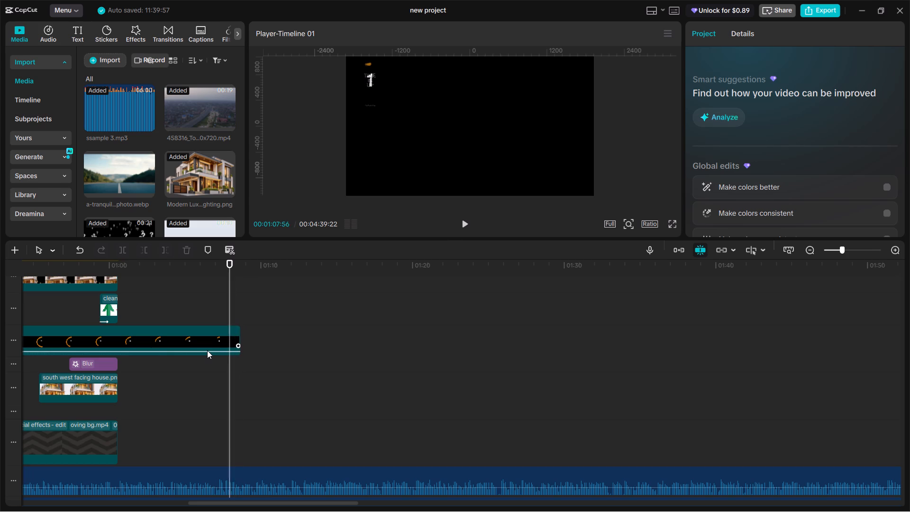
{"action": "key", "text": "Right"}
{"action": "key", "text": "Right"}
{"action": "key", "text": "Right"}
{"action": "key", "text": "Right"}
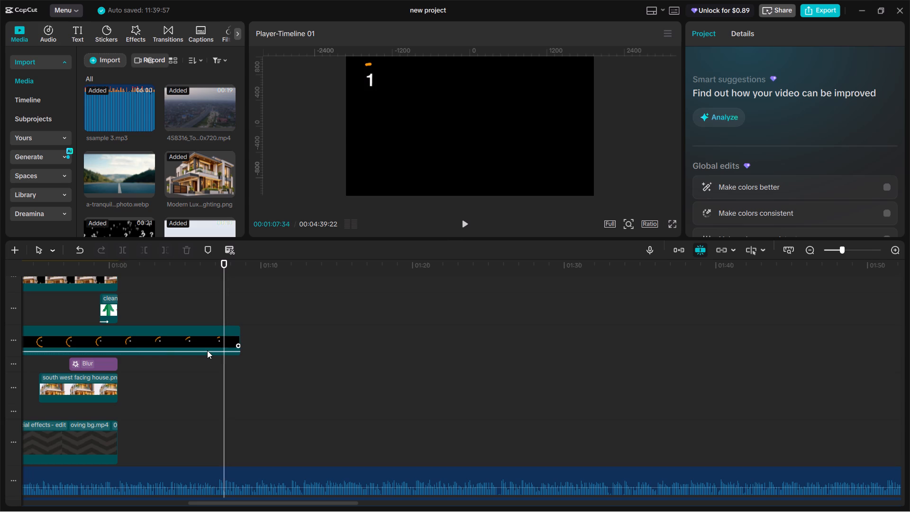
{"action": "key", "text": "Right"}
{"action": "key", "text": "Right"}
{"action": "key", "text": "Right"}
{"action": "key", "text": "Right"}
{"action": "key", "text": "Right"}
{"action": "key", "text": "Right"}
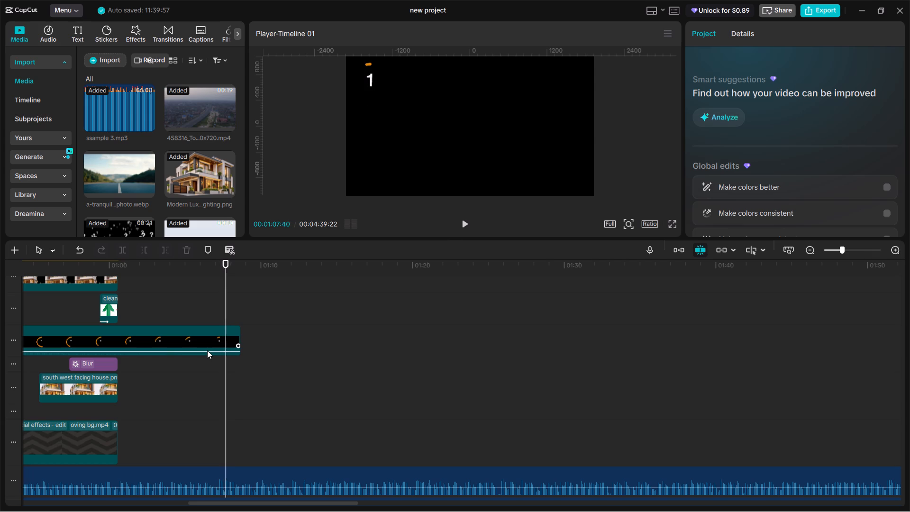
{"action": "key", "text": "Right"}
{"action": "key", "text": "Right"}
{"action": "key", "text": "Right"}
{"action": "key", "text": "Right"}
{"action": "key", "text": "Right"}
{"action": "key", "text": "Right"}
{"action": "key", "text": "Right"}
{"action": "key", "text": "Right"}
{"action": "key", "text": "Right"}
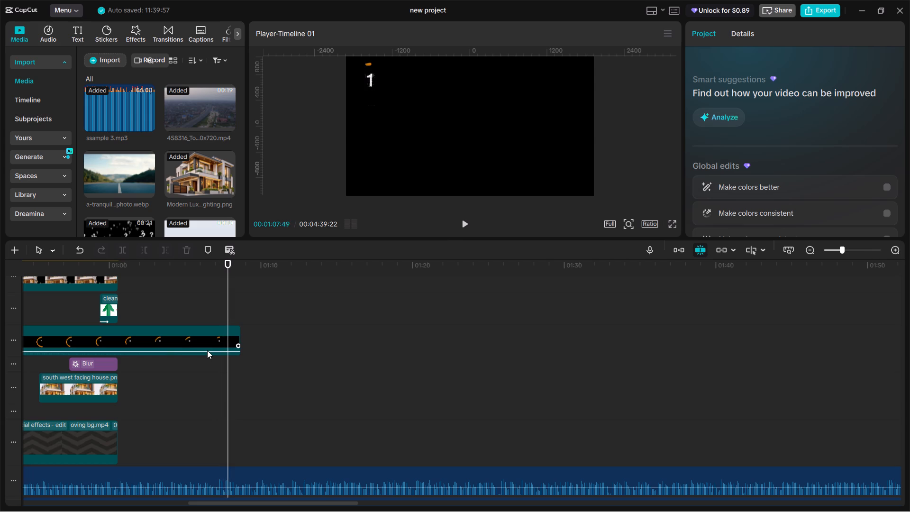
{"action": "key", "text": "Right"}
{"action": "key", "text": "Right"}
{"action": "key", "text": "Right"}
{"action": "key", "text": "Right"}
{"action": "key", "text": "Right"}
{"action": "key", "text": "Right"}
{"action": "key", "text": "Right"}
Trim the end of the countdown circle clip back to 00:01:07:42, before the "TIME IS UP" text.
{"action": "key", "text": "Left"}
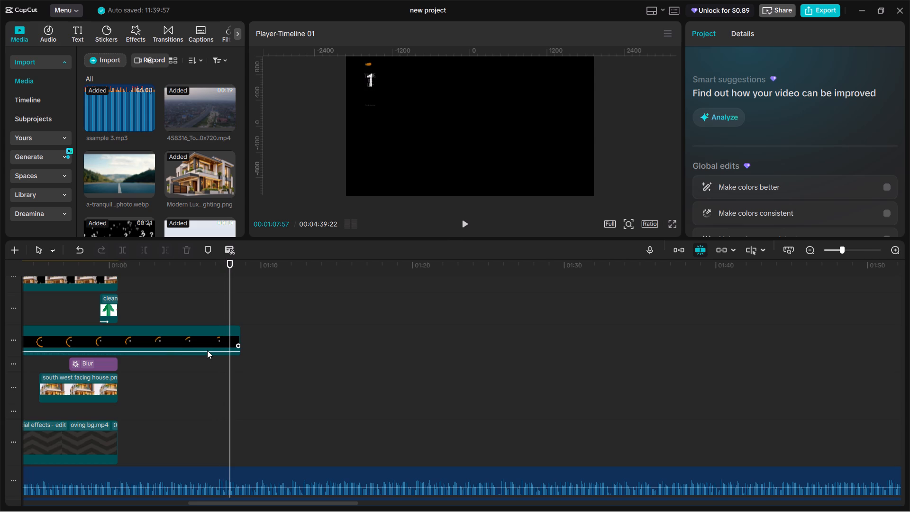
{"action": "key", "text": "Left"}
{"action": "key", "text": "Left"}
{"action": "key", "text": "Left"}
{"action": "key", "text": "Left"}
{"action": "key", "text": "Left"}
{"action": "key", "text": "Left"}
{"action": "key", "text": "Left"}
{"action": "key", "text": "Left"}
{"action": "key", "text": "Left"}
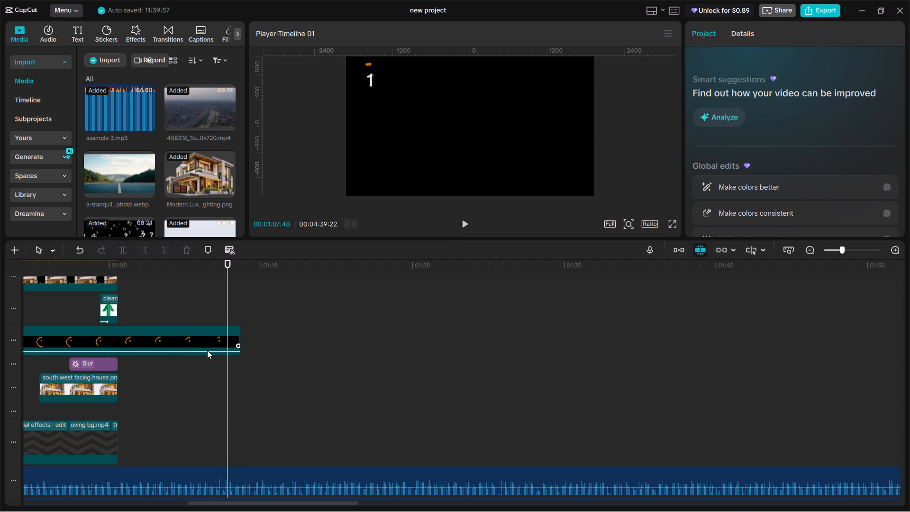
{"action": "key", "text": "Left"}
{"action": "key", "text": "Left"}
{"action": "key", "text": "Left"}
{"action": "key", "text": "Left"}
{"action": "key", "text": "Left"}
{"action": "scroll", "coordinate": [224, 347], "scroll_direction": "up", "scroll_amount": 1}
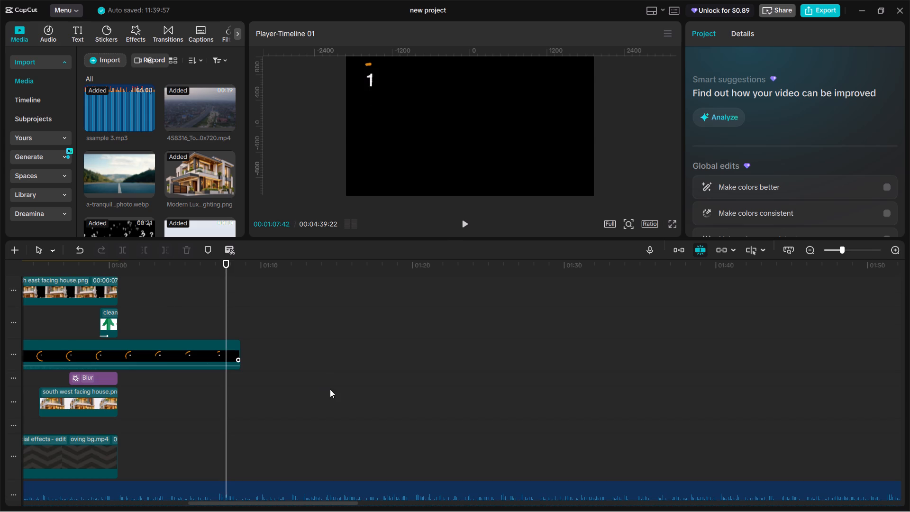
{"action": "left_click_drag", "start_coordinate": [240, 347], "coordinate": [226, 344]}
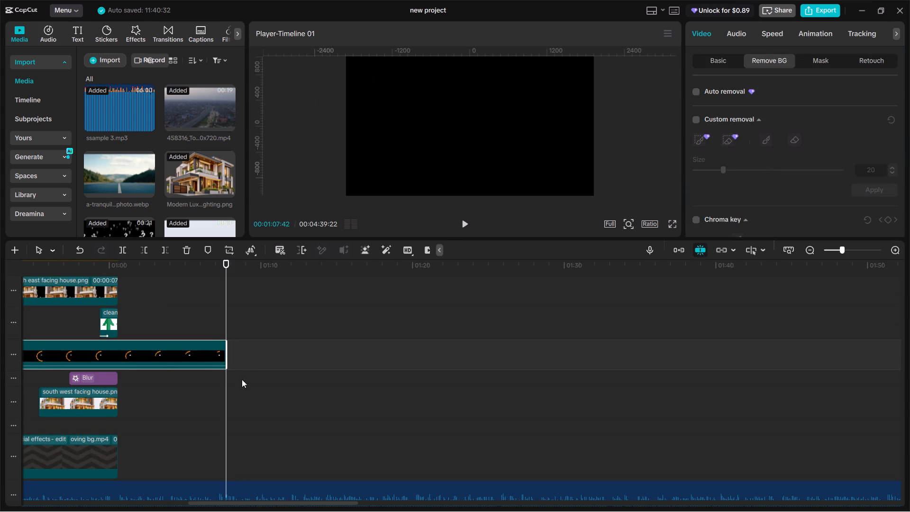
Play the voiceover past the trimmed clip, place the playhead at 00:01:08:37 and slow the countdown clip to 0.34x so it ends there.
{"action": "scroll", "coordinate": [250, 427], "scroll_direction": "down", "scroll_amount": 6}
{"action": "key", "text": "space"}
{"action": "key", "text": "space"}
{"action": "key", "text": "space"}
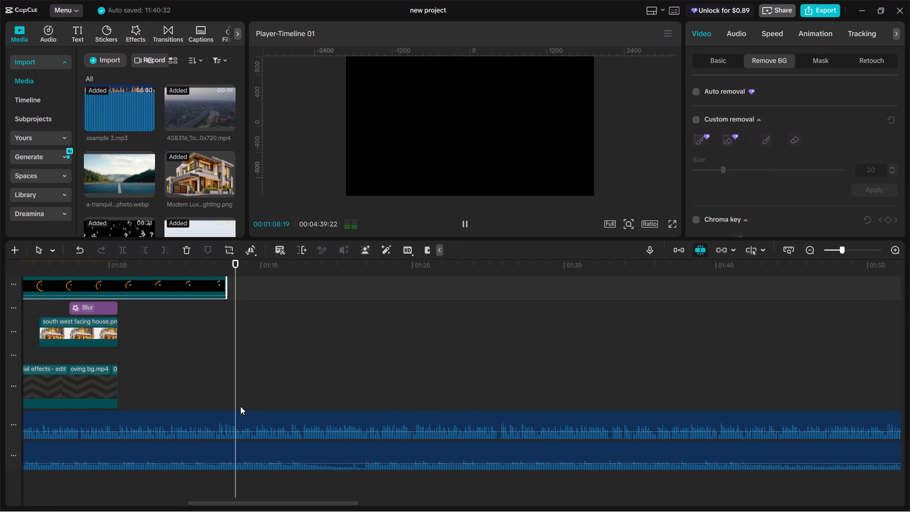
{"action": "key", "text": "space"}
{"action": "scroll", "coordinate": [240, 406], "scroll_direction": "up", "scroll_amount": 20}
{"action": "scroll", "coordinate": [240, 406], "scroll_direction": "up", "scroll_amount": 5}
{"action": "left_click_drag", "start_coordinate": [238, 389], "coordinate": [252, 404]}
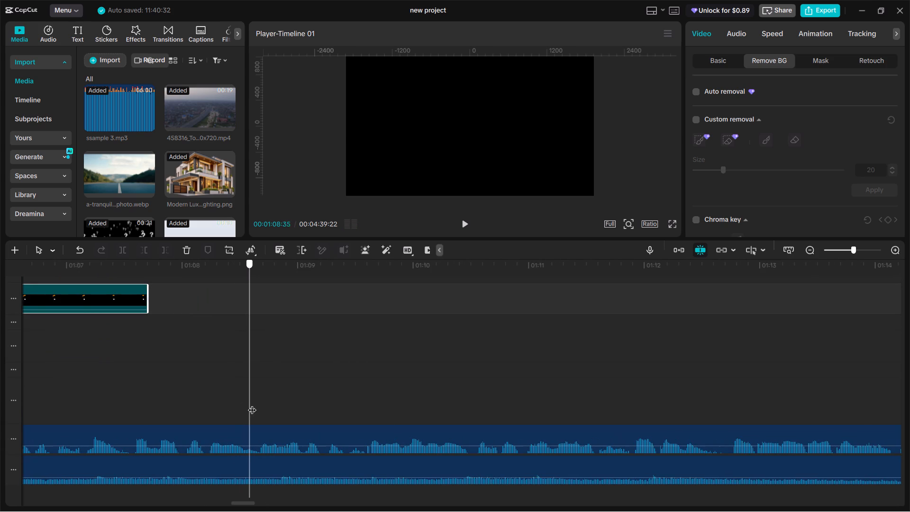
{"action": "left_click_drag", "start_coordinate": [252, 404], "coordinate": [255, 406]}
{"action": "key", "text": "space"}
{"action": "left_click", "coordinate": [253, 401]}
{"action": "scroll", "coordinate": [253, 401], "scroll_direction": "down", "scroll_amount": 9, "text": "ctrl"}
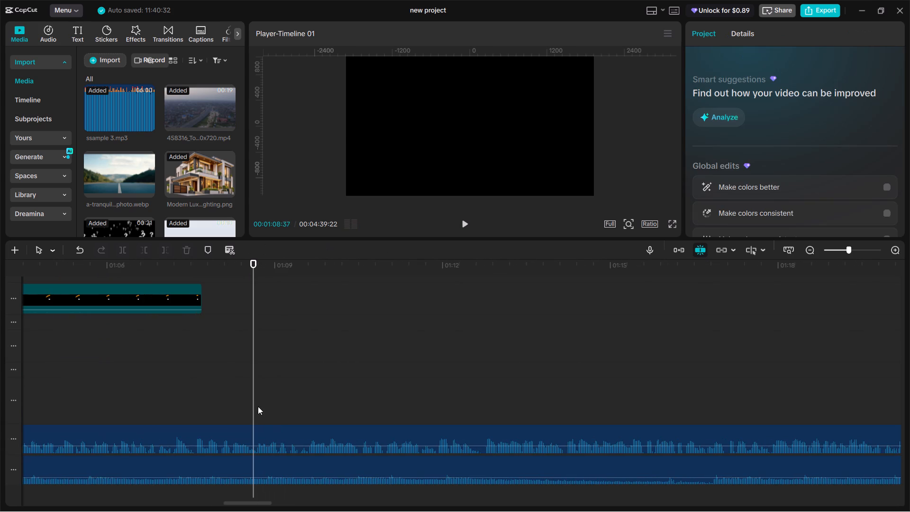
{"action": "left_click", "coordinate": [190, 298]}
{"action": "left_click", "coordinate": [774, 33]}
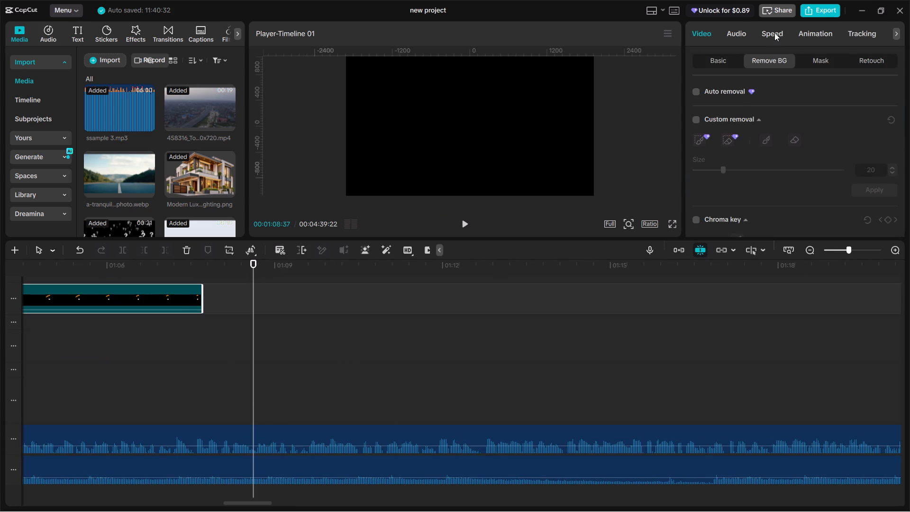
{"action": "left_click_drag", "start_coordinate": [199, 287], "coordinate": [202, 288]}
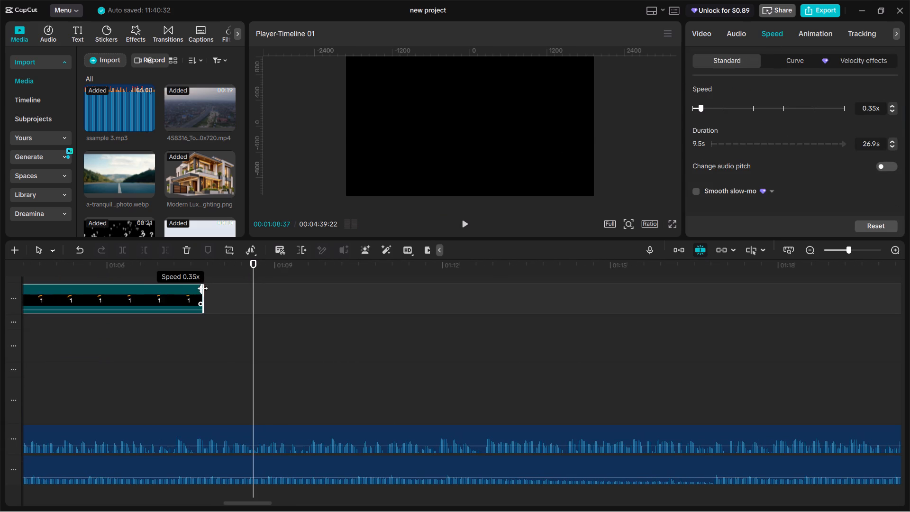
{"action": "left_click_drag", "start_coordinate": [202, 288], "coordinate": [253, 295]}
{"action": "scroll", "coordinate": [260, 302], "scroll_direction": "down", "scroll_amount": 5, "text": "ctrl"}
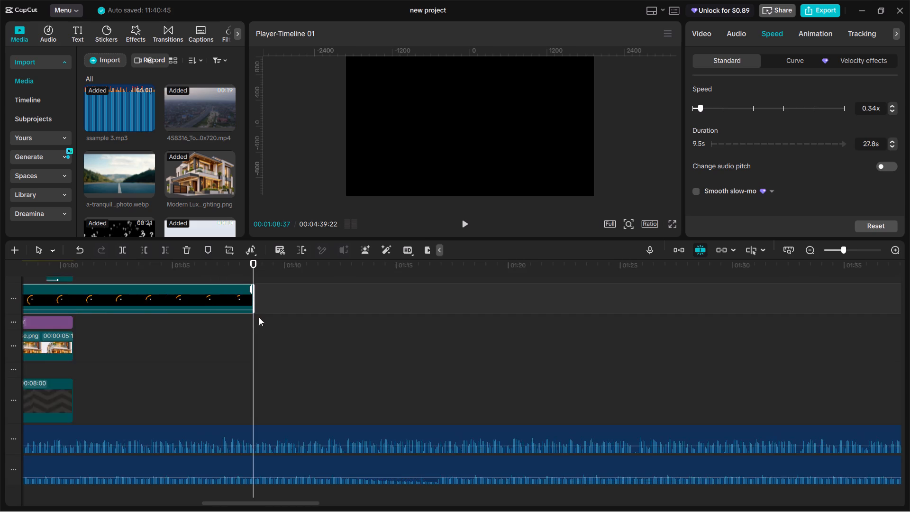
Play back the timeline from 00:00:47:52 to about 00:01:01:49 to review the retimed countdown over the scene.
{"action": "scroll", "coordinate": [259, 317], "scroll_direction": "down", "scroll_amount": 19, "text": "ctrl"}
{"action": "left_click", "coordinate": [176, 332]}
{"action": "left_click", "coordinate": [164, 336]}
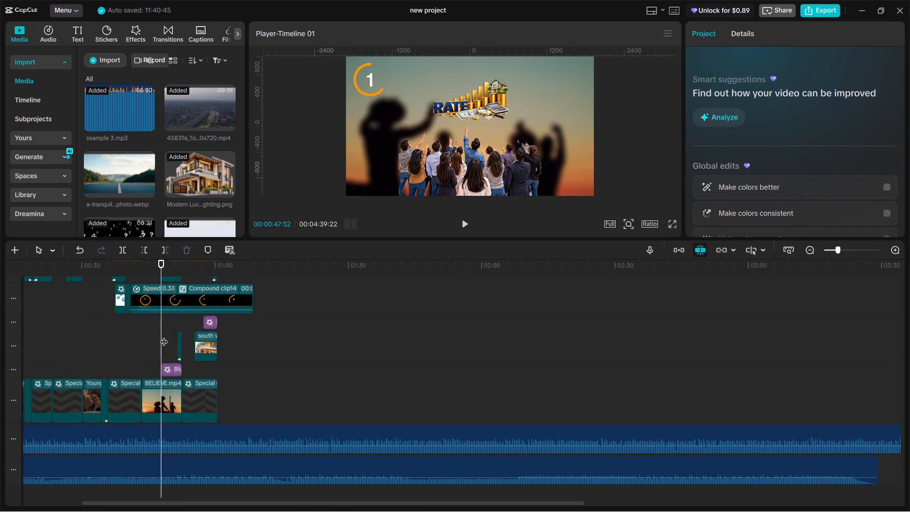
{"action": "key", "text": "space"}
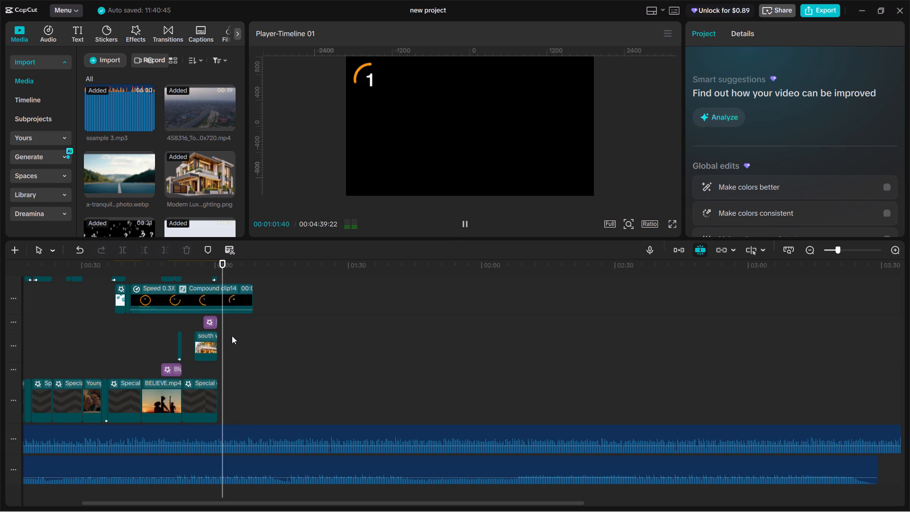
{"action": "key", "text": "space"}
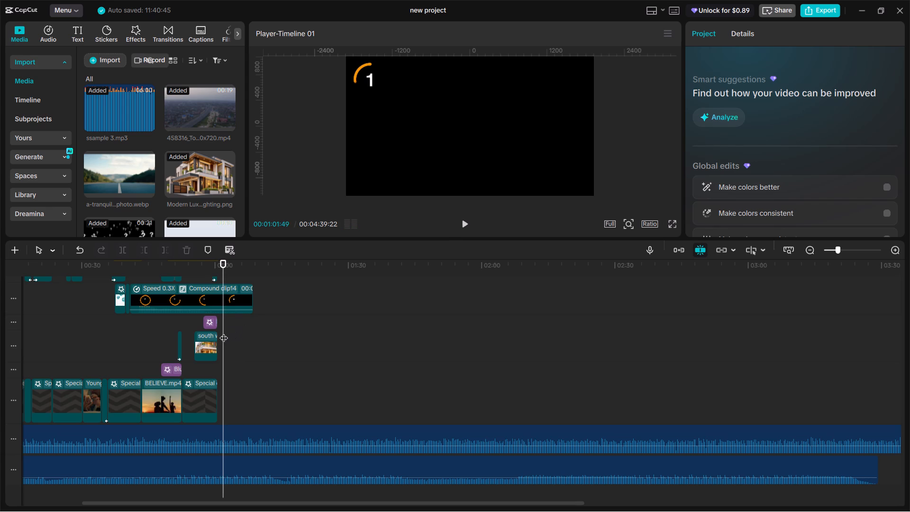
Replay the voiceover from the end of the "For example" scene up to about 00:01:07:18, pausing between phrases.
{"action": "key", "text": "space"}
{"action": "left_click_drag", "start_coordinate": [225, 329], "coordinate": [219, 329]}
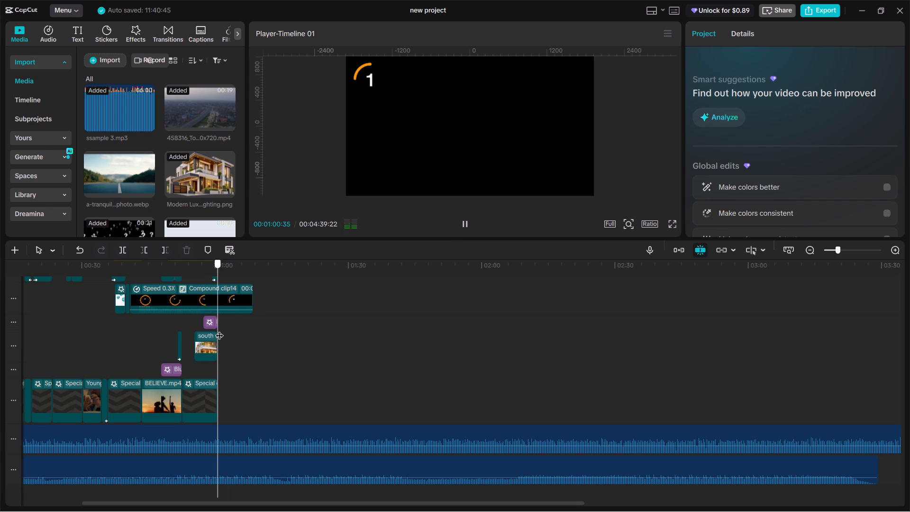
{"action": "left_click_drag", "start_coordinate": [219, 329], "coordinate": [217, 329]}
{"action": "key", "text": "space"}
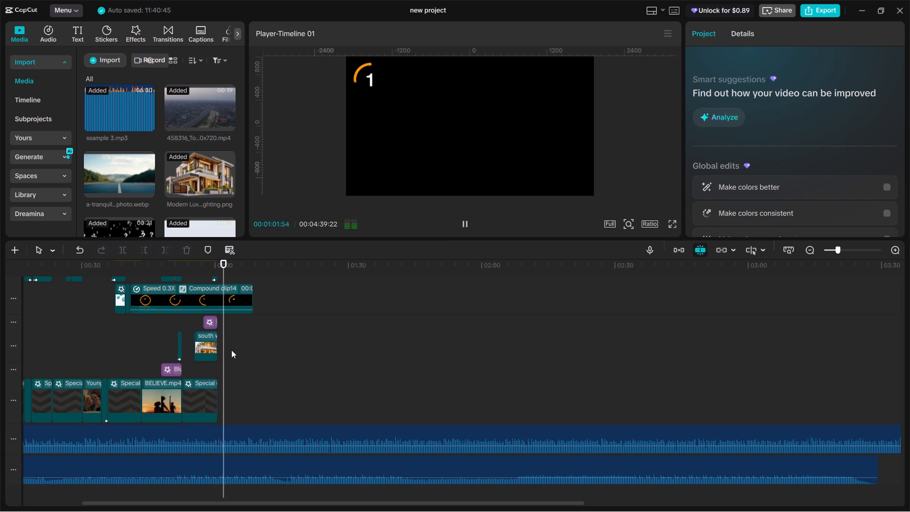
{"action": "key", "text": "space"}
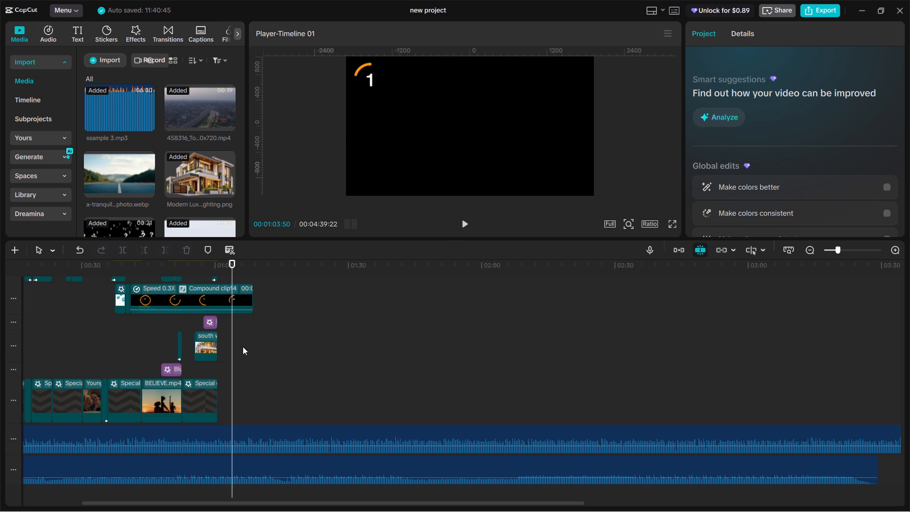
{"action": "key", "text": "space"}
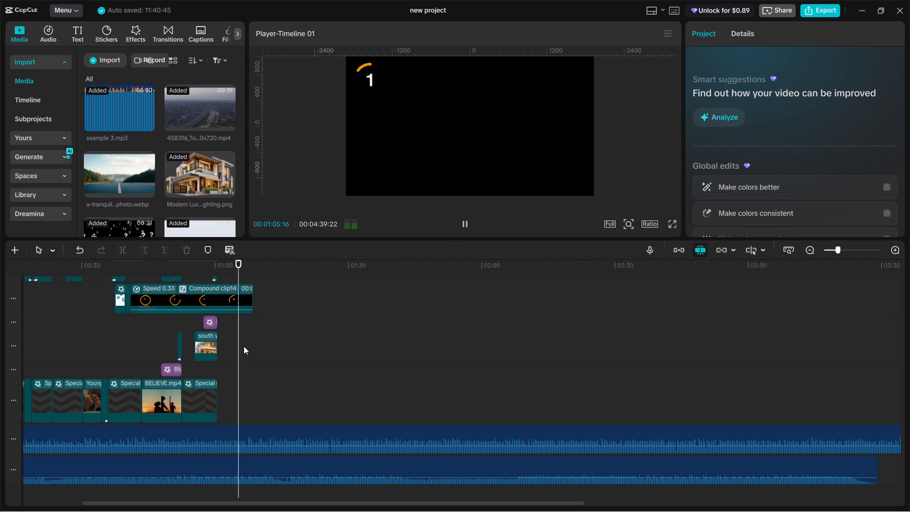
{"action": "key", "text": "space"}
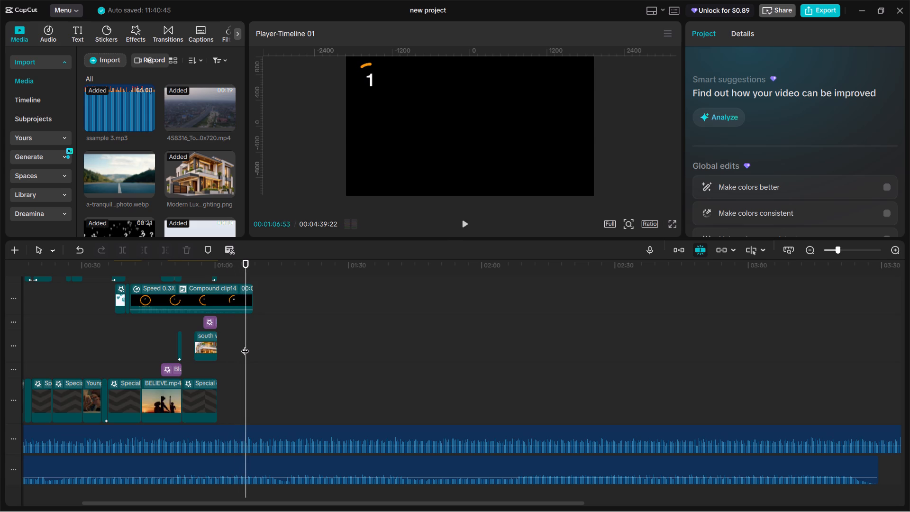
{"action": "key", "text": "space"}
{"action": "key", "text": "space"}
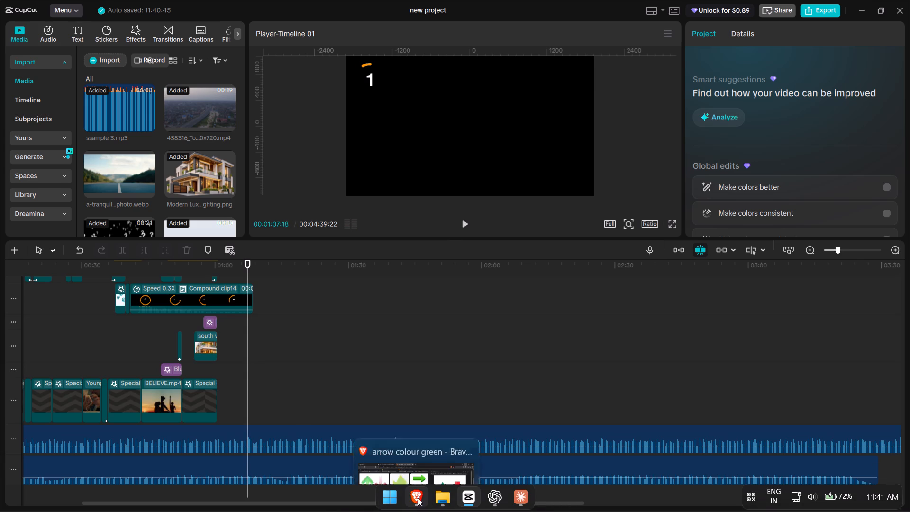
Switch to the Brave browser and search Pexels videos for "liking one thing and disliking other".
{"action": "left_click", "coordinate": [415, 497]}
{"action": "left_click", "coordinate": [186, 0]}
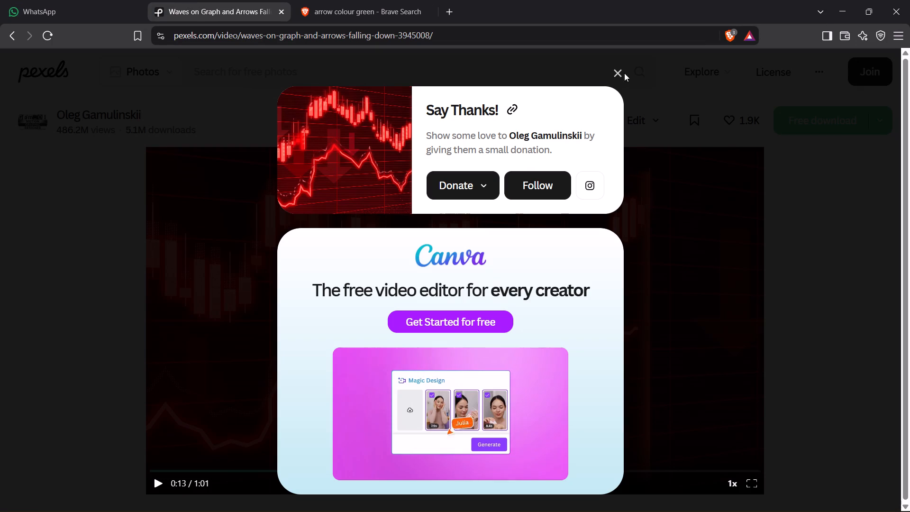
{"action": "left_click", "coordinate": [625, 73]}
{"action": "left_click", "coordinate": [621, 72]}
{"action": "scroll", "coordinate": [326, 180], "scroll_direction": "up", "scroll_amount": 9}
{"action": "left_click", "coordinate": [297, 67]}
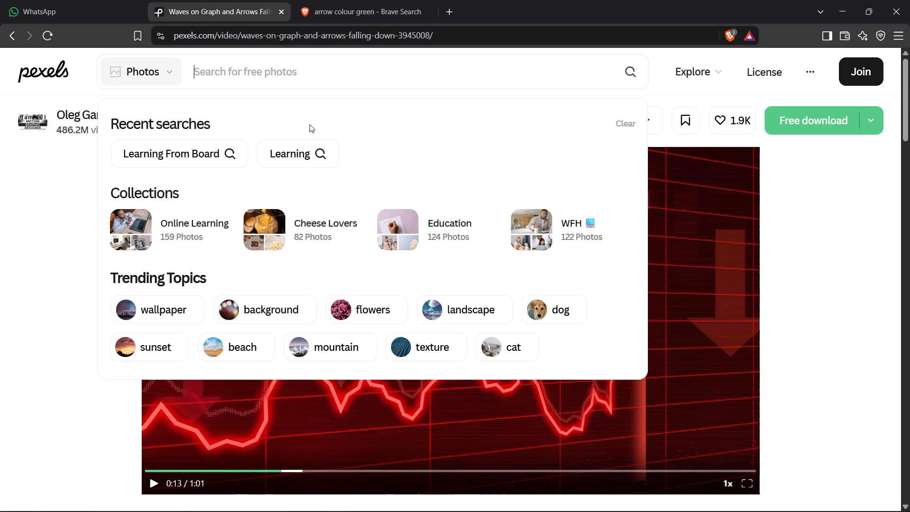
{"action": "type", "text": "liking one thing and disliking a"}
{"action": "key", "text": "BackSpace"}
{"action": "type", "text": "other"}
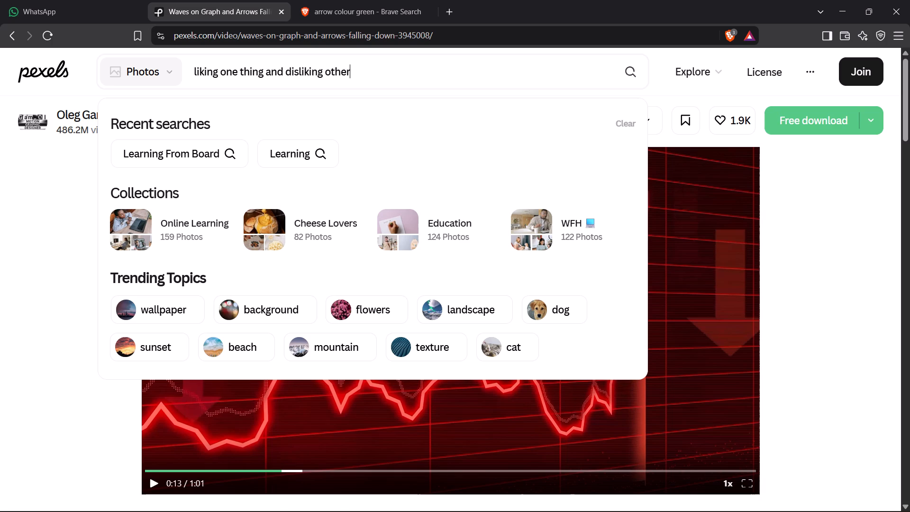
{"action": "key", "text": "Return"}
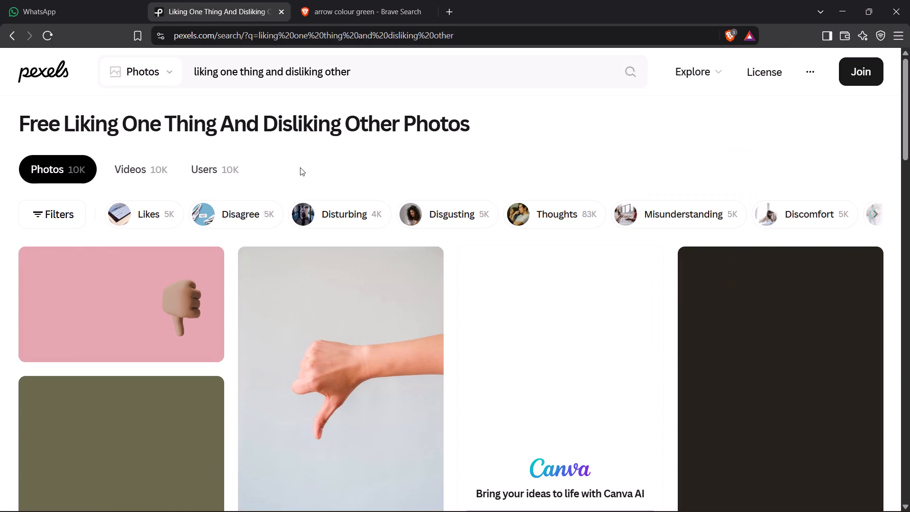
{"action": "left_click", "coordinate": [153, 175]}
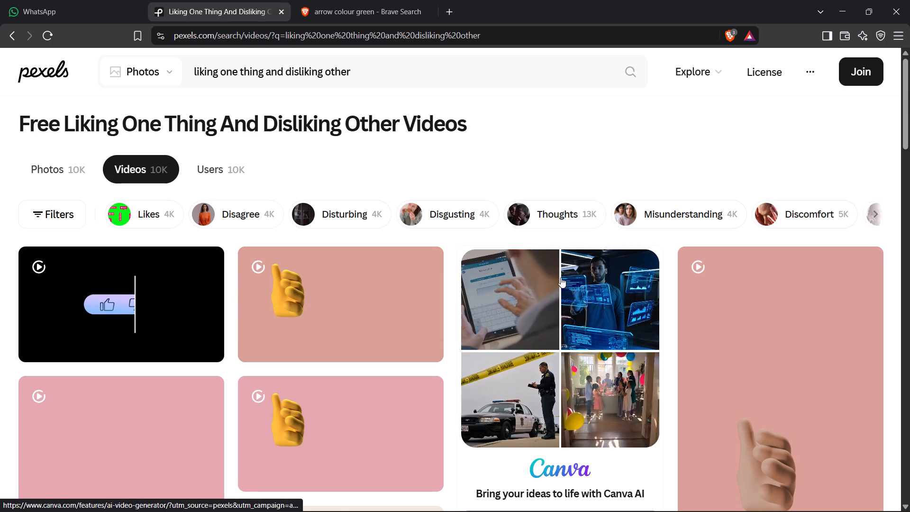
Browse the Pexels video results for a clip showing liking one thing and disliking another, including the sponsored iStock clips.
{"action": "scroll", "coordinate": [642, 252], "scroll_direction": "down", "scroll_amount": 3}
{"action": "scroll", "coordinate": [692, 300], "scroll_direction": "down", "scroll_amount": 2}
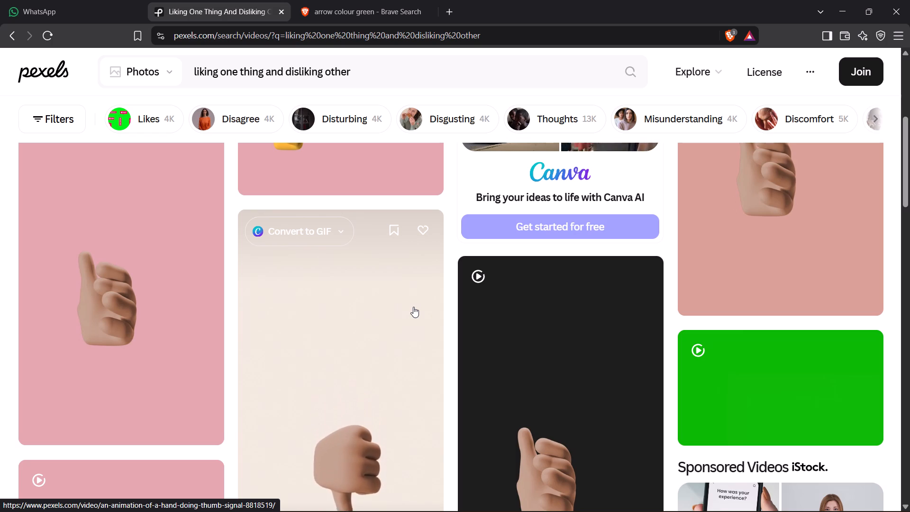
{"action": "scroll", "coordinate": [332, 318], "scroll_direction": "down", "scroll_amount": 10}
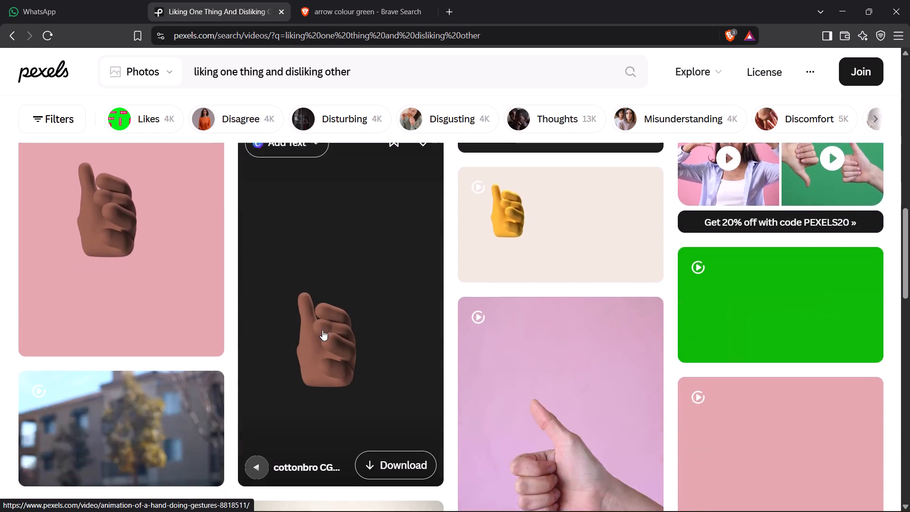
{"action": "scroll", "coordinate": [323, 330], "scroll_direction": "down", "scroll_amount": 4}
{"action": "scroll", "coordinate": [139, 251], "scroll_direction": "up", "scroll_amount": 2}
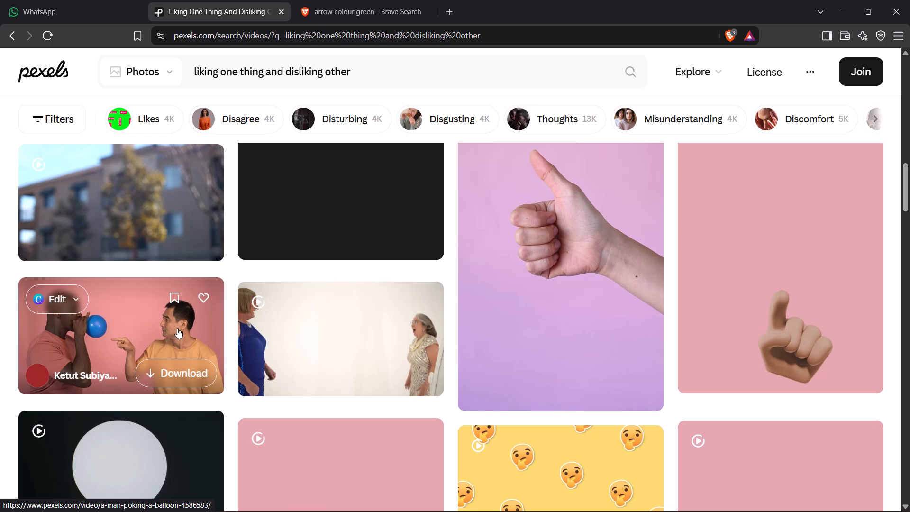
{"action": "scroll", "coordinate": [274, 288], "scroll_direction": "down", "scroll_amount": 7}
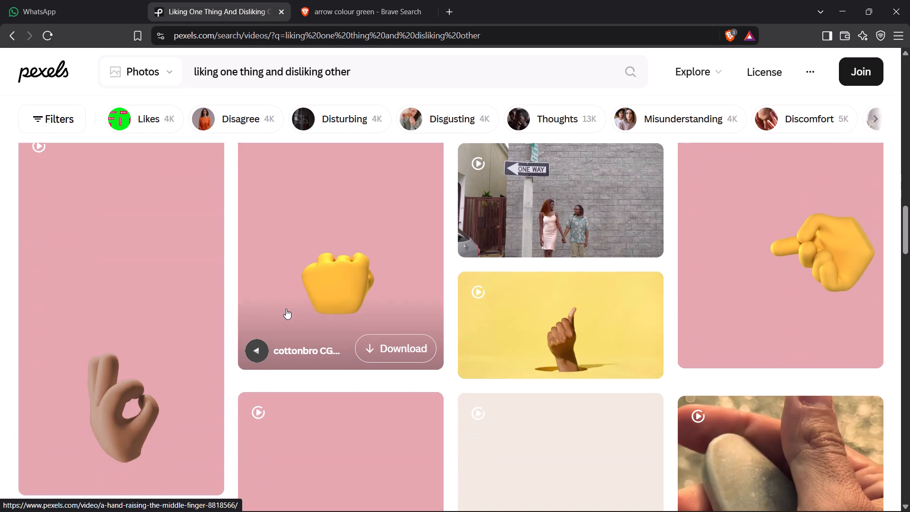
{"action": "scroll", "coordinate": [286, 309], "scroll_direction": "down", "scroll_amount": 11}
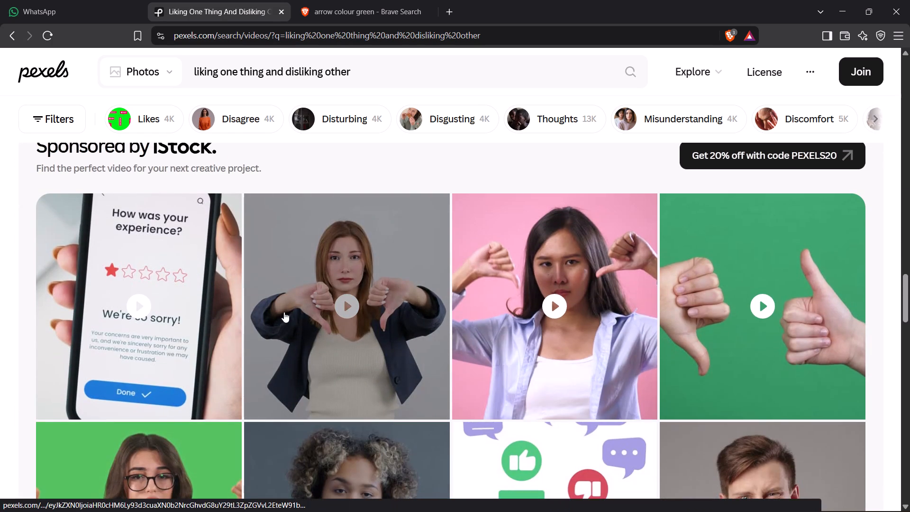
{"action": "scroll", "coordinate": [368, 303], "scroll_direction": "down", "scroll_amount": 2}
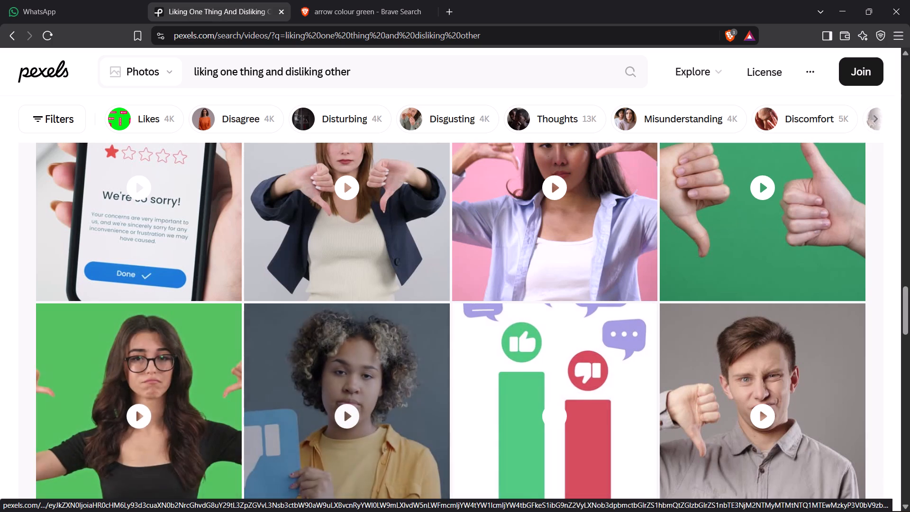
{"action": "scroll", "coordinate": [438, 390], "scroll_direction": "up", "scroll_amount": 4}
{"action": "scroll", "coordinate": [418, 411], "scroll_direction": "down", "scroll_amount": 4}
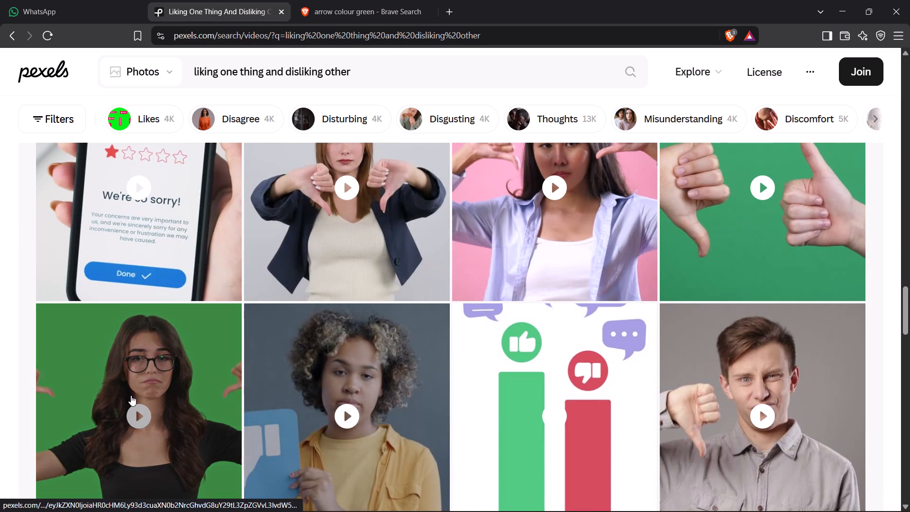
{"action": "scroll", "coordinate": [549, 307], "scroll_direction": "up", "scroll_amount": 2}
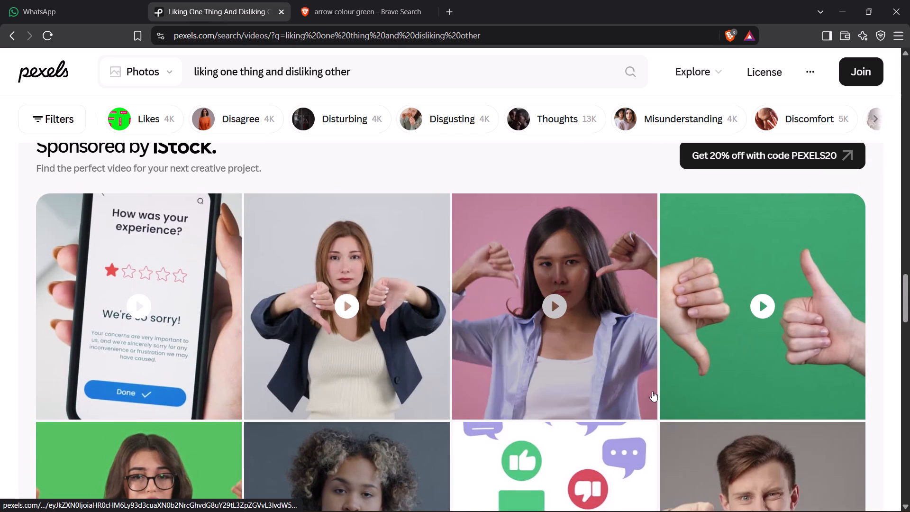
{"action": "scroll", "coordinate": [307, 249], "scroll_direction": "down", "scroll_amount": 8}
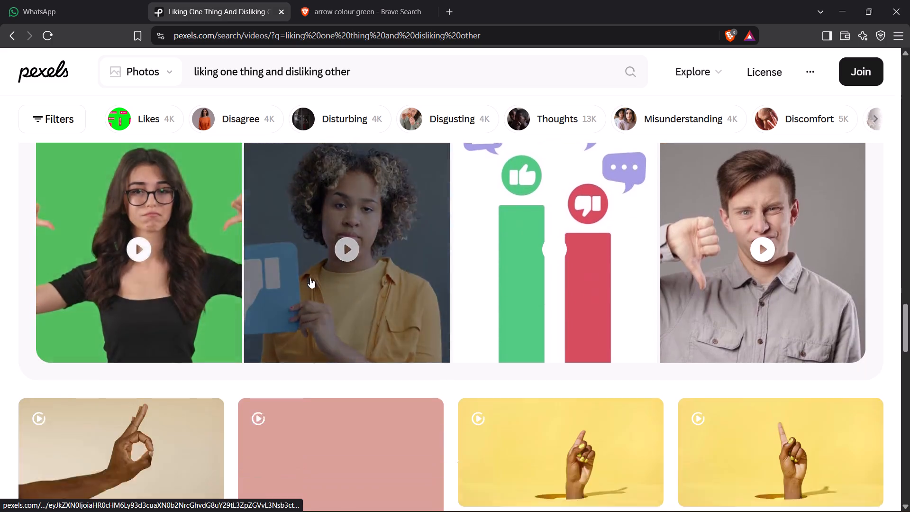
{"action": "scroll", "coordinate": [373, 274], "scroll_direction": "up", "scroll_amount": 20}
{"action": "scroll", "coordinate": [373, 274], "scroll_direction": "up", "scroll_amount": 1}
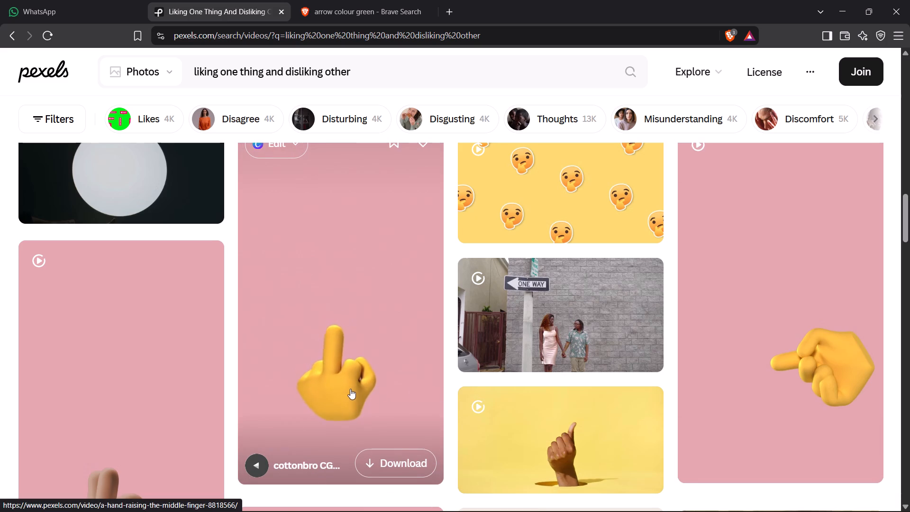
{"action": "scroll", "coordinate": [384, 410], "scroll_direction": "up", "scroll_amount": 7}
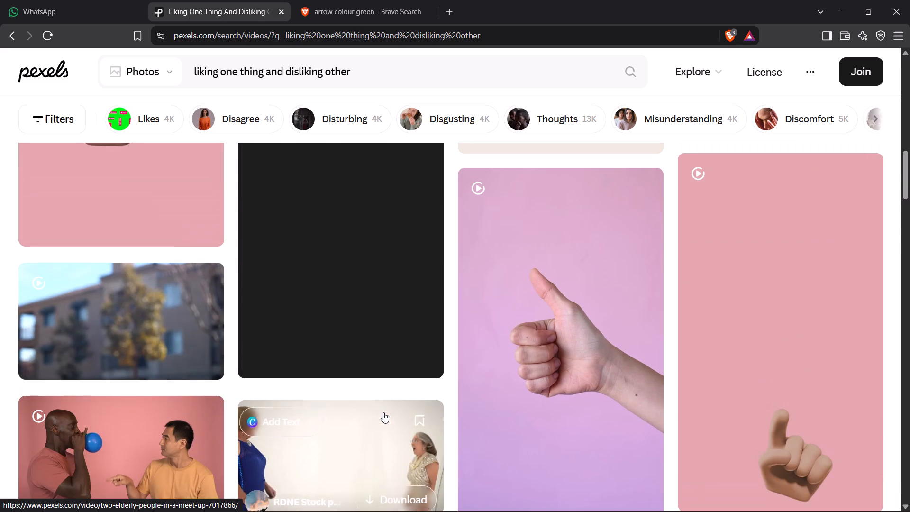
Open LocalSend, accept the incoming video file watermarked_preview (1).mp4, and close LocalSend.
{"action": "left_click", "coordinate": [389, 504]}
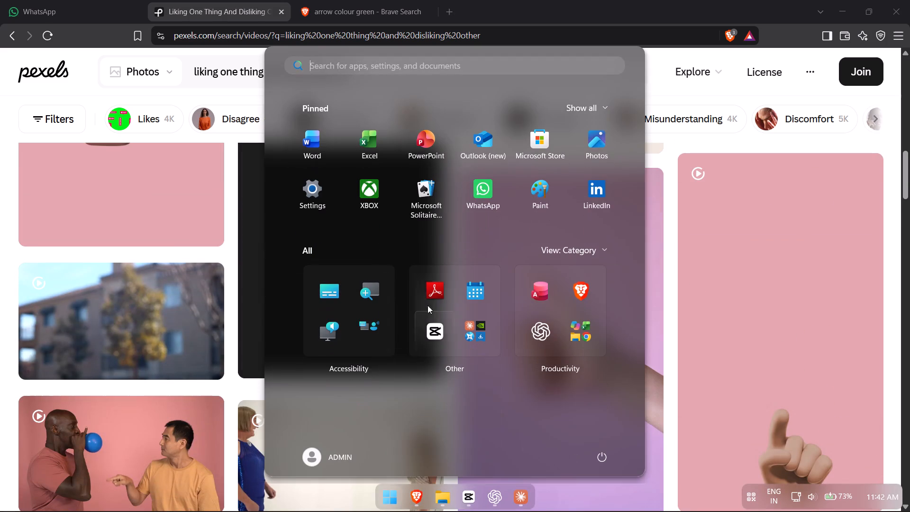
{"action": "left_click", "coordinate": [506, 51]}
{"action": "left_click", "coordinate": [500, 66]}
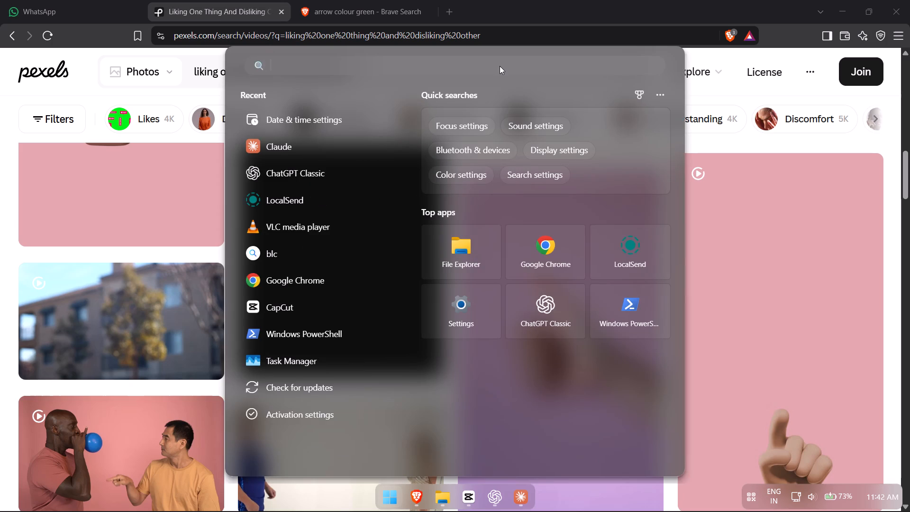
{"action": "type", "text": "local"}
{"action": "key", "text": "Return"}
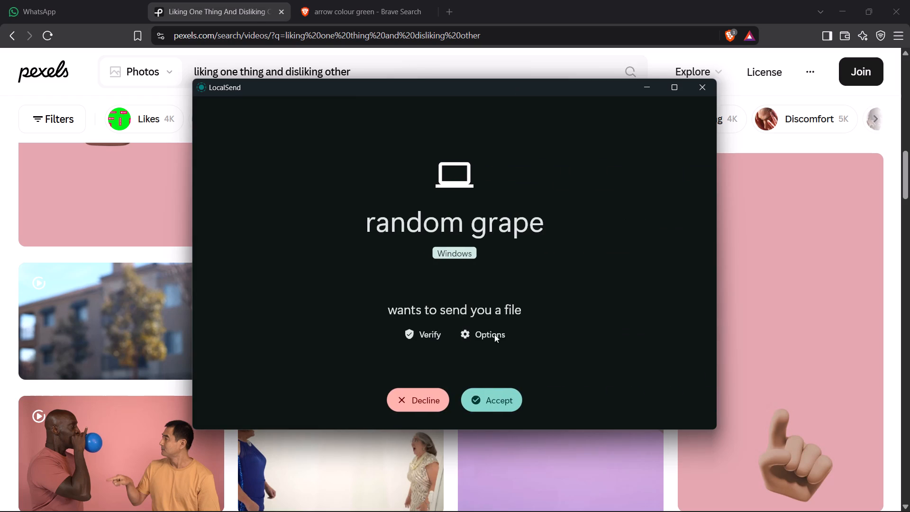
{"action": "left_click", "coordinate": [484, 401]}
{"action": "left_click", "coordinate": [682, 410]}
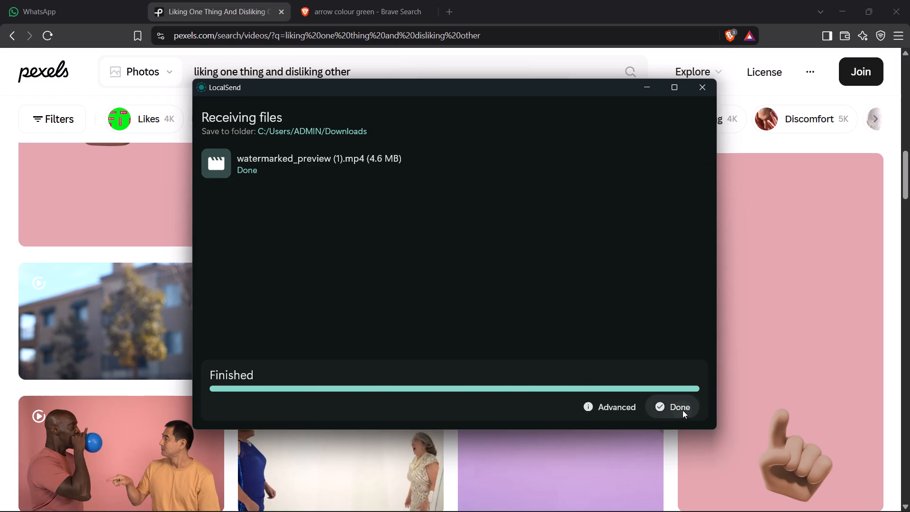
{"action": "left_click", "coordinate": [701, 92]}
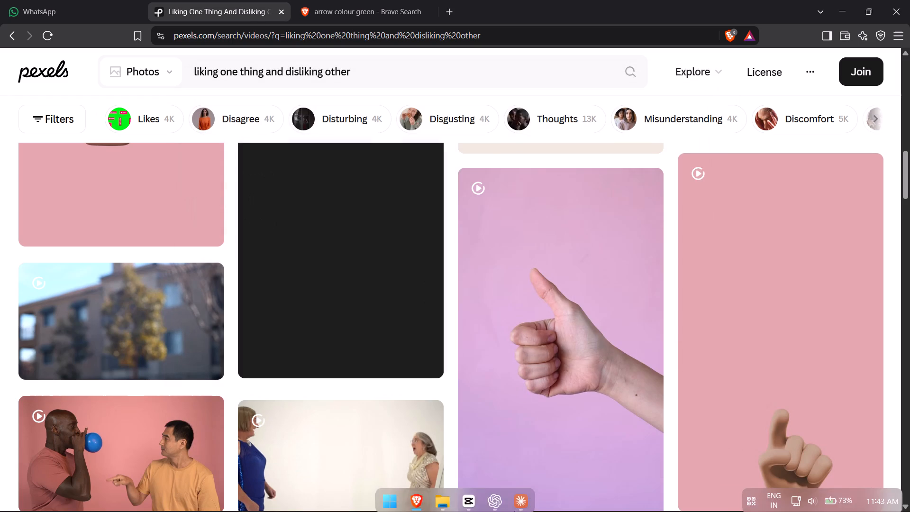
In File Explorer, move watermarked_preview (1).mp4 from the Downloads folder to the Desktop.
{"action": "left_click", "coordinate": [436, 499]}
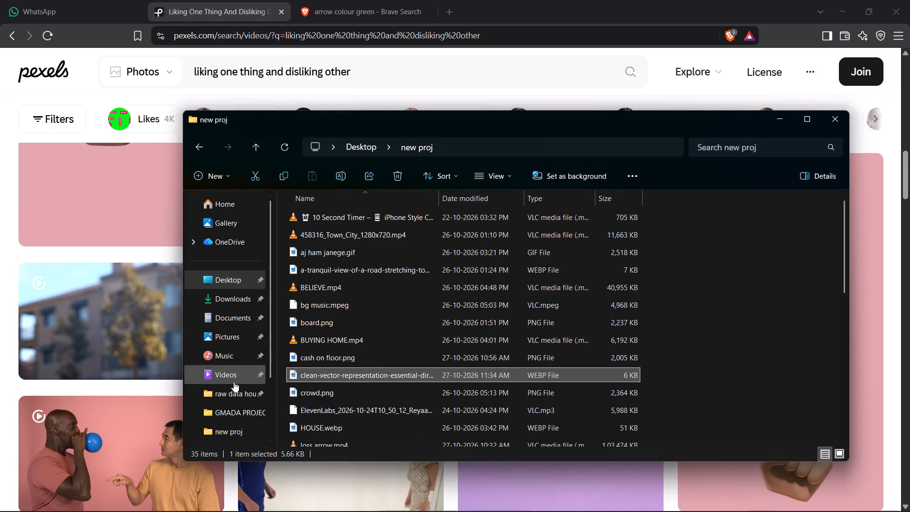
{"action": "left_click", "coordinate": [208, 296]}
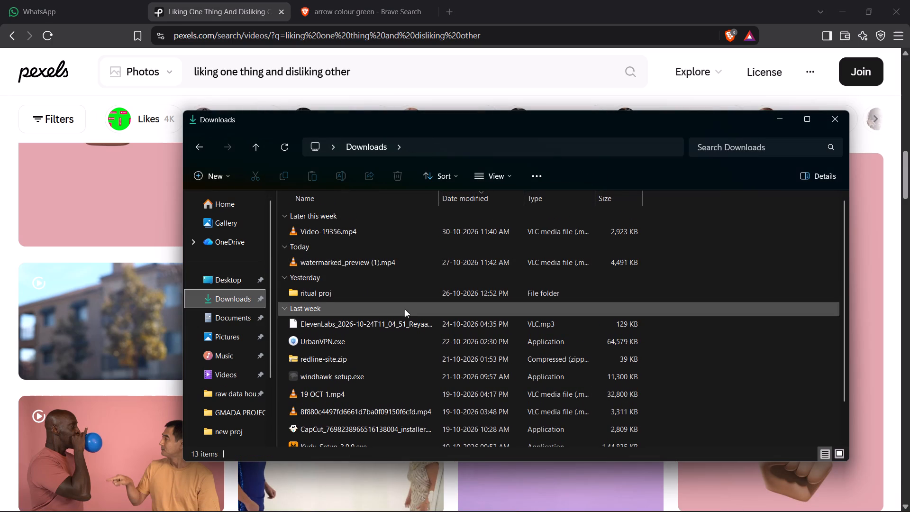
{"action": "left_click_drag", "start_coordinate": [417, 261], "coordinate": [392, 261]}
{"action": "left_click_drag", "start_coordinate": [402, 263], "coordinate": [386, 263]}
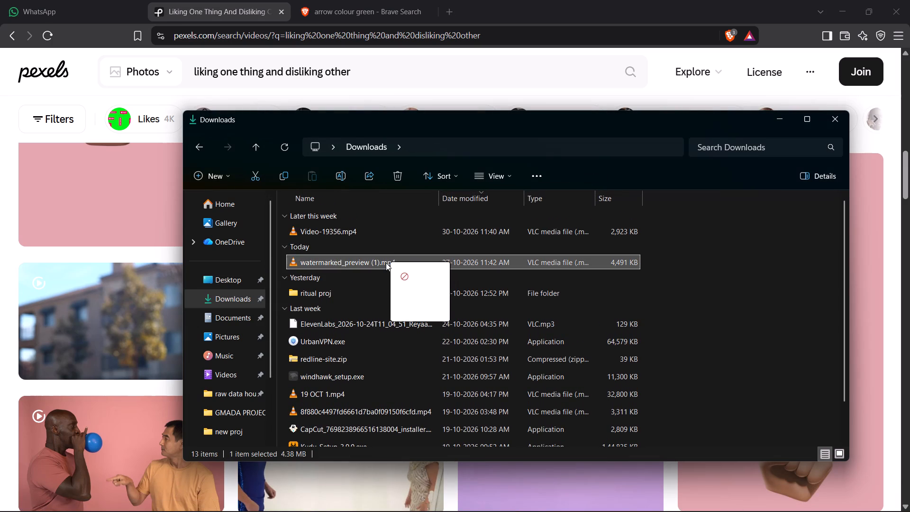
{"action": "left_click_drag", "start_coordinate": [386, 263], "coordinate": [239, 274]}
{"action": "left_click", "coordinate": [229, 278]}
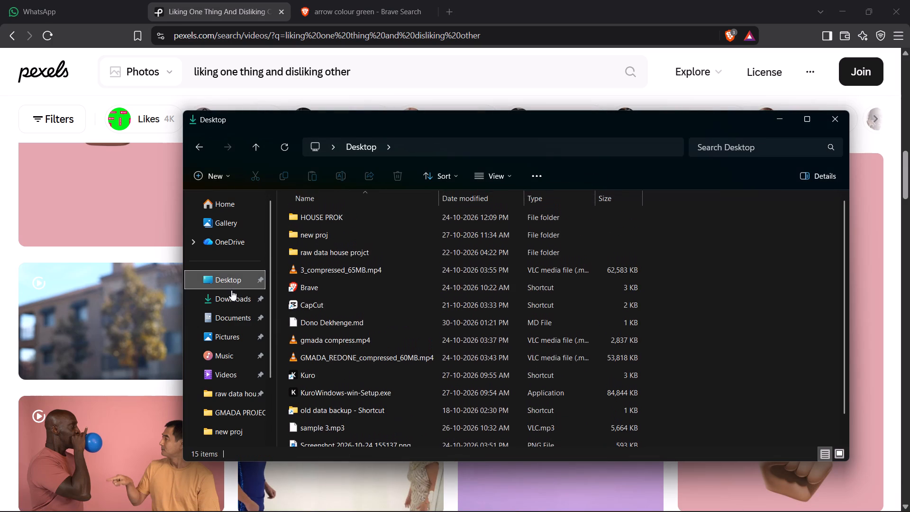
{"action": "left_click", "coordinate": [229, 295]}
{"action": "left_click_drag", "start_coordinate": [403, 262], "coordinate": [236, 291]}
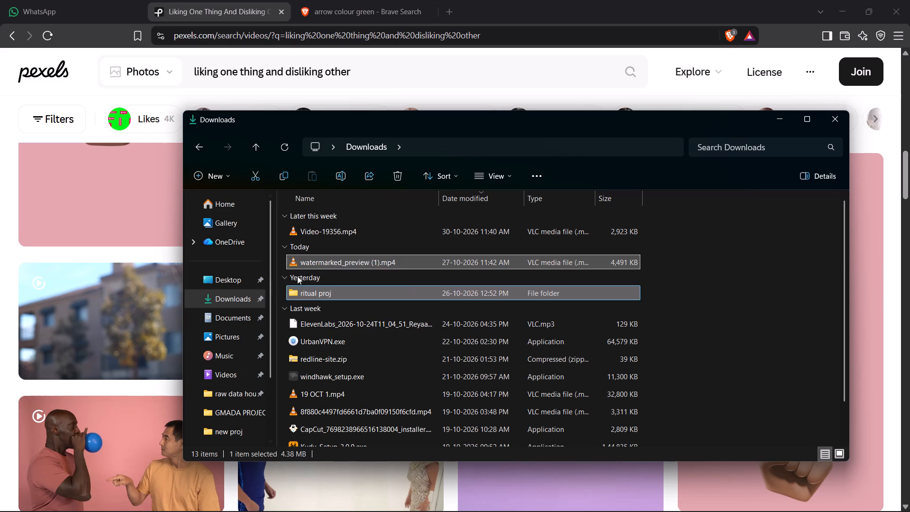
{"action": "left_click", "coordinate": [413, 260]}
{"action": "left_click_drag", "start_coordinate": [413, 260], "coordinate": [247, 291]}
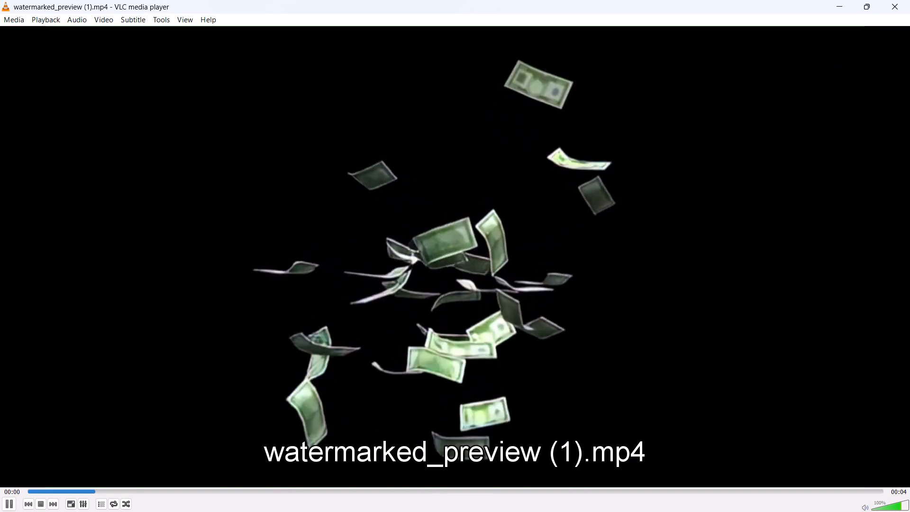
{"action": "left_click", "coordinate": [892, 0]}
{"action": "left_click_drag", "start_coordinate": [416, 260], "coordinate": [387, 260]}
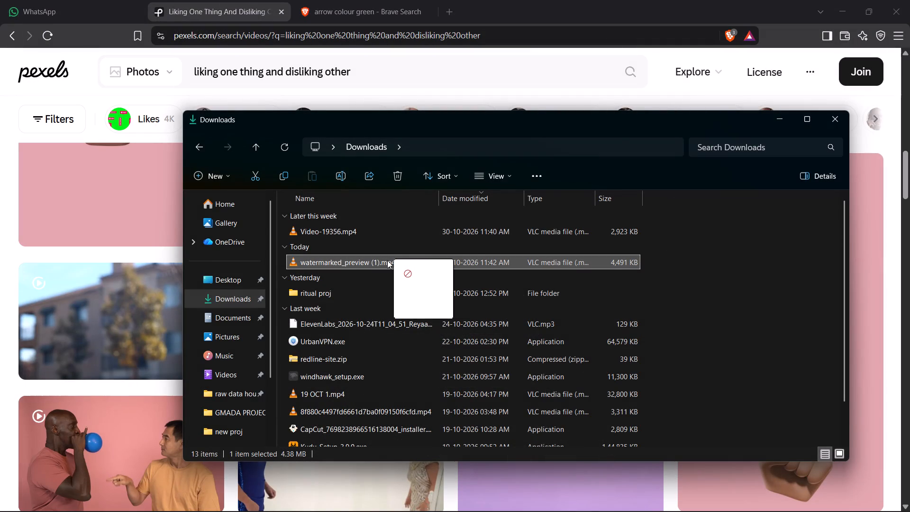
{"action": "left_click_drag", "start_coordinate": [387, 260], "coordinate": [242, 280]}
Move watermarked_preview (1).mp4 from the Desktop into the new proj folder.
{"action": "left_click", "coordinate": [241, 278]}
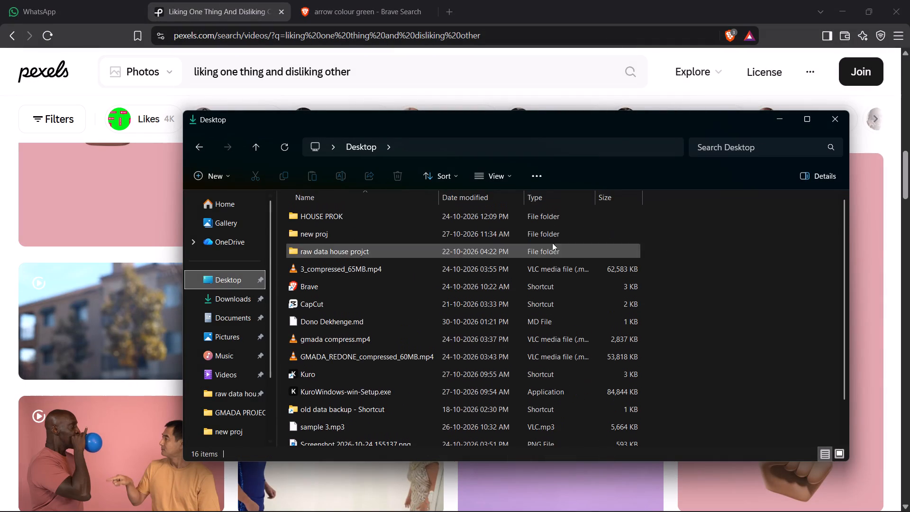
{"action": "scroll", "coordinate": [437, 251], "scroll_direction": "down", "scroll_amount": 5}
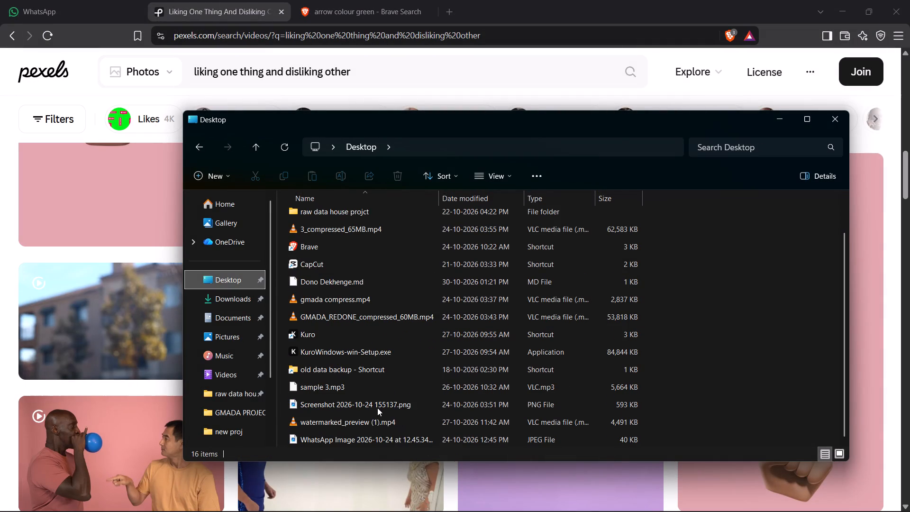
{"action": "left_click_drag", "start_coordinate": [416, 420], "coordinate": [415, 400]}
{"action": "left_click", "coordinate": [412, 421]}
{"action": "left_click_drag", "start_coordinate": [412, 421], "coordinate": [445, 345]}
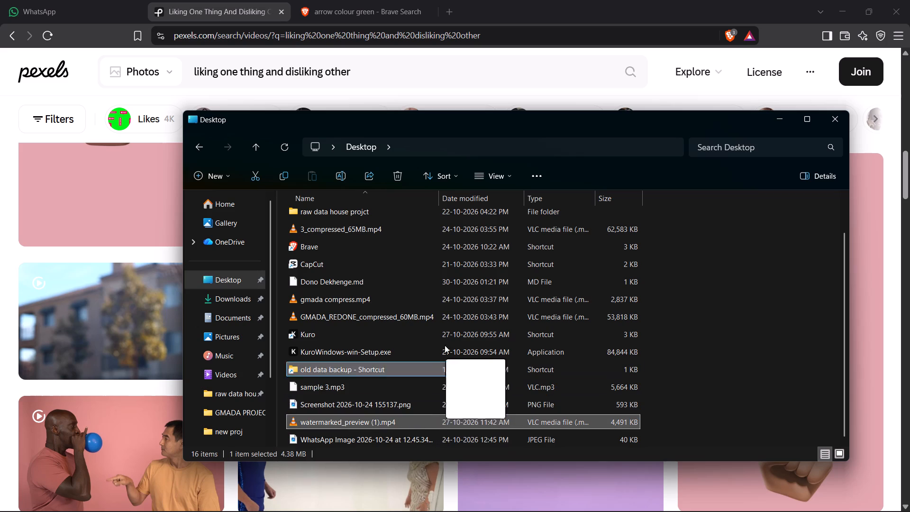
{"action": "left_click_drag", "start_coordinate": [445, 345], "coordinate": [365, 208]}
{"action": "scroll", "coordinate": [413, 264], "scroll_direction": "up", "scroll_amount": 5}
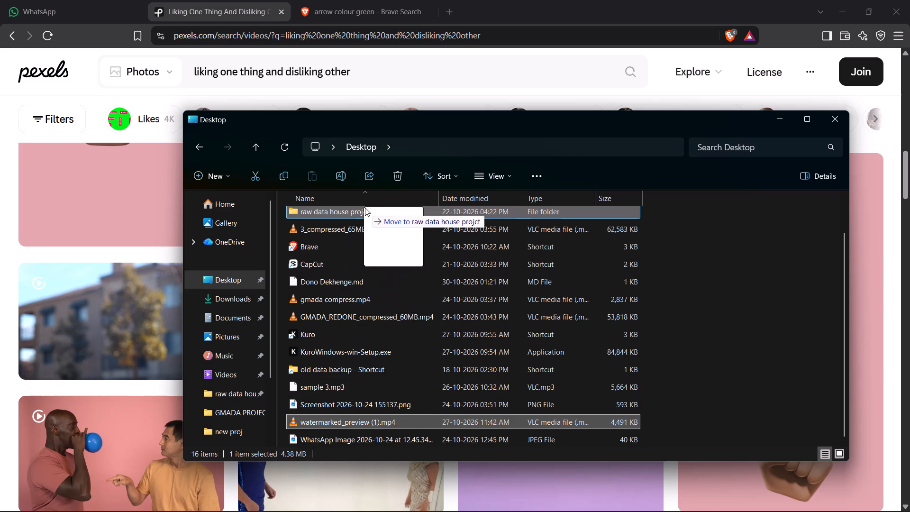
{"action": "left_click_drag", "start_coordinate": [365, 208], "coordinate": [358, 235]}
{"action": "scroll", "coordinate": [365, 208], "scroll_direction": "up", "scroll_amount": 5}
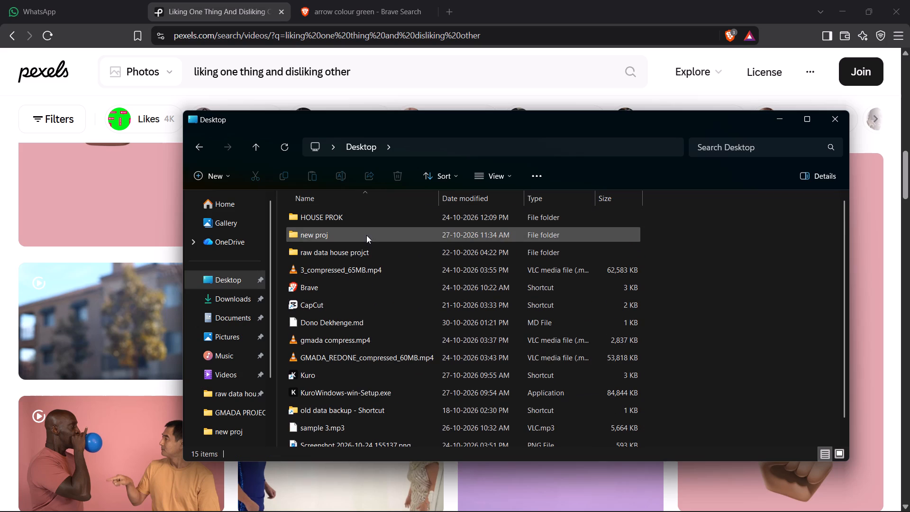
Add watermarked_preview (1).mp4 from the new proj folder to the CapCut timeline's main video track at 00:01:07:18.
{"action": "left_click", "coordinate": [366, 235]}
{"action": "double_click", "coordinate": [387, 233]}
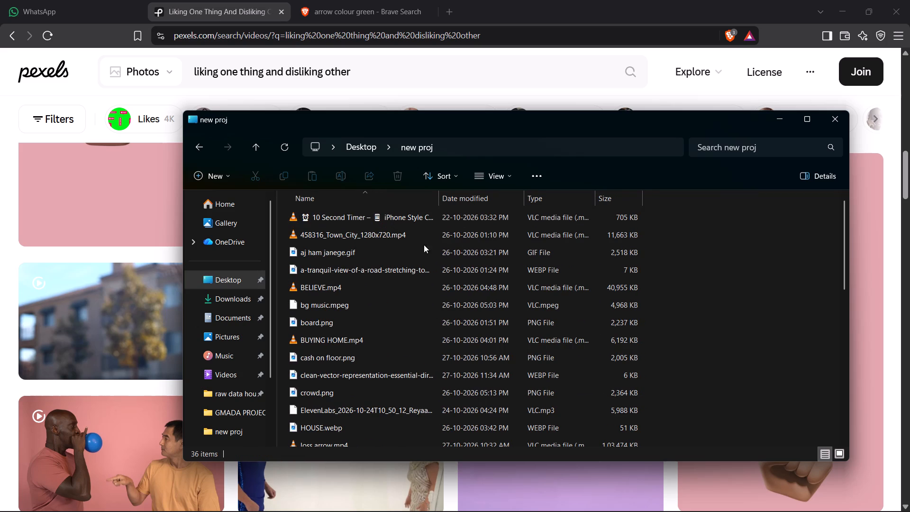
{"action": "scroll", "coordinate": [425, 264], "scroll_direction": "down", "scroll_amount": 11}
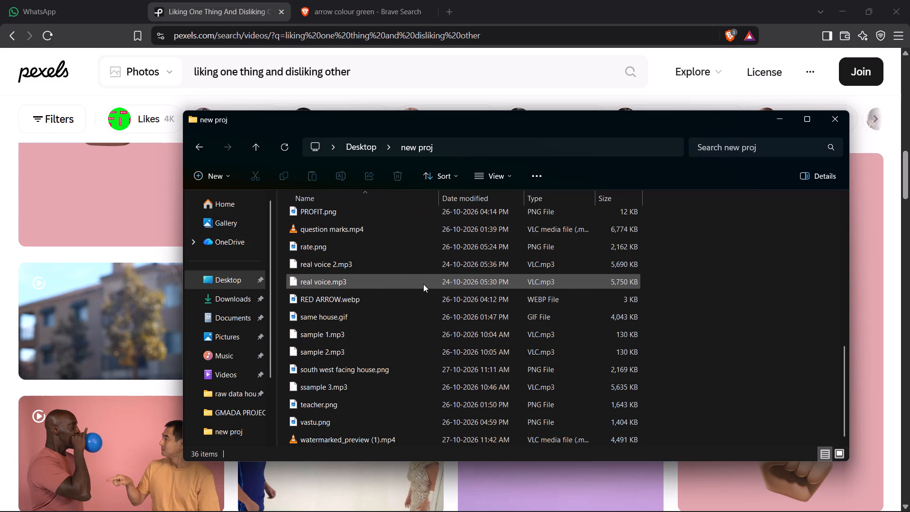
{"action": "scroll", "coordinate": [423, 284], "scroll_direction": "down", "scroll_amount": 3}
{"action": "left_click_drag", "start_coordinate": [414, 440], "coordinate": [428, 440]}
{"action": "left_click_drag", "start_coordinate": [416, 437], "coordinate": [460, 500]}
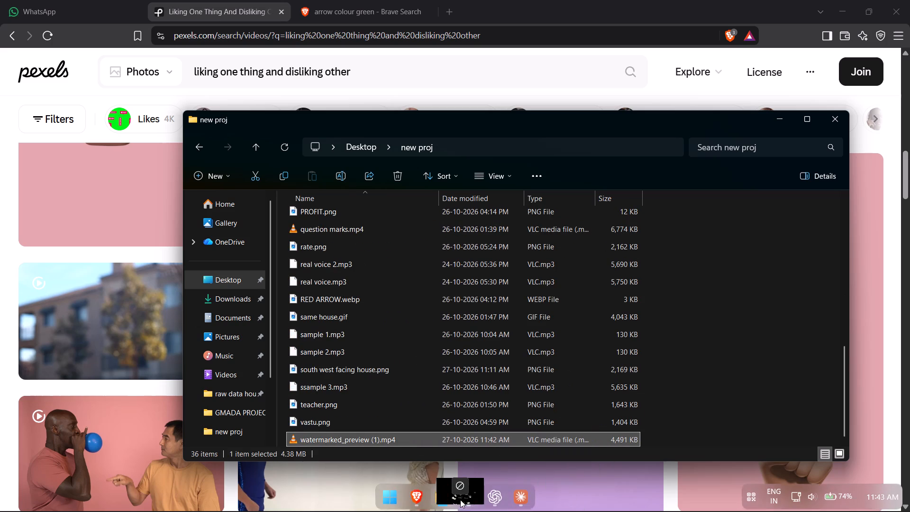
{"action": "left_click_drag", "start_coordinate": [460, 500], "coordinate": [228, 322]}
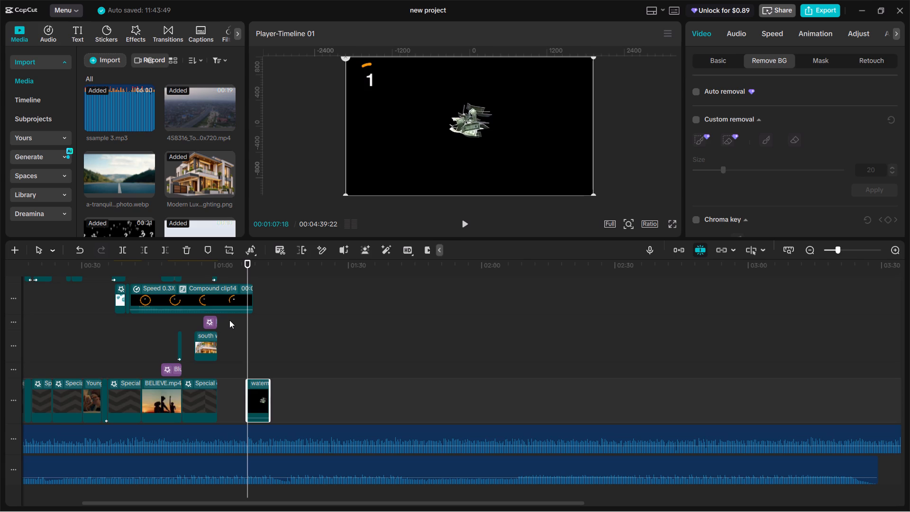
Close the new project and return to the CapCut home screen.
{"action": "left_click", "coordinate": [901, 7]}
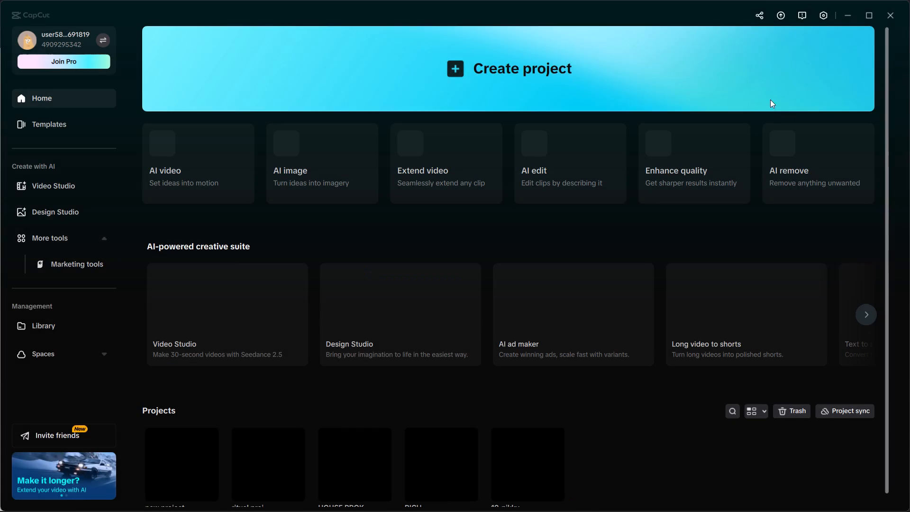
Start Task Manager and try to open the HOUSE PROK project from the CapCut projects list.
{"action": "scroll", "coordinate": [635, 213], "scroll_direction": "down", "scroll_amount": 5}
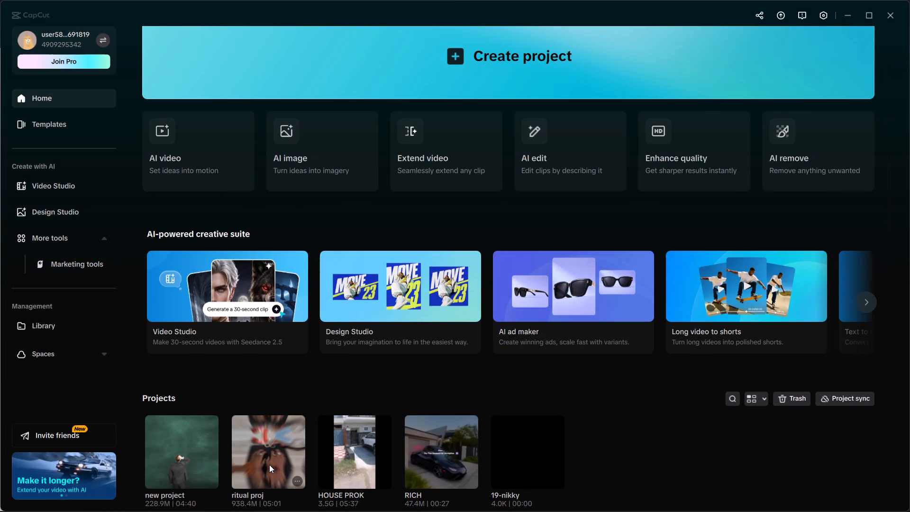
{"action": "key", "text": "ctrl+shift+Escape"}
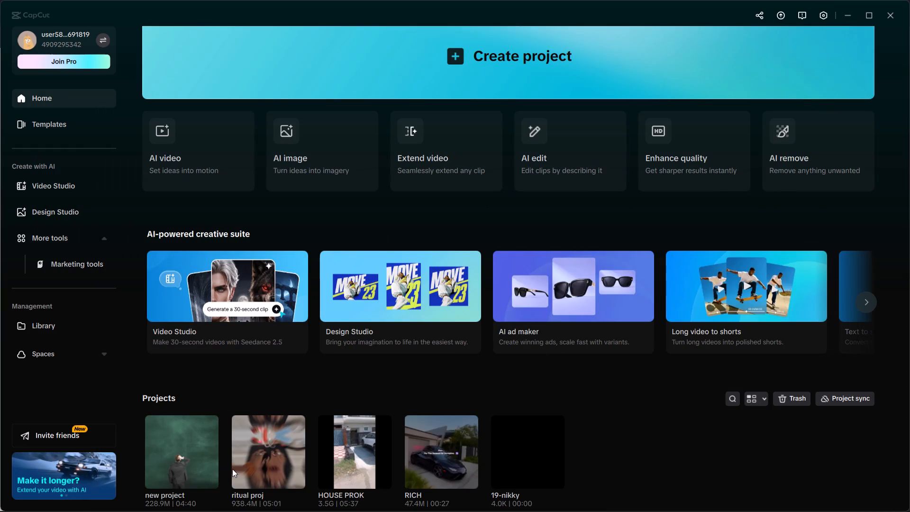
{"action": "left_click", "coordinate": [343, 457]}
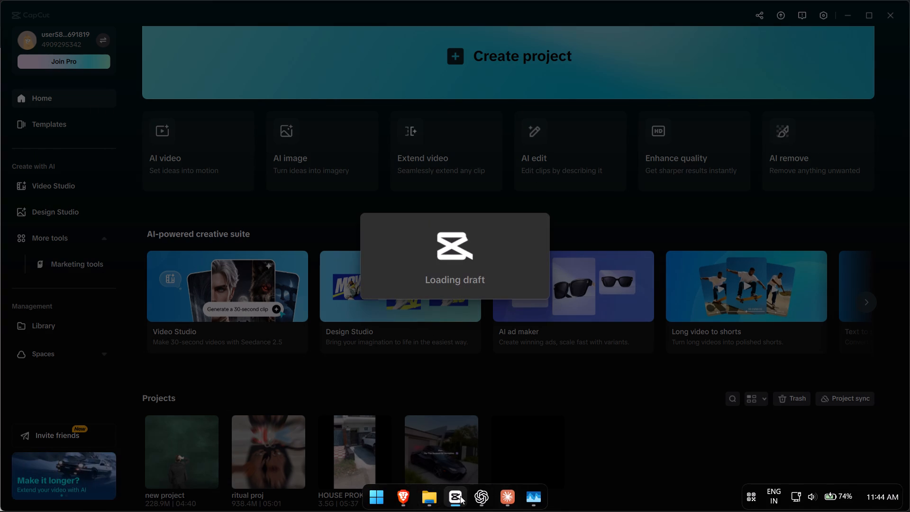
Examine the memory usage in Task Manager's performance view while the HOUSE PROK project loads.
{"action": "left_click", "coordinate": [526, 494]}
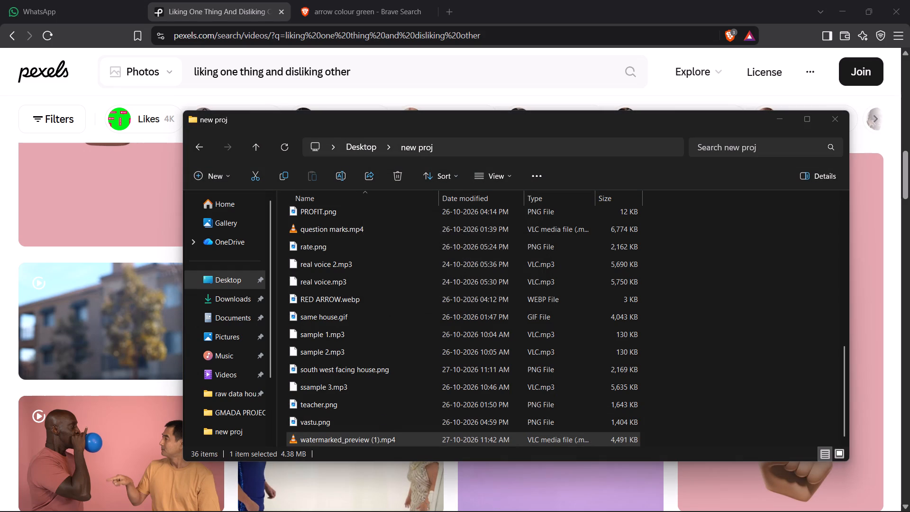
{"action": "left_click", "coordinate": [459, 497]}
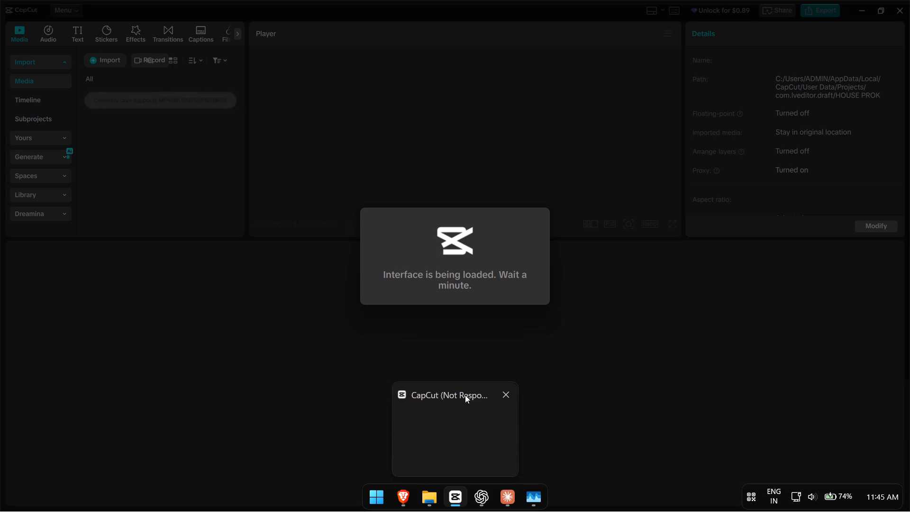
{"action": "left_click", "coordinate": [532, 503]}
{"action": "left_click", "coordinate": [532, 503]}
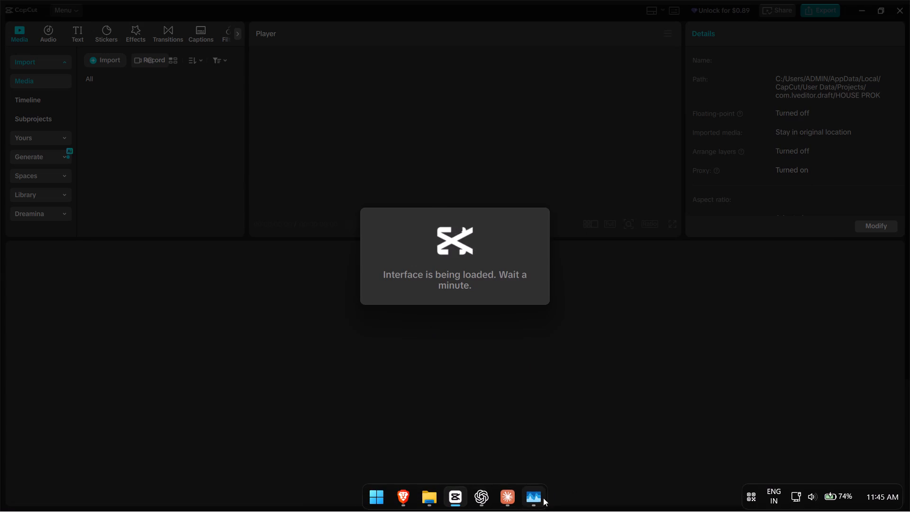
{"action": "left_click", "coordinate": [537, 500]}
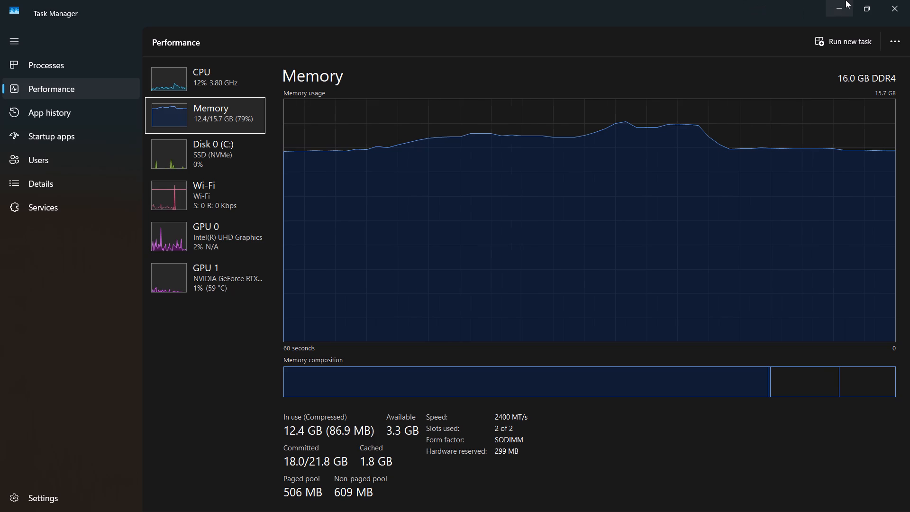
{"action": "left_click", "coordinate": [535, 179]}
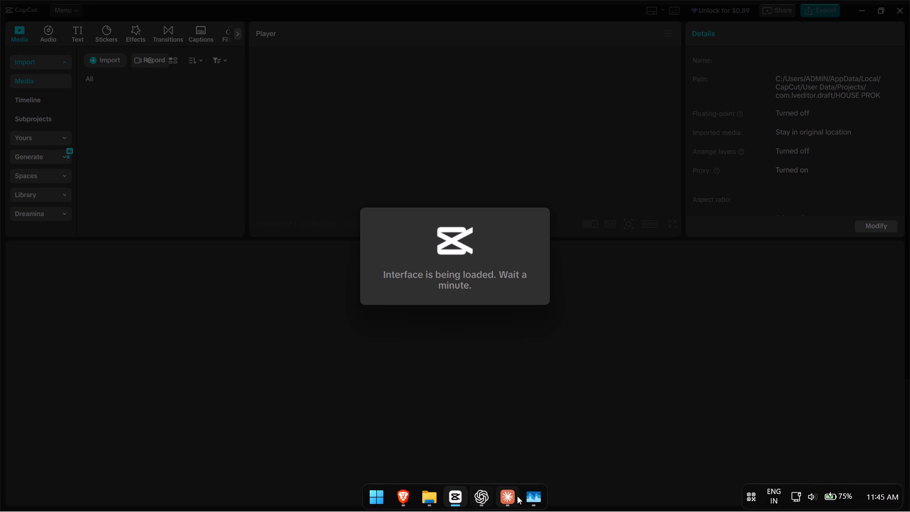
{"action": "left_click", "coordinate": [534, 493]}
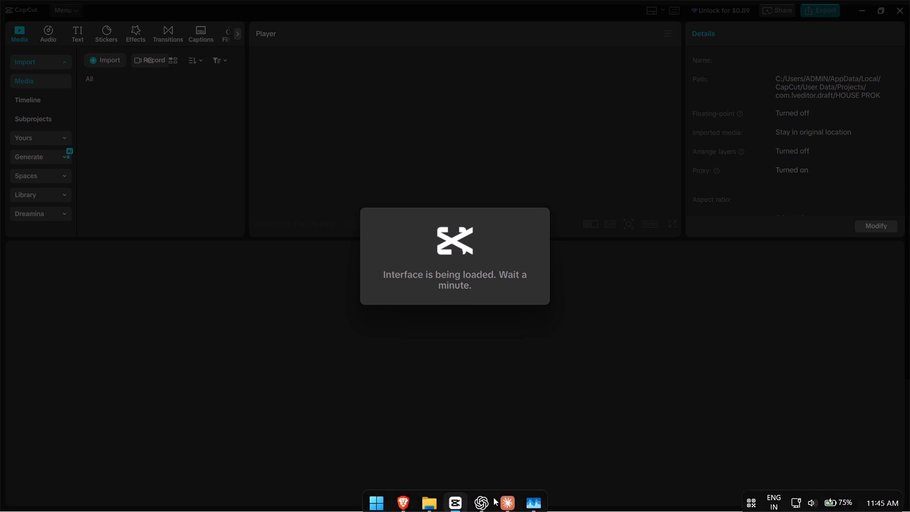
{"action": "left_click", "coordinate": [528, 497]}
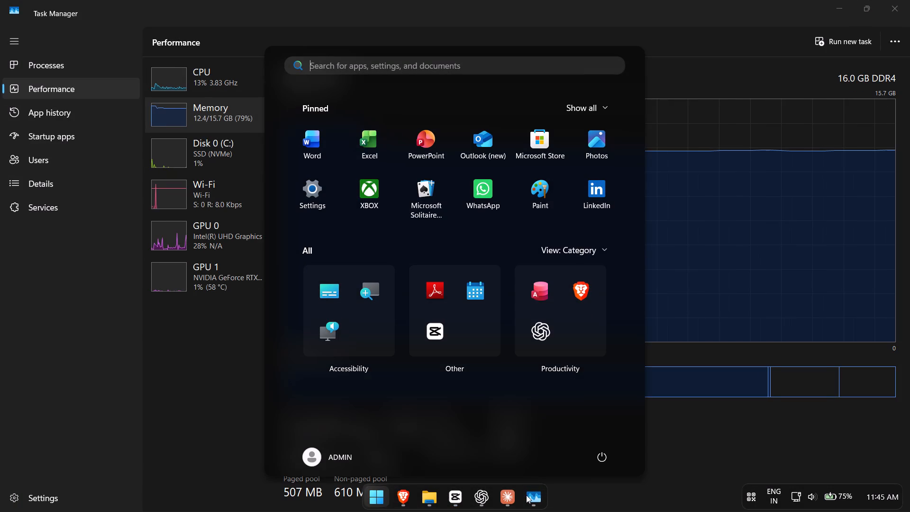
{"action": "left_click", "coordinate": [526, 495]}
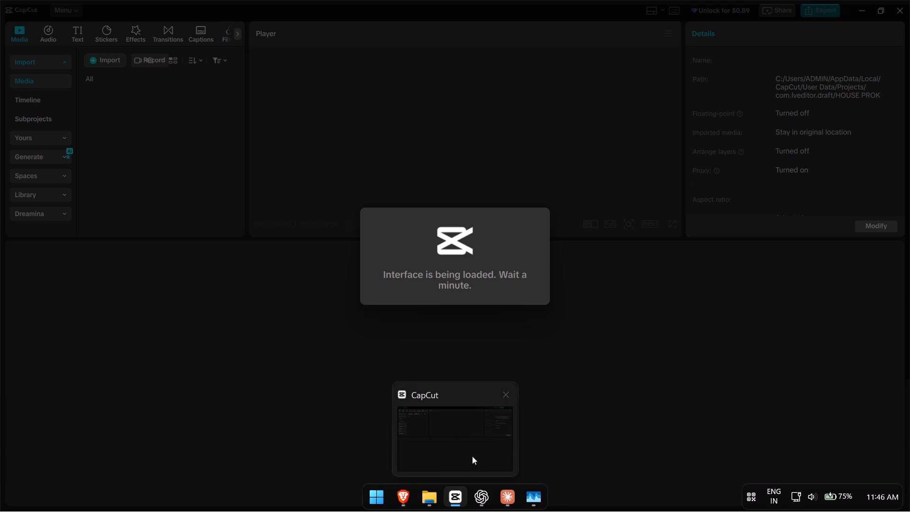
Force CapCut to quit by ending its task while the HOUSE PROK project is loading.
{"action": "left_click", "coordinate": [507, 396]}
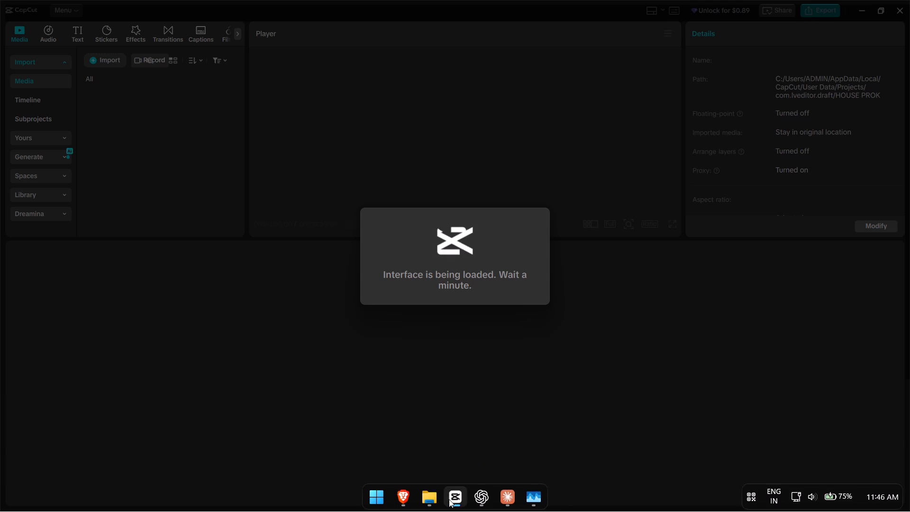
{"action": "right_click", "coordinate": [453, 494]}
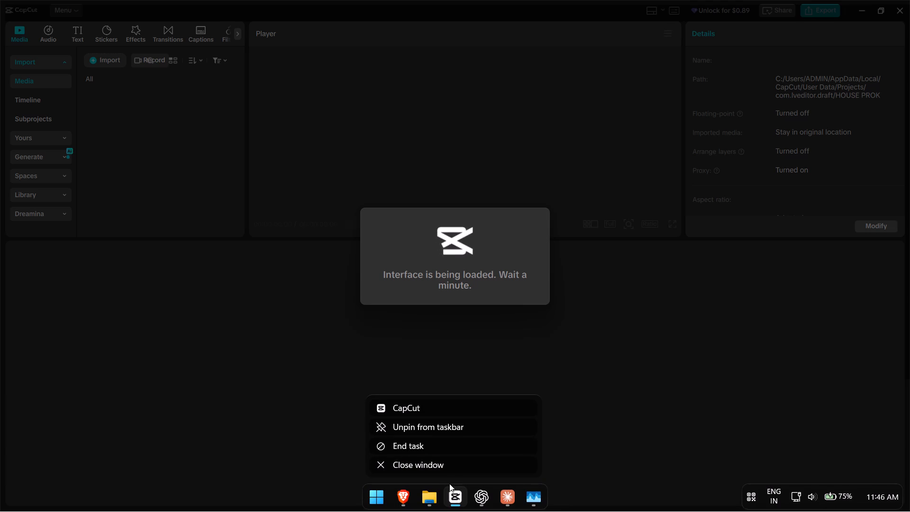
{"action": "left_click", "coordinate": [430, 448]}
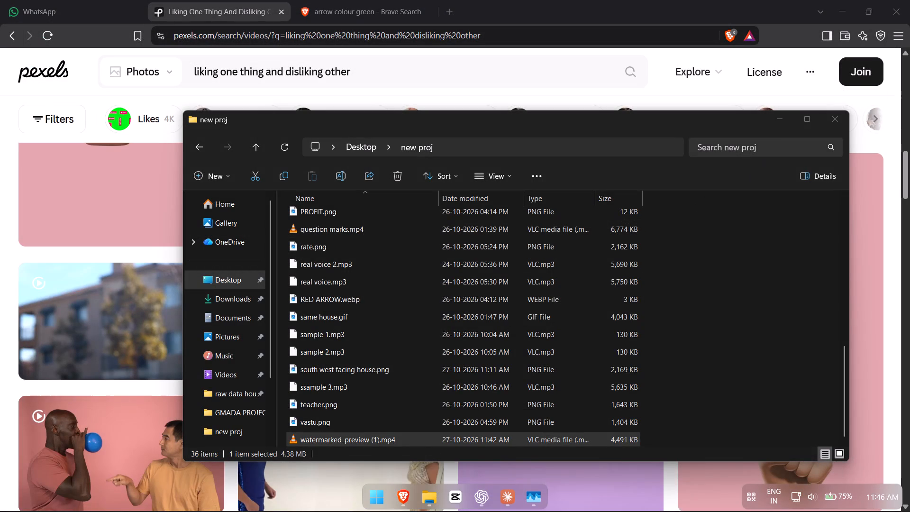
Minimize the File Explorer, Brave and ChatGPT windows, relaunch CapCut from the desktop and open the HOUSE PROK project.
{"action": "left_click", "coordinate": [779, 124]}
{"action": "left_click", "coordinate": [842, 10]}
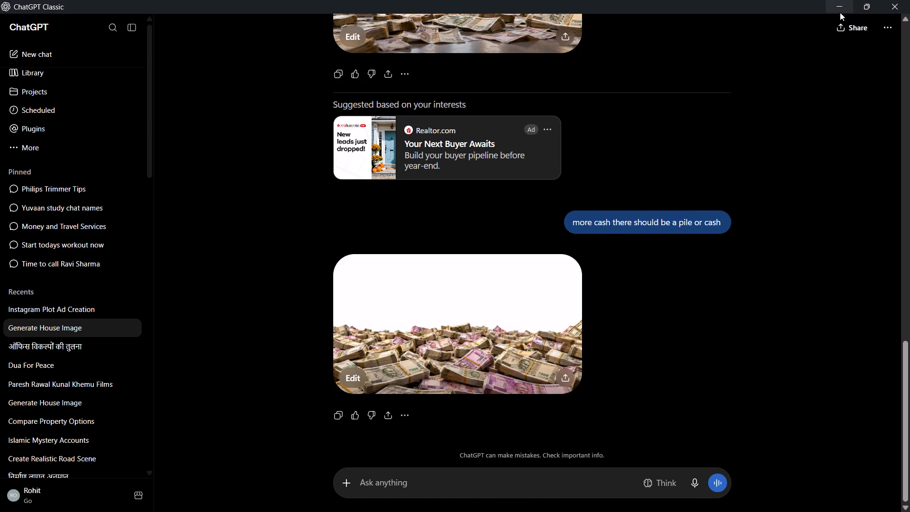
{"action": "left_click", "coordinate": [839, 10]}
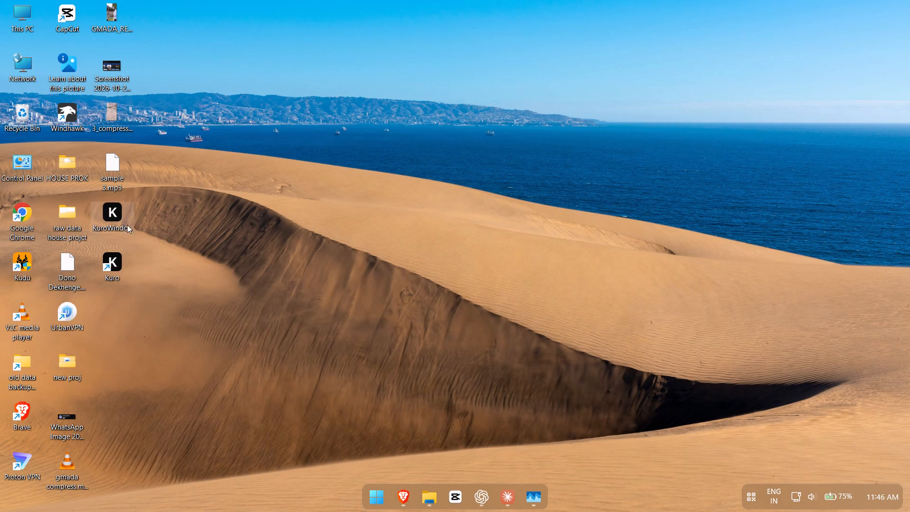
{"action": "double_click", "coordinate": [72, 8]}
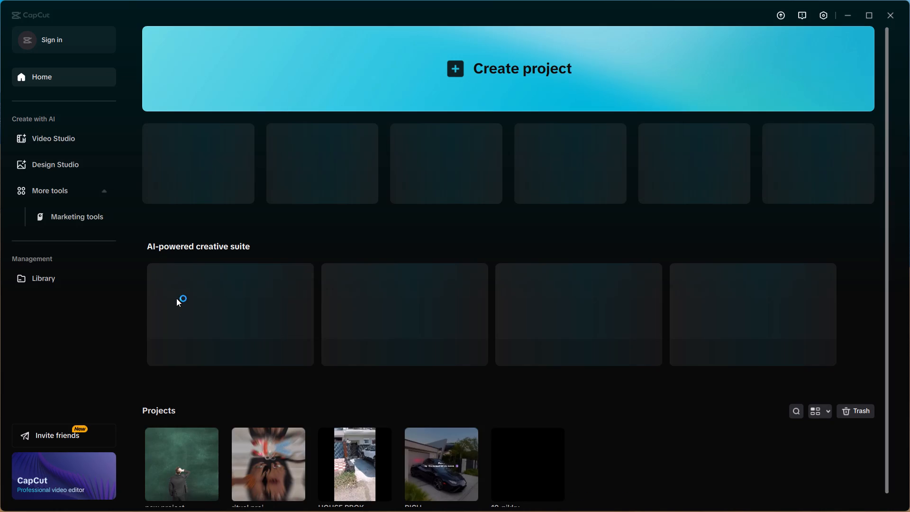
{"action": "scroll", "coordinate": [323, 311], "scroll_direction": "down", "scroll_amount": 5}
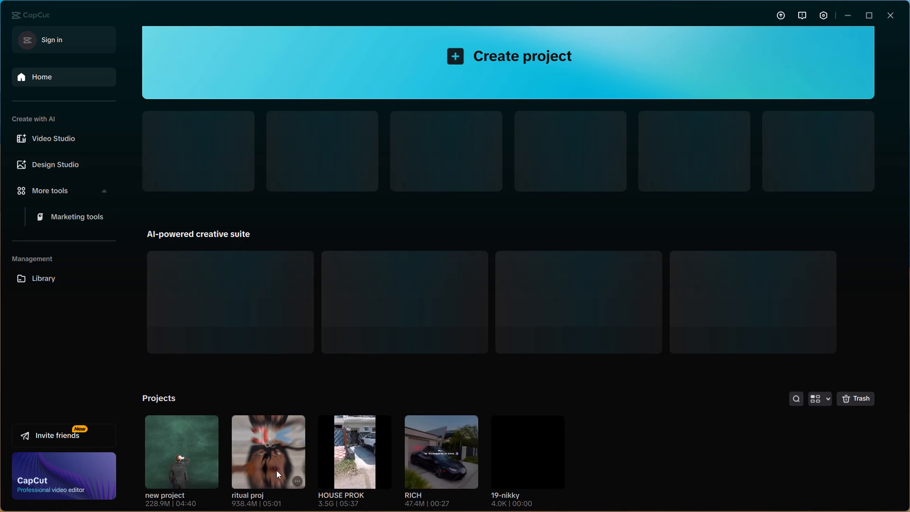
{"action": "left_click", "coordinate": [345, 443]}
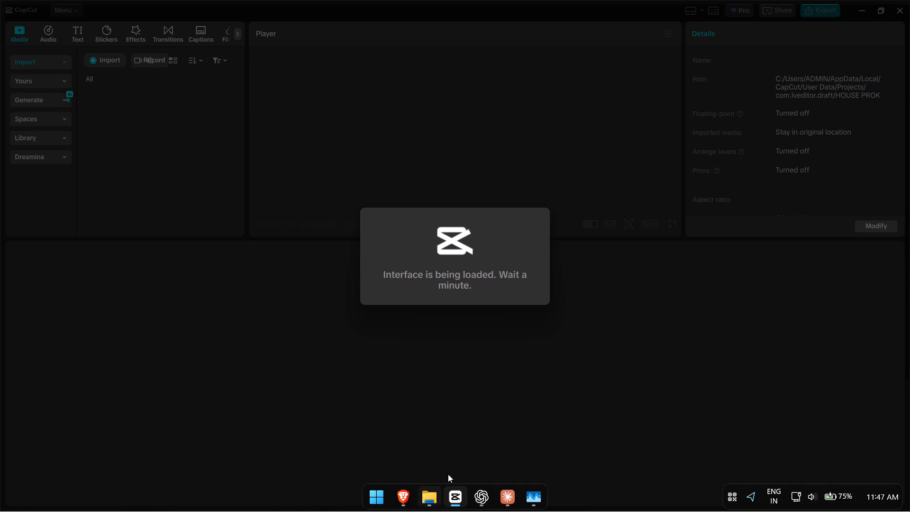
Switch to Task Manager and check the memory usage while the HOUSE PROK project loads.
{"action": "left_click", "coordinate": [532, 497]}
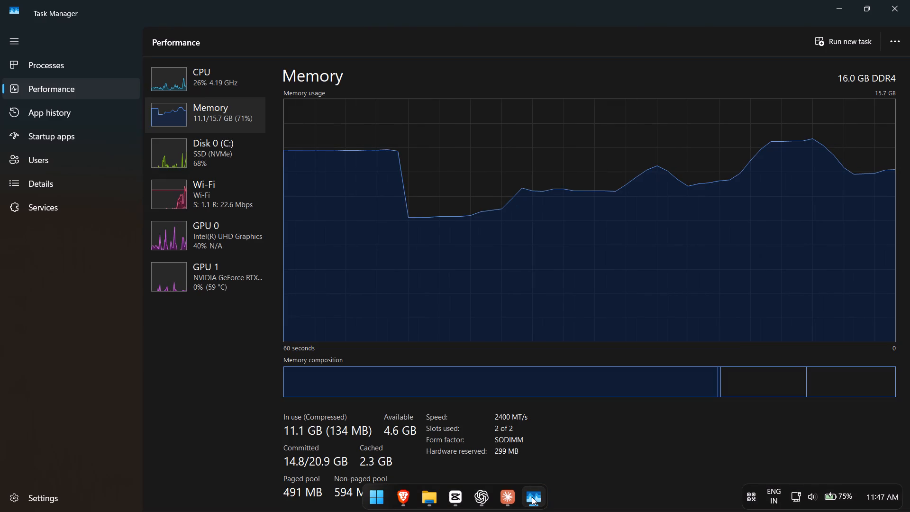
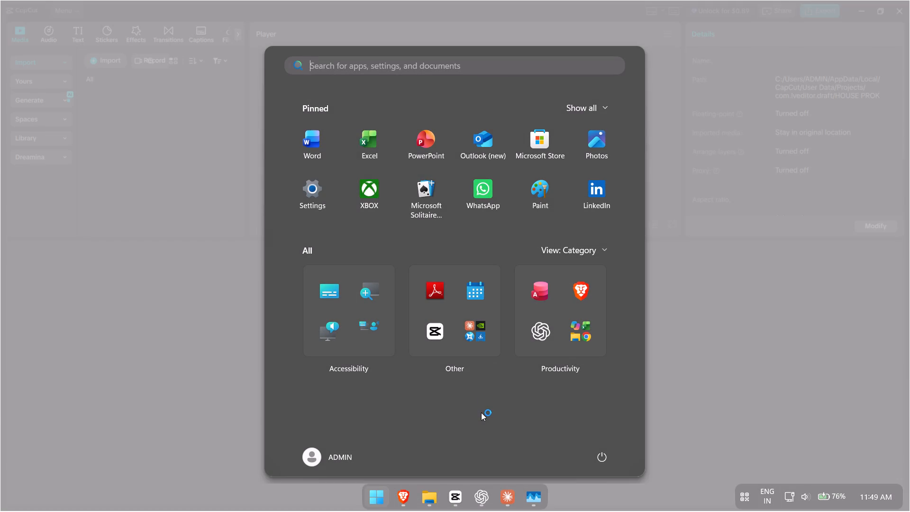
Switch back to Task Manager and check the memory usage while the HOUSE PROK project loads.
{"action": "left_click", "coordinate": [532, 503]}
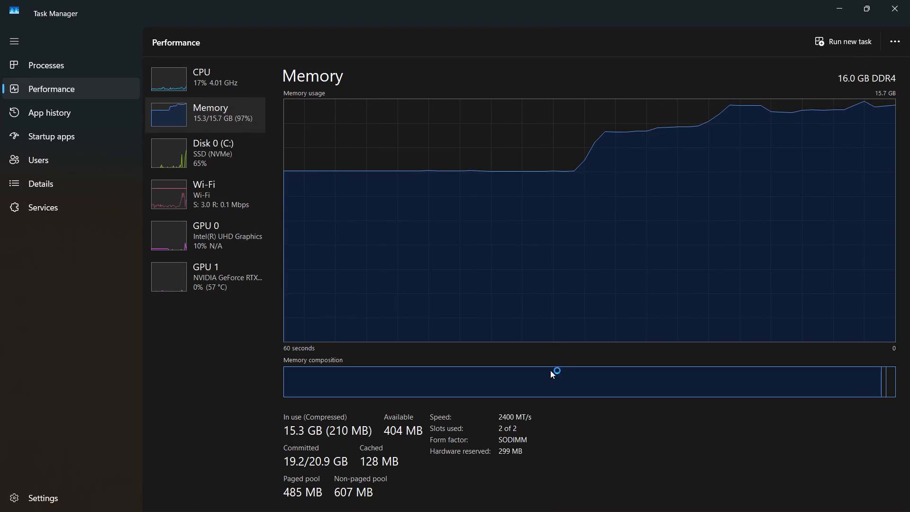